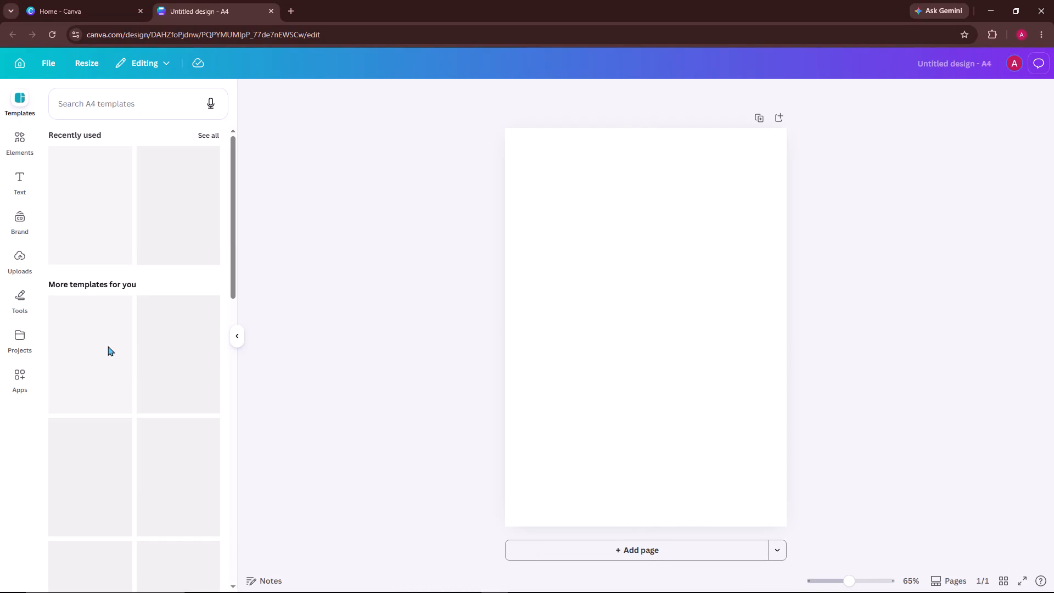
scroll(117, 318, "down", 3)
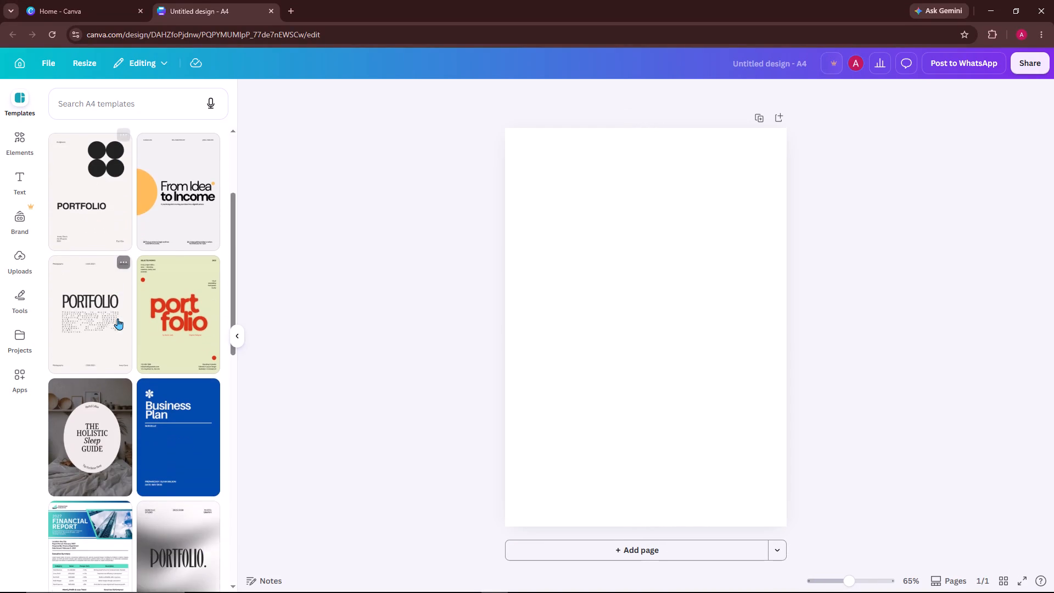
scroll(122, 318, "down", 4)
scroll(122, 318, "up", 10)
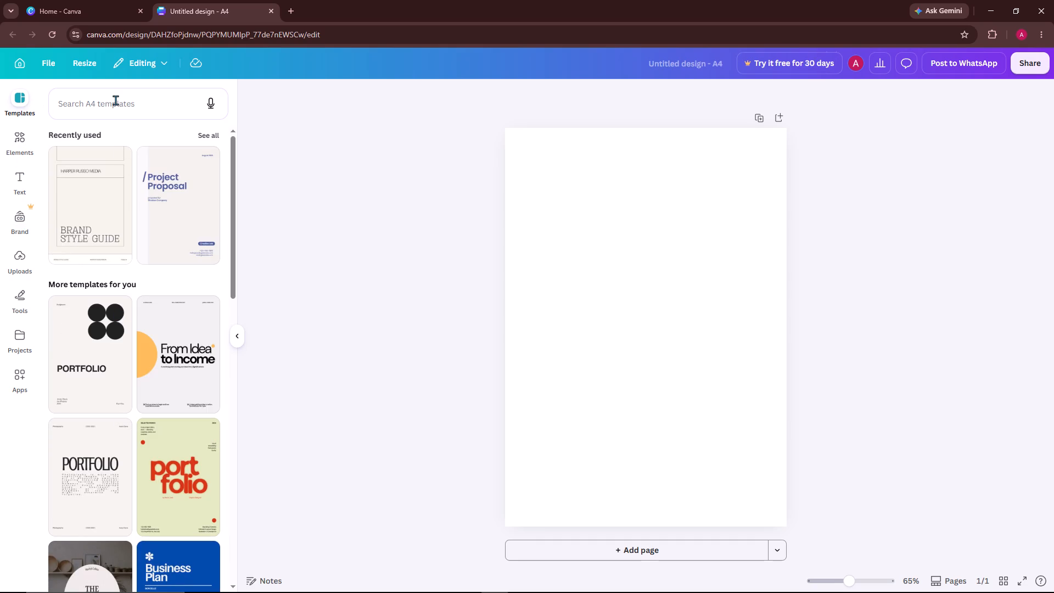
Open the collection of ready-made table designs among the design elements.
left_click(27, 139)
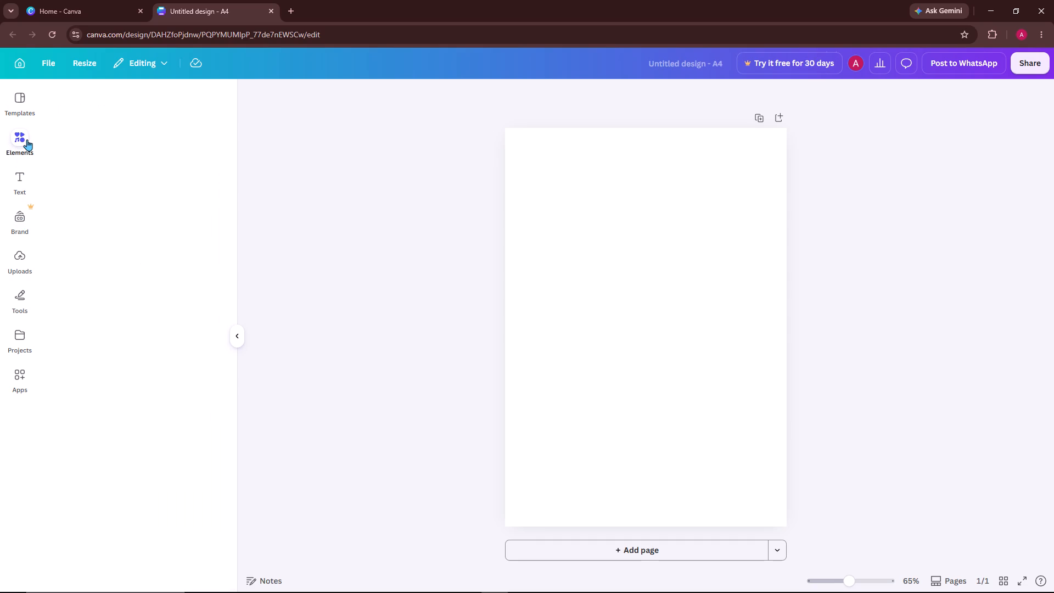
left_click(117, 114)
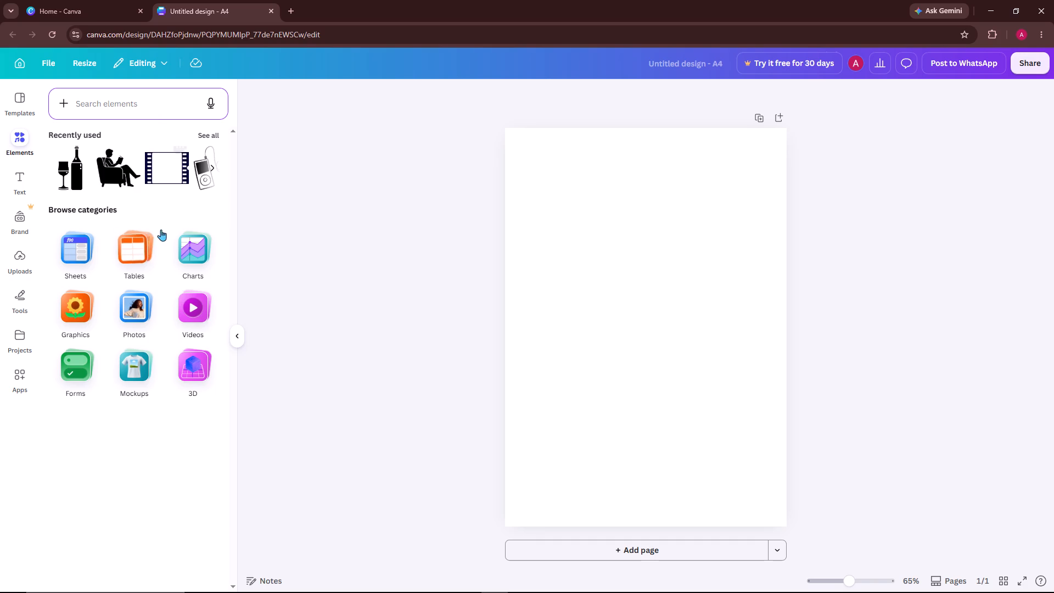
left_click(132, 252)
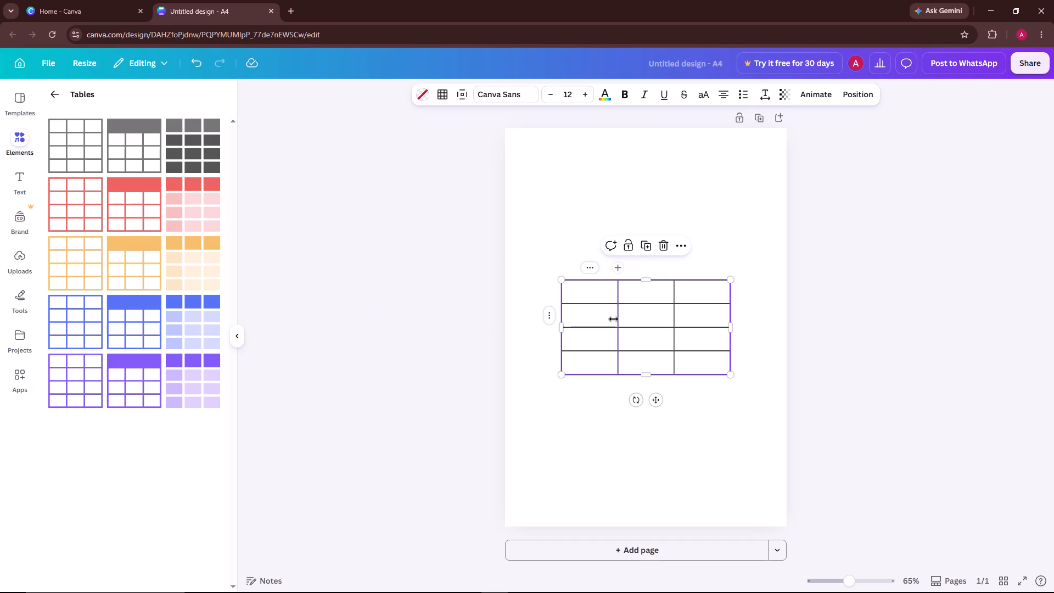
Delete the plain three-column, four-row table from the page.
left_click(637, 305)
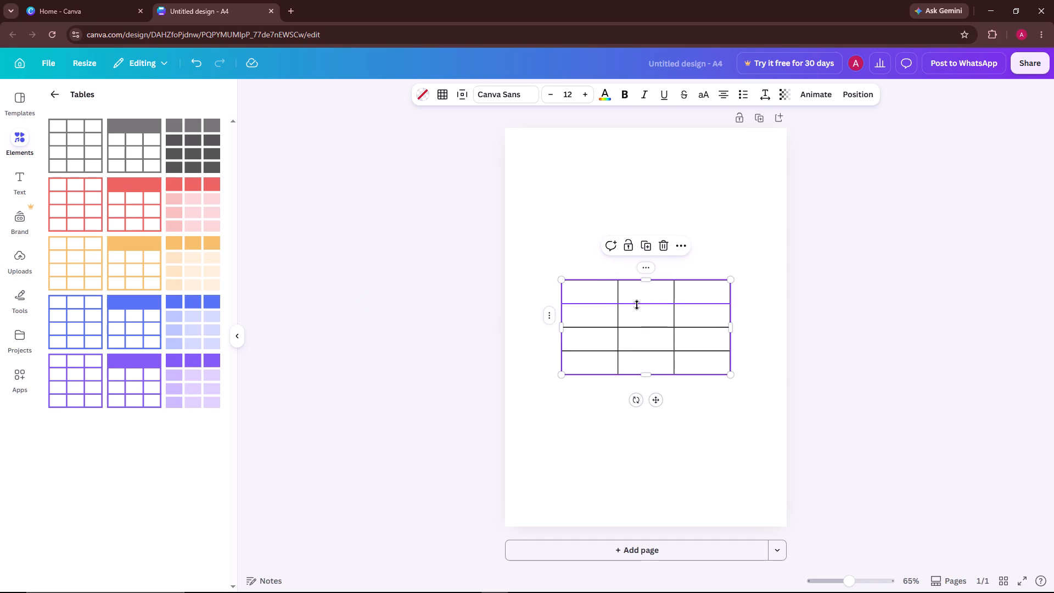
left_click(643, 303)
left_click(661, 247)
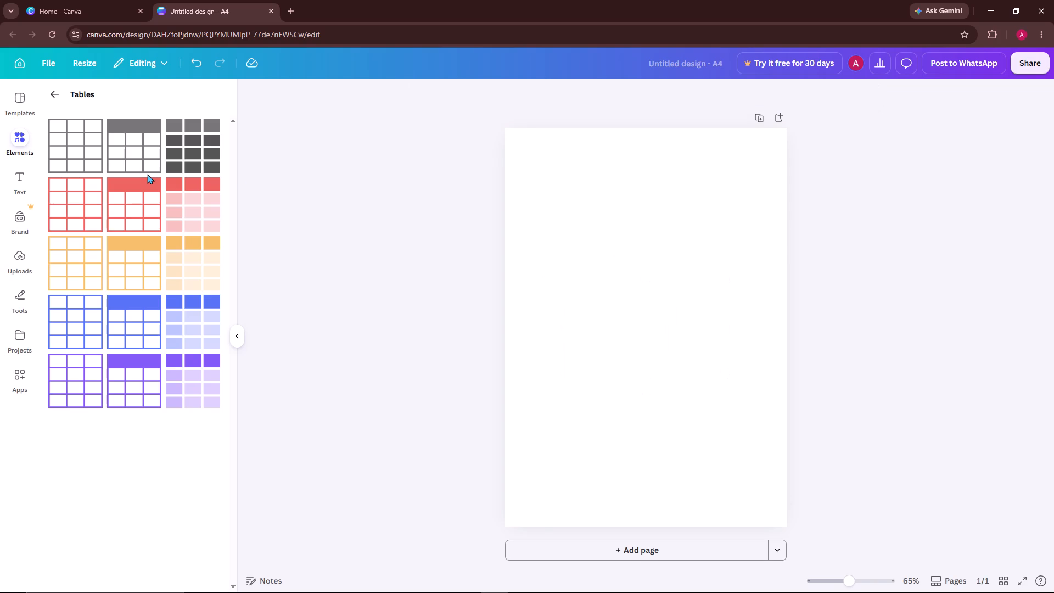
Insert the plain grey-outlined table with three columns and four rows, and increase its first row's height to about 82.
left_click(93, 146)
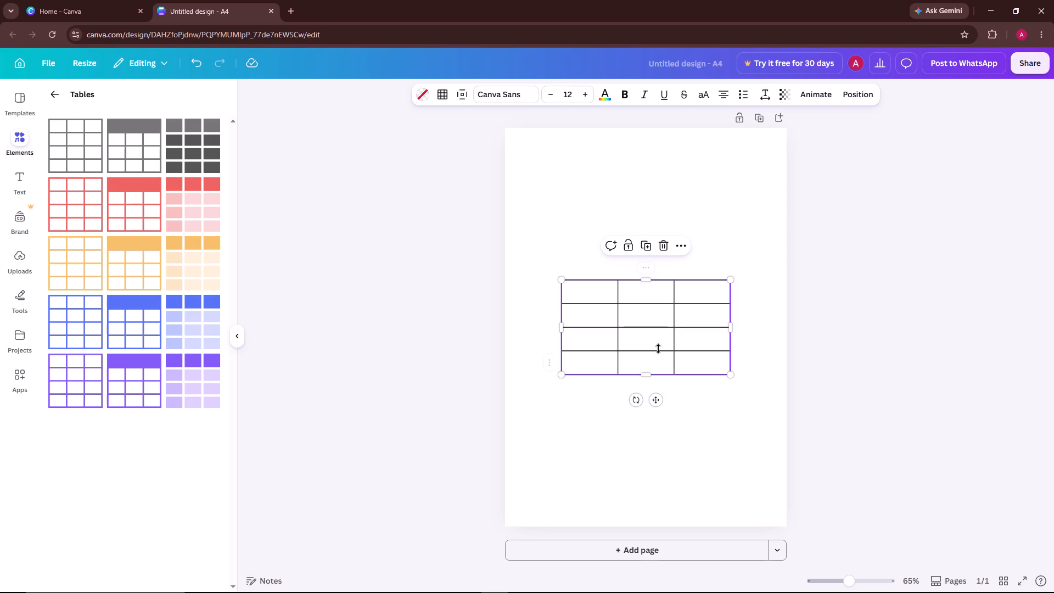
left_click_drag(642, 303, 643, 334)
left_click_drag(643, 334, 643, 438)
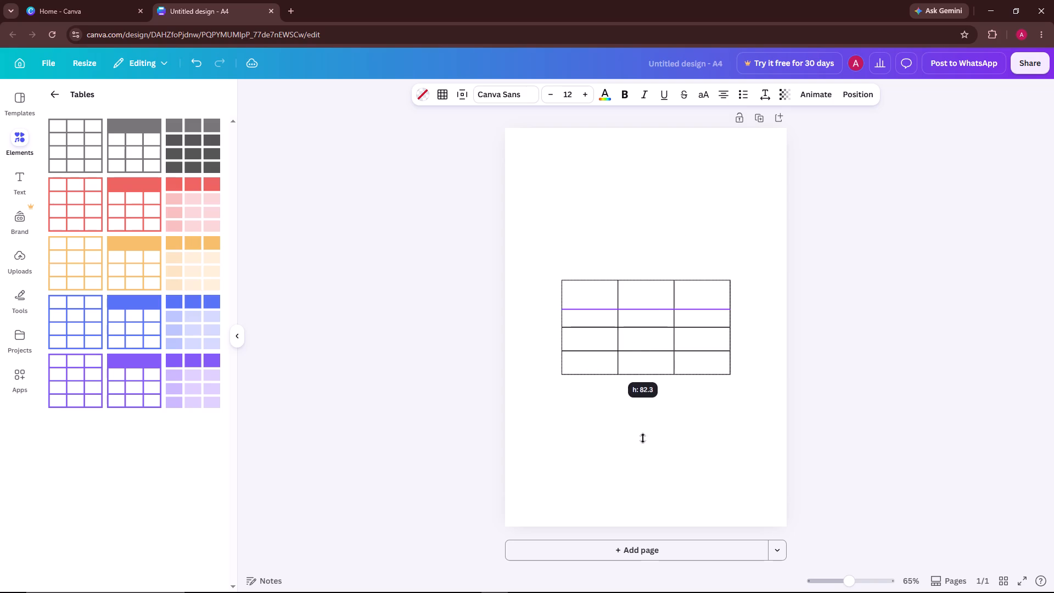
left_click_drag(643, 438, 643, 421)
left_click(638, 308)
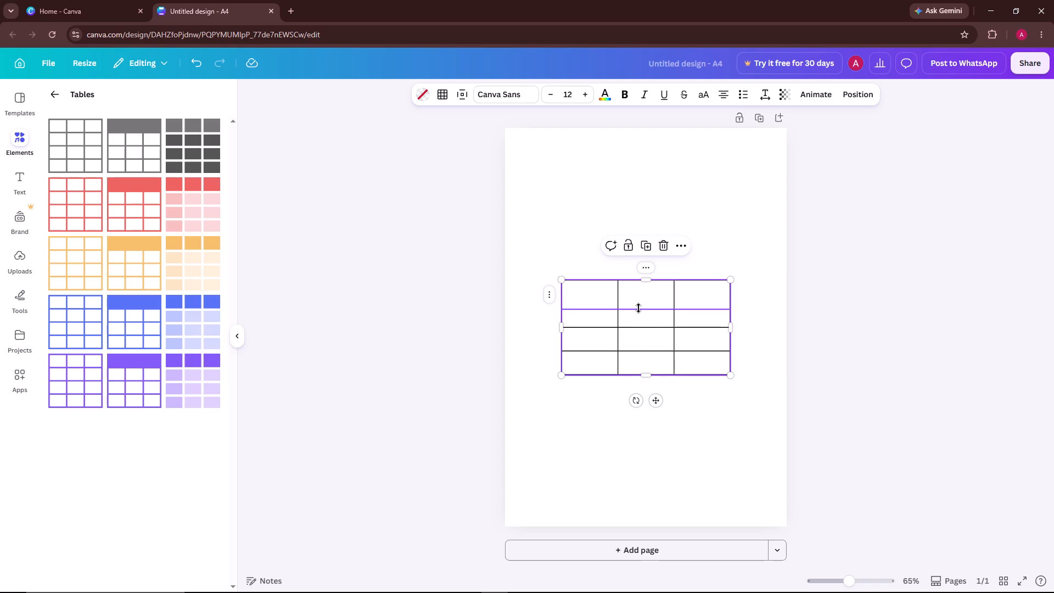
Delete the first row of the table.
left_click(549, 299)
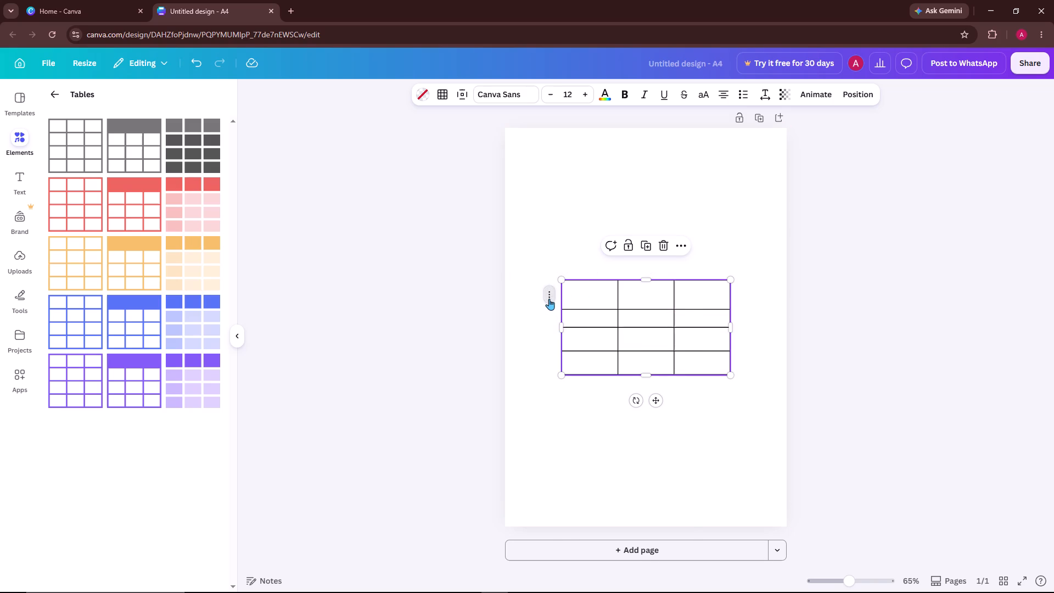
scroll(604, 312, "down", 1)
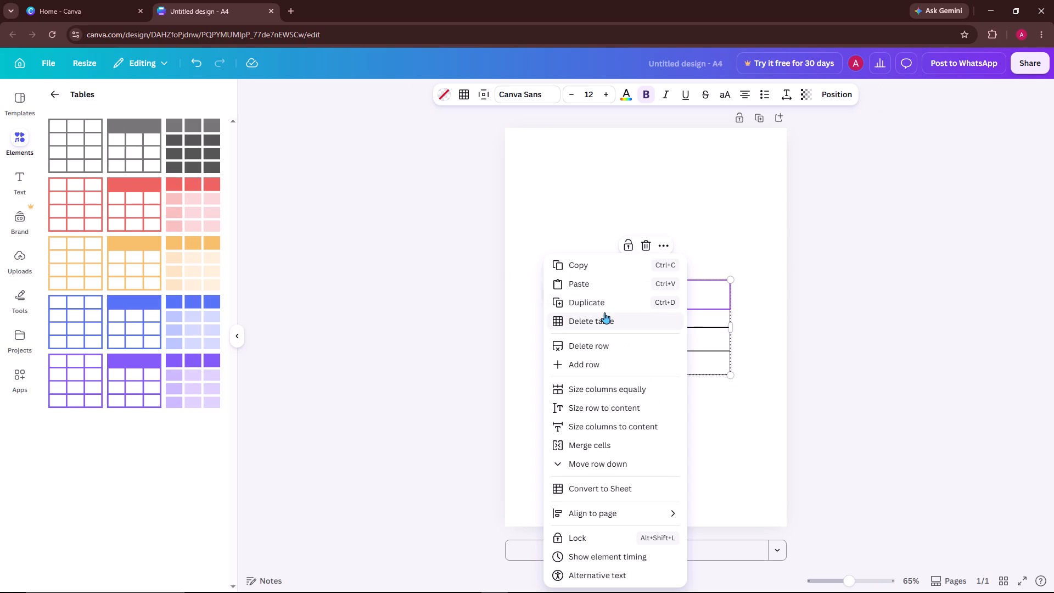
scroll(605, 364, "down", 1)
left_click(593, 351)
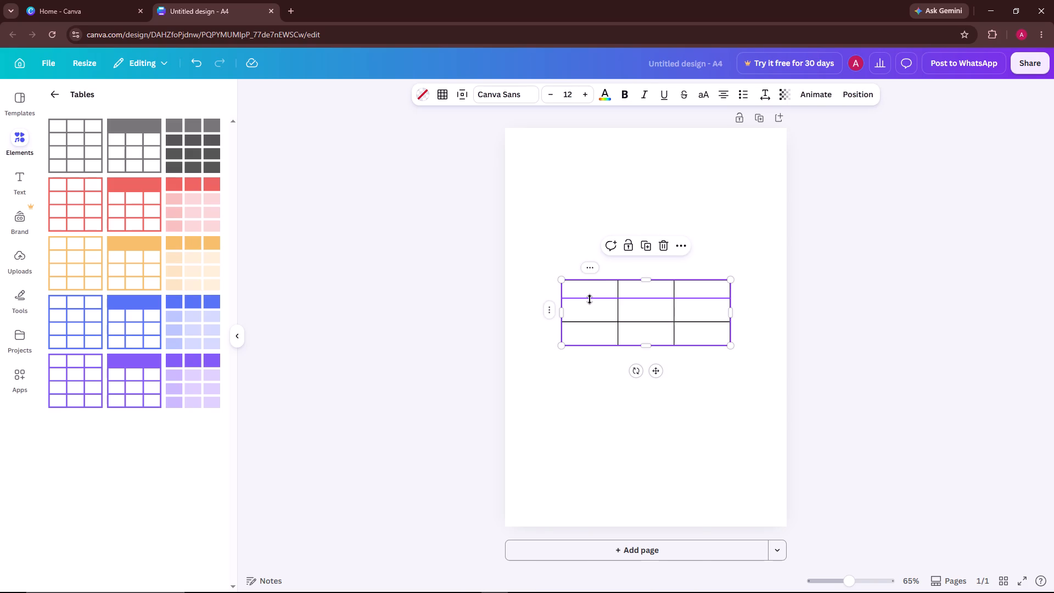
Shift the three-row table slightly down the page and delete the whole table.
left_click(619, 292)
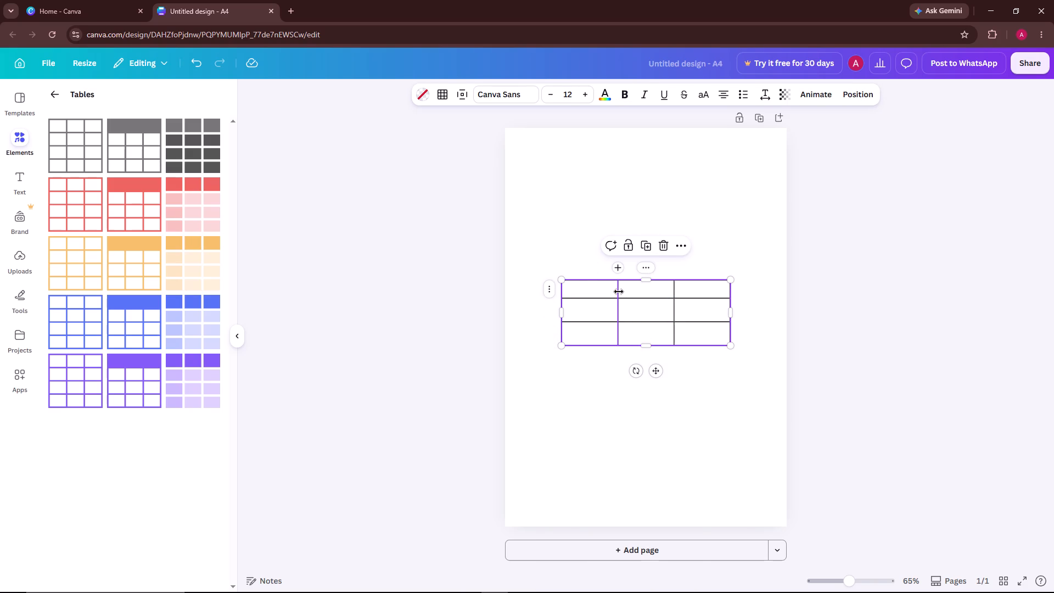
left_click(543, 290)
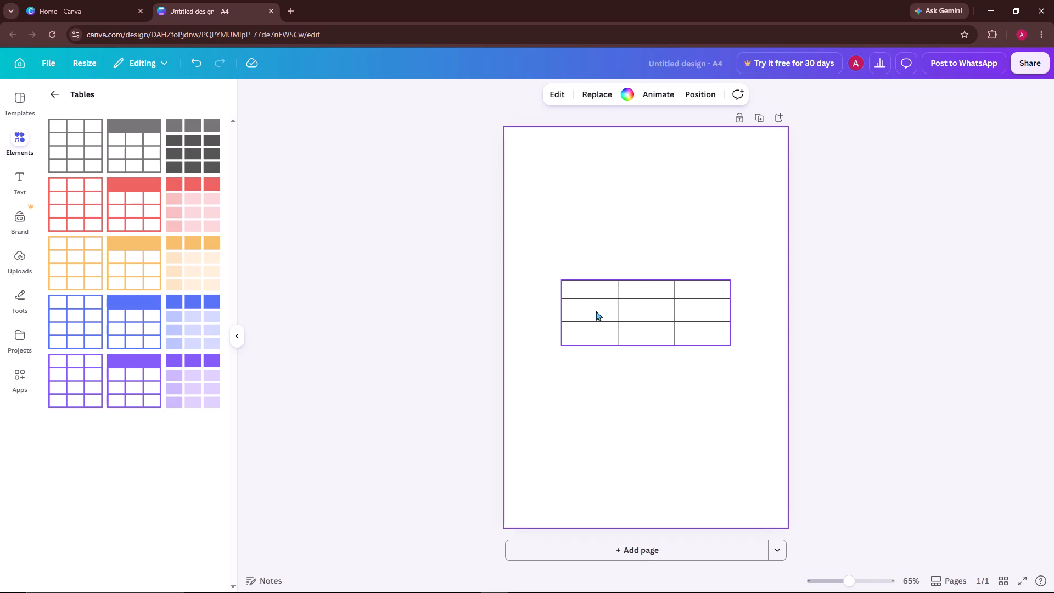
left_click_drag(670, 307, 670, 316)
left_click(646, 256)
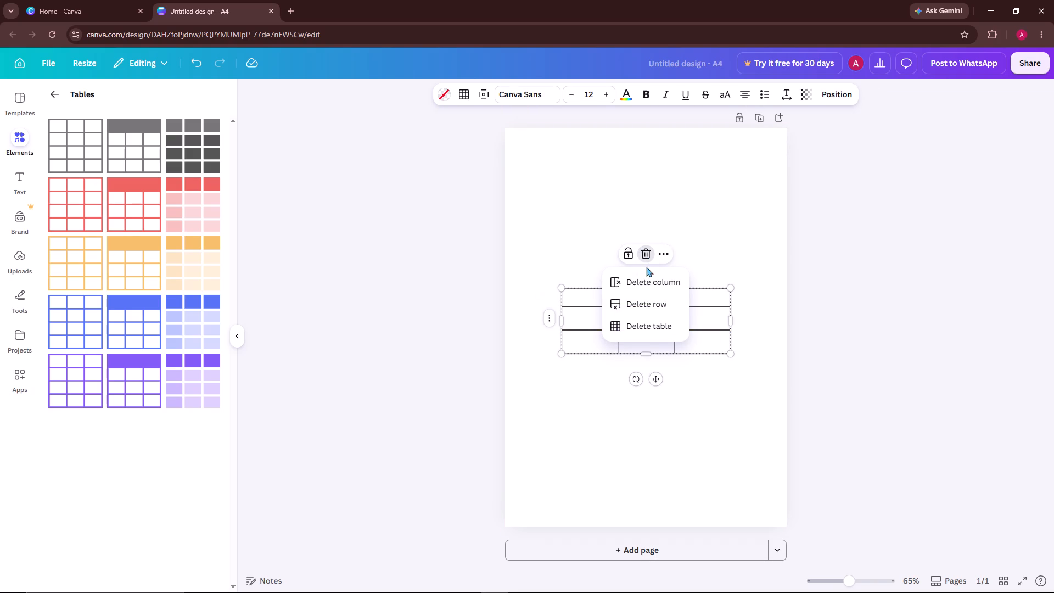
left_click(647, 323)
Insert the plain grey-outlined table and delete two of its columns, leaving one column with four rows.
left_click(87, 161)
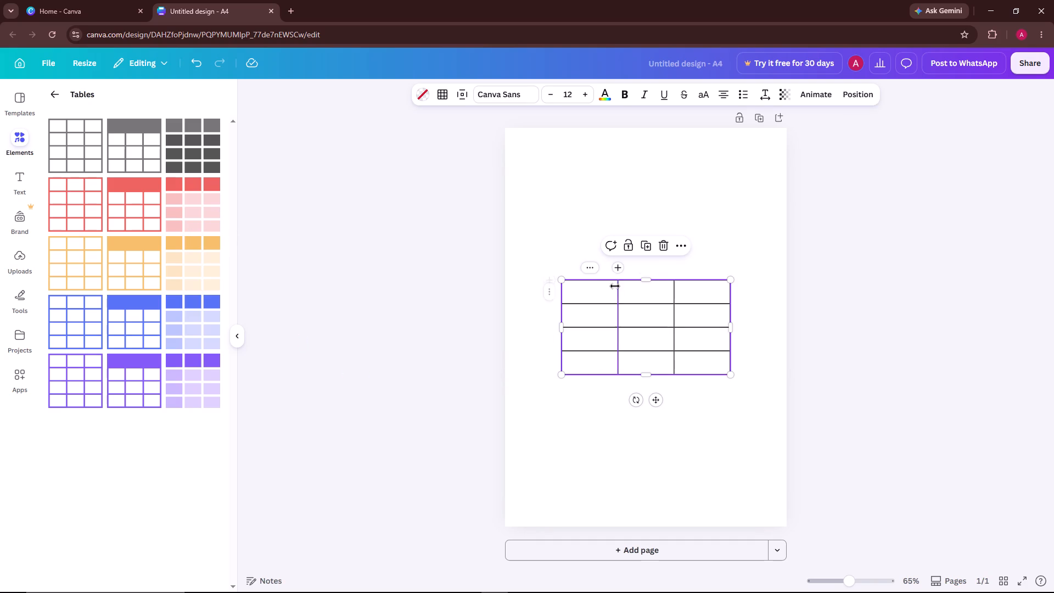
double_click(595, 271)
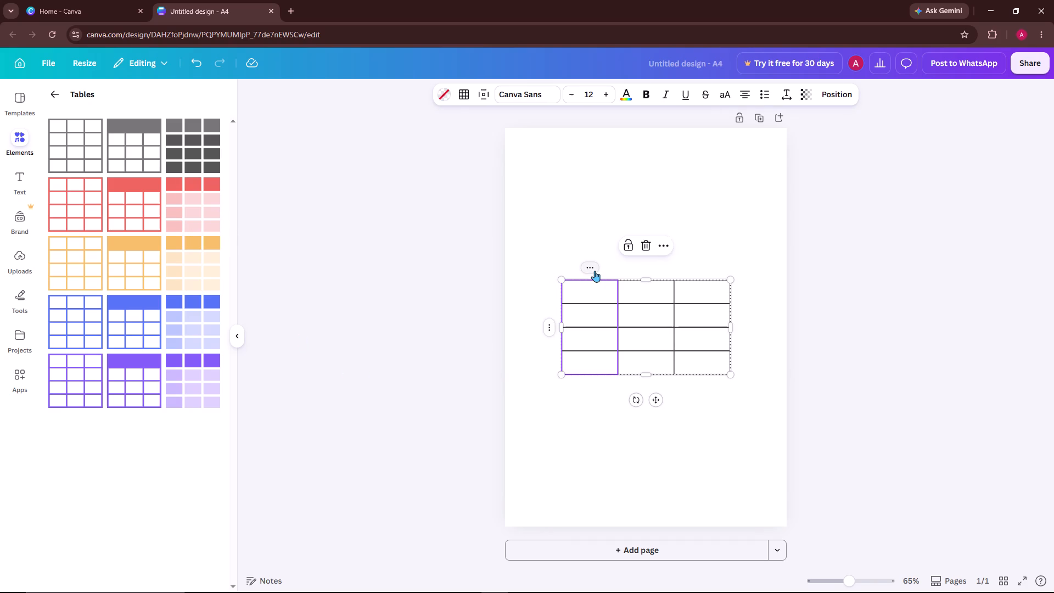
left_click(592, 270)
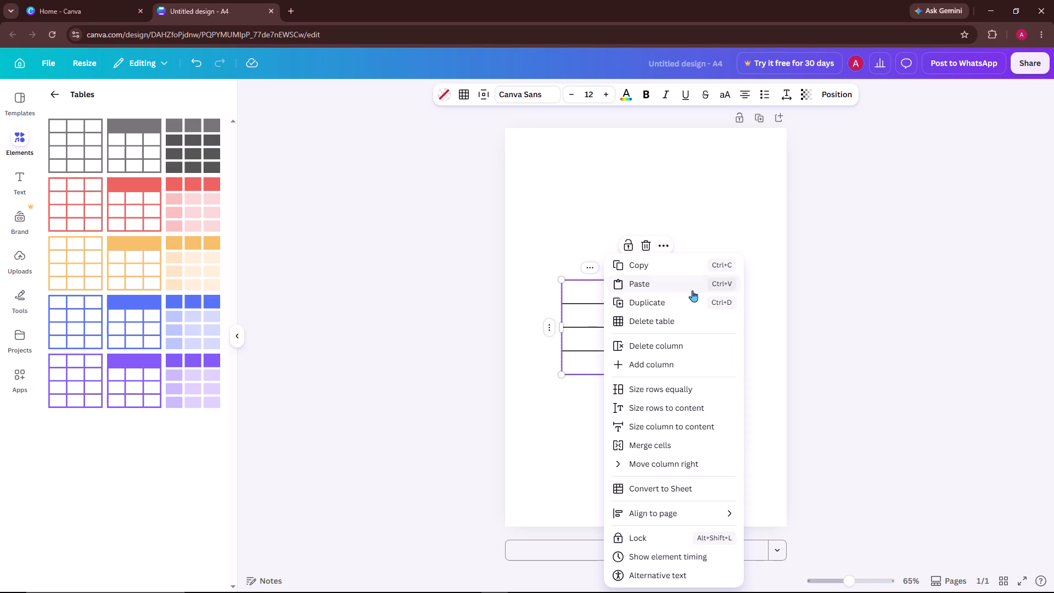
left_click(680, 349)
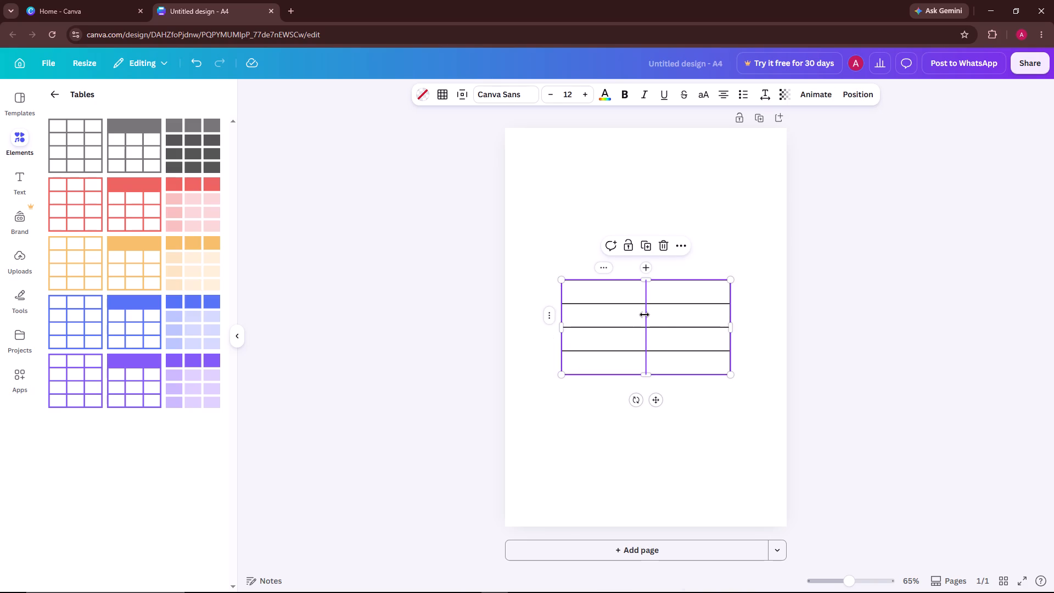
left_click(644, 313)
left_click(609, 265)
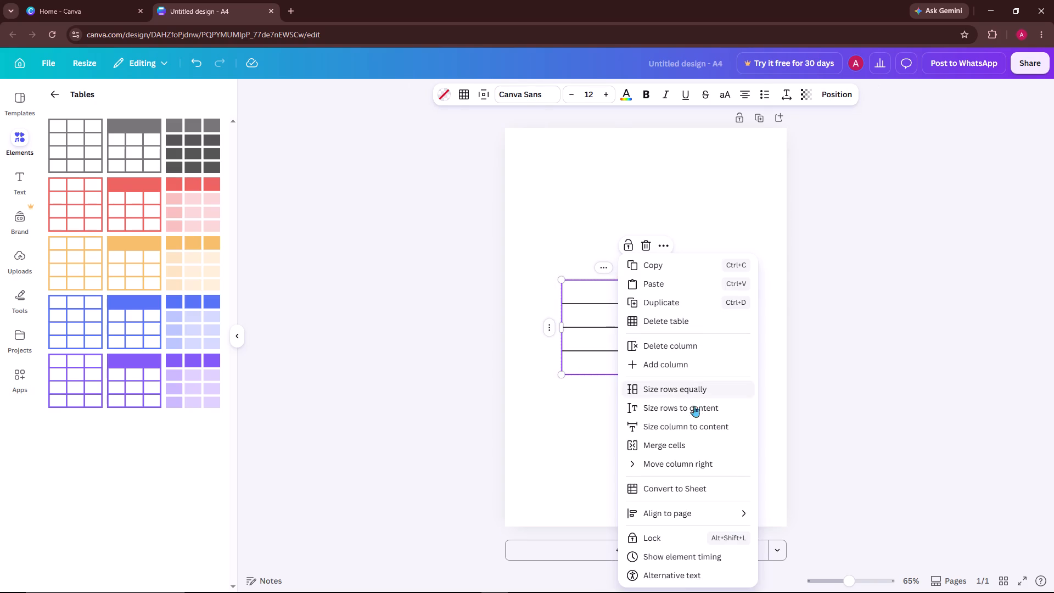
left_click(669, 344)
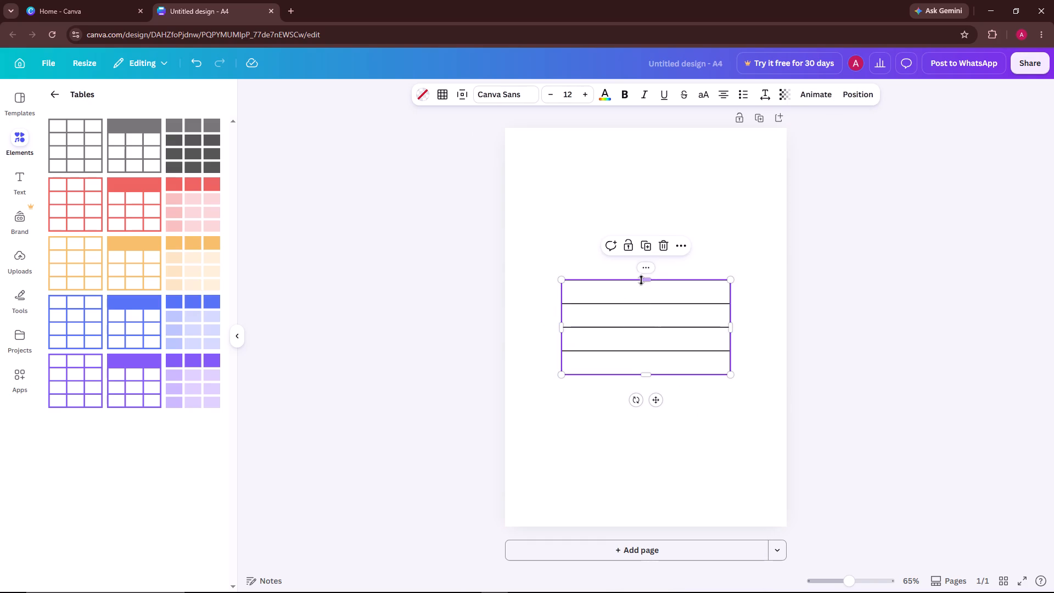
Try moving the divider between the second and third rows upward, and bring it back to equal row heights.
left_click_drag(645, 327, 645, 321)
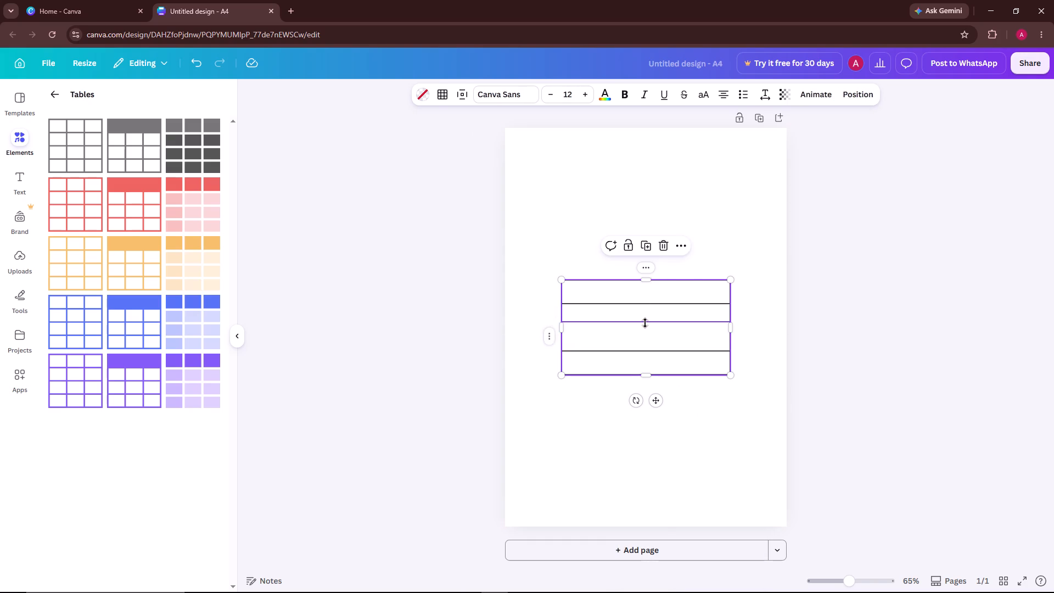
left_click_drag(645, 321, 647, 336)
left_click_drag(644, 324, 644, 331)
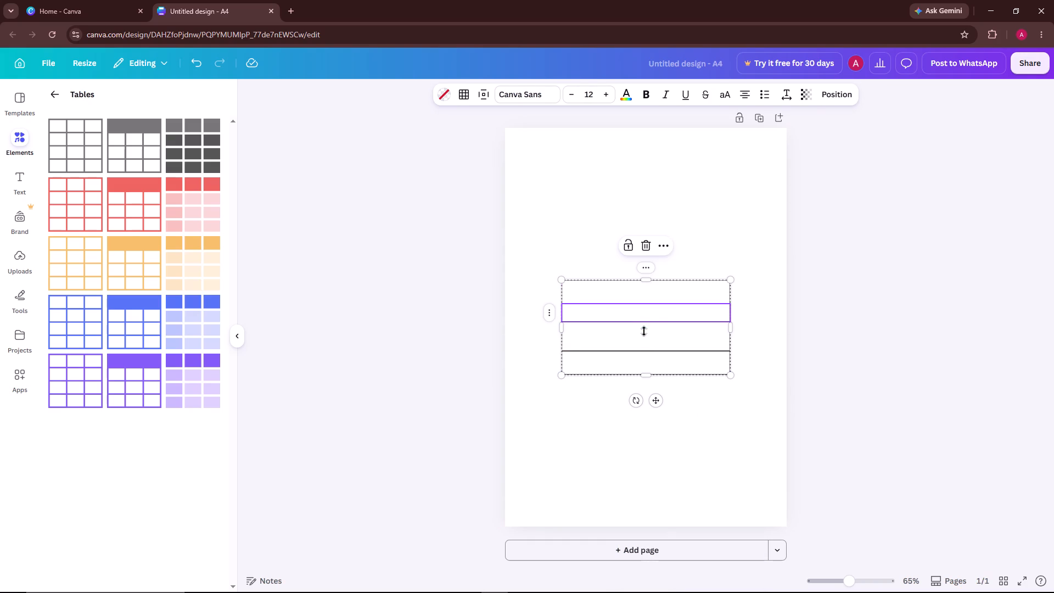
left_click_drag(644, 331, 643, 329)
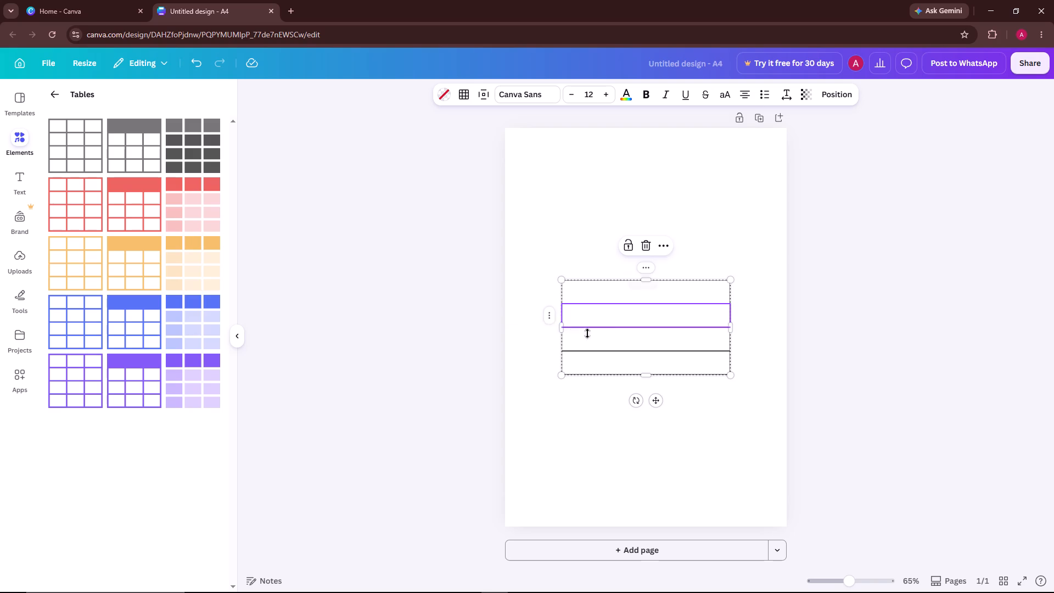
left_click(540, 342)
Move the single-column table to the upper part of the page.
left_click_drag(655, 328, 656, 208)
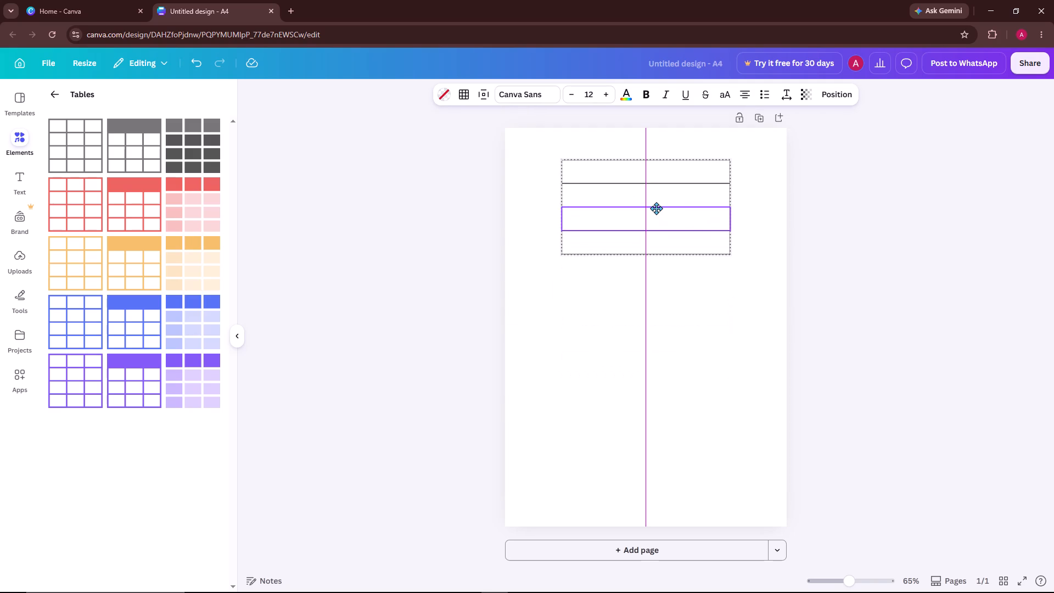
left_click_drag(656, 208, 650, 236)
Widen the single-column table on both sides until it spans nearly the full page width.
left_click(556, 234)
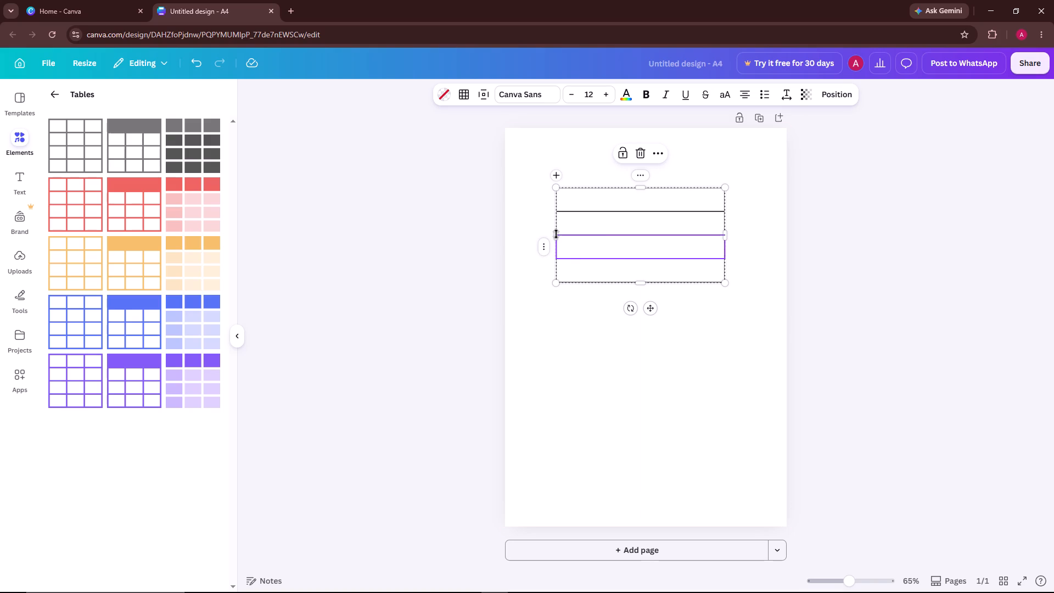
left_click_drag(556, 243, 538, 243)
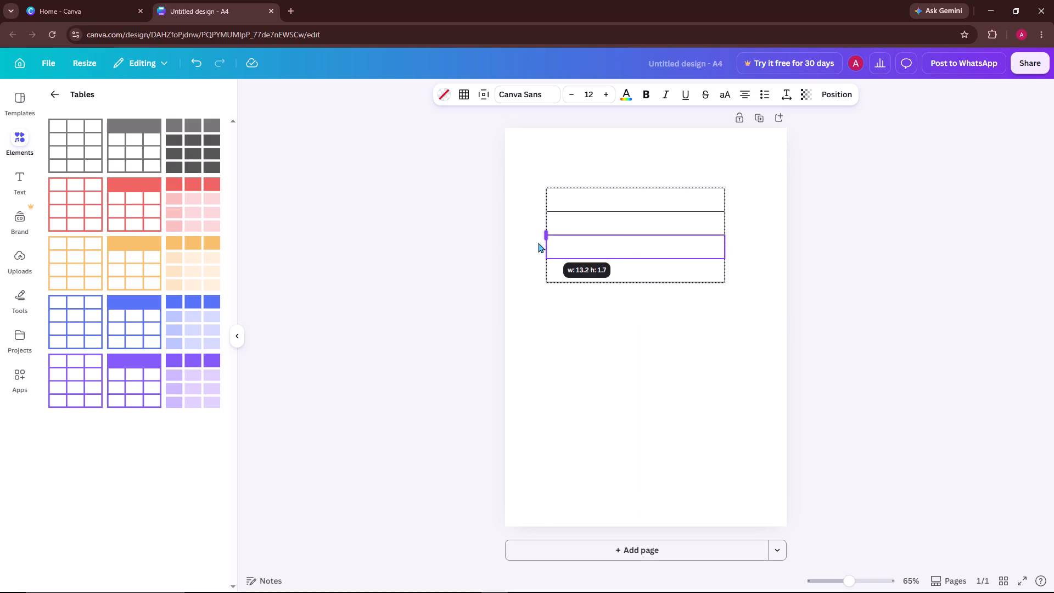
left_click_drag(538, 243, 528, 246)
left_click(528, 246)
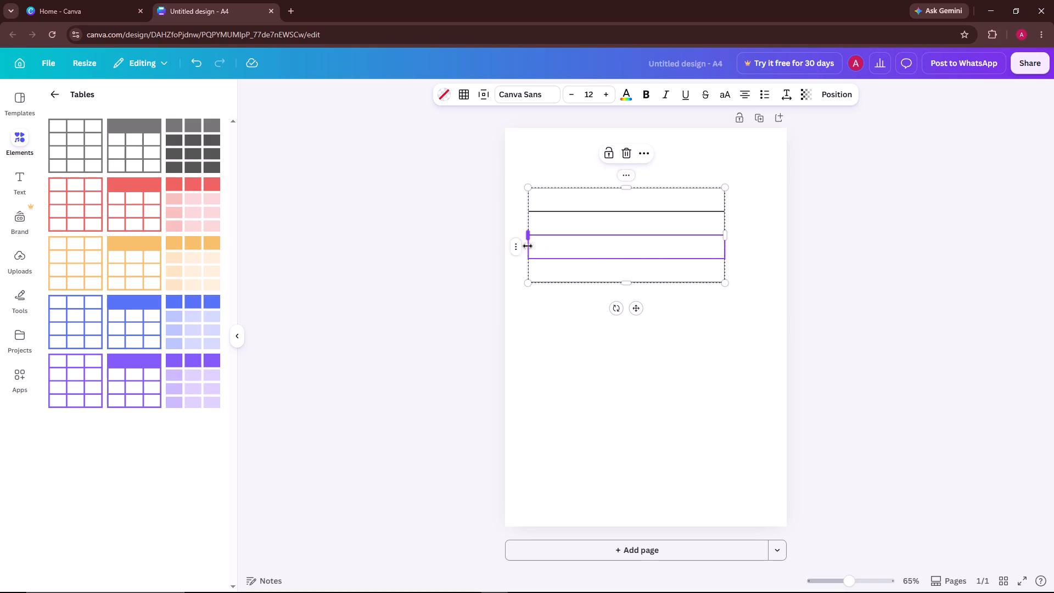
left_click_drag(730, 227, 732, 259)
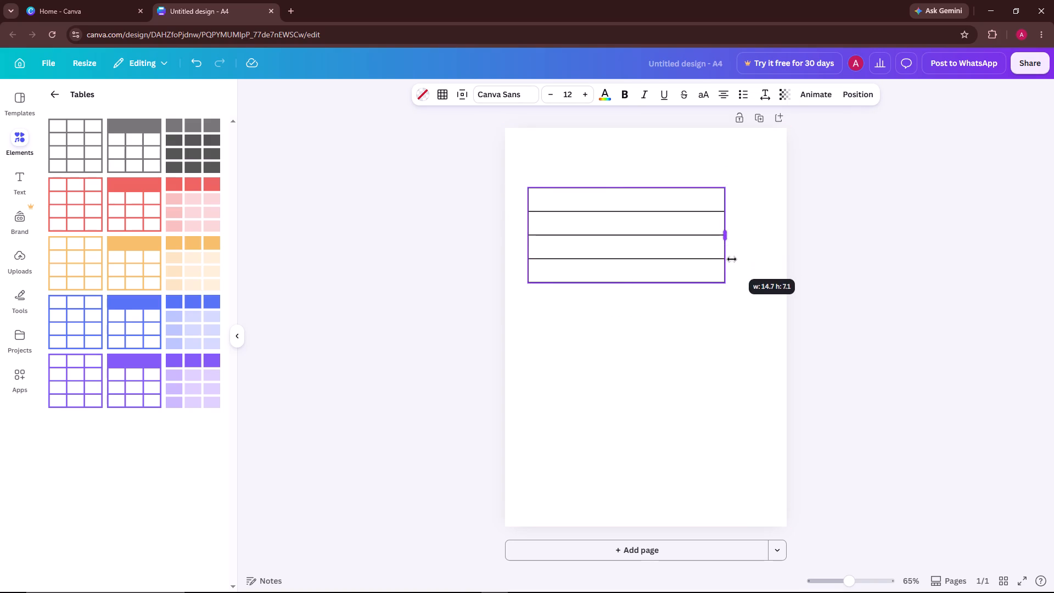
left_click_drag(732, 259, 763, 204)
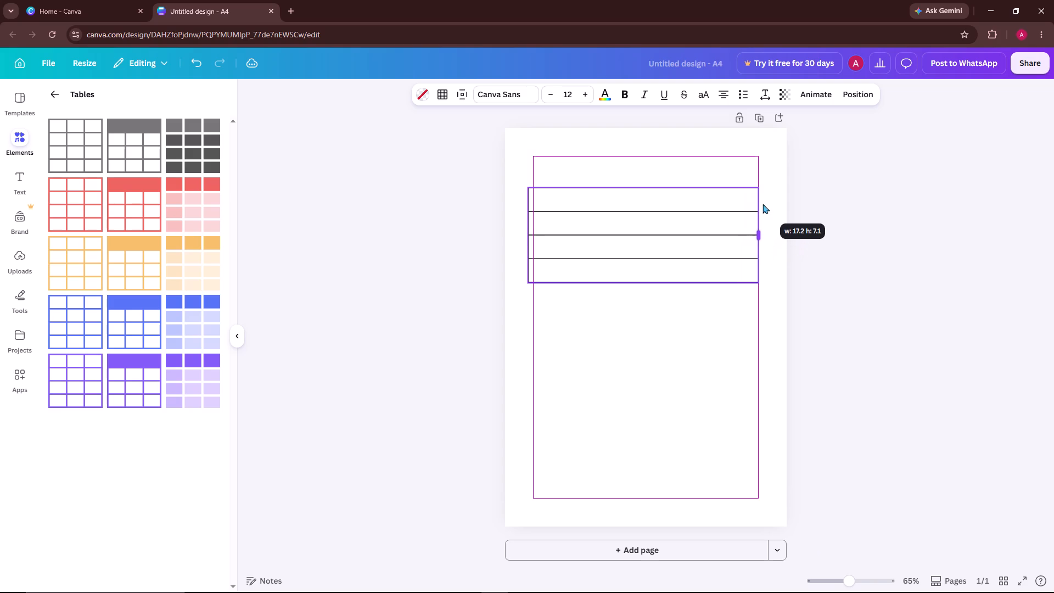
left_click_drag(763, 204, 770, 238)
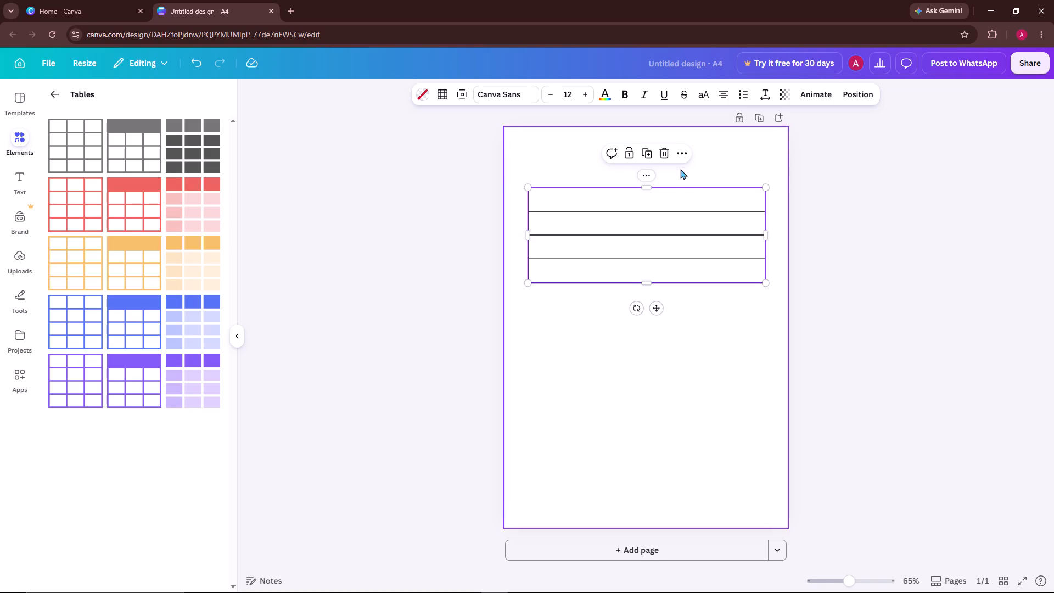
Duplicate the widened table and lower the divider between the copy's third and fourth rows.
left_click(646, 155)
left_click_drag(637, 258, 627, 297)
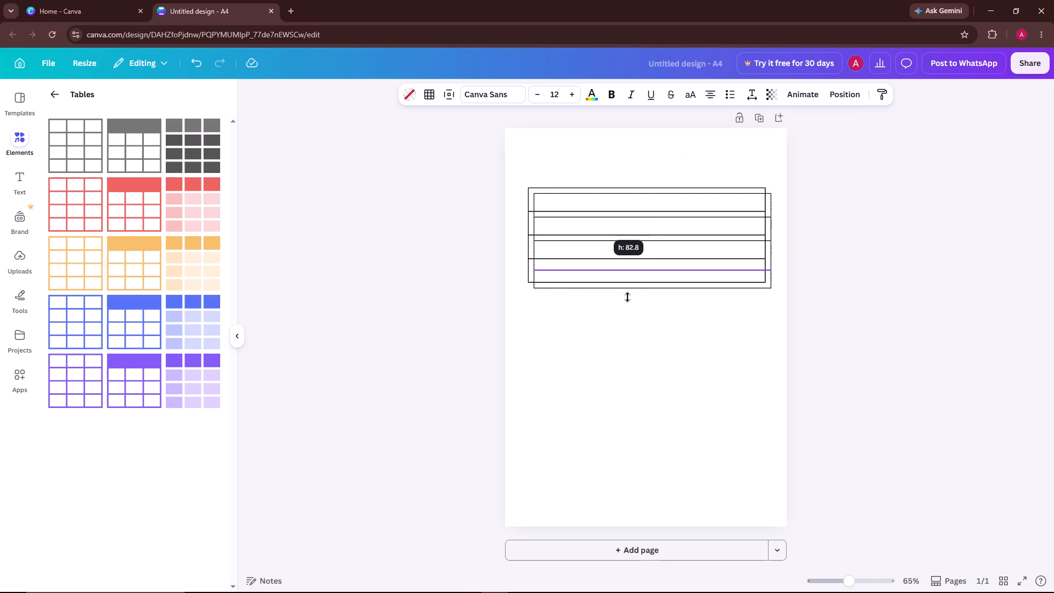
left_click_drag(627, 297, 620, 343)
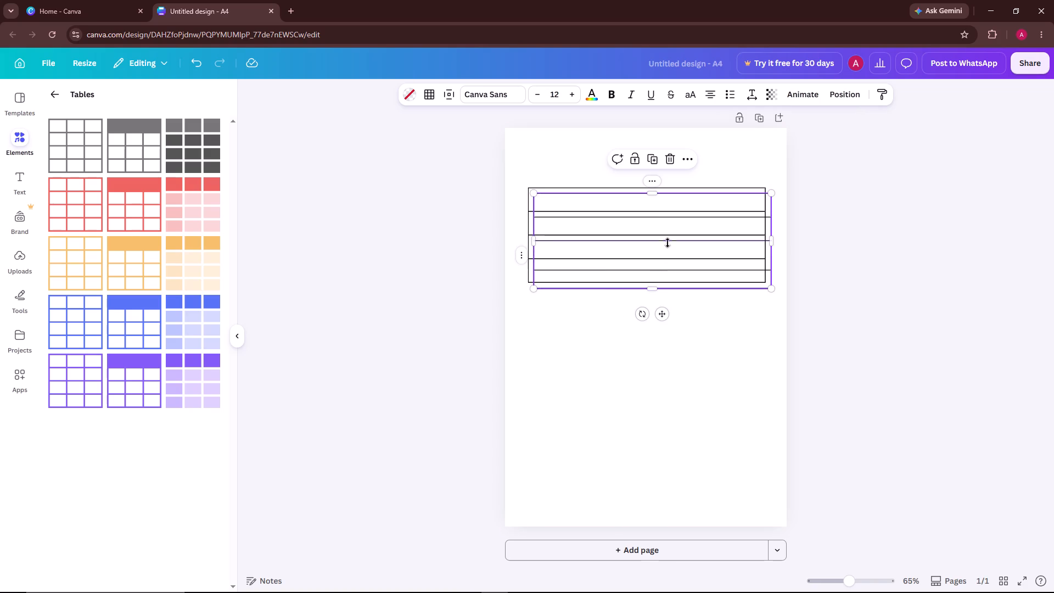
Move the duplicated table directly beneath the original, touching its bottom edge and aligned with its sides.
left_click(873, 249)
left_click_drag(664, 240, 647, 303)
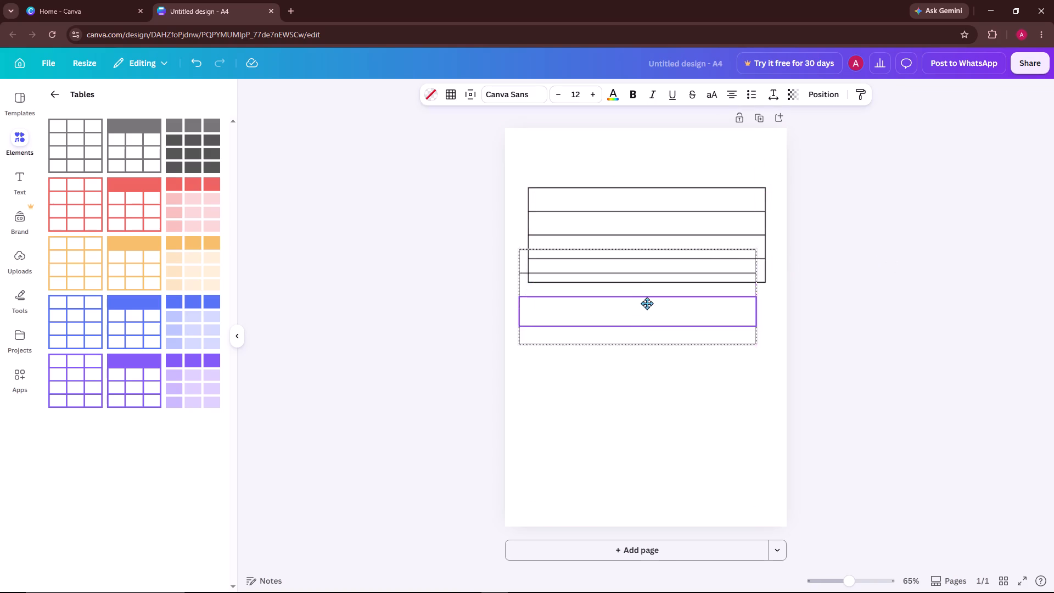
left_click_drag(647, 303, 655, 333)
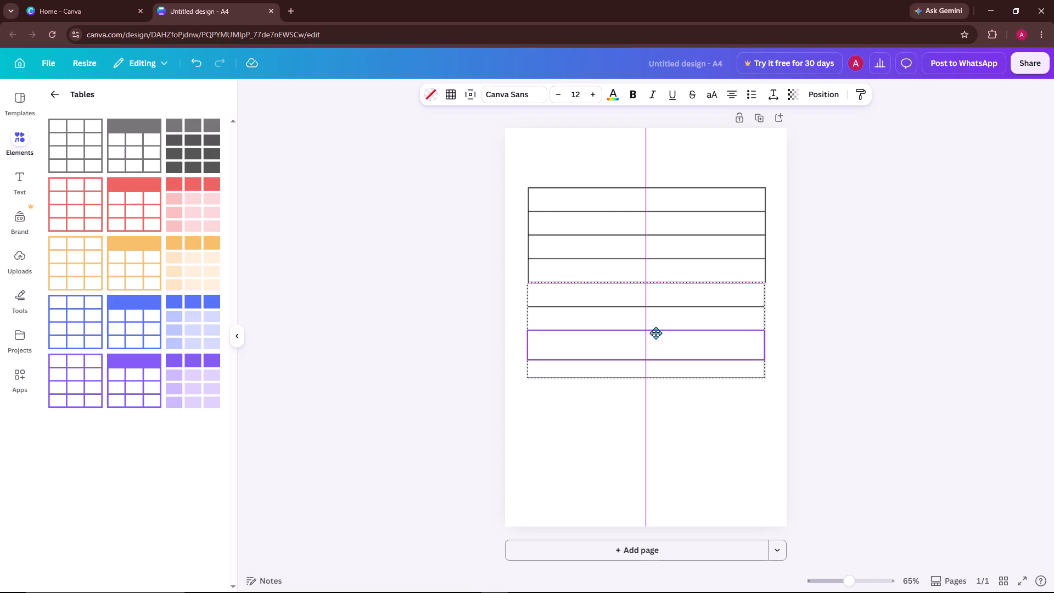
left_click_drag(655, 333, 657, 332)
left_click_drag(657, 332, 655, 328)
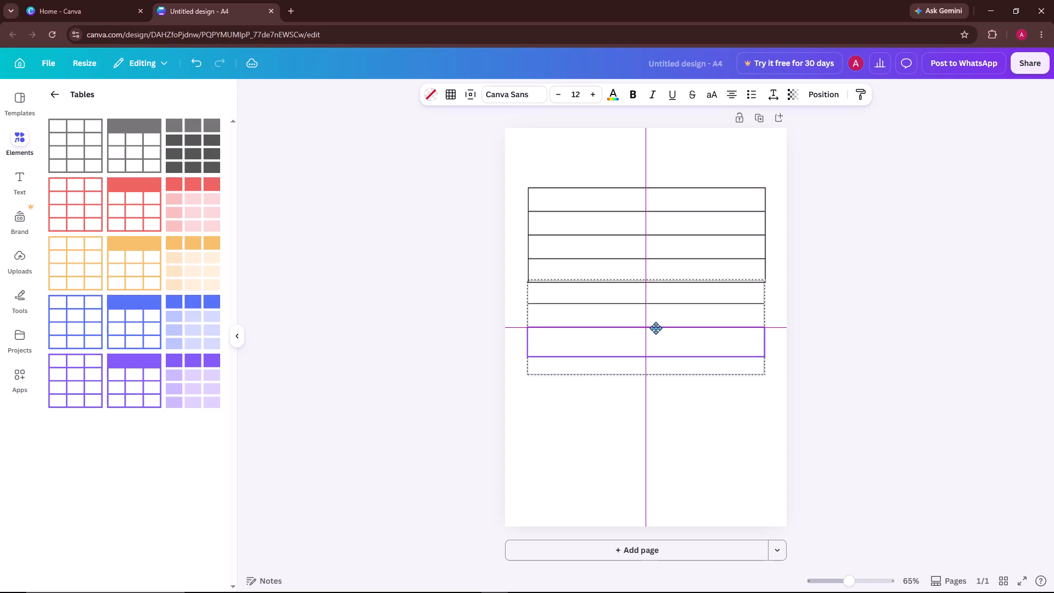
left_click_drag(655, 328, 655, 332)
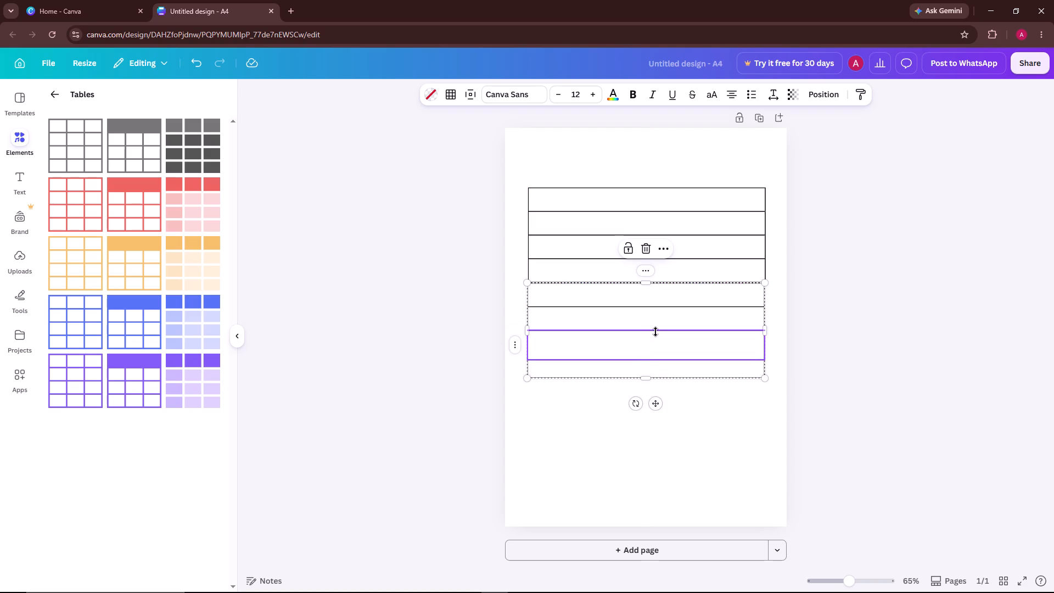
left_click(850, 323)
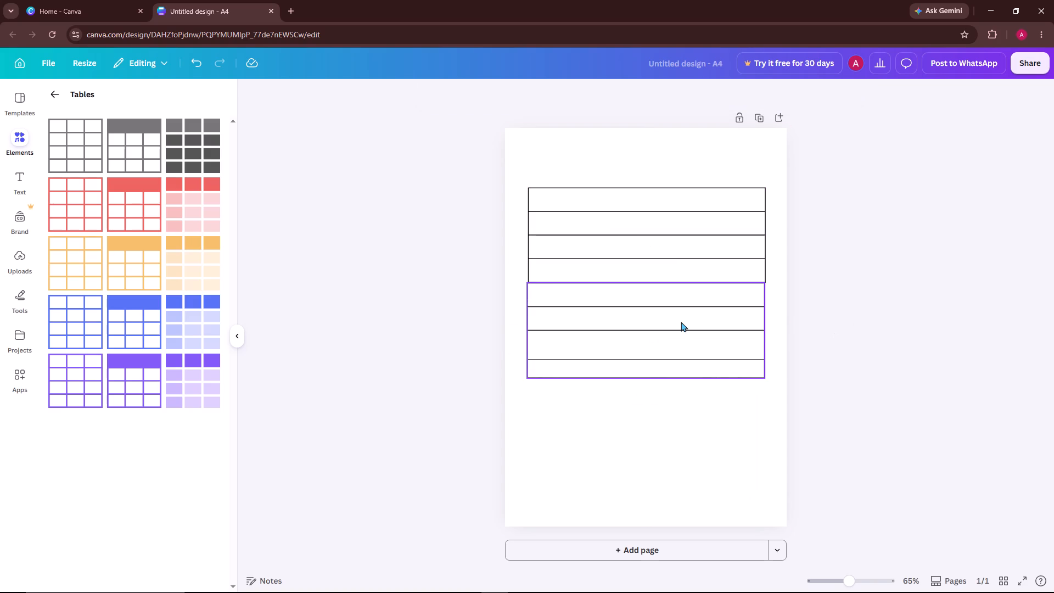
left_click(674, 322)
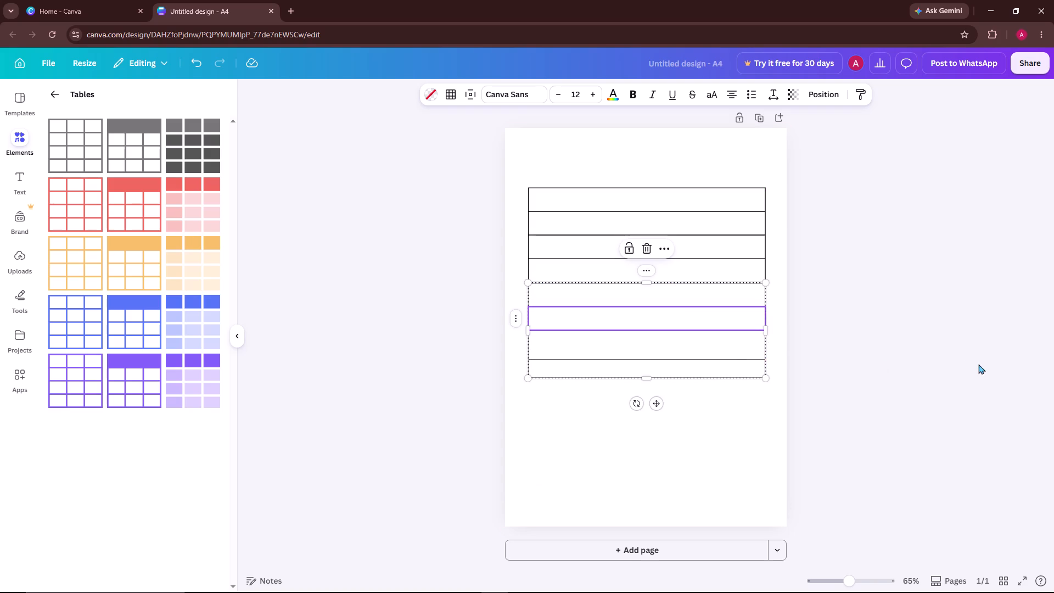
left_click(958, 335)
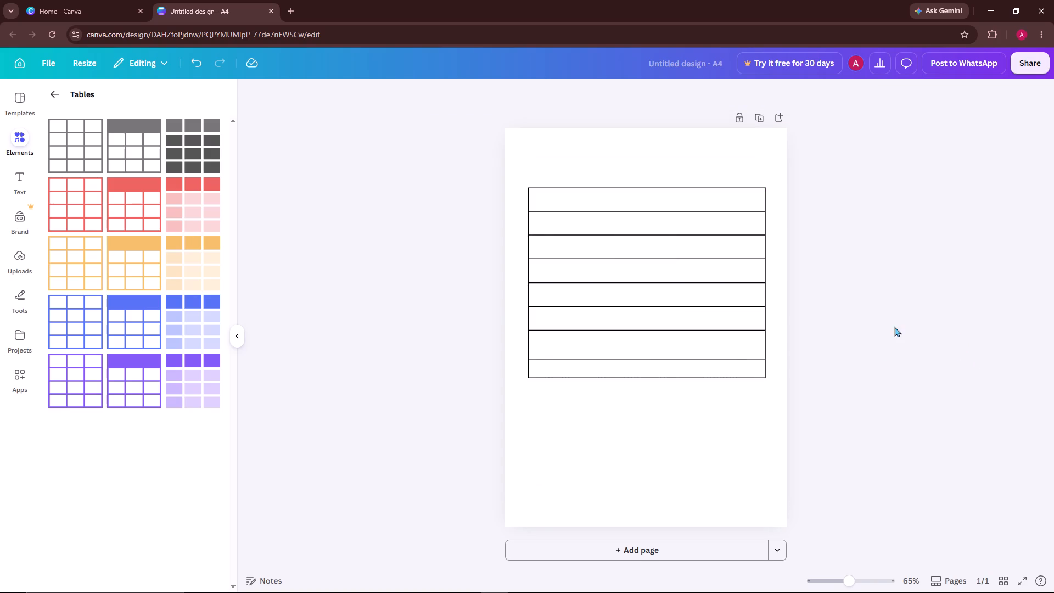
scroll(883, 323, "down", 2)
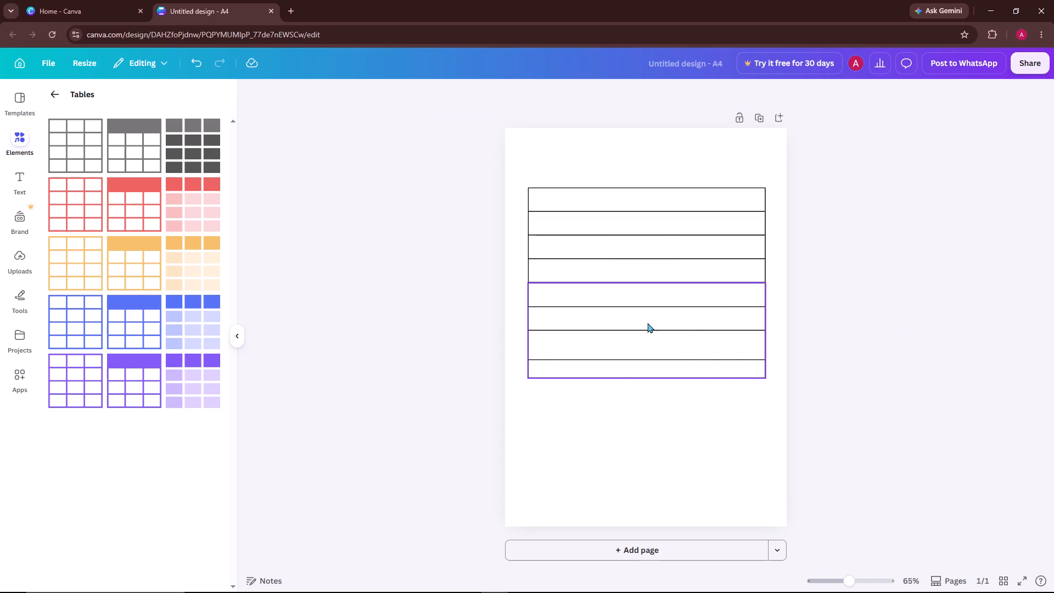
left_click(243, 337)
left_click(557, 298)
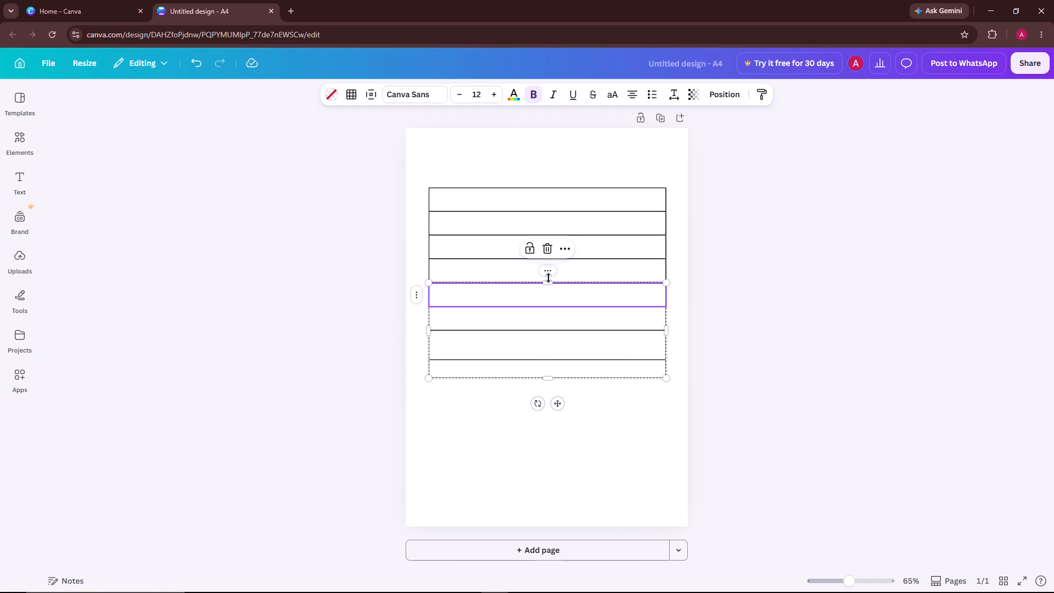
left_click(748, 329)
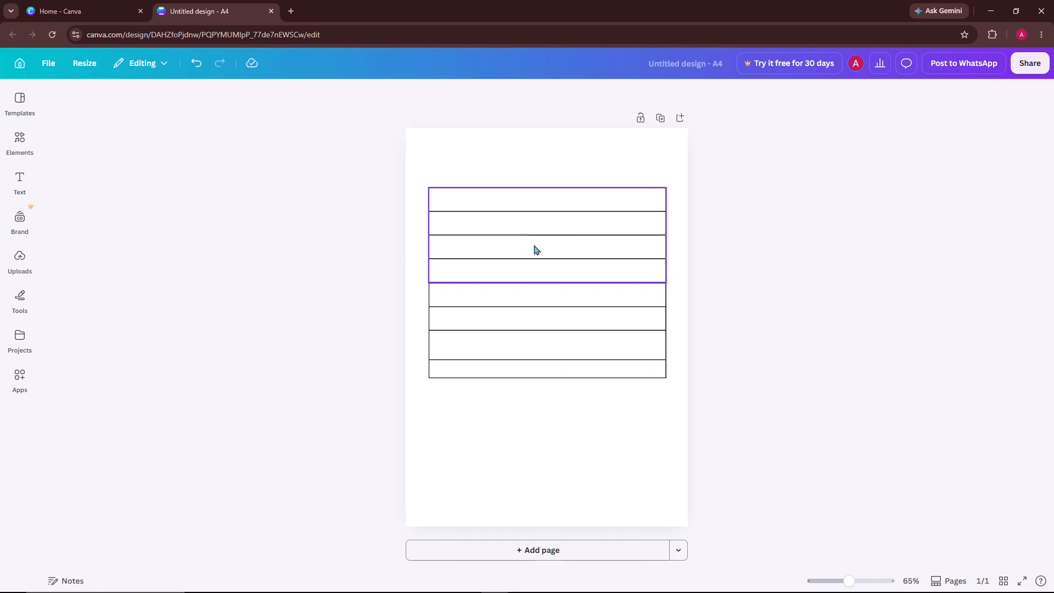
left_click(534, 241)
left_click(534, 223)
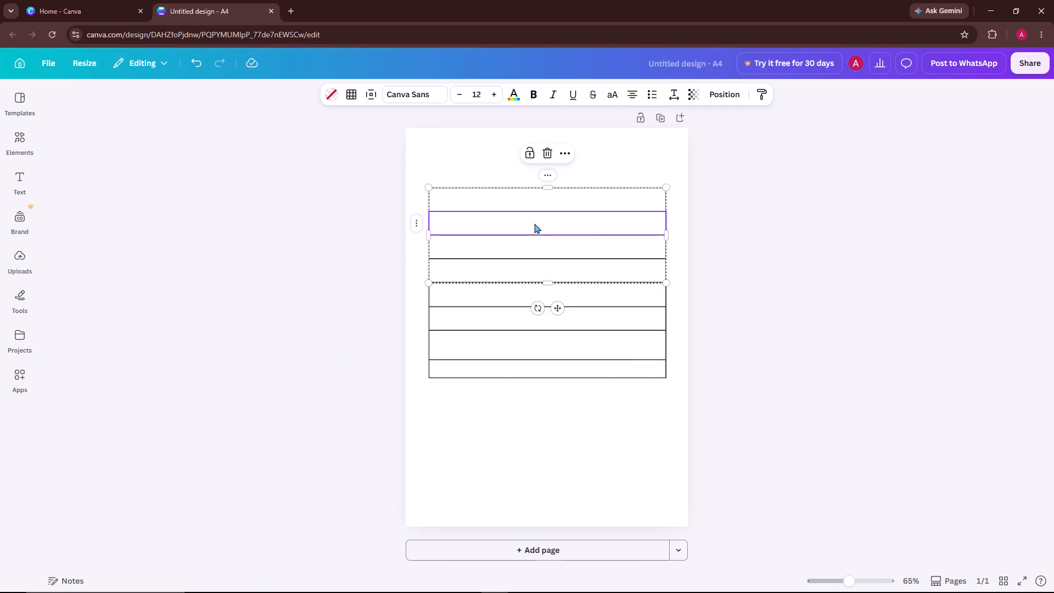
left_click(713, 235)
Duplicate the lower table to add a third four-row table directly beneath it.
left_click(590, 333)
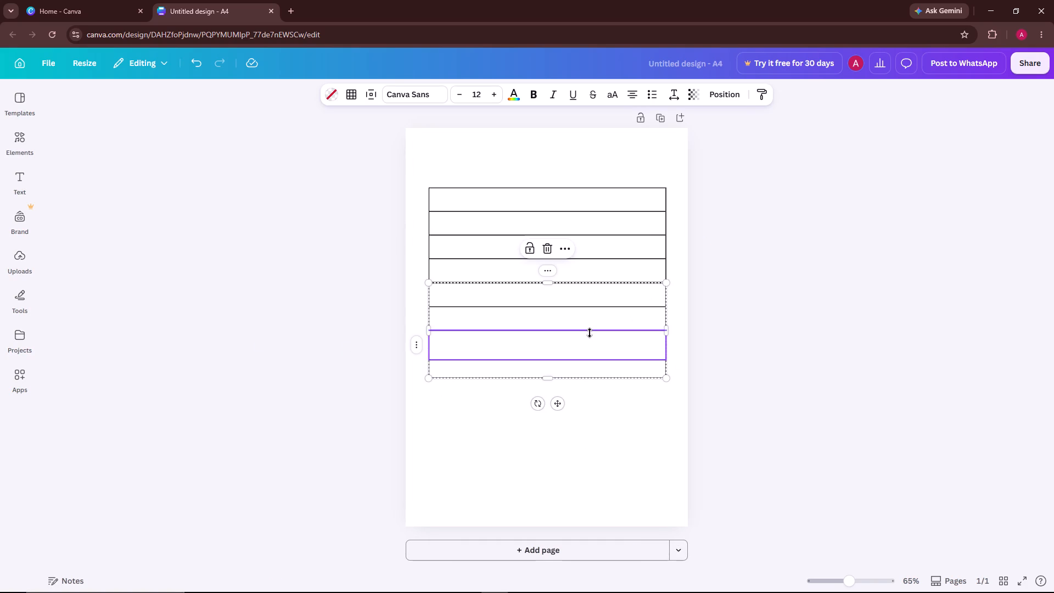
left_click(561, 251)
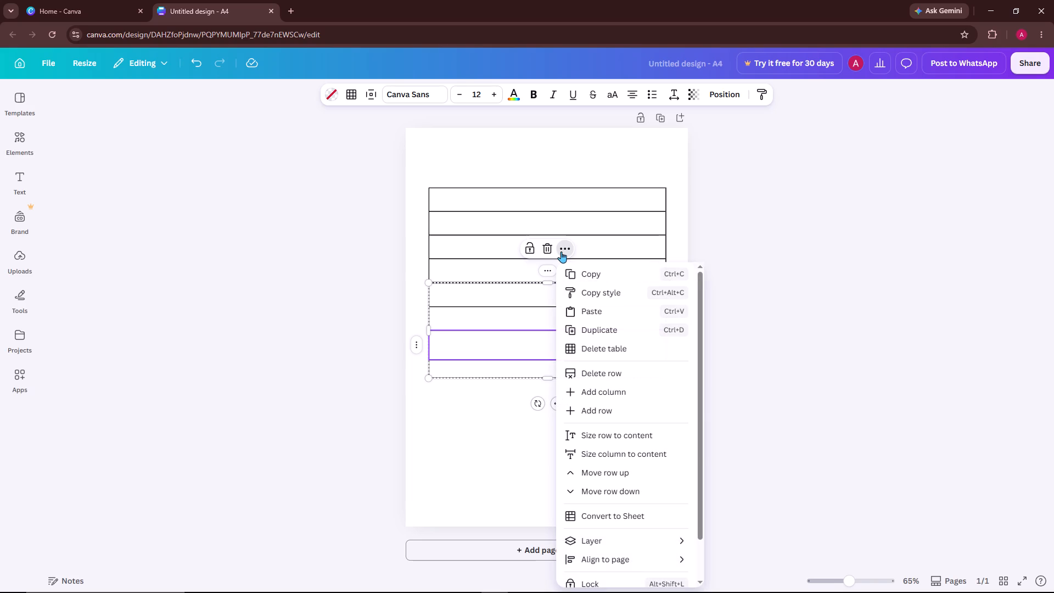
left_click(638, 333)
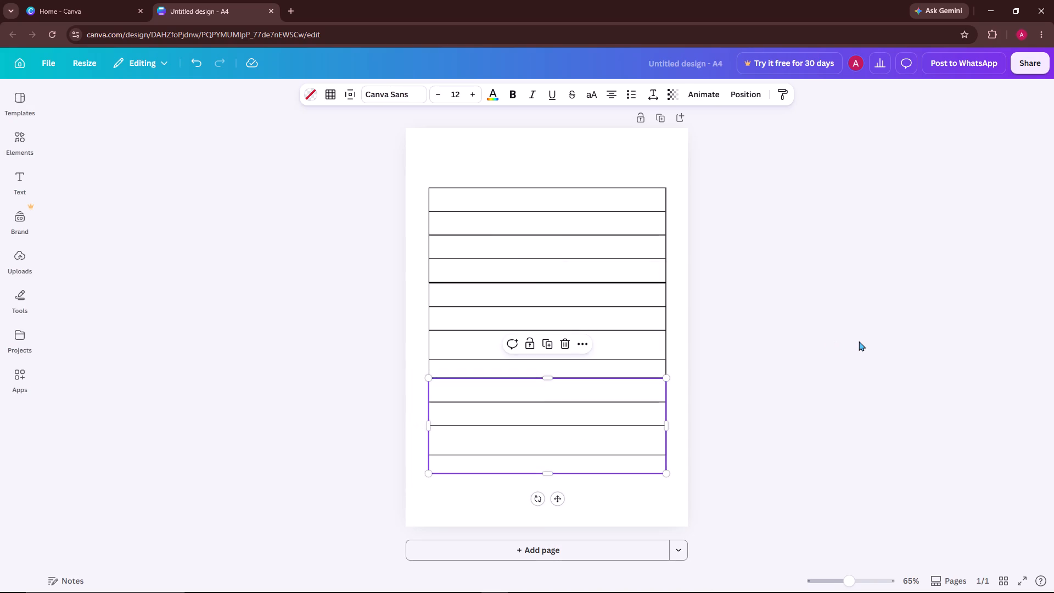
left_click(859, 341)
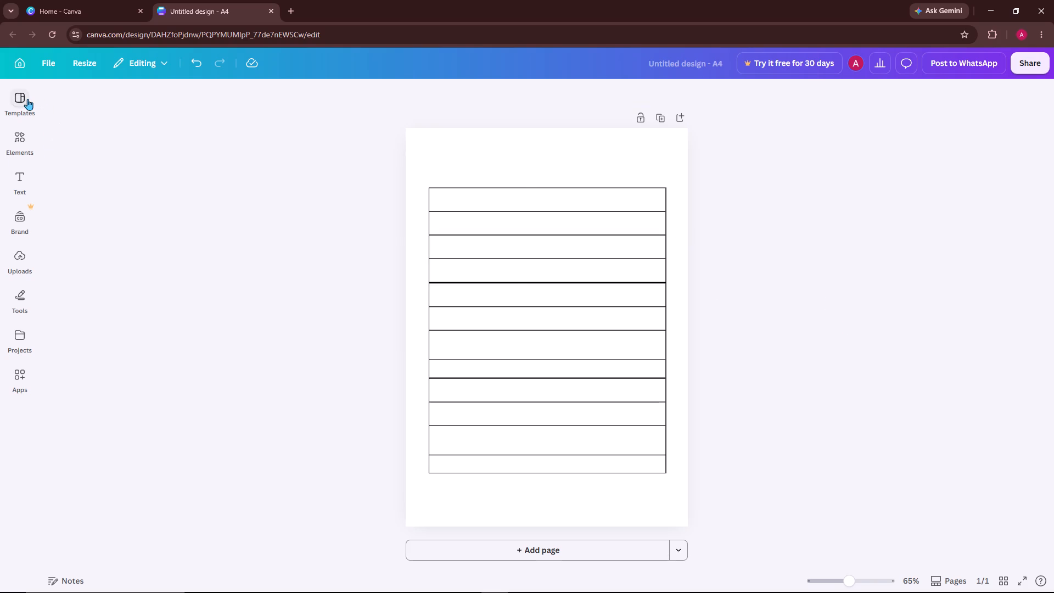
Search the elements library for "dot dot line" and place the plain dotted line below the bottom table.
left_click(26, 143)
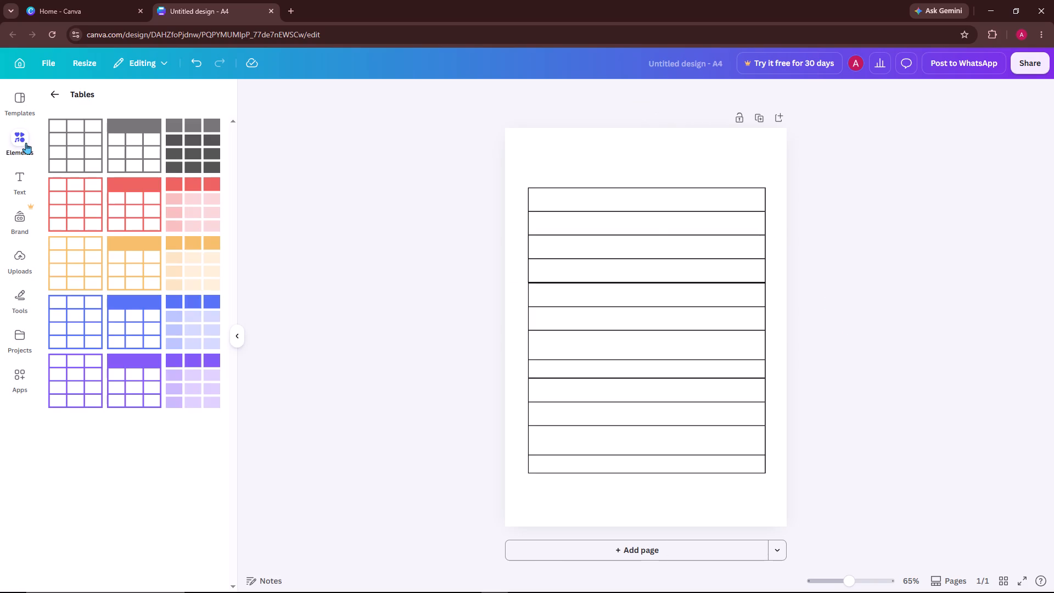
left_click(58, 103)
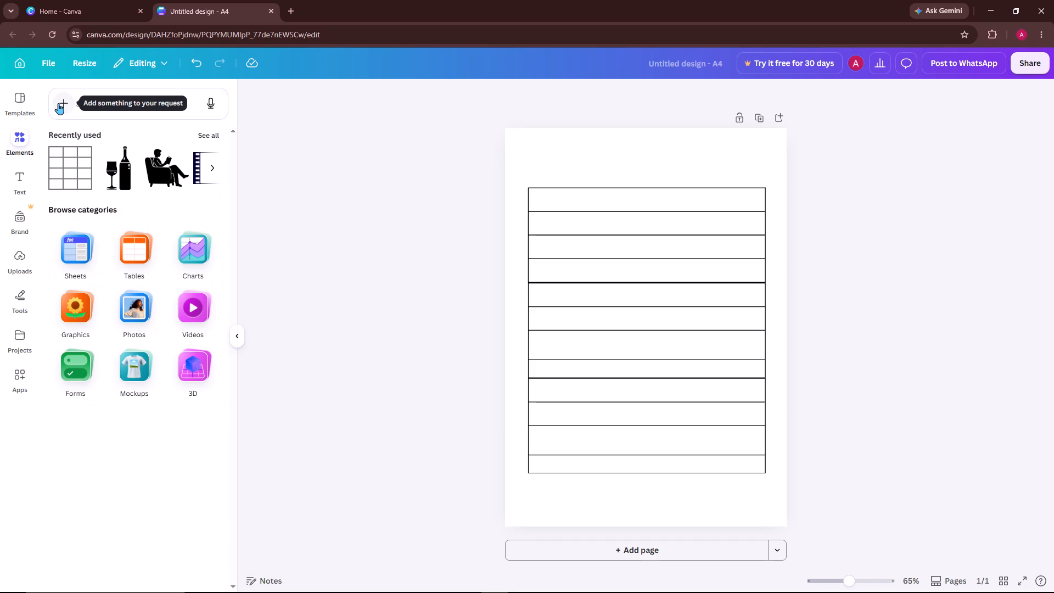
left_click(115, 111)
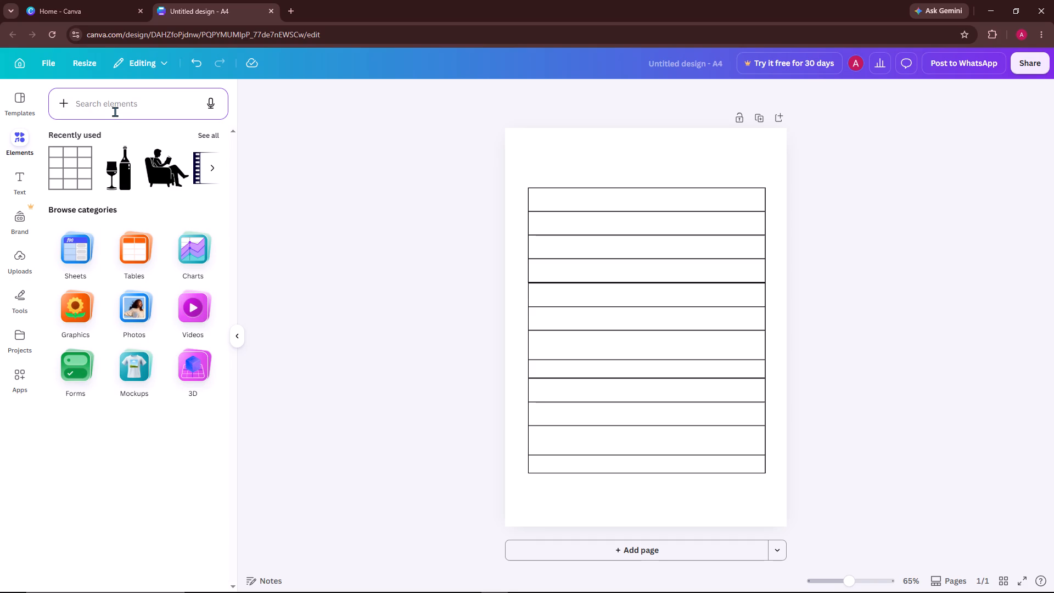
left_click(112, 102)
type("do")
type("t")
key("space")
type("do")
type("t line")
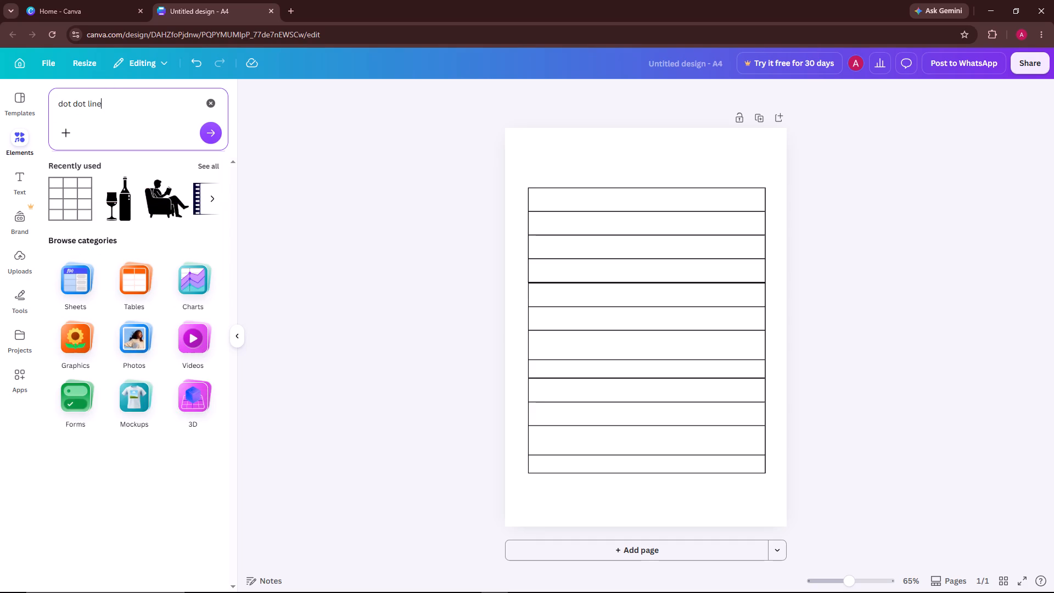
left_click(214, 139)
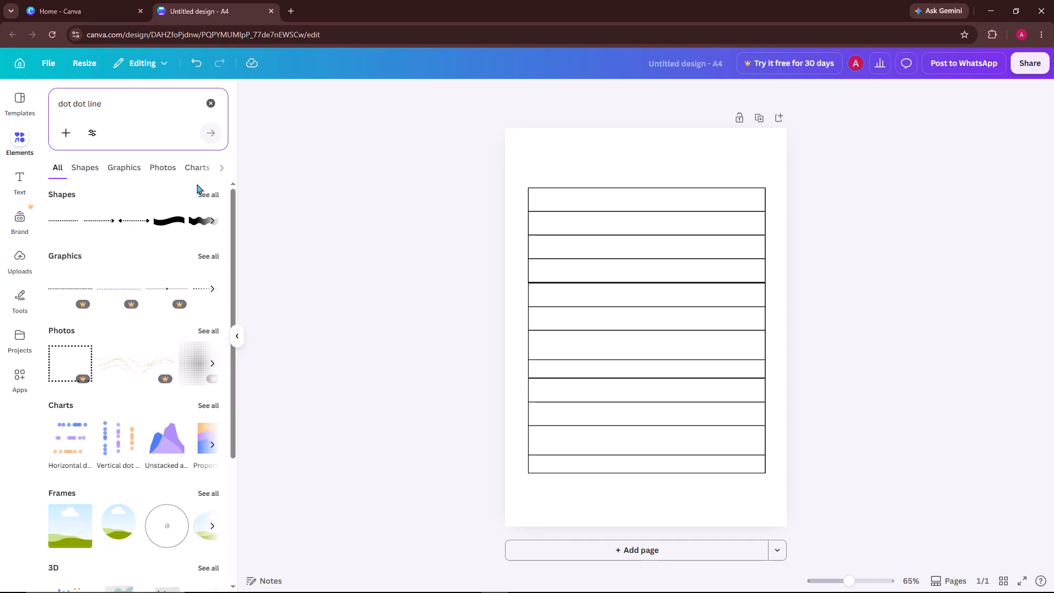
left_click_drag(68, 220, 618, 511)
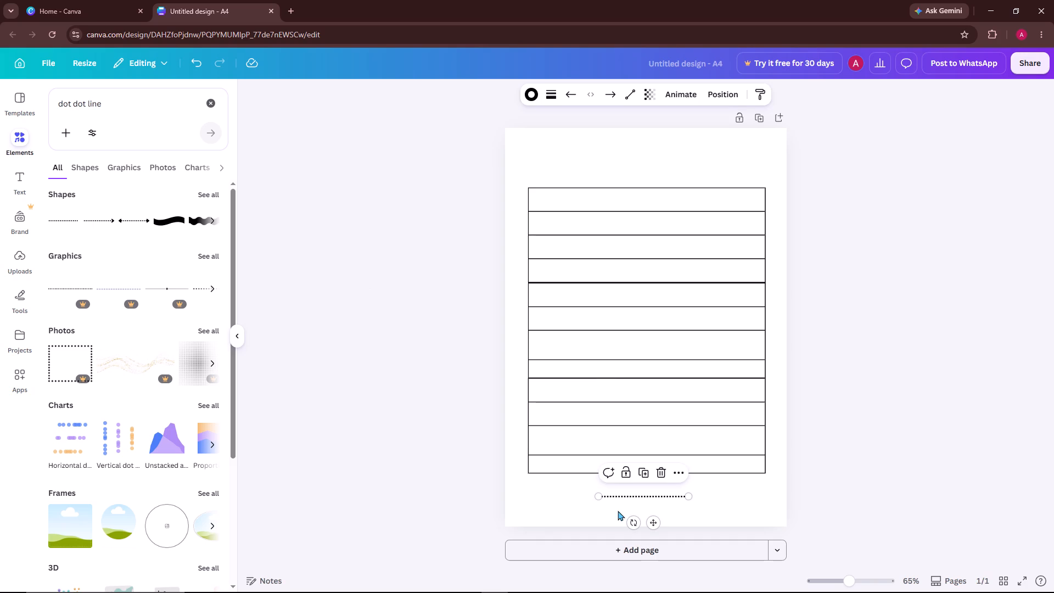
Stretch the dotted line in both directions so it runs level across nearly the full page width, about 19 long.
left_click(599, 494)
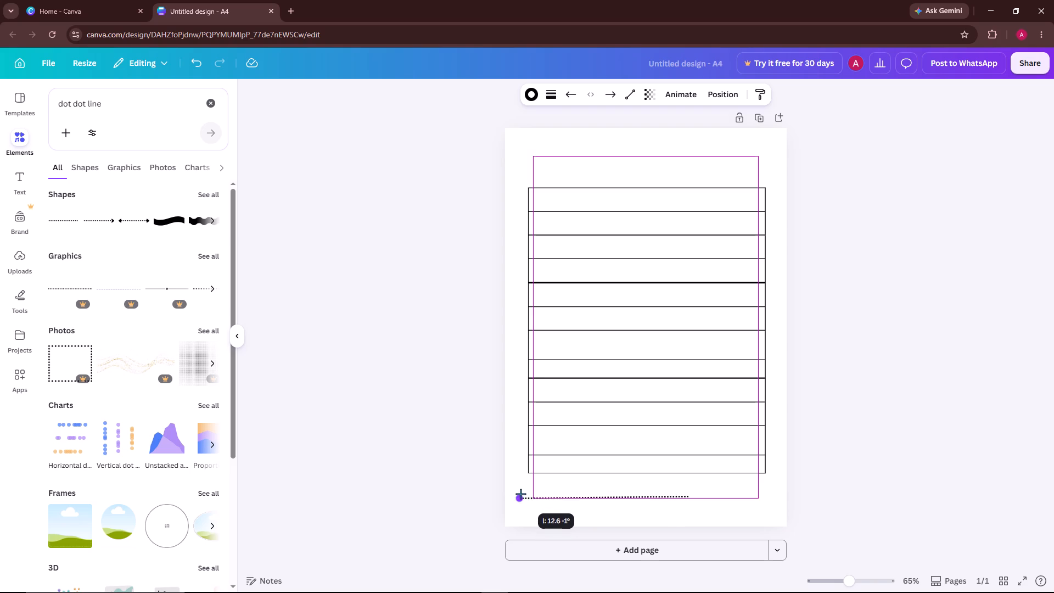
left_click(484, 491)
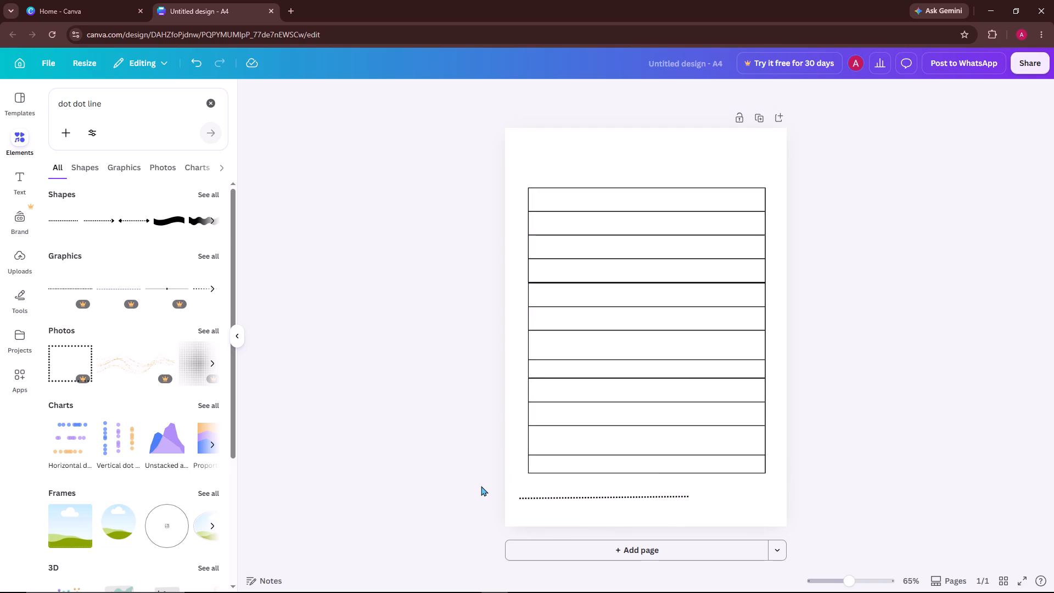
left_click(680, 495)
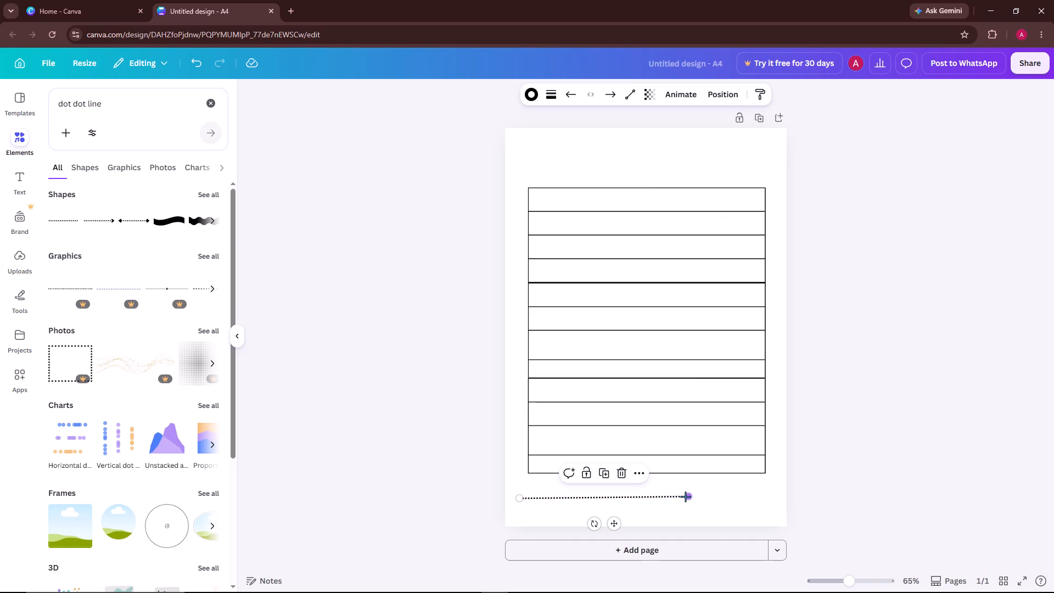
left_click_drag(685, 496, 828, 490)
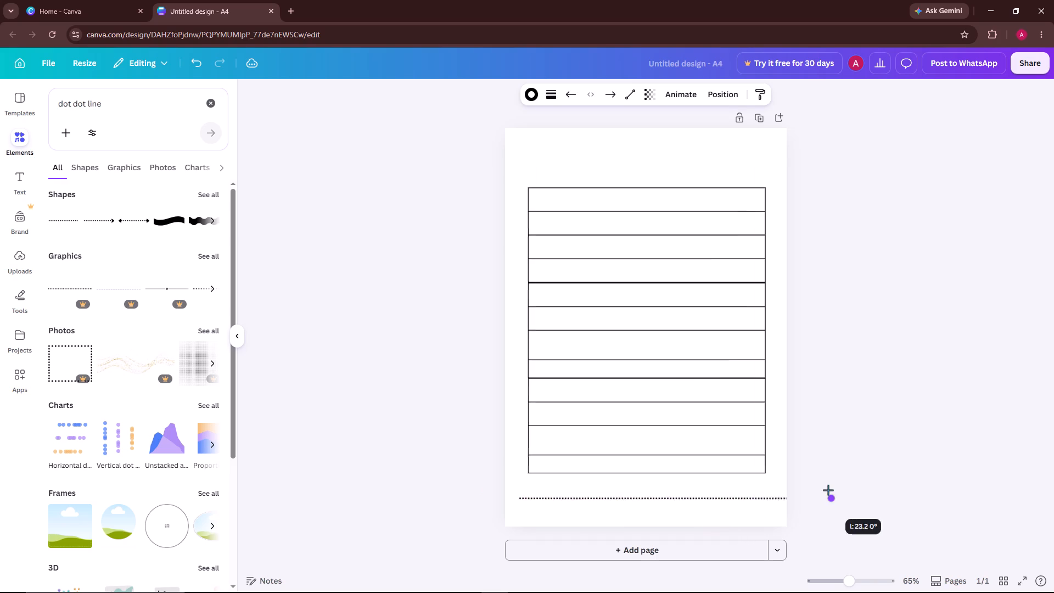
left_click_drag(828, 490, 776, 500)
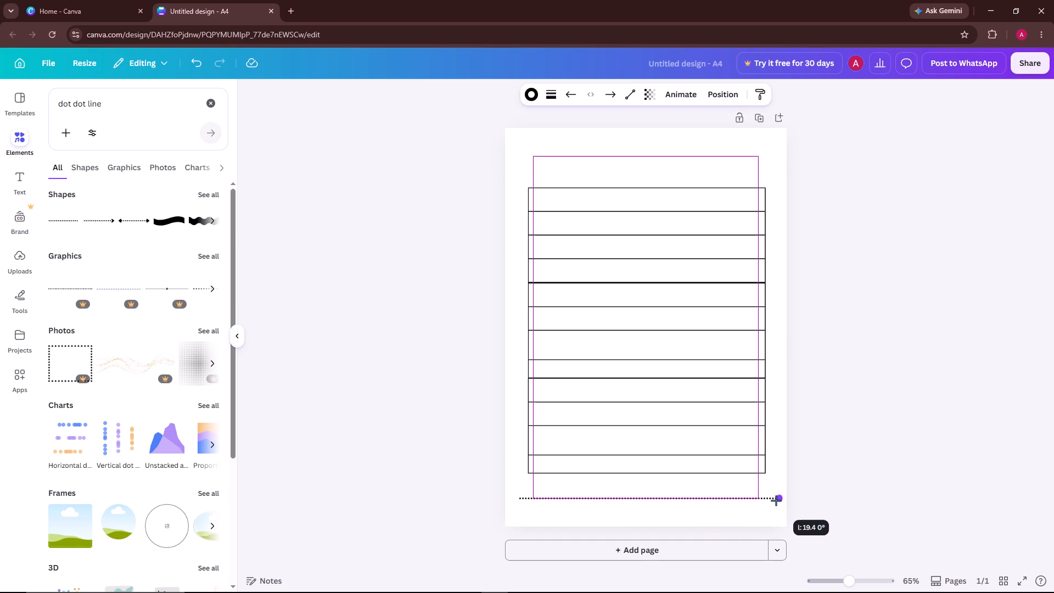
left_click_drag(776, 500, 773, 501)
left_click(857, 468)
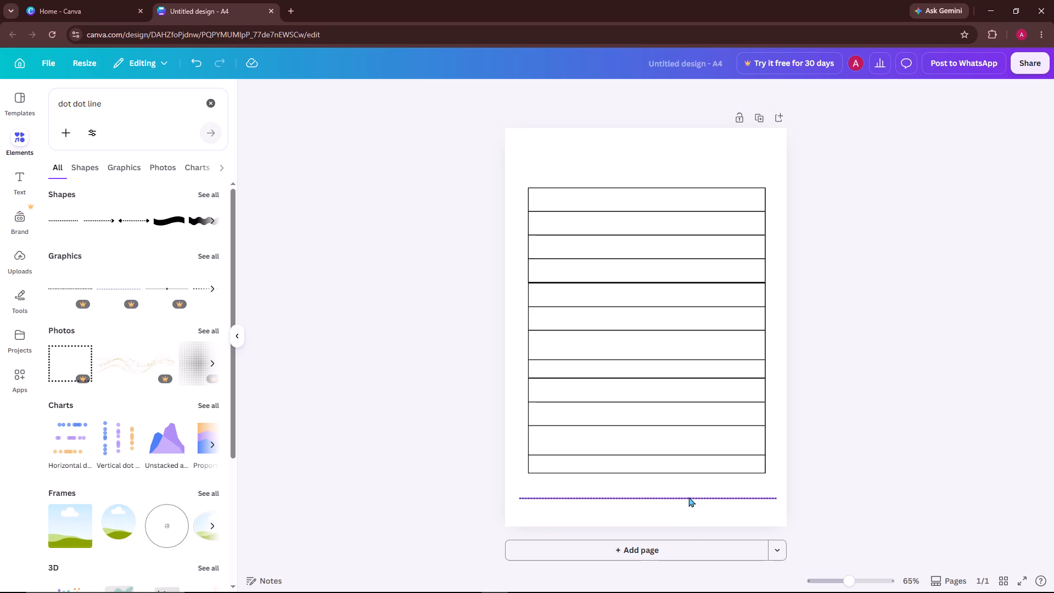
left_click(236, 344)
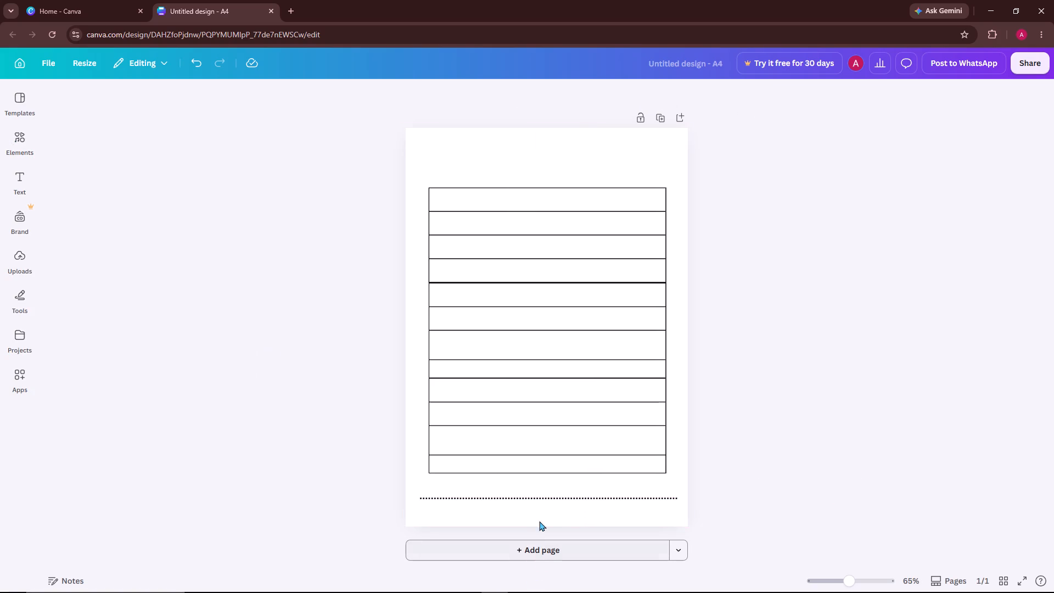
Recolour the dotted line below the tables with the solid coral red default colour.
left_click(541, 501)
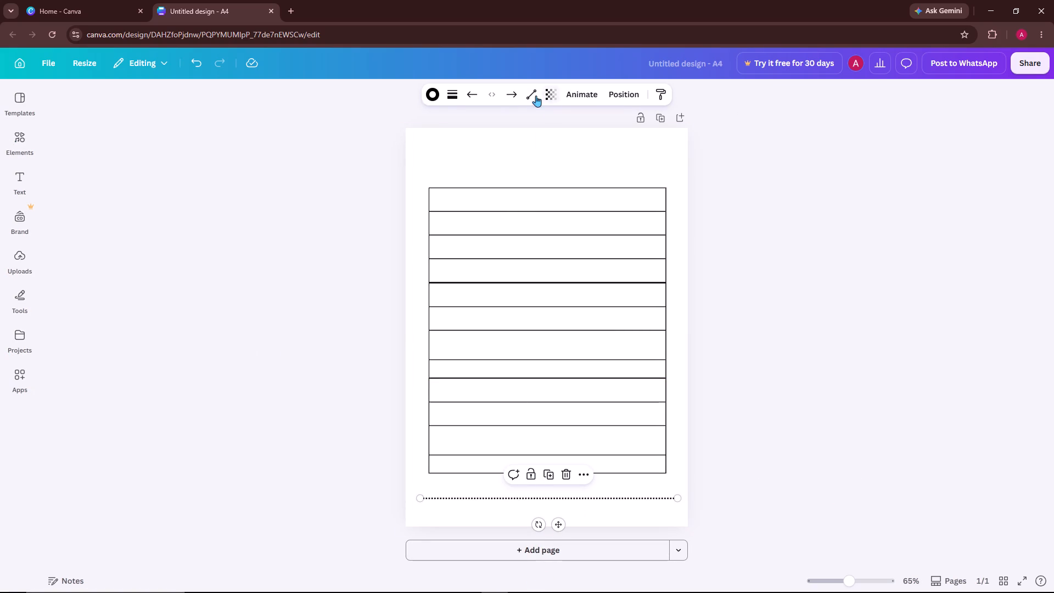
left_click(441, 94)
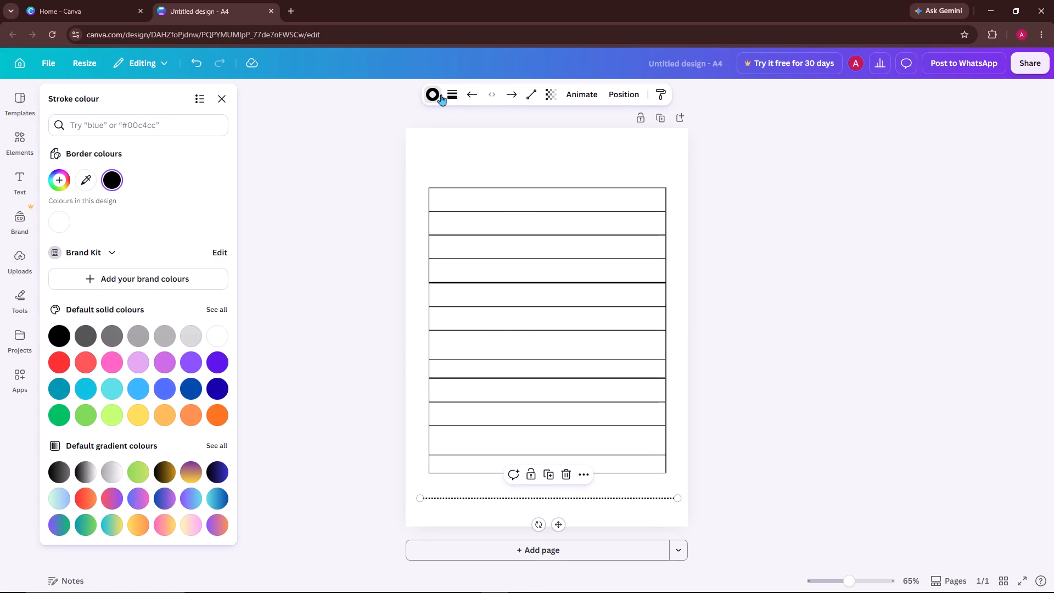
left_click(59, 363)
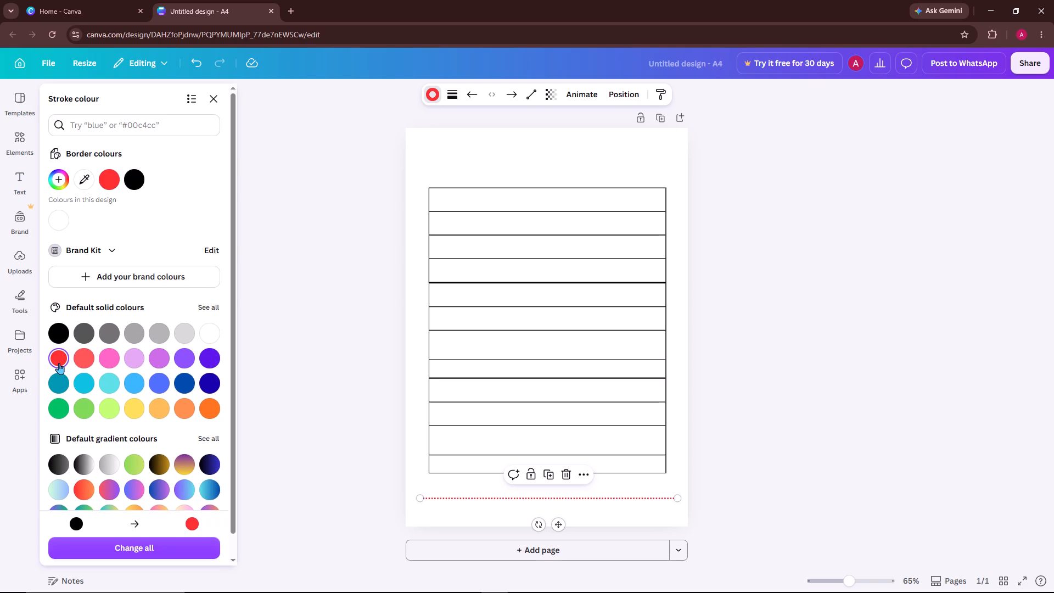
left_click(91, 351)
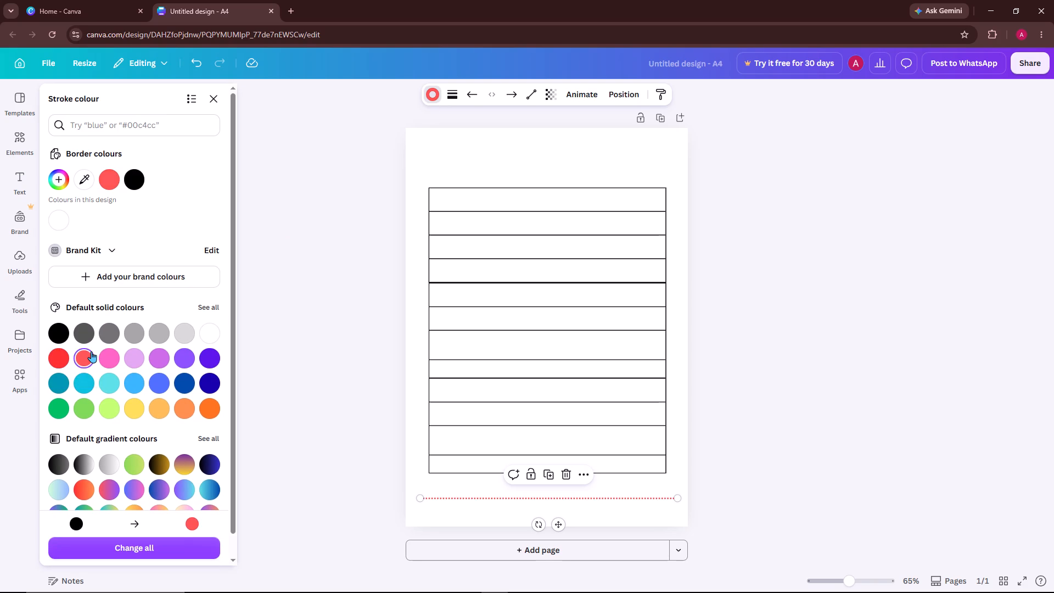
scroll(94, 441, "down", 1)
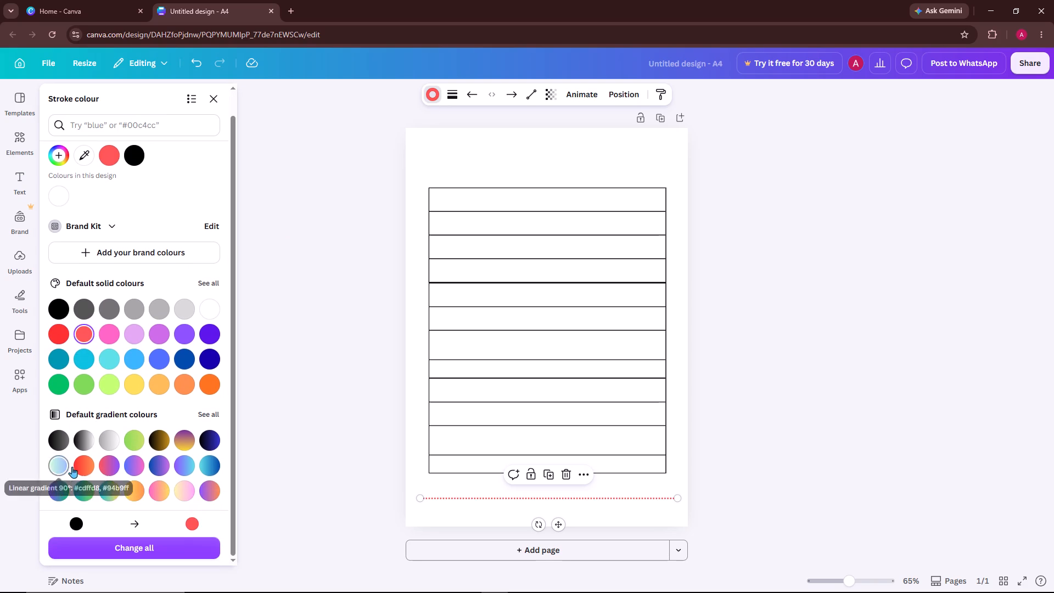
left_click(79, 466)
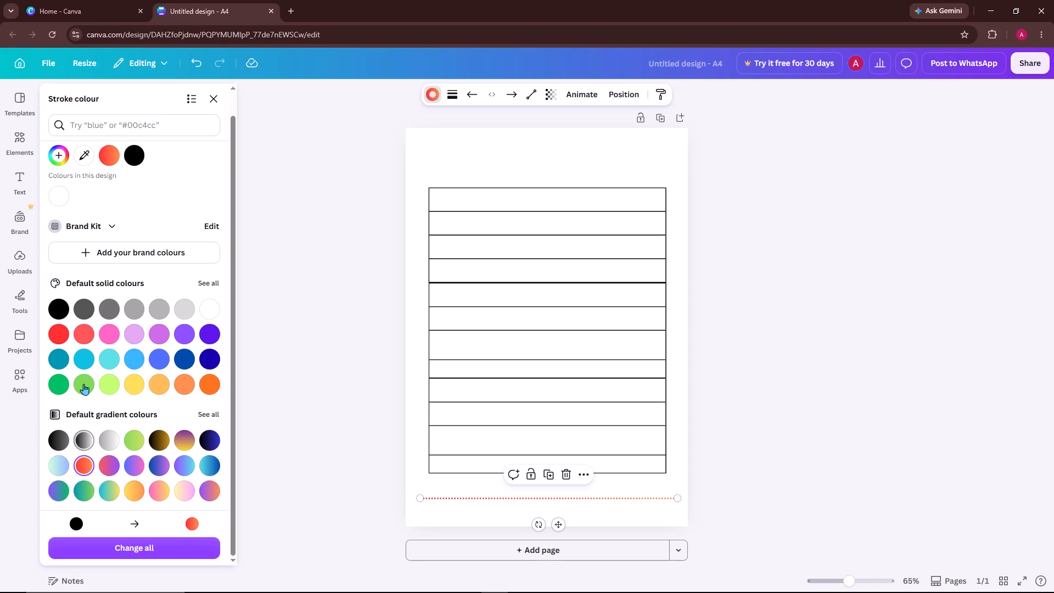
left_click(79, 335)
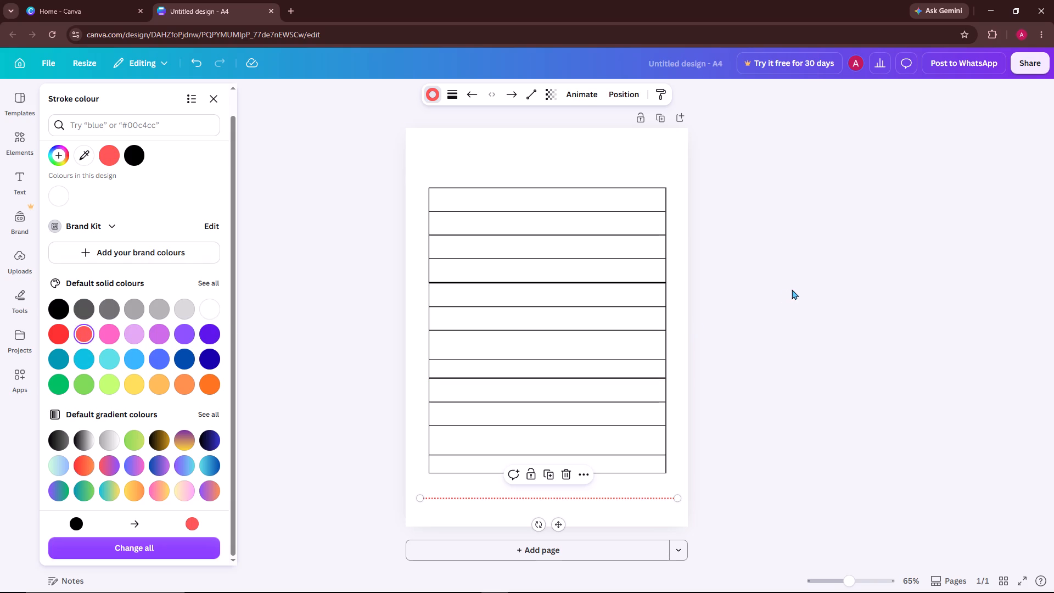
left_click(774, 257)
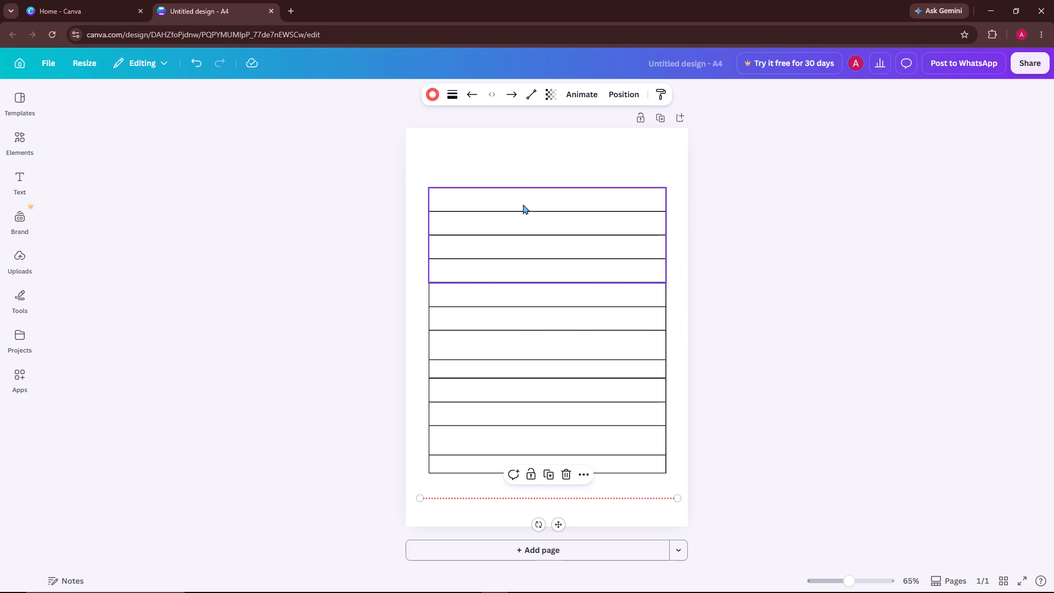
Set the text colour of the top table's first row to solid orange and open that row for text entry.
left_click(523, 204)
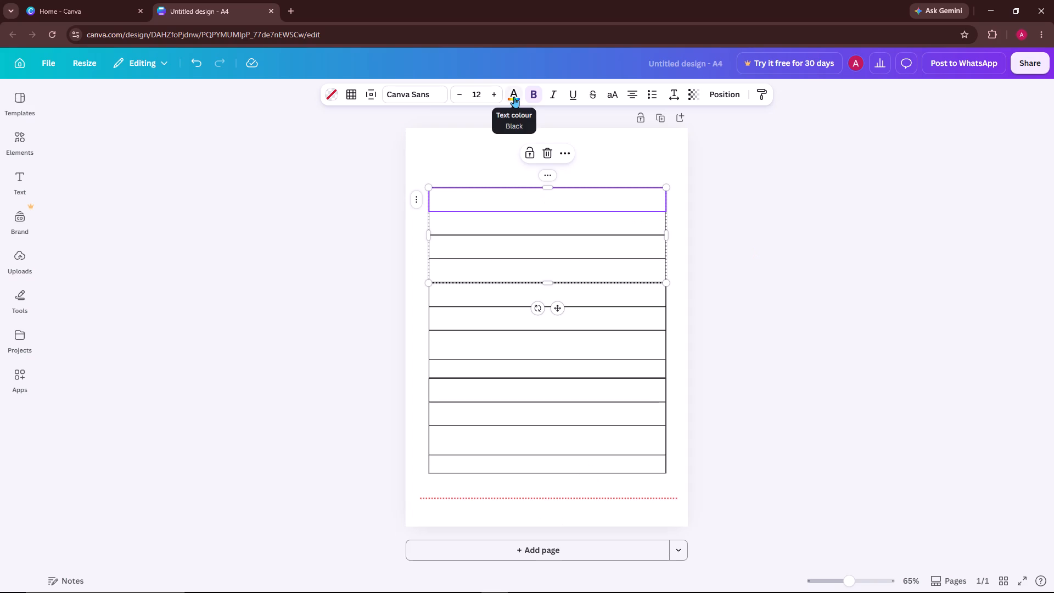
left_click(514, 97)
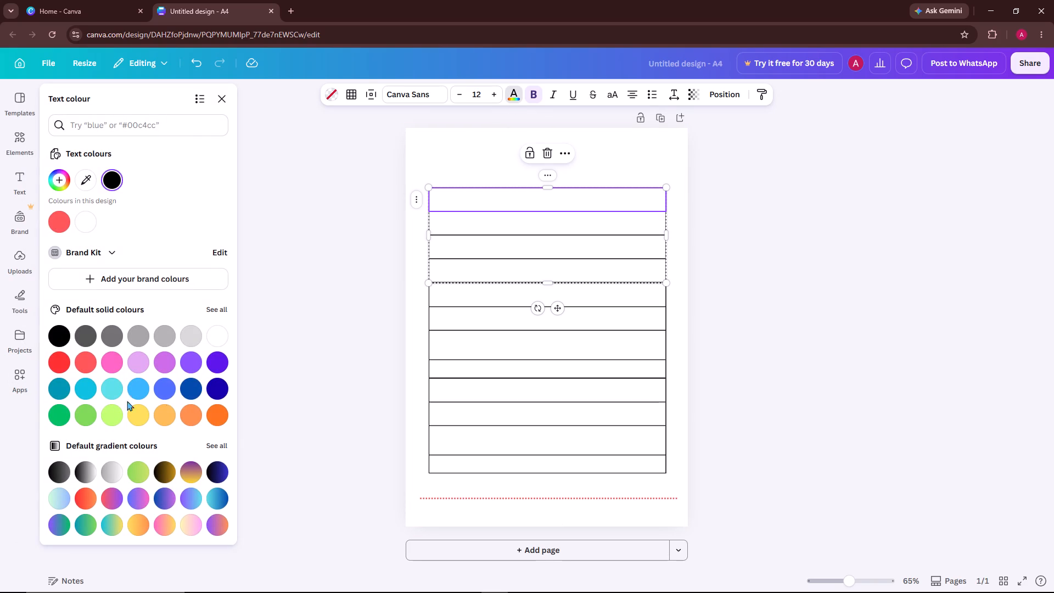
left_click(216, 418)
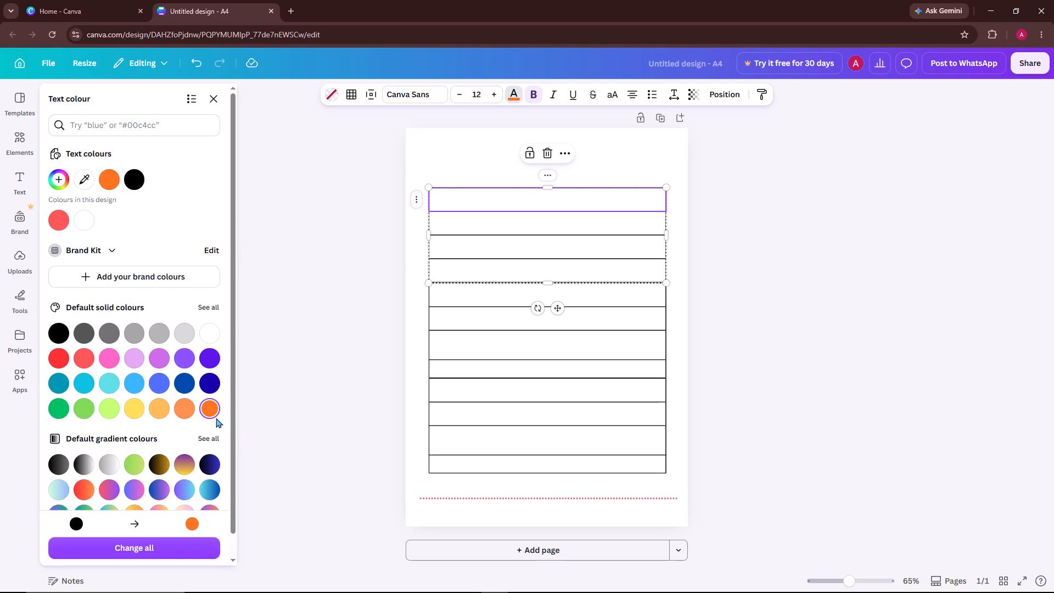
left_click(356, 176)
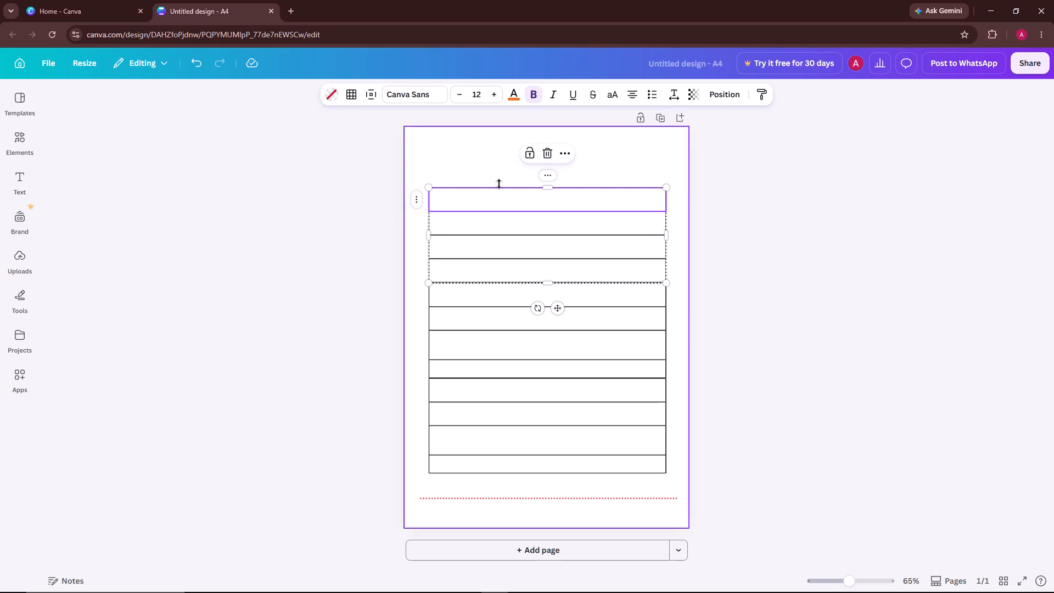
left_click(557, 198)
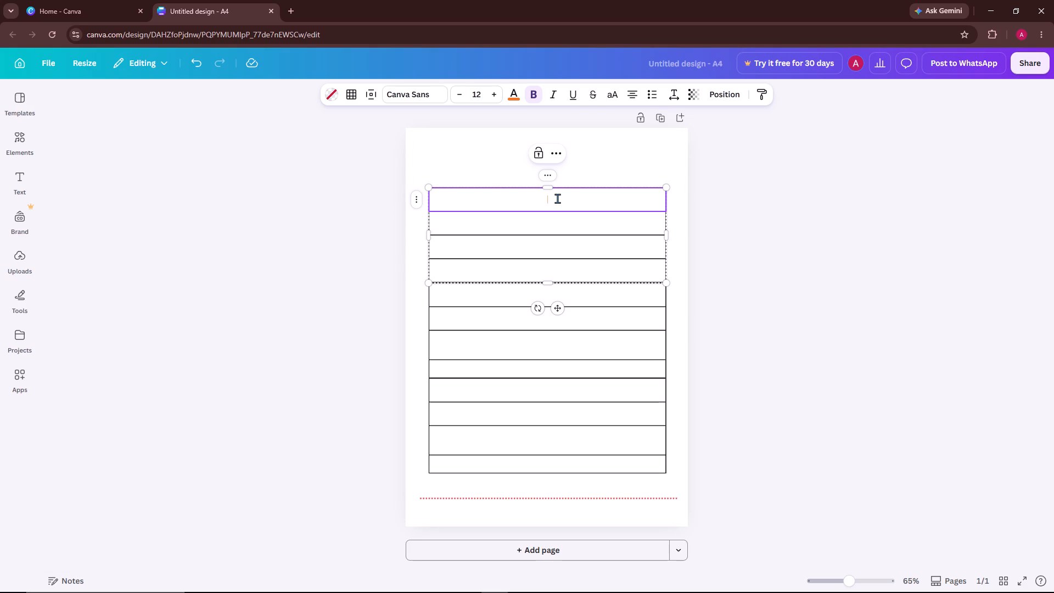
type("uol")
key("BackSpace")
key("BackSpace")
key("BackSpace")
Enter "chapters name" in the first row of the top table.
type("cha[")
key("BackSpace")
type("pters")
key("space")
type("name")
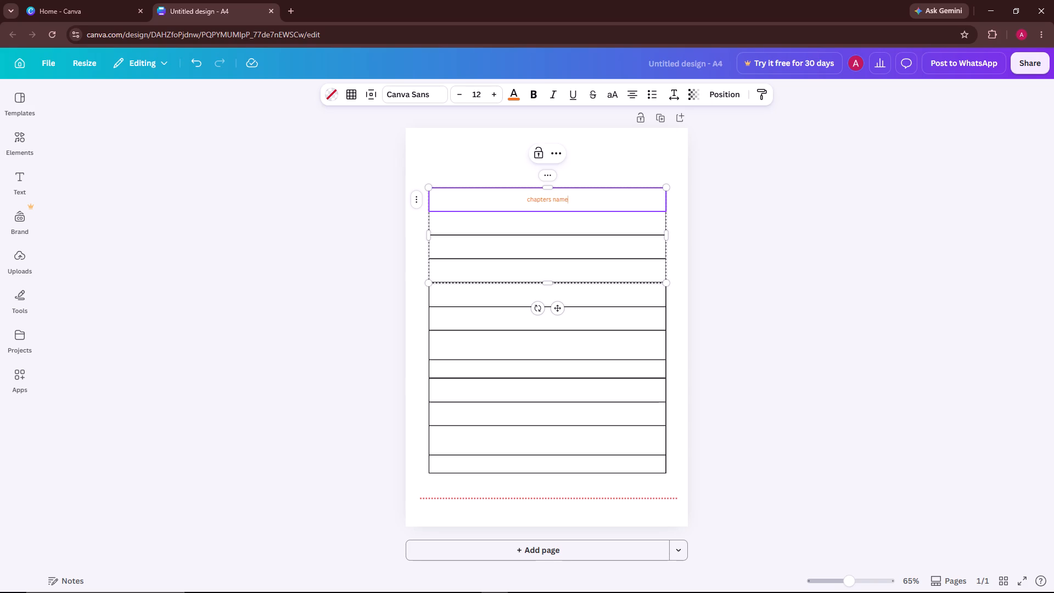
Add "page number" on the same line, separated from "chapters name" by a wide gap towards the row's right end.
key("space")
key("space")
key("space")
key("space")
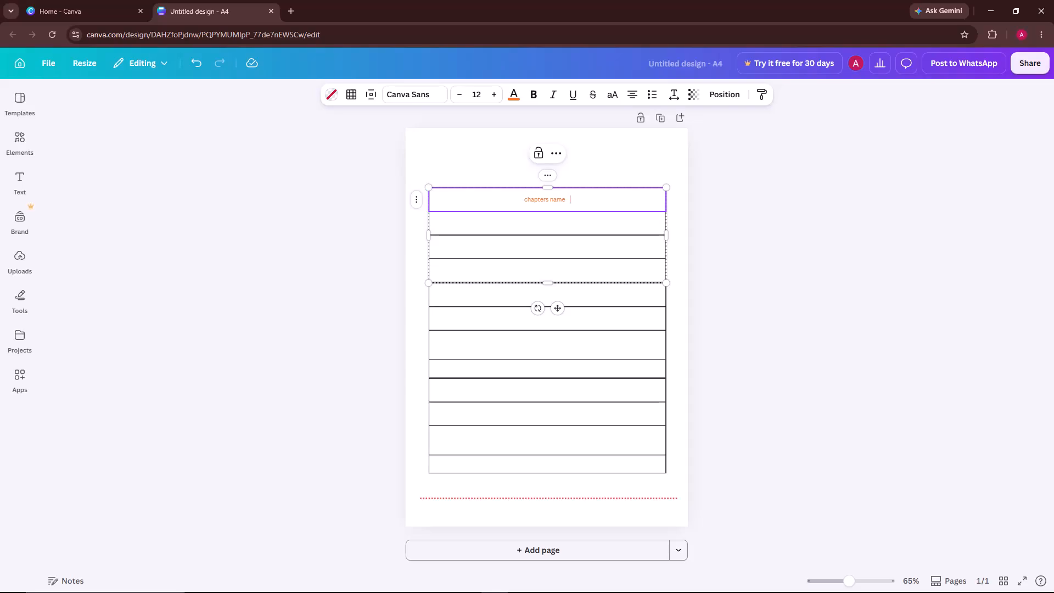
key("space")
key("space")
key("space")
key("space")
key("space")
key("space")
key("space")
key("space")
key("space")
key("space")
key("space")
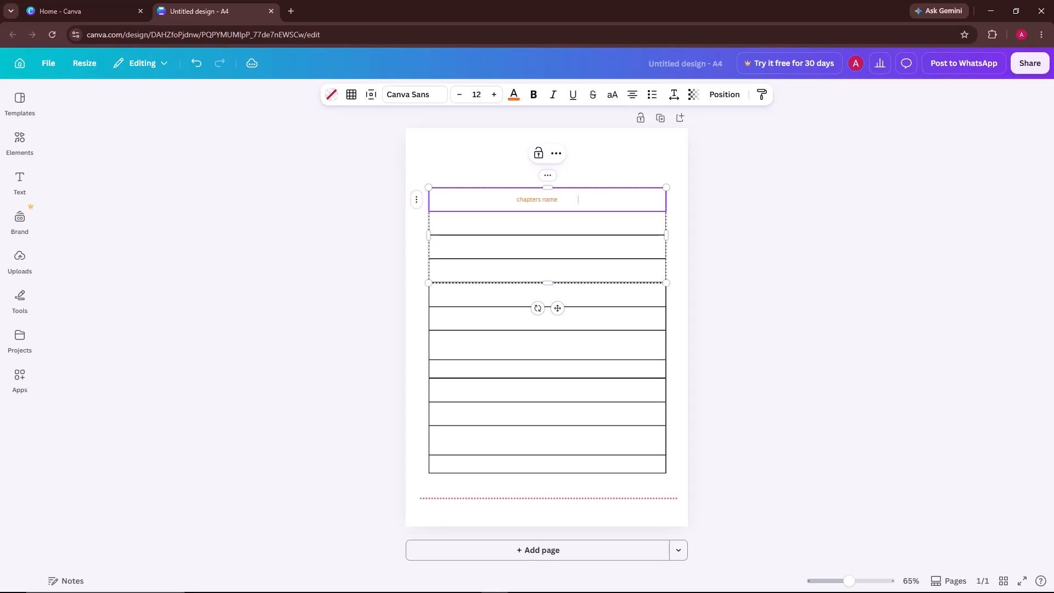
key("space")
key("space")
key("space")
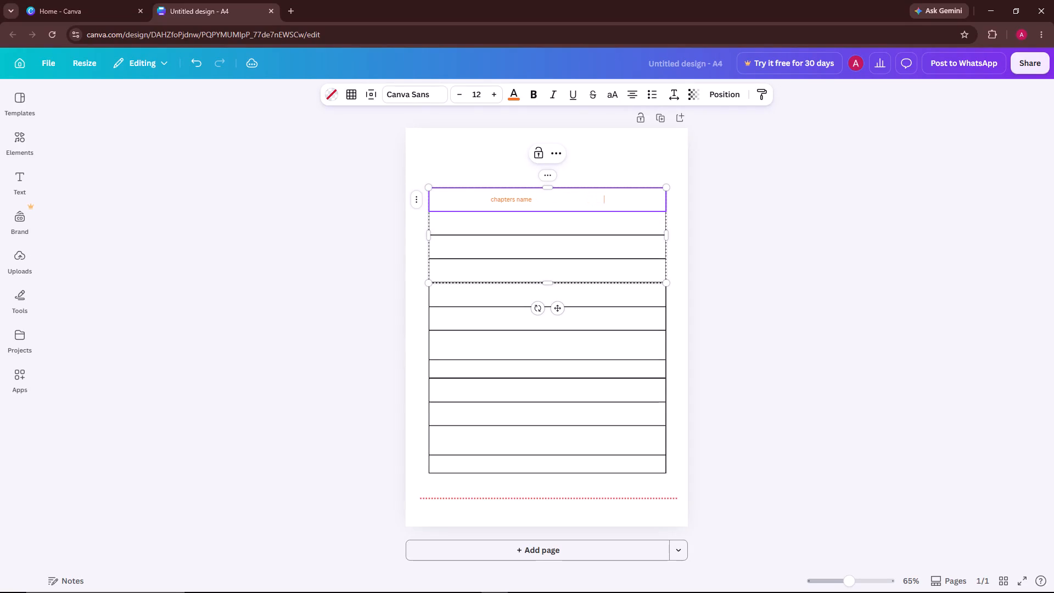
key("space")
key("space")
key("space")
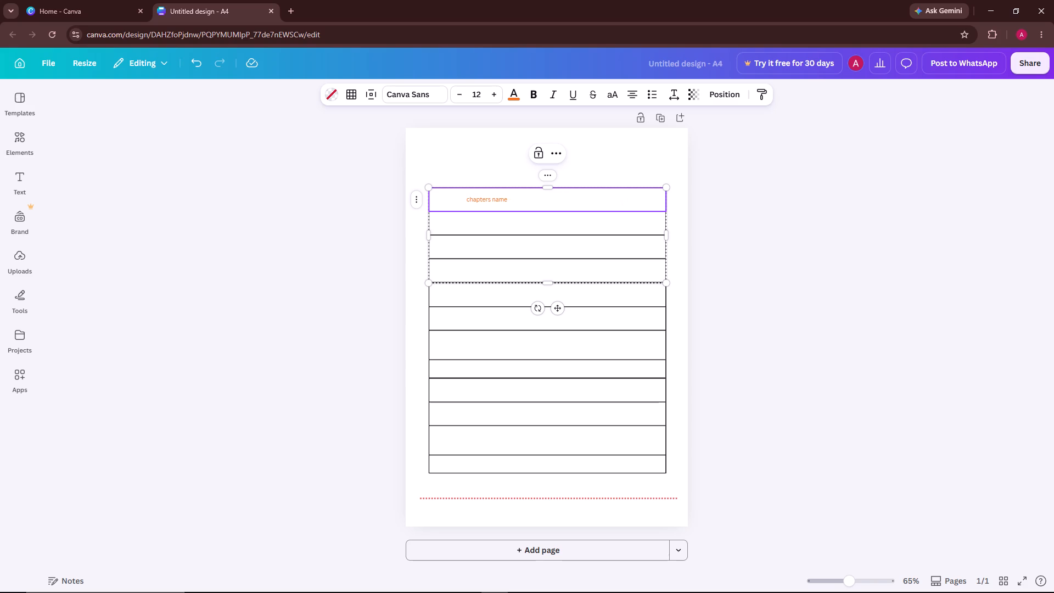
type("page")
key("space")
type("number")
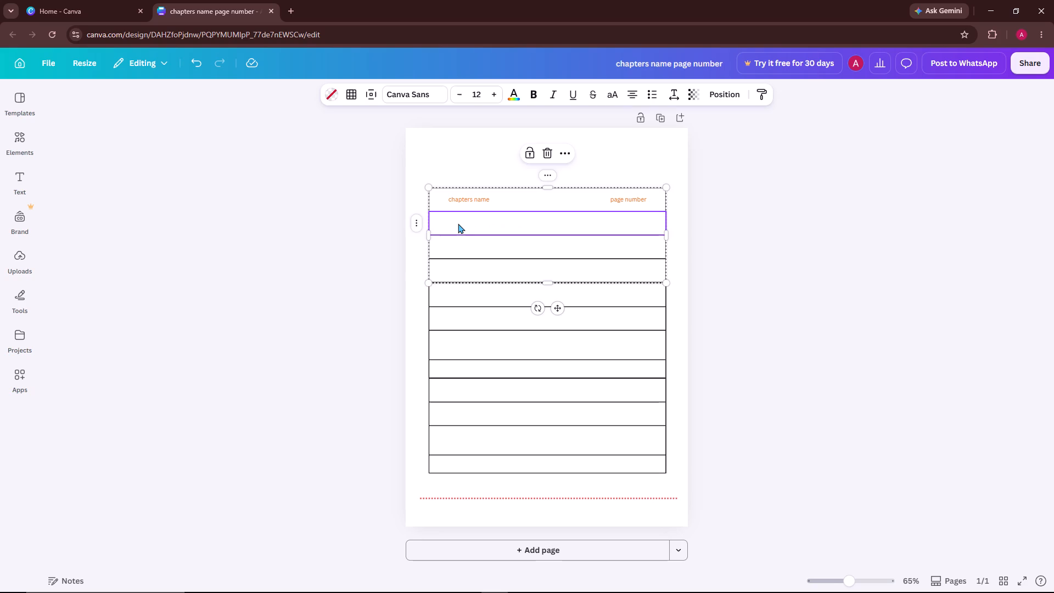
Set the text colour of the top table's second row to blue #5170ff and open that row for text entry.
left_click(512, 89)
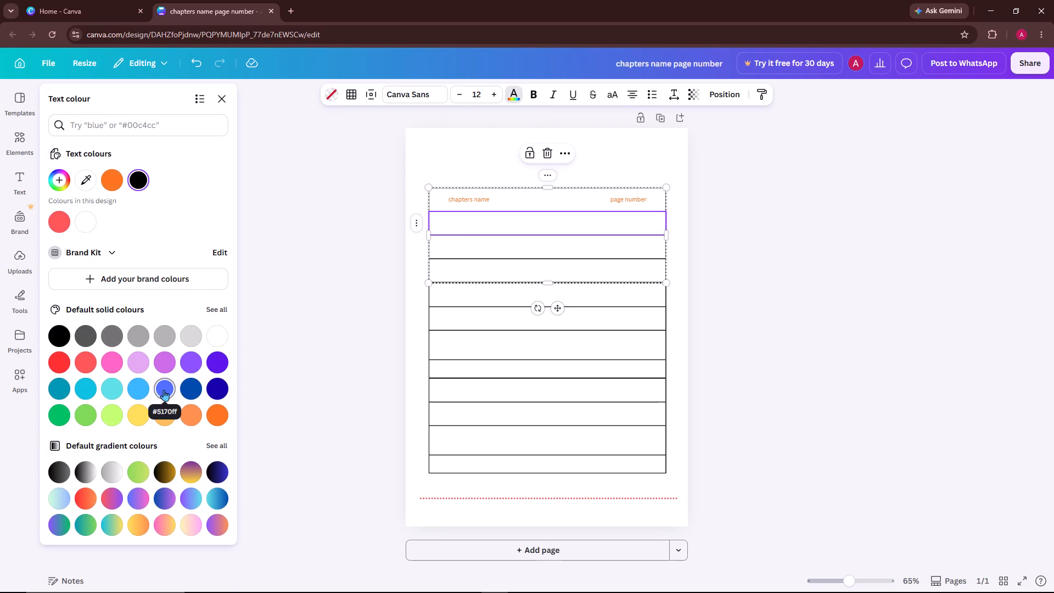
left_click(164, 390)
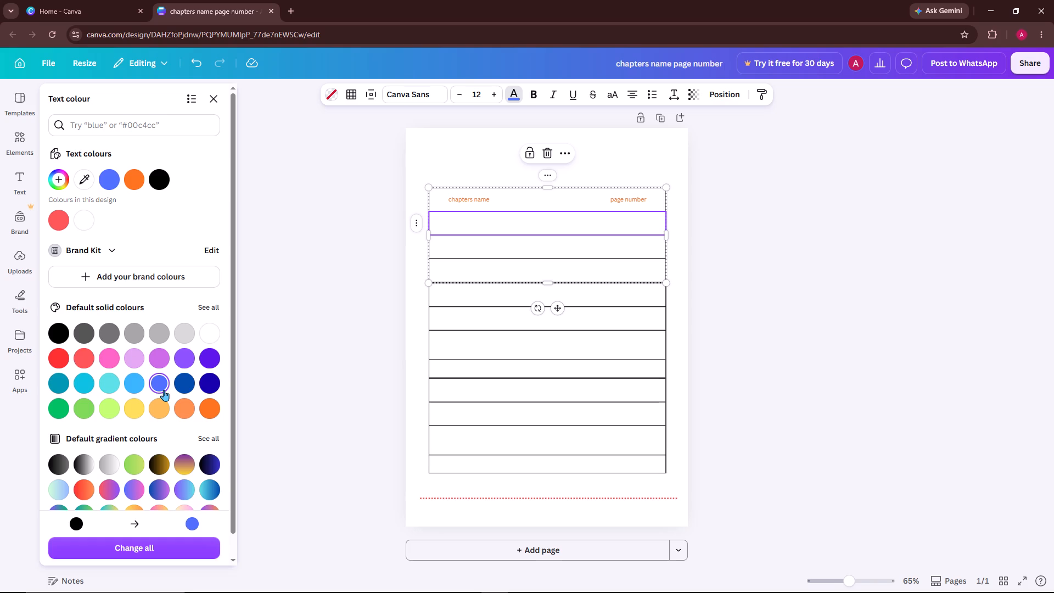
left_click(445, 230)
left_click(514, 218)
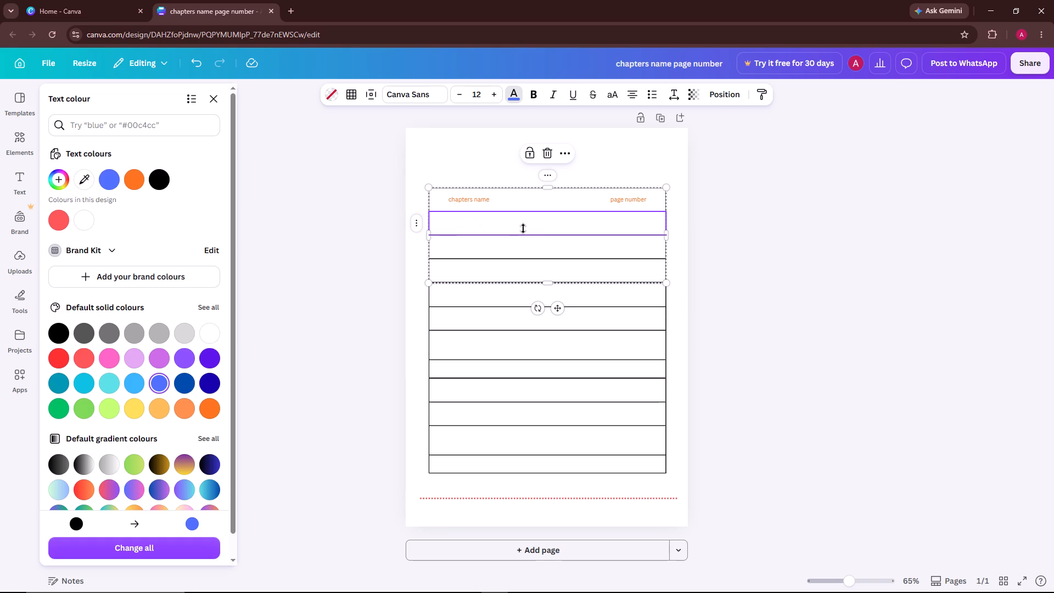
left_click(524, 227)
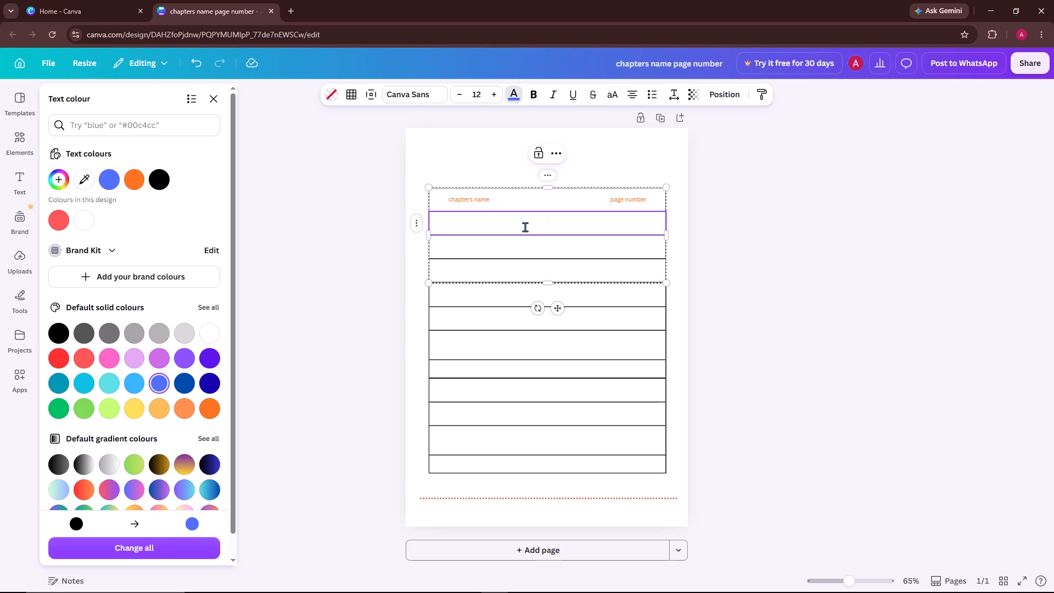
Enter "the living world" in the second row of the top table.
type("the")
key("space")
type("living world")
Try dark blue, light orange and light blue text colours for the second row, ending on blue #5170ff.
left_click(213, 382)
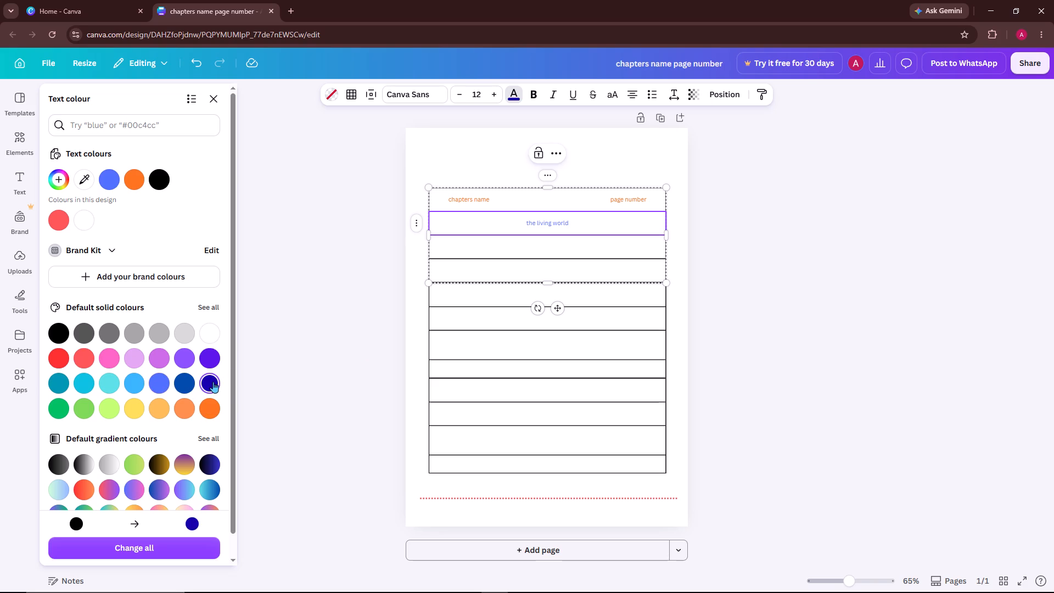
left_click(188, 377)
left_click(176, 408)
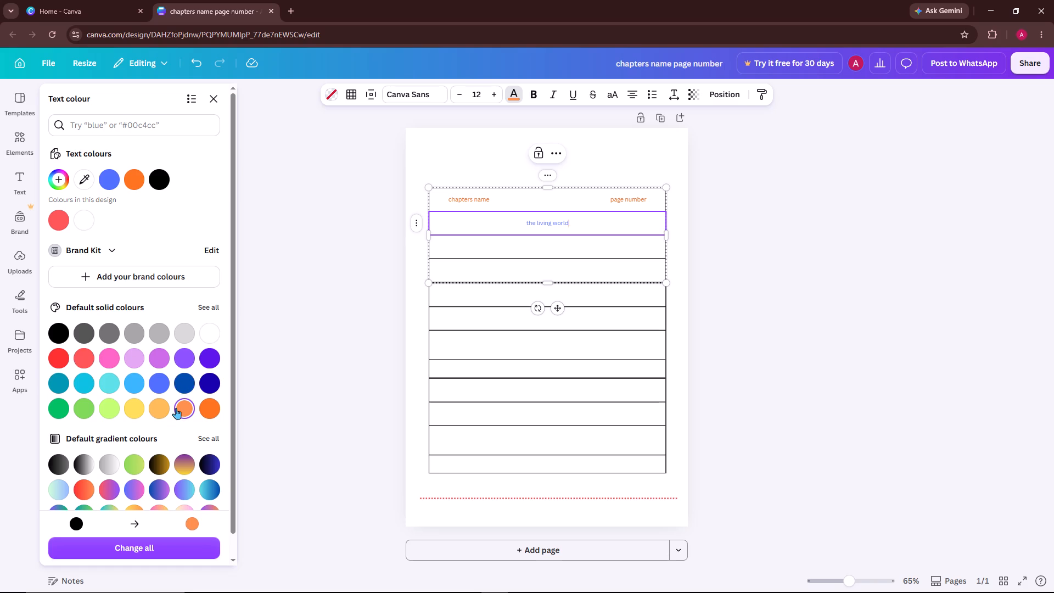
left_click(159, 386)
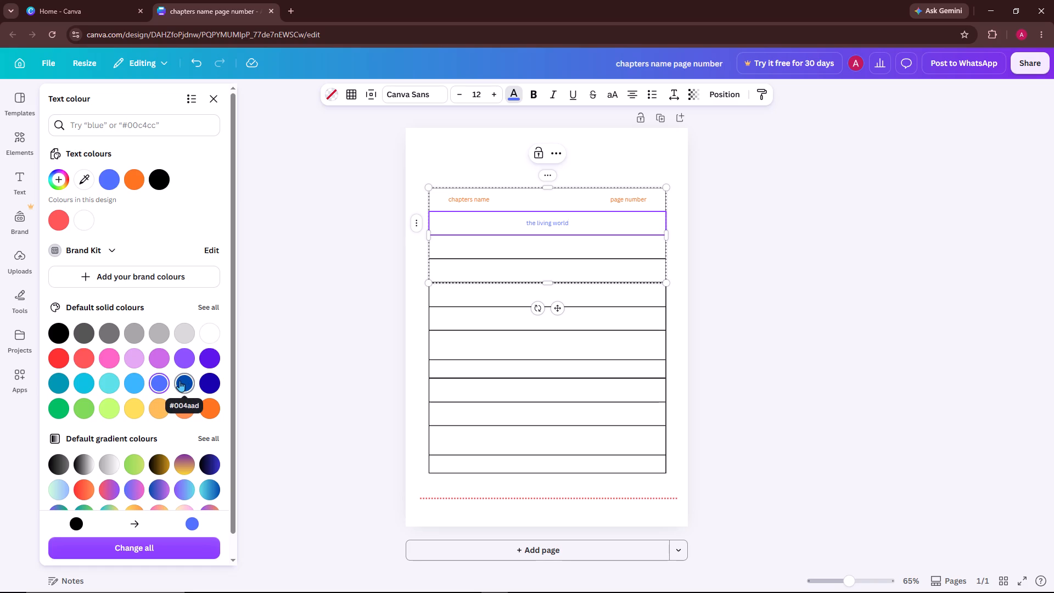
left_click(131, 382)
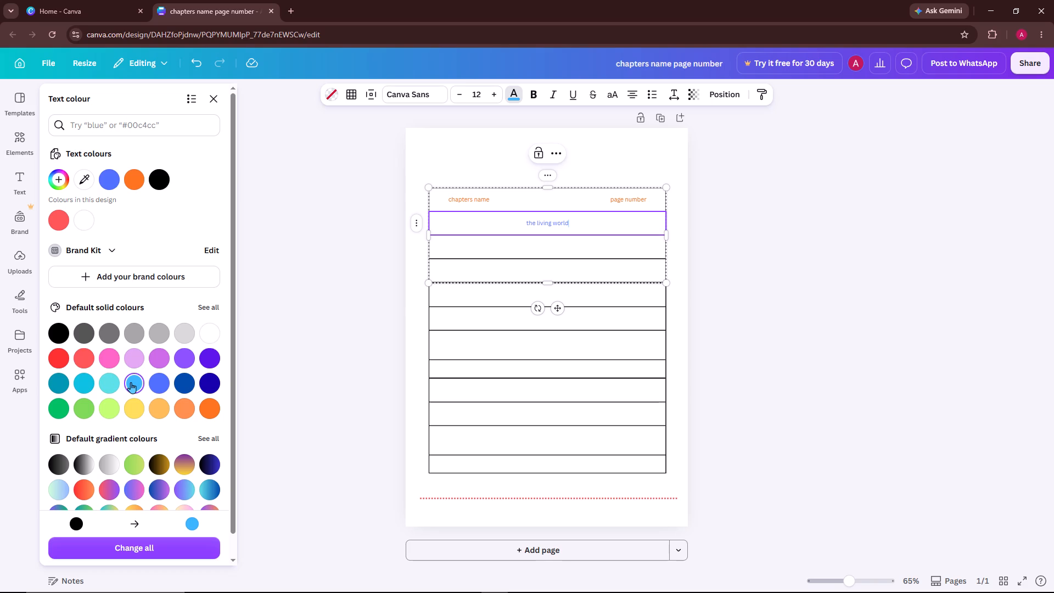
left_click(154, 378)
Add "1-11" on the same line as "the living world", separated by a wide gap reaching the row's right end.
key("space")
key("space")
key("space")
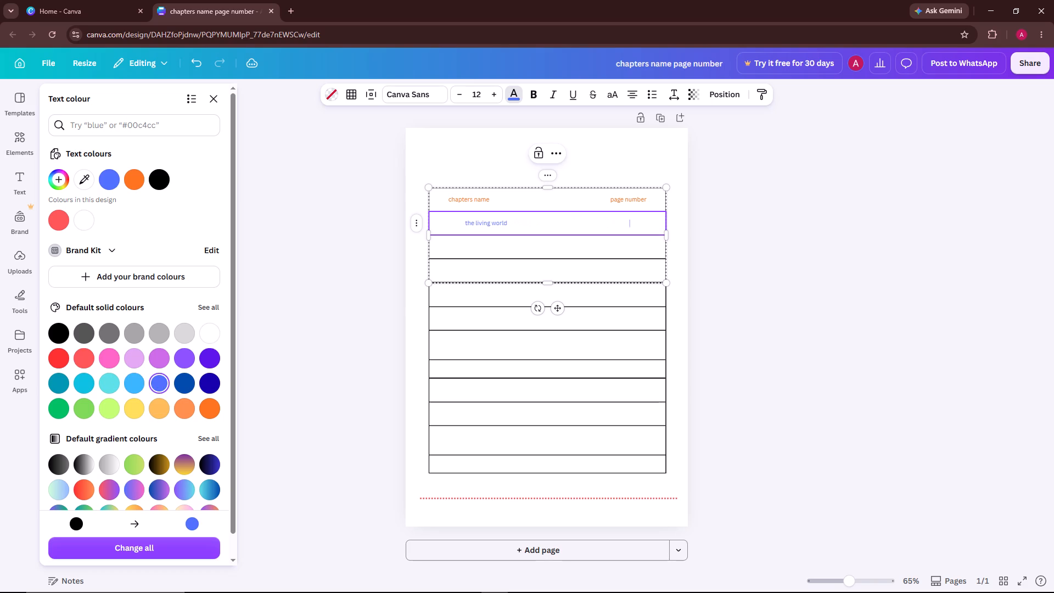
key("space")
key("space")
key("space")
key("space")
key("space")
key("space")
key("space")
key("space")
key("space")
key("space")
key("space")
key("space")
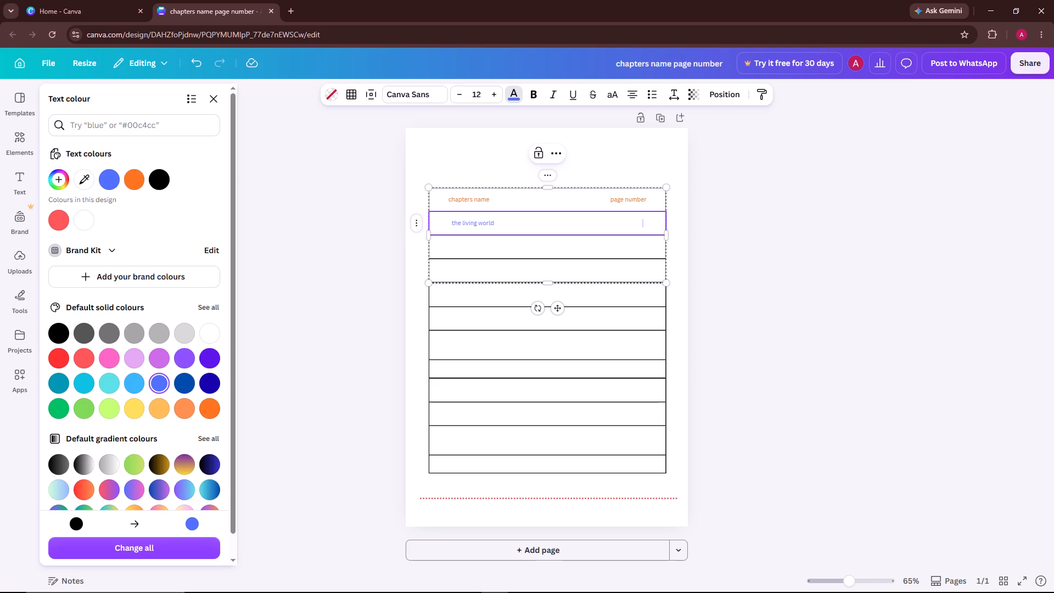
key("space")
key("space")
key("space")
key("space")
key("space")
key("space")
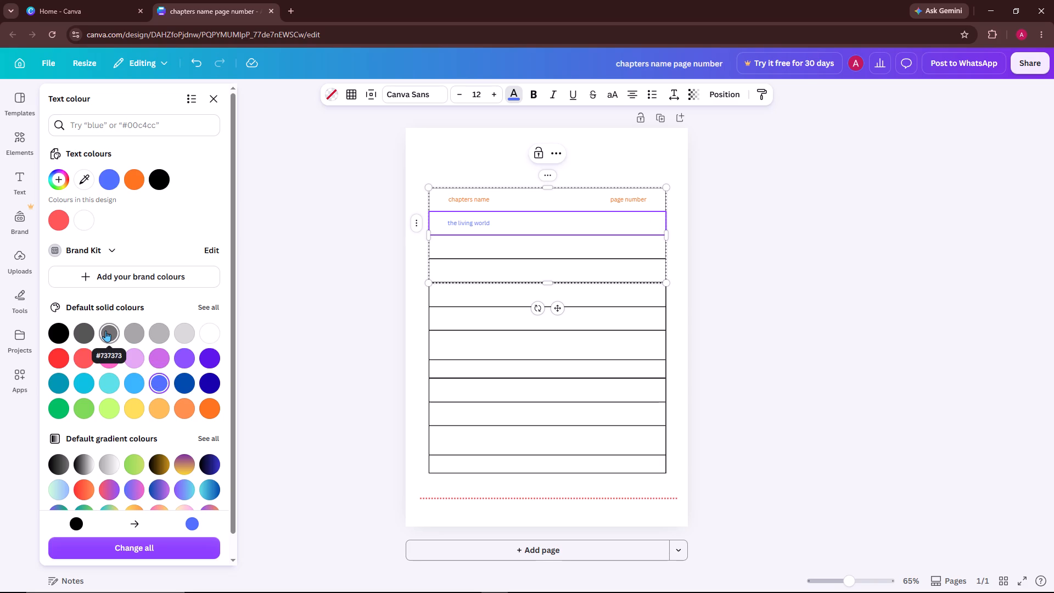
key("1")
key("minus")
type("11")
Shorten the gap in the second row and re-enter "1-11" so both texts align with the headings above, then deselect the table.
key("BackSpace")
key("BackSpace")
key("BackSpace")
key("BackSpace")
key("BackSpace")
key("BackSpace")
key("BackSpace")
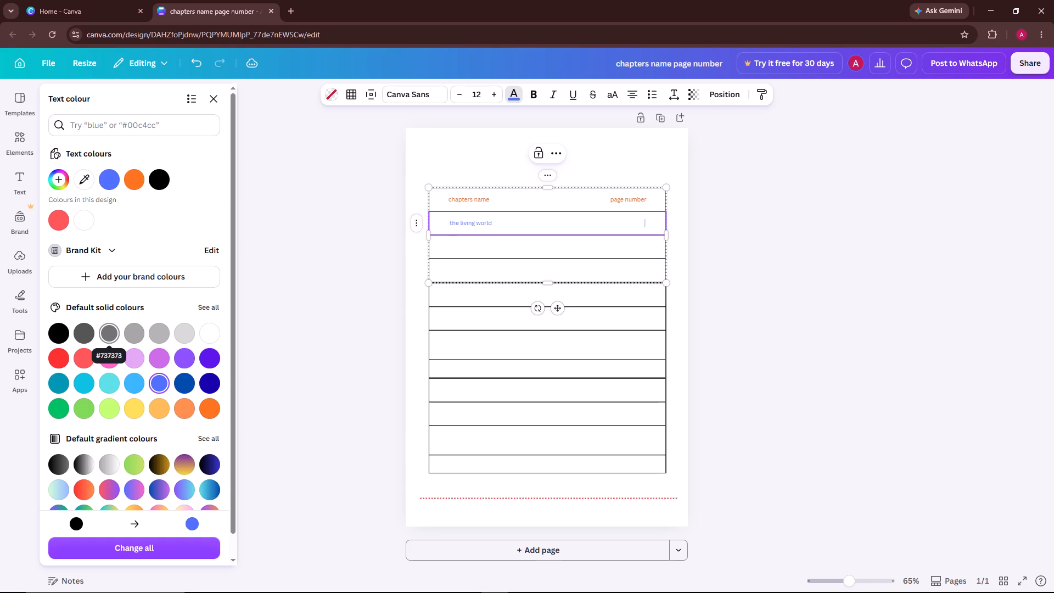
key("BackSpace")
key("BackSpace")
key("BackSpace")
key("BackSpace")
key("BackSpace")
key("BackSpace")
key("BackSpace")
key("1")
type("-11")
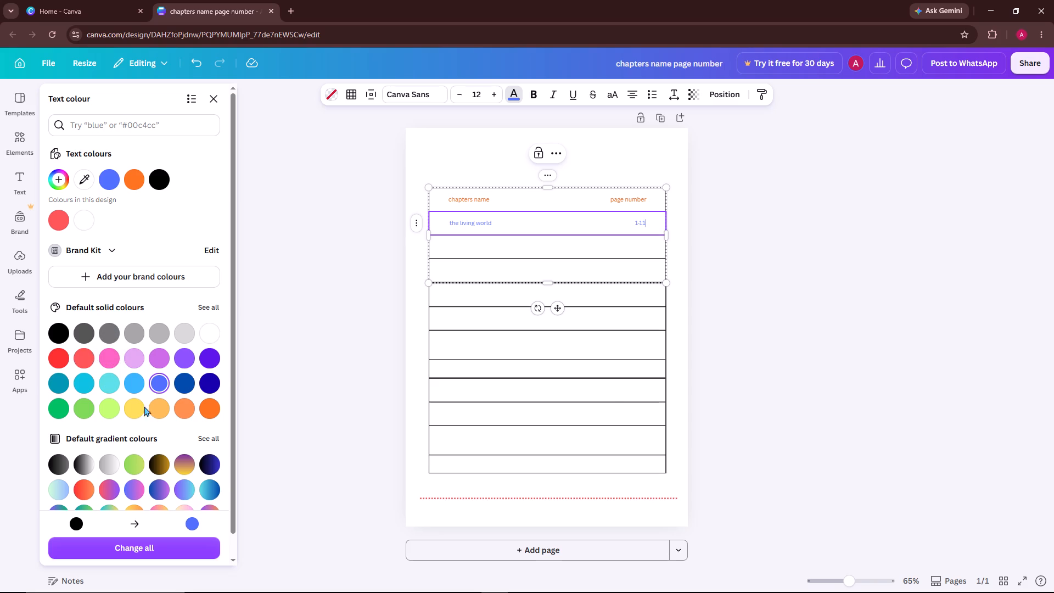
left_click(772, 314)
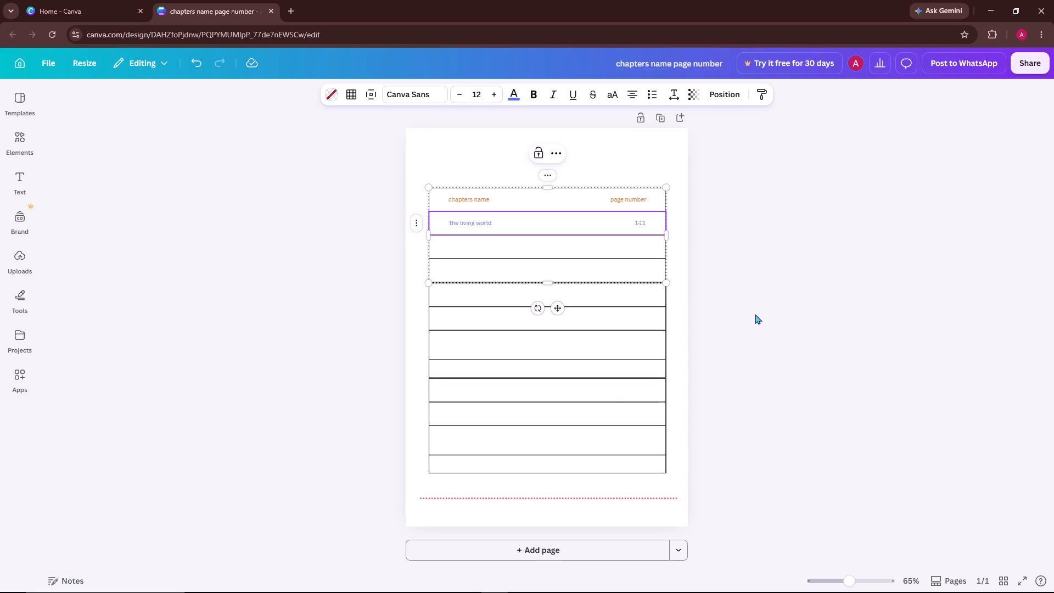
left_click(753, 314)
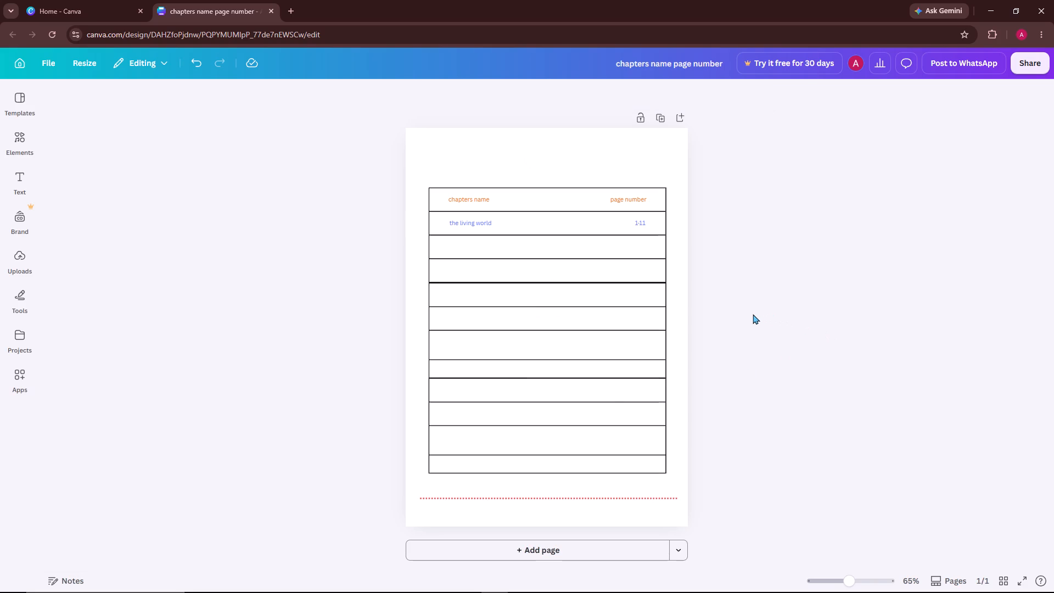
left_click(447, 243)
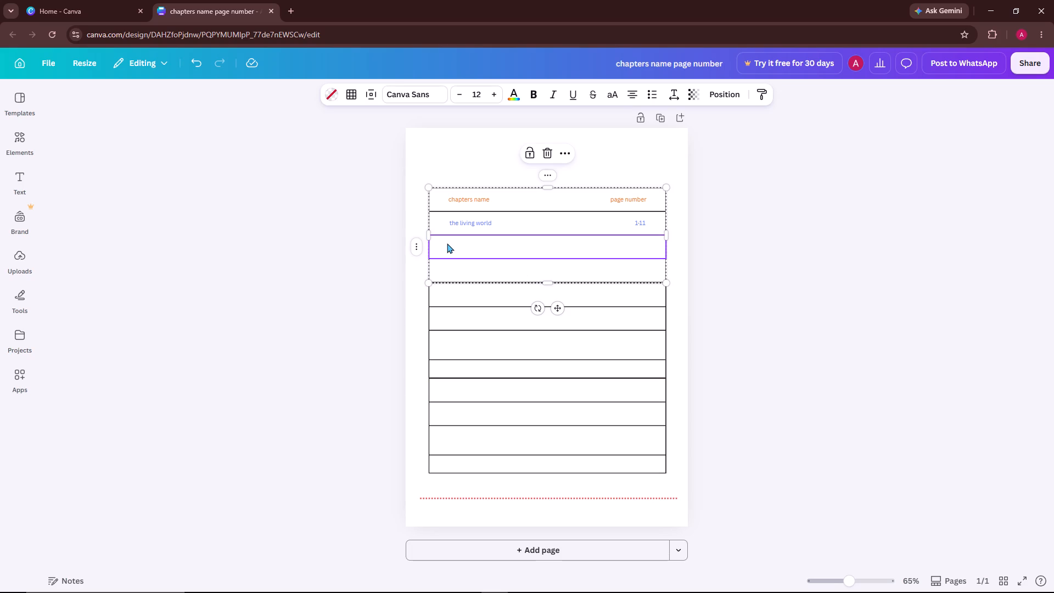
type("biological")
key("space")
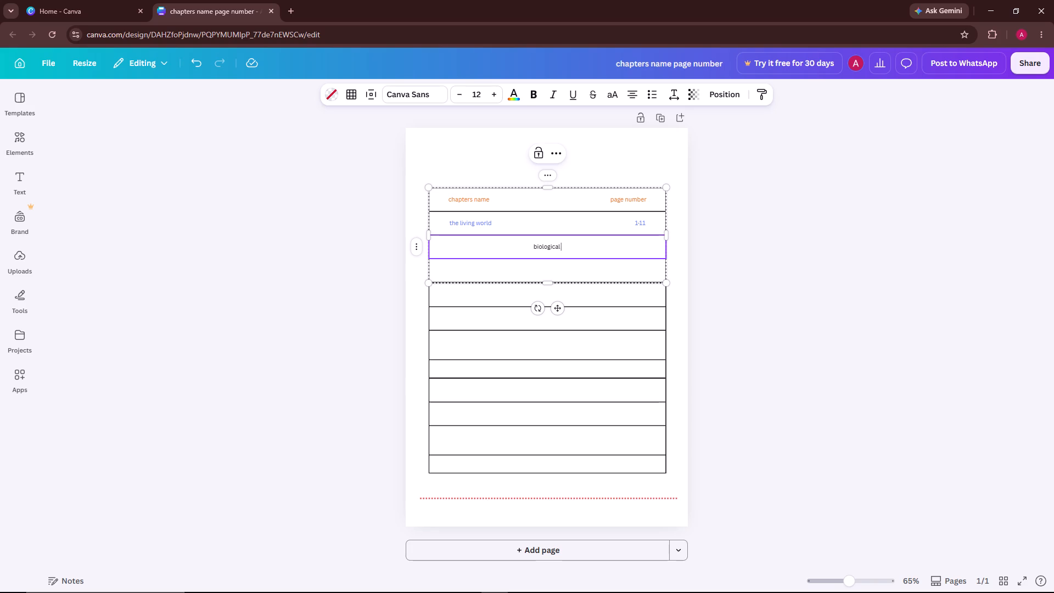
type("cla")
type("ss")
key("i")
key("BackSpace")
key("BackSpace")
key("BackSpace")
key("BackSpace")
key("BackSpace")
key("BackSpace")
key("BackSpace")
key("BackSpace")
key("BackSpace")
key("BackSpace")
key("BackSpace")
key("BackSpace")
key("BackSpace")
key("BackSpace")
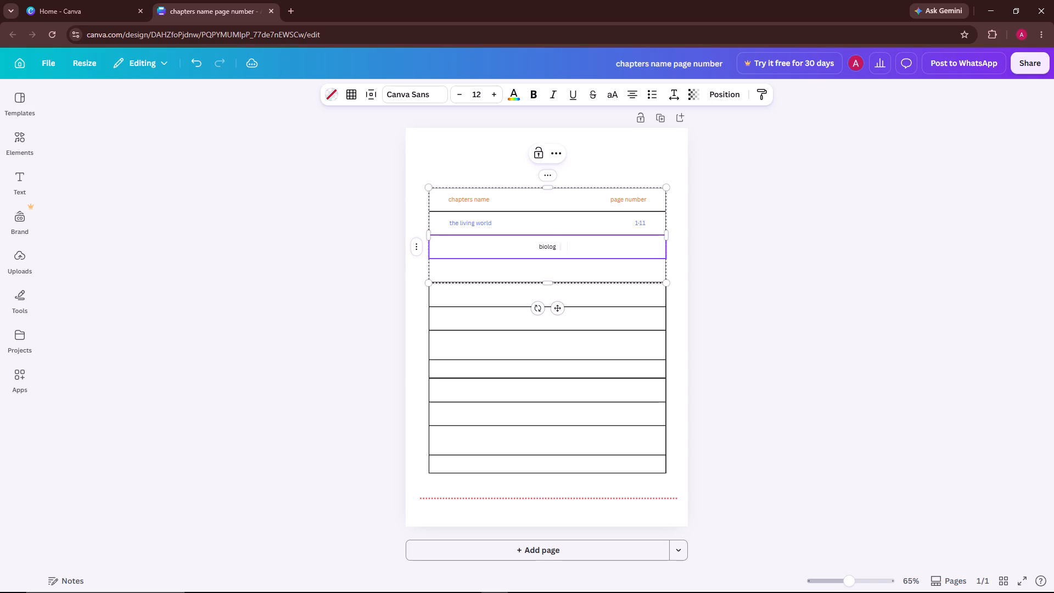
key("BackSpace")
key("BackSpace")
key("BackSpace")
Enter "biological classification" in the top table's third row with blue #5170ff text.
left_click(514, 94)
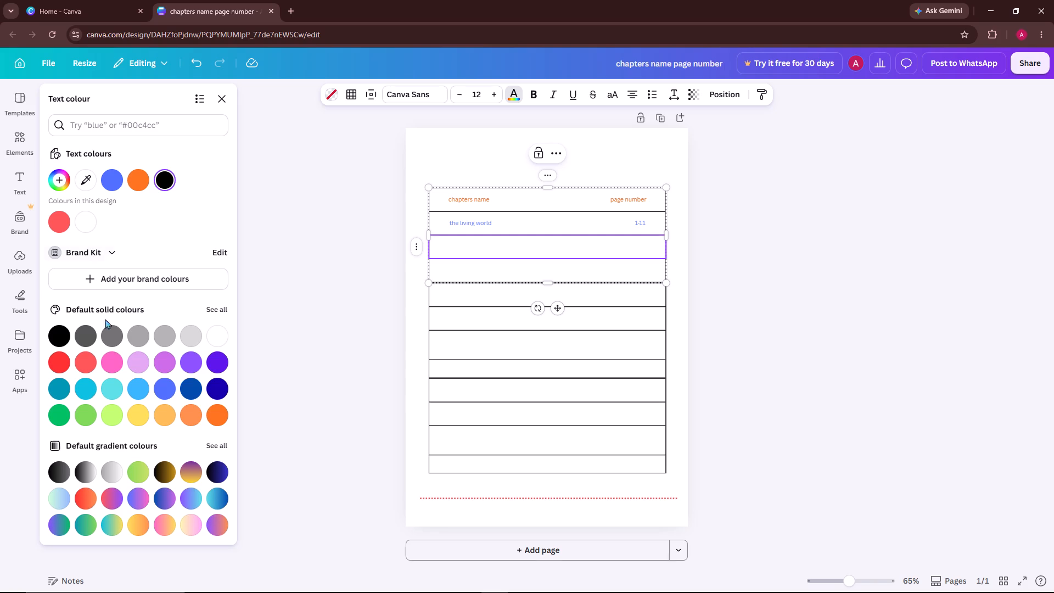
left_click(164, 394)
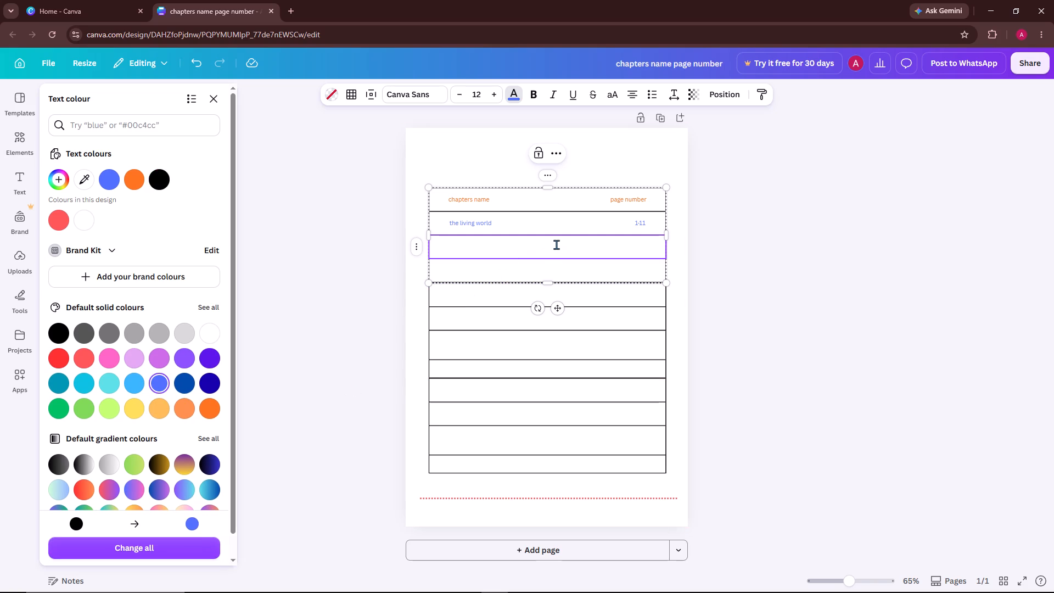
type("bio")
type("lo")
type("gical classification")
Add "12-28" on the same line as "biological classification", after a wide gap that lines both texts up with the rows above.
key("space")
key("space")
key("space")
key("space")
key("space")
key("space")
key("space")
key("space")
key("space")
key("space")
key("space")
key("space")
key("space")
key("space")
key("space")
key("space")
key("space")
key("space")
key("space")
key("space")
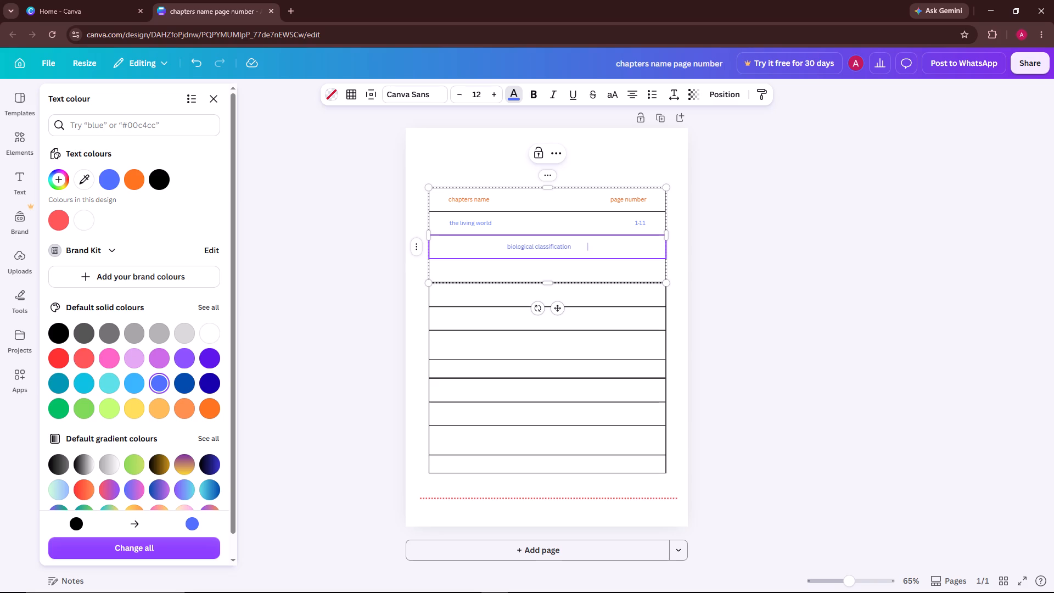
key("space")
key("space")
key("space")
key("space")
key("space")
key("space")
key("space")
key("space")
key("space")
key("space")
key("space")
key("space")
key("space")
key("space")
key("space")
key("space")
key("space")
key("space")
key("space")
key("space")
key("space")
key("space")
key("space")
key("space")
key("space")
key("space")
key("space")
key("space")
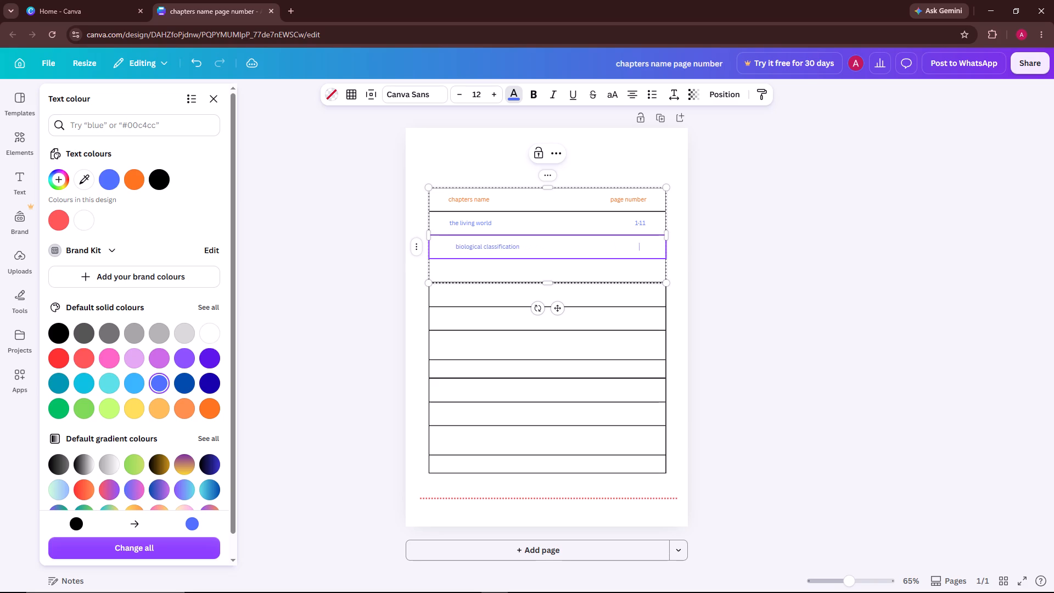
key("space")
type("12-")
key("2")
key("8")
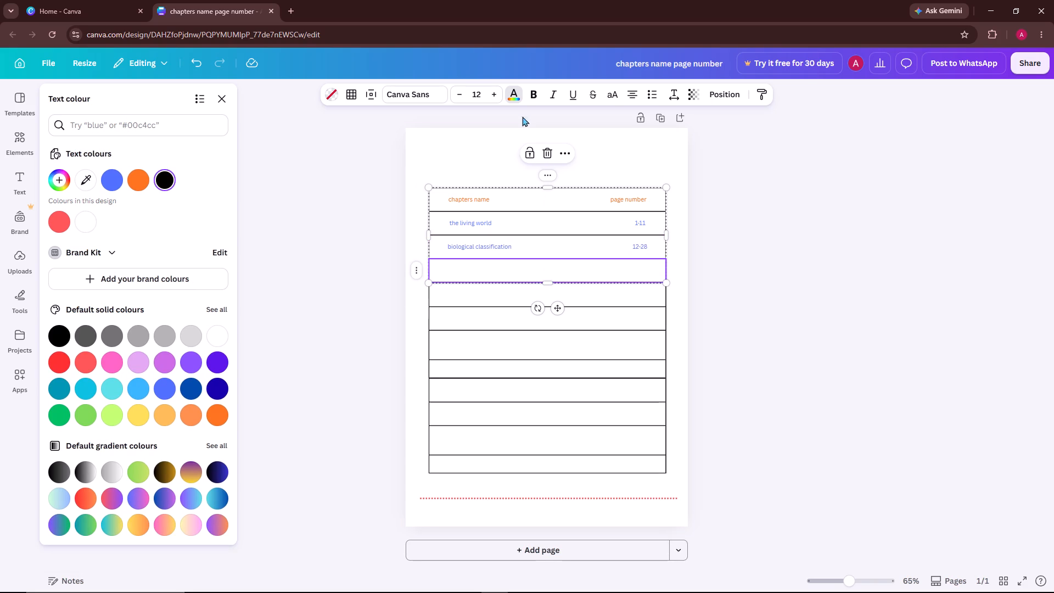
Set the text colour of the top table's empty fourth row to the same blue as the two chapter rows above.
left_click(514, 97)
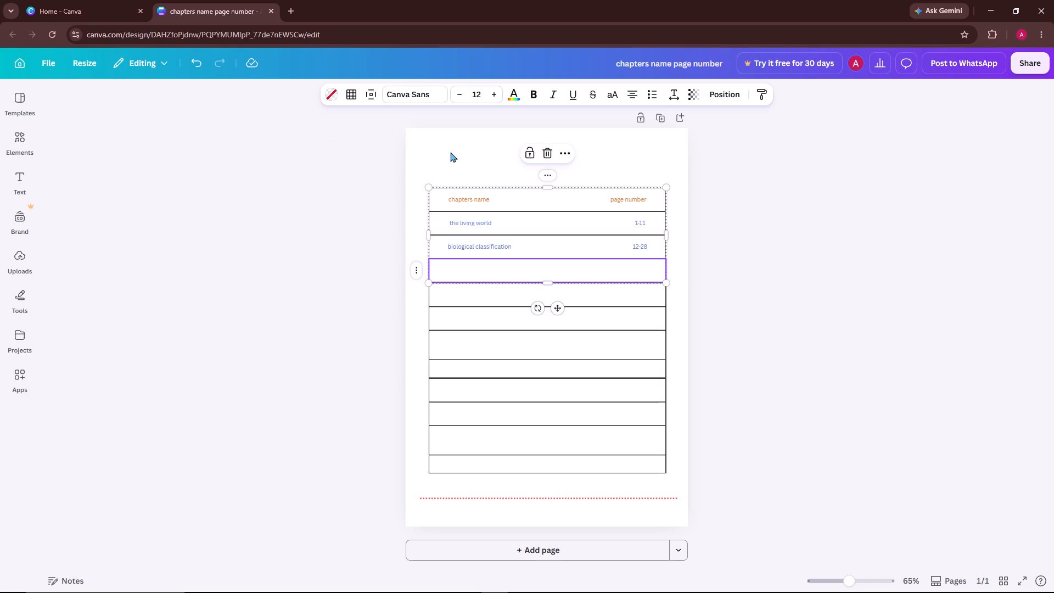
left_click(522, 94)
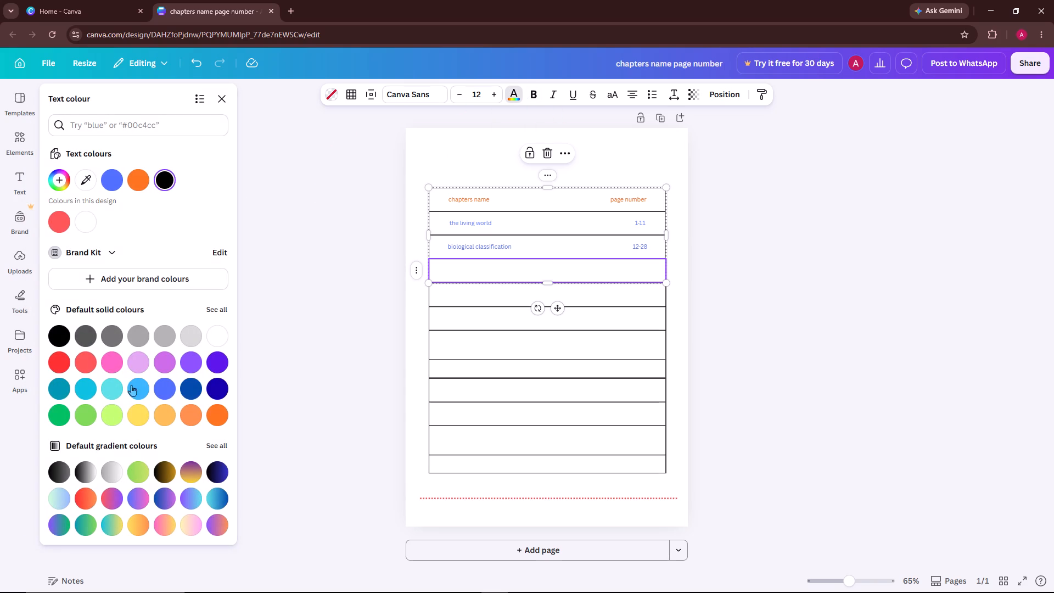
left_click(170, 390)
left_click(270, 346)
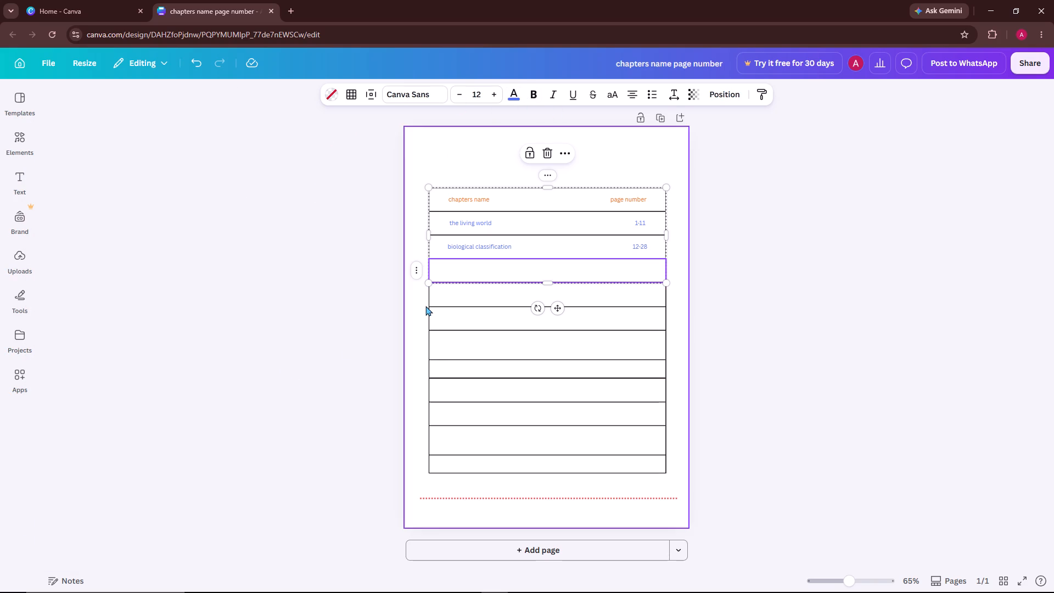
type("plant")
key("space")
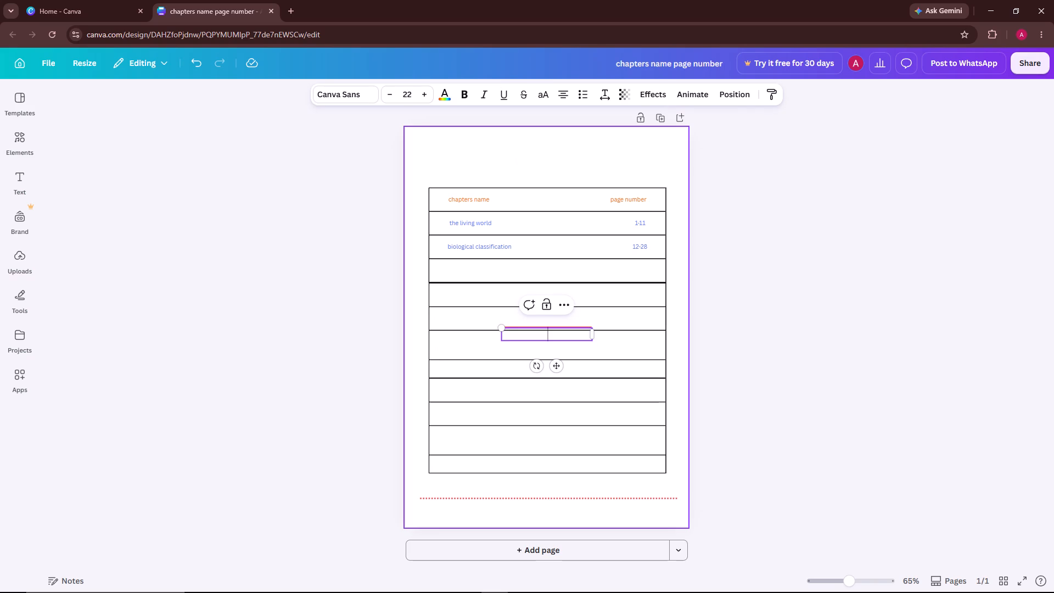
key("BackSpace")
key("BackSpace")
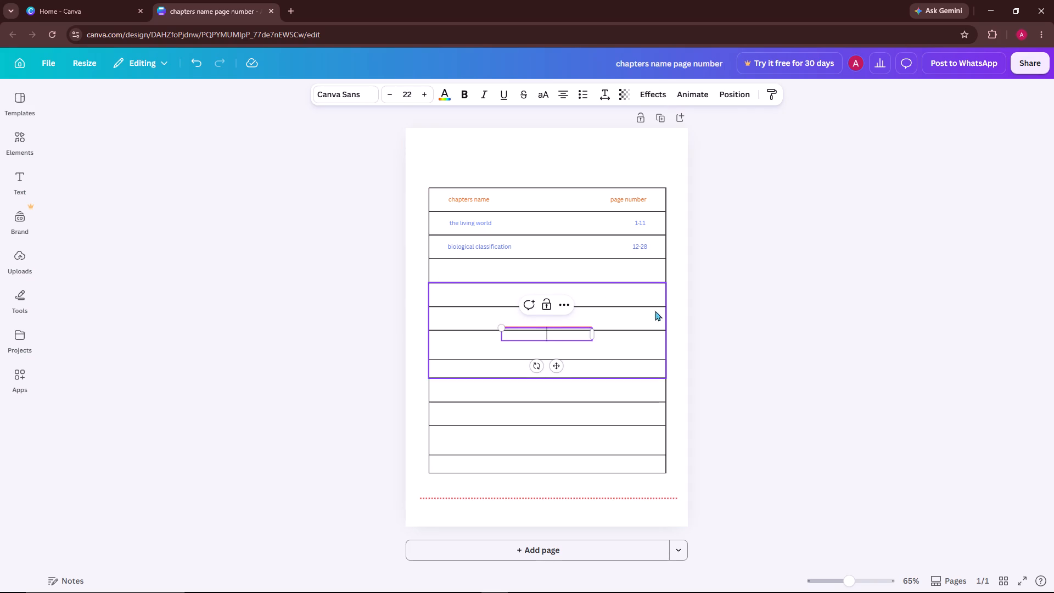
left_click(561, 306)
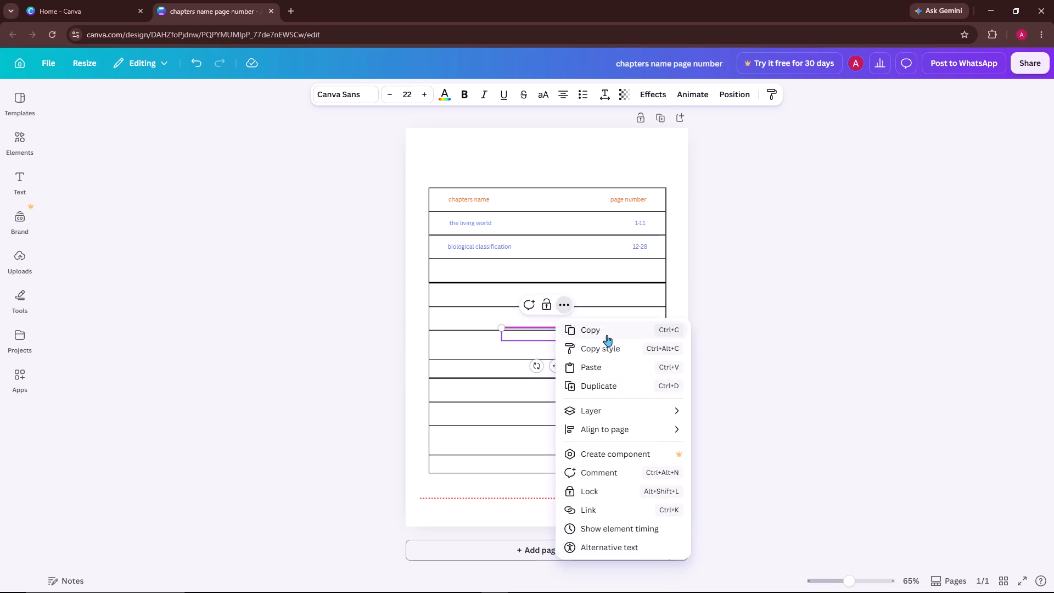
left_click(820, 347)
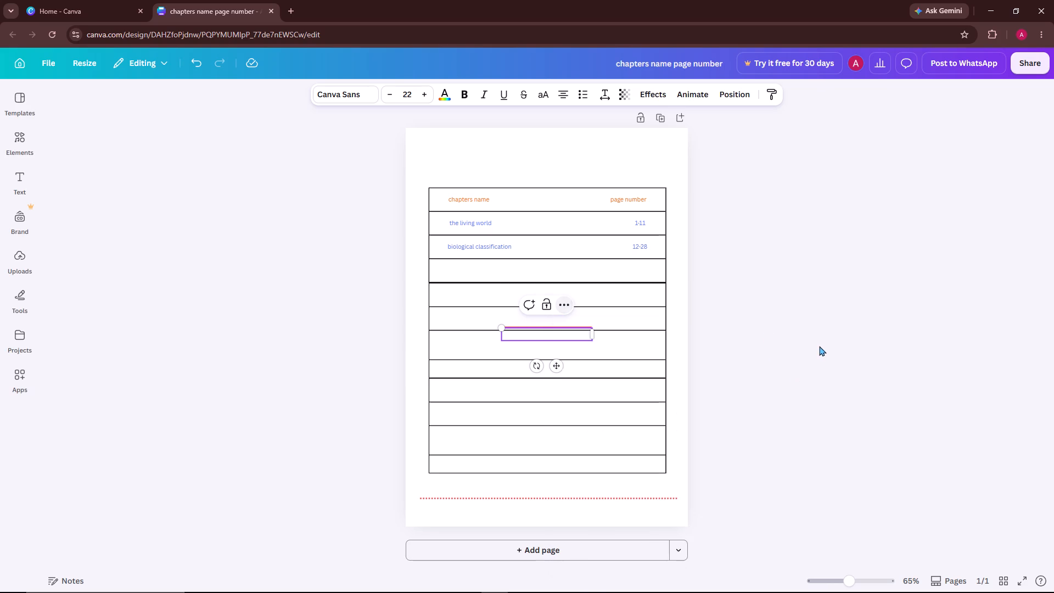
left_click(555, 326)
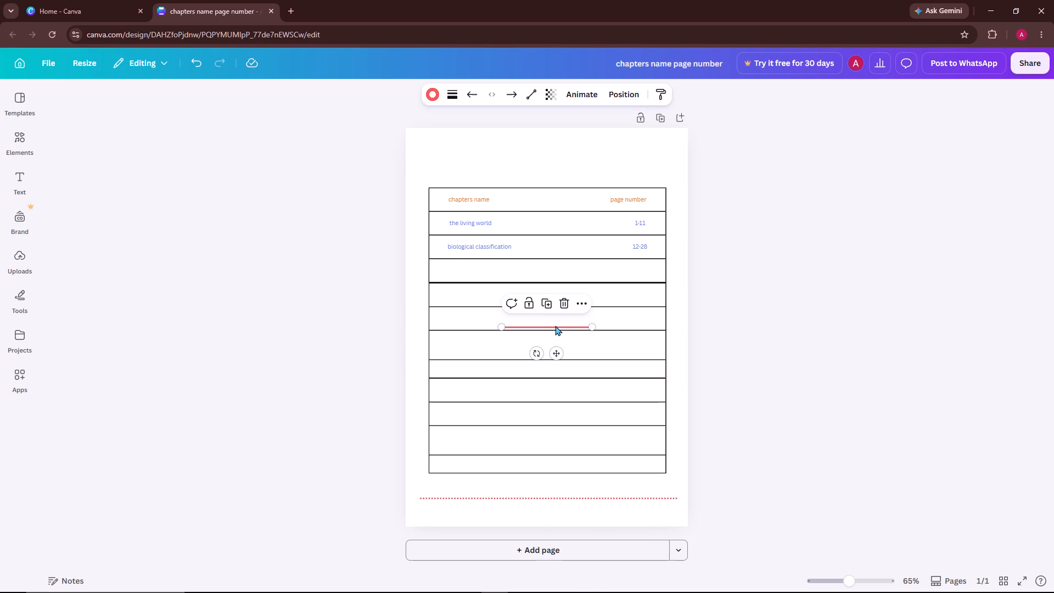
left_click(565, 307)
Enter "plant kingdom" in the top table's fourth row.
left_click(458, 270)
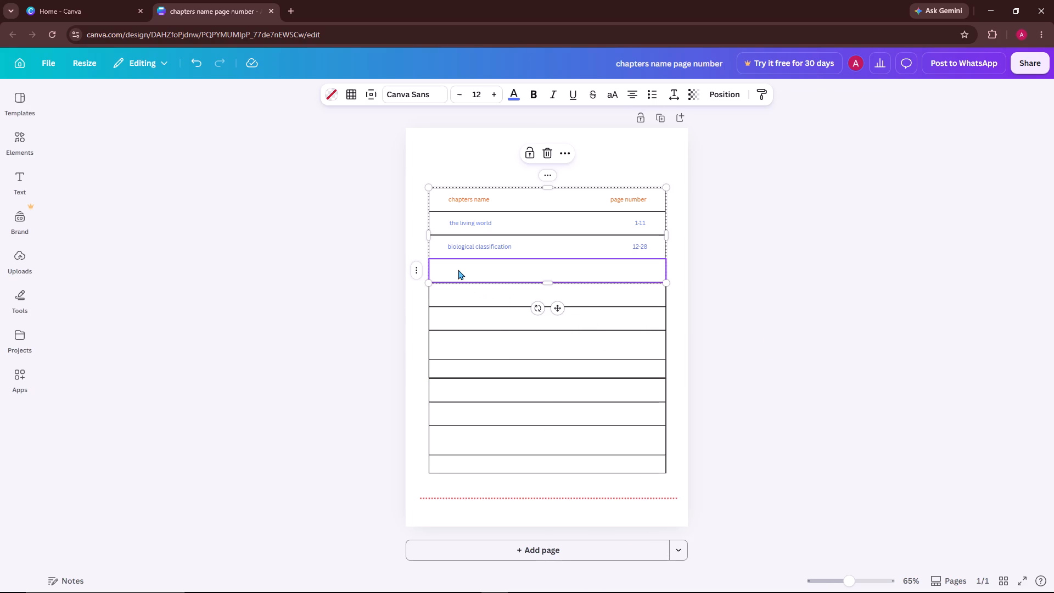
left_click(467, 273)
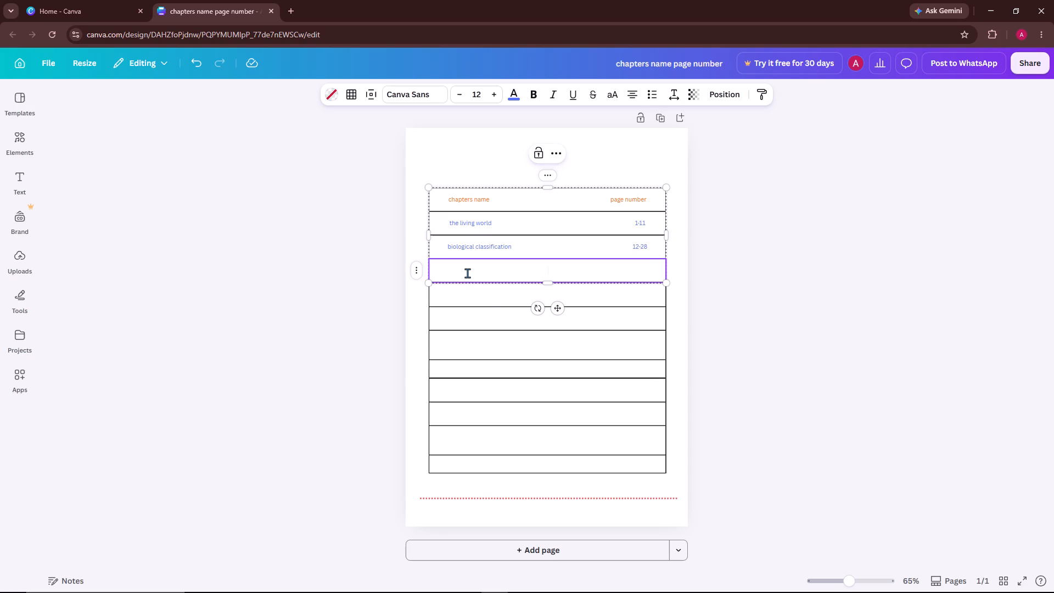
type("plant king do")
key("BackSpace")
key("BackSpace")
key("BackSpace")
type("dom")
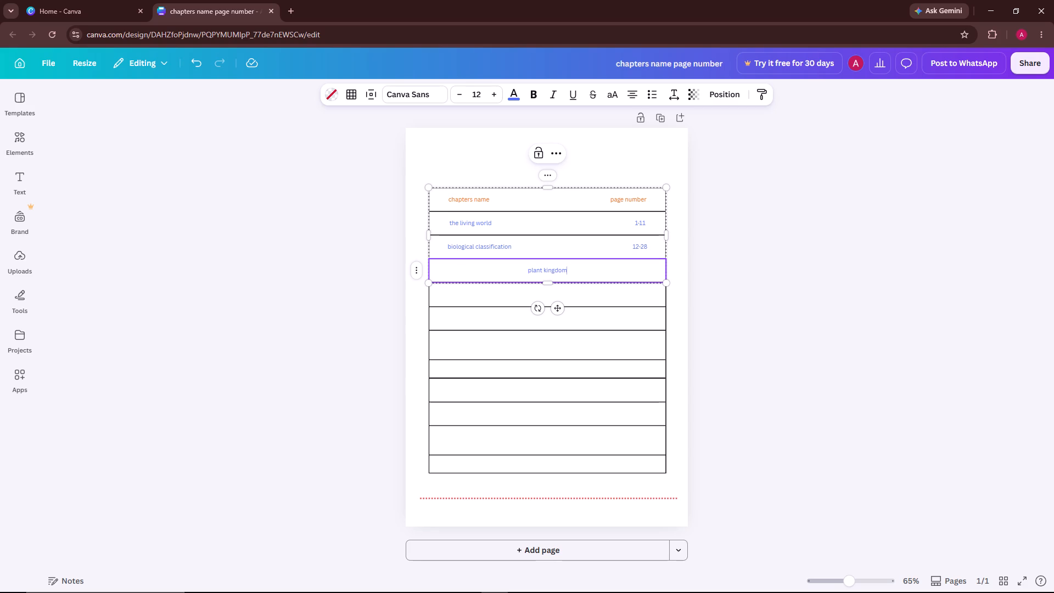
Add "29-45" on the same line as "plant kingdom", separated by a wide gap so it sits under the other page ranges.
key("space")
key("space")
key("space")
key("space")
key("space")
key("space")
key("space")
key("space")
key("space")
key("space")
key("space")
key("space")
key("space")
key("space")
key("space")
key("space")
key("space")
key("space")
key("space")
key("space")
key("space")
key("space")
type("2-9-")
key("BackSpace")
key("BackSpace")
key("BackSpace")
type("9-")
type("45")
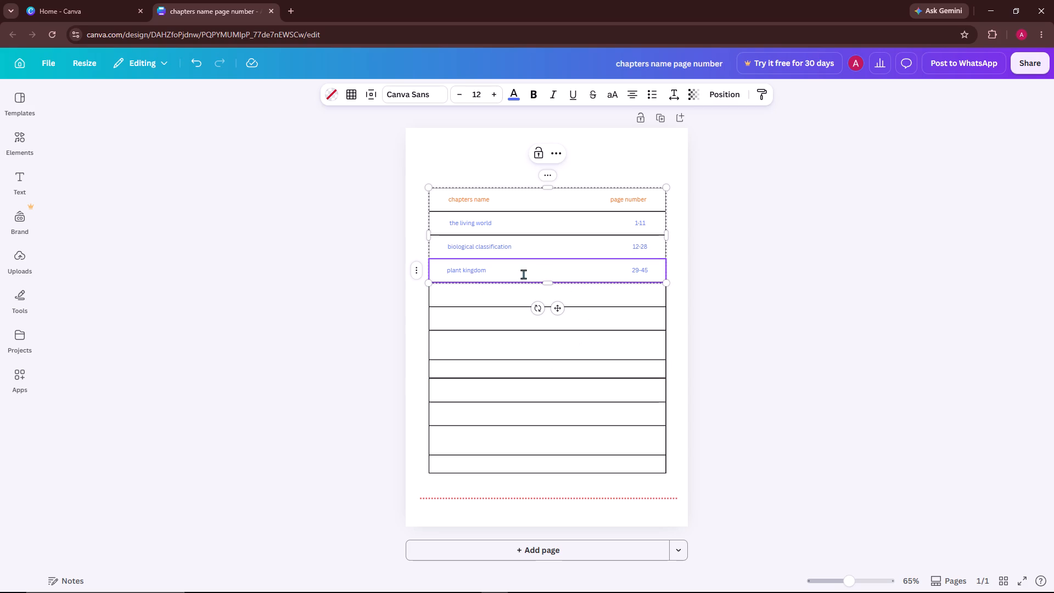
Enter "morphology of flowering plants" in the middle table's first row with dark green text.
left_click(497, 301)
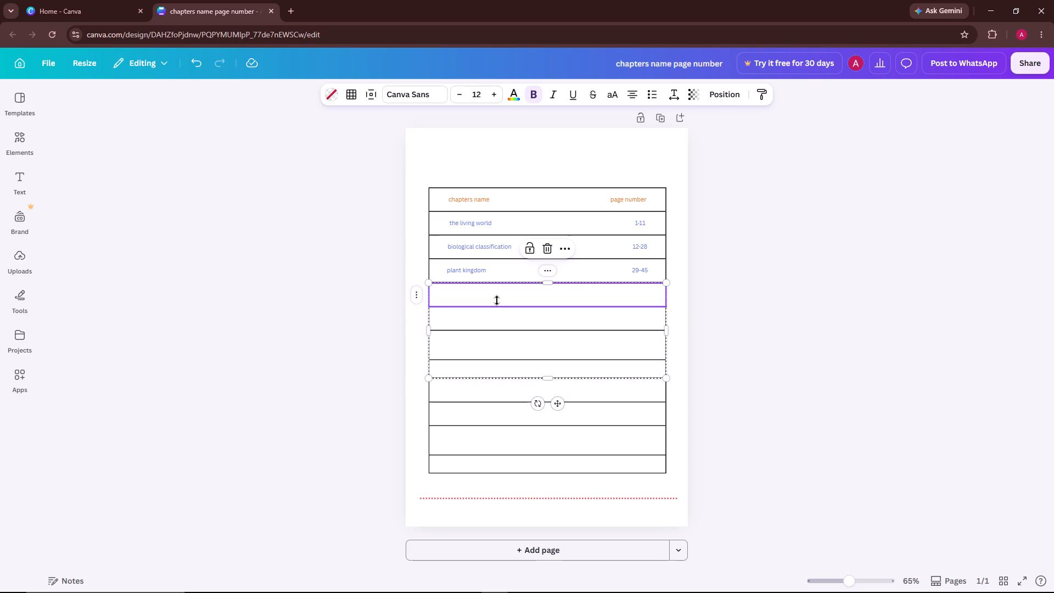
left_click(510, 95)
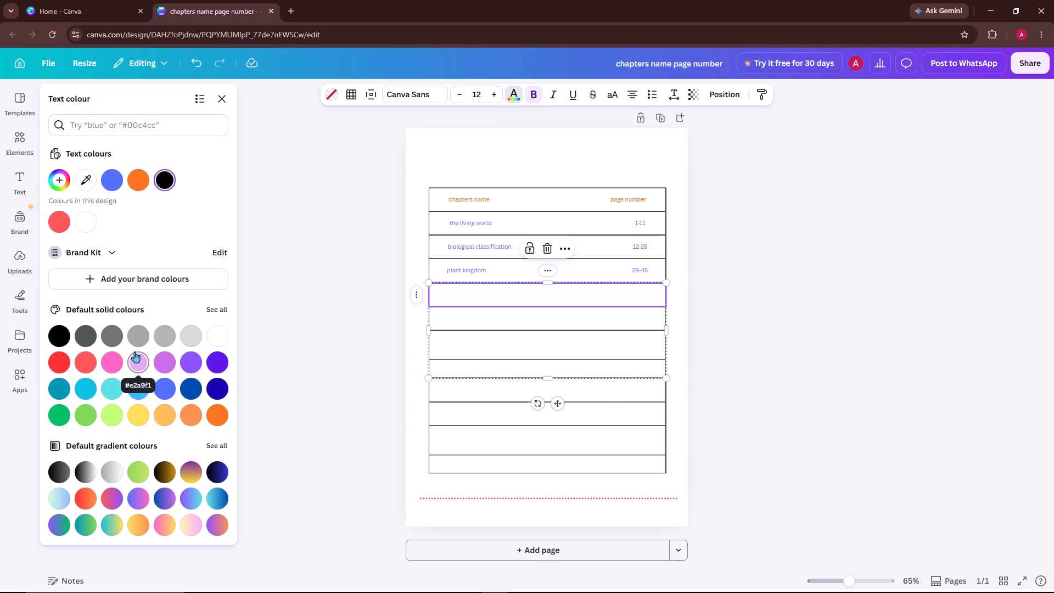
left_click(66, 419)
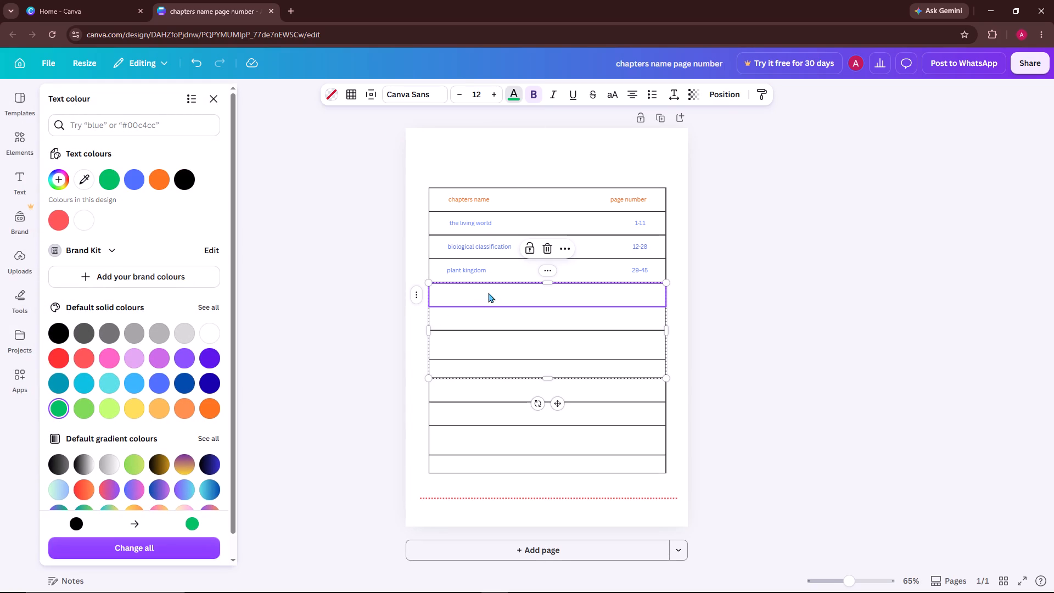
left_click(507, 293)
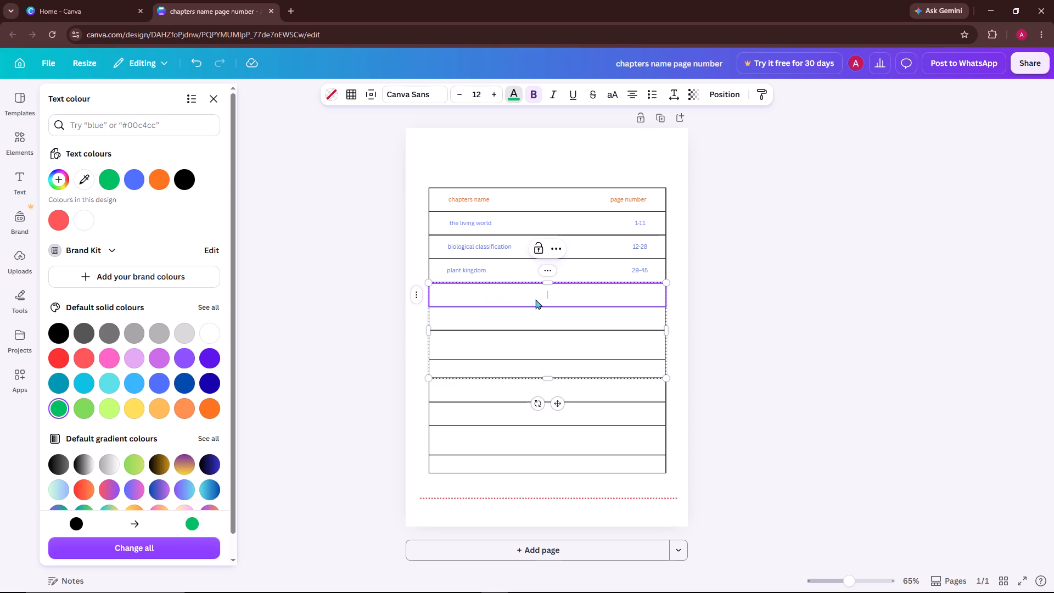
type("morpho")
type("logy")
key("space")
type("of flo")
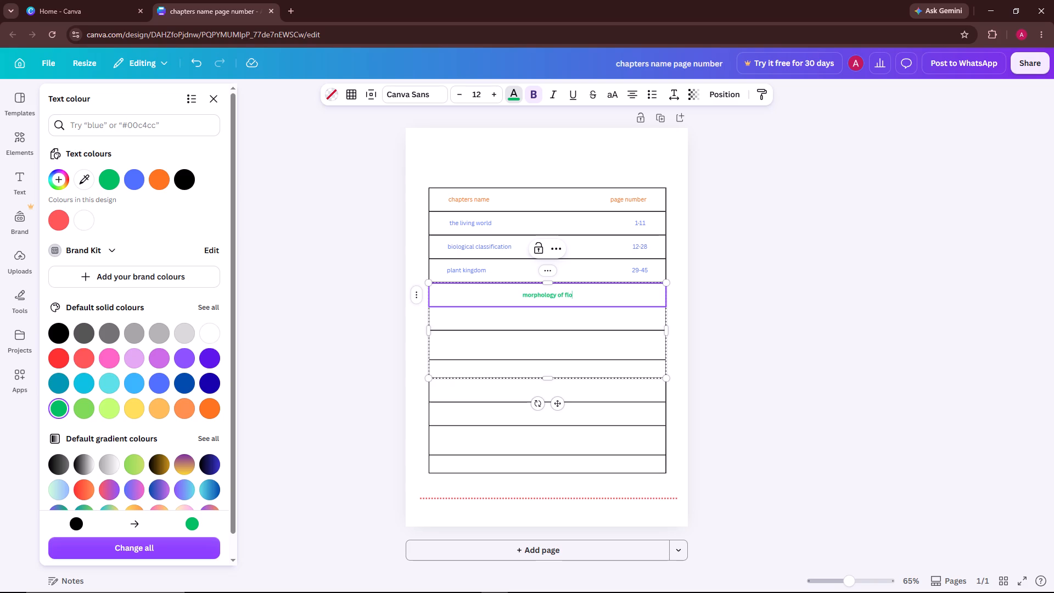
type("wering")
key("space")
type("plants")
Add "46-65" on the same line as "morphology of flowering plants", after a wide gap reaching the page number column.
key("space")
key("space")
key("space")
key("space")
key("space")
key("space")
key("space")
key("space")
key("space")
key("space")
key("space")
key("space")
key("space")
key("space")
key("space")
key("space")
key("space")
key("space")
key("space")
key("space")
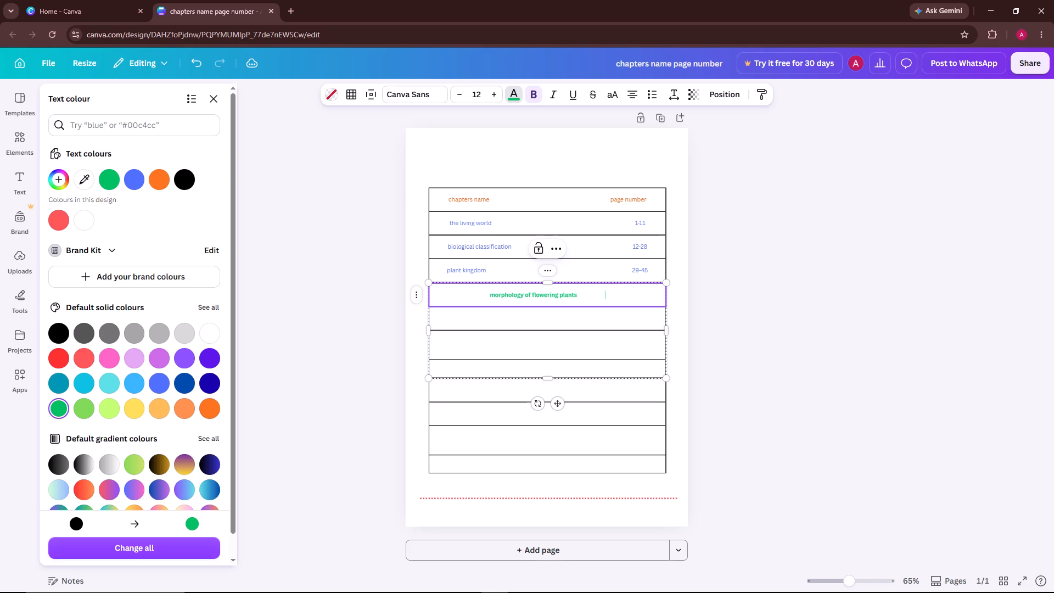
key("space")
key("space")
key("space")
key("space")
key("space")
key("space")
key("space")
key("space")
key("space")
key("space")
key("space")
key("space")
key("space")
key("space")
key("space")
key("space")
key("space")
key("space")
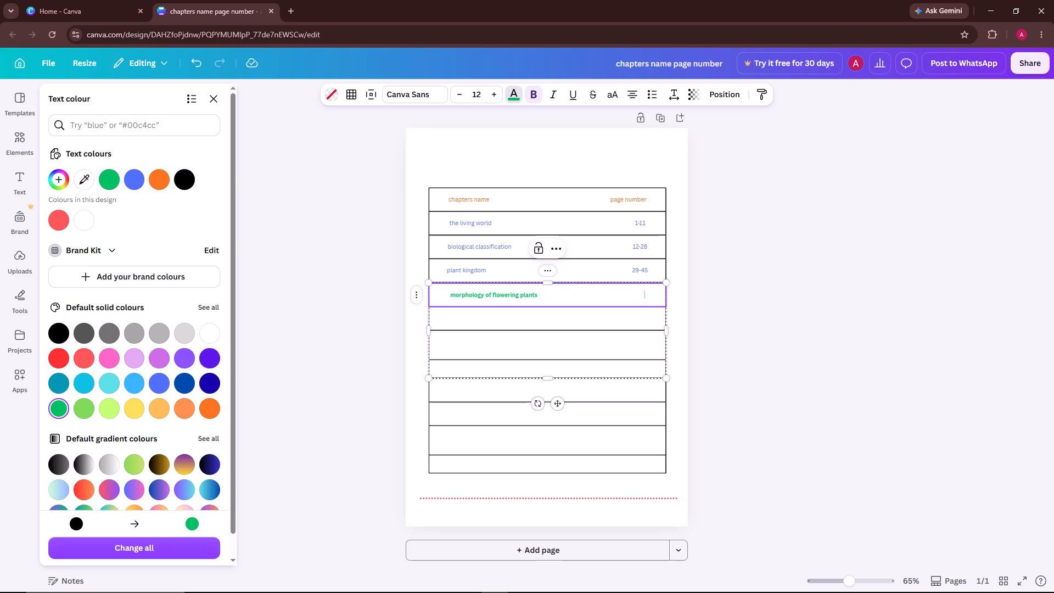
type("46")
key("minus")
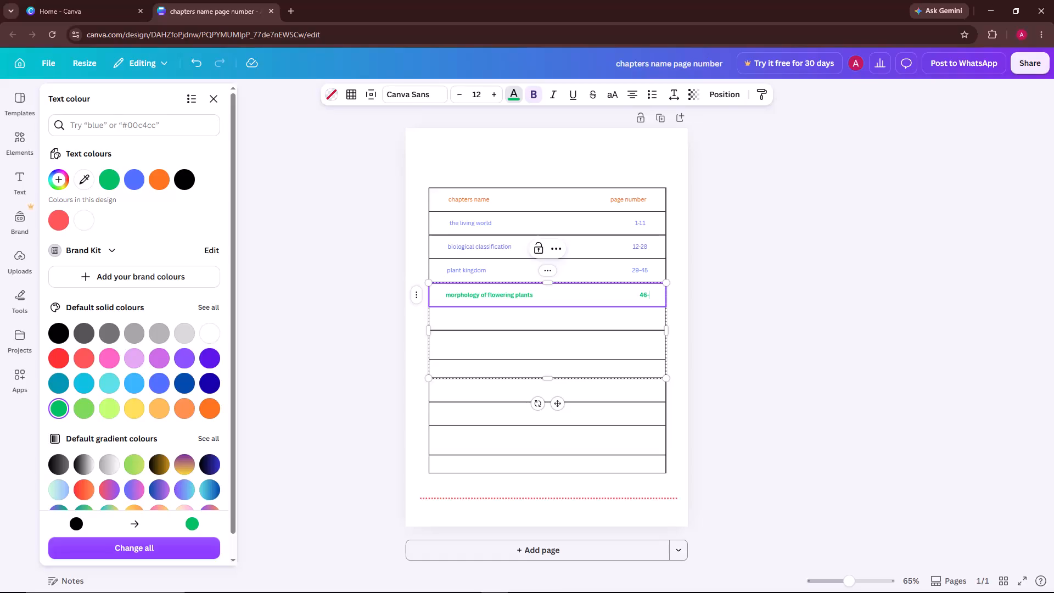
type("65")
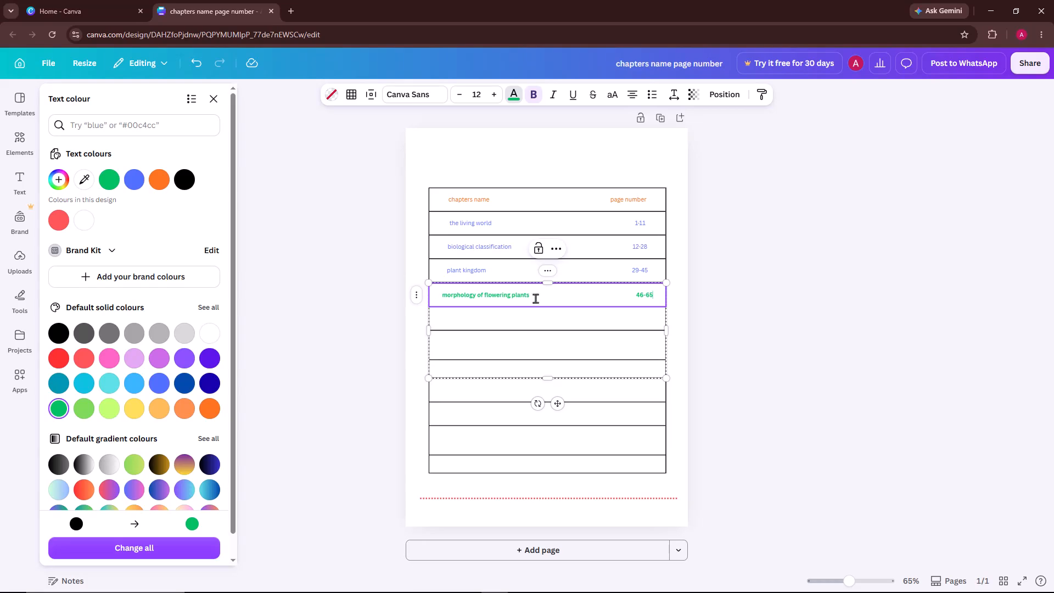
Enter "anatomy of flowering plants" in the middle table's second row with the same green text colour as the row above.
left_click(511, 318)
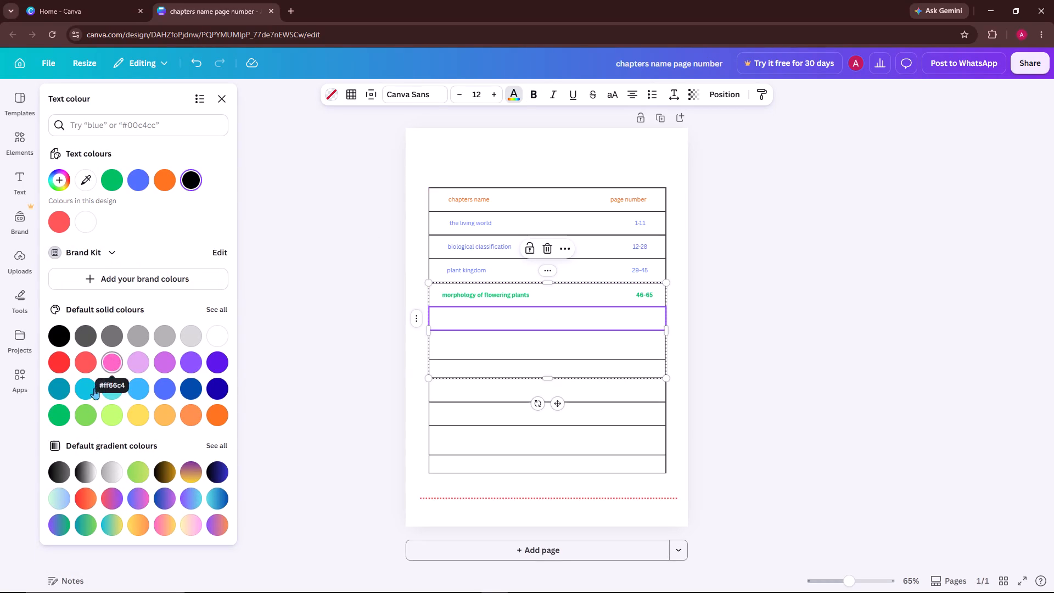
left_click(62, 415)
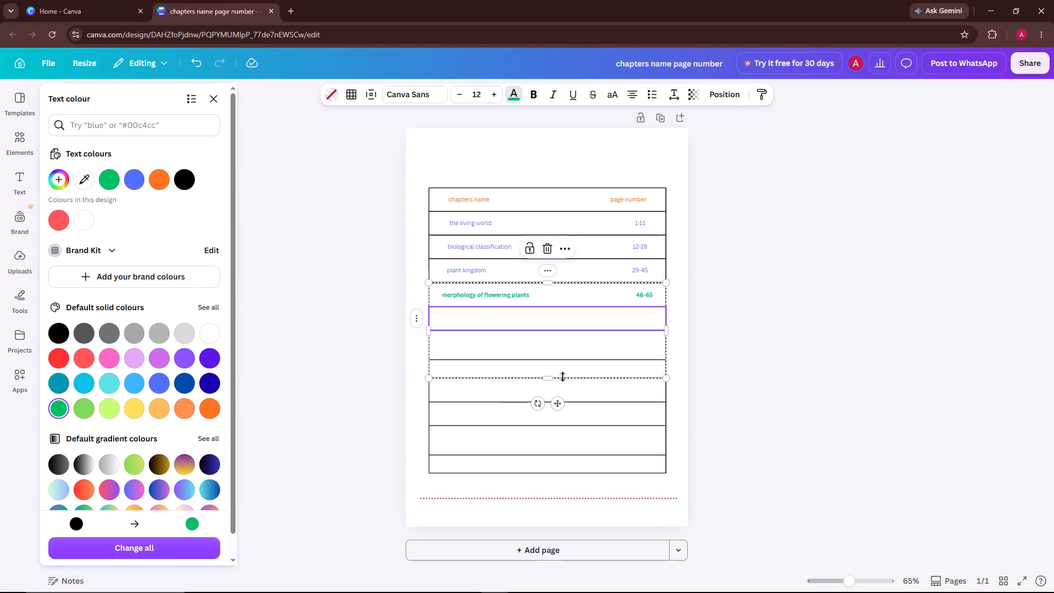
left_click(545, 320)
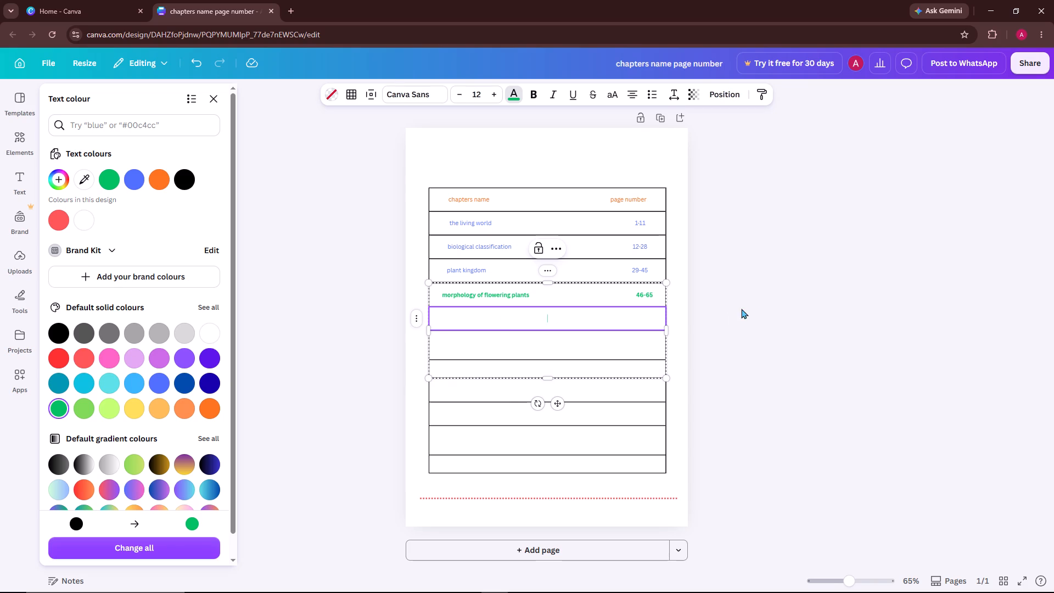
left_click(242, 337)
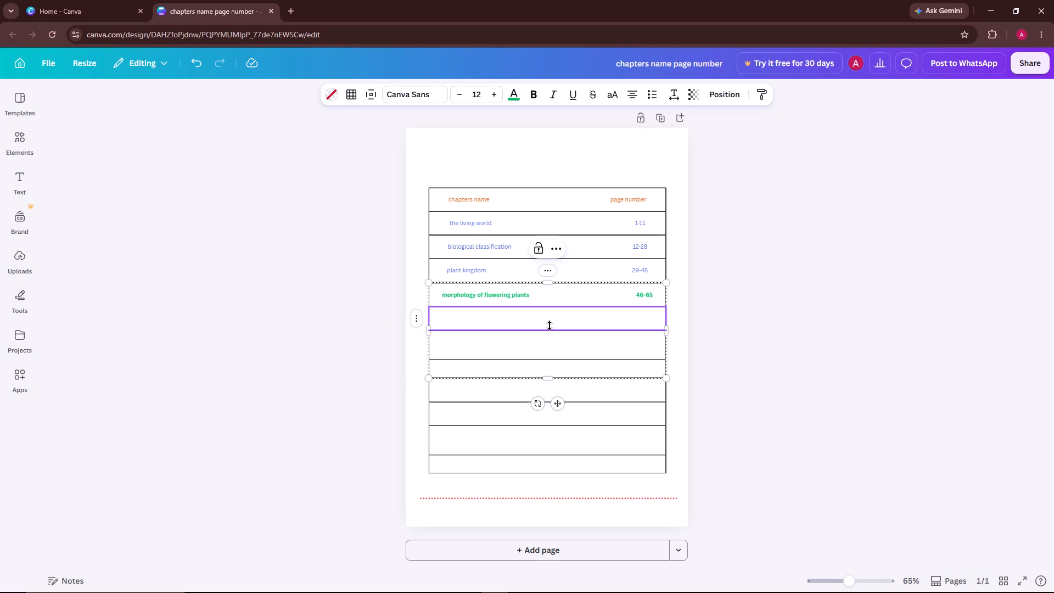
left_click(536, 319)
type("anam")
key("BackSpace")
type("tomy")
key("space")
type("of flowering")
key("space")
type("plant")
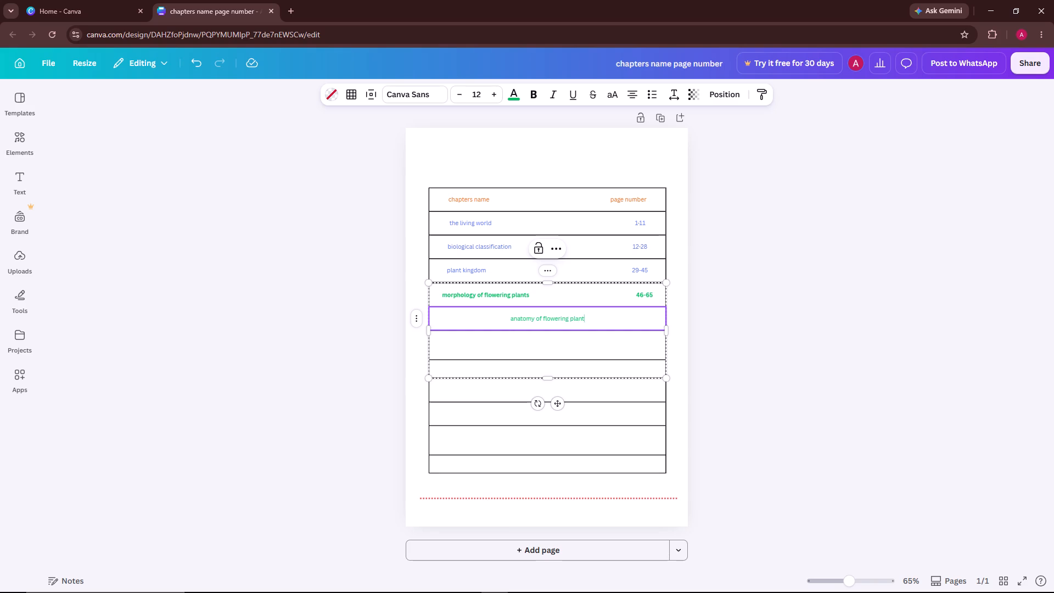
key("s")
Add "66-80" after "anatomy of flowering plants", separated by a wide gap and followed by a few spaces to align it with the page numbers.
key("space")
key("space")
key("space")
key("space")
key("space")
key("space")
key("space")
key("space")
key("space")
key("space")
key("space")
key("space")
key("space")
key("space")
key("space")
key("space")
key("space")
key("space")
key("space")
key("space")
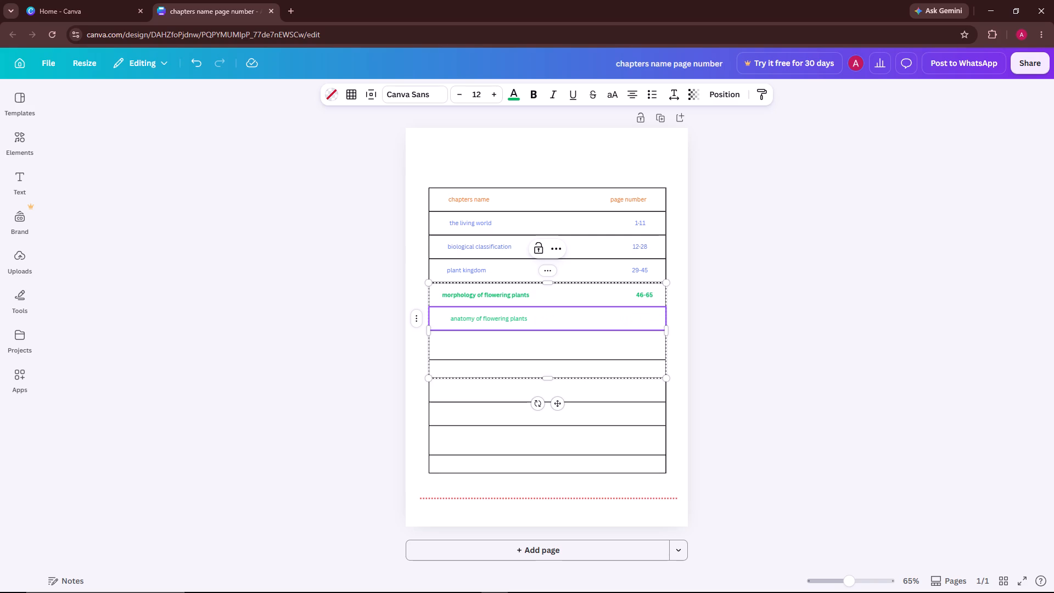
key("space")
key("space")
key("space")
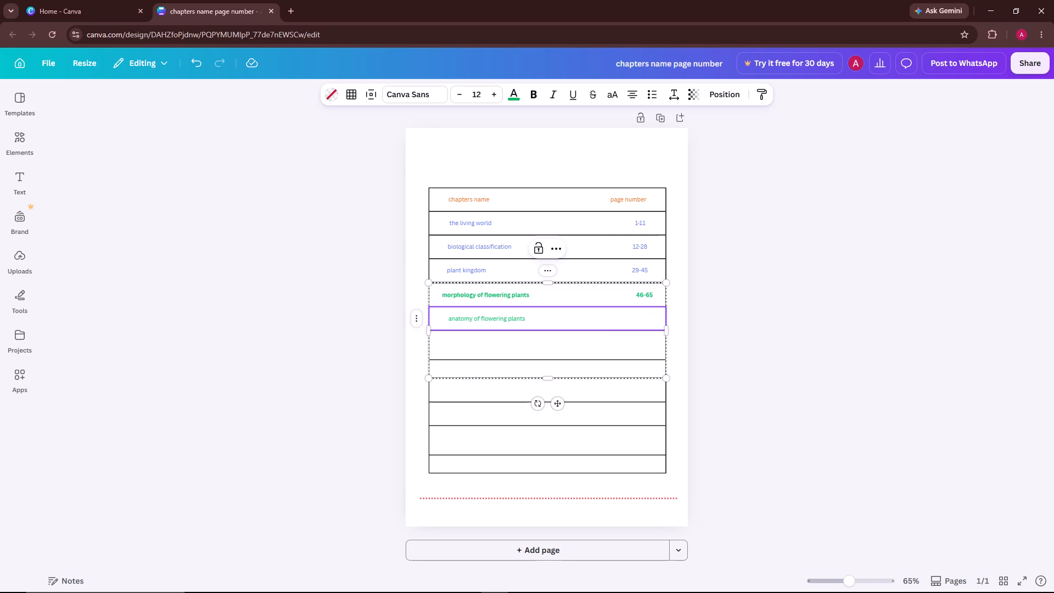
key("6")
key("6")
key("minus")
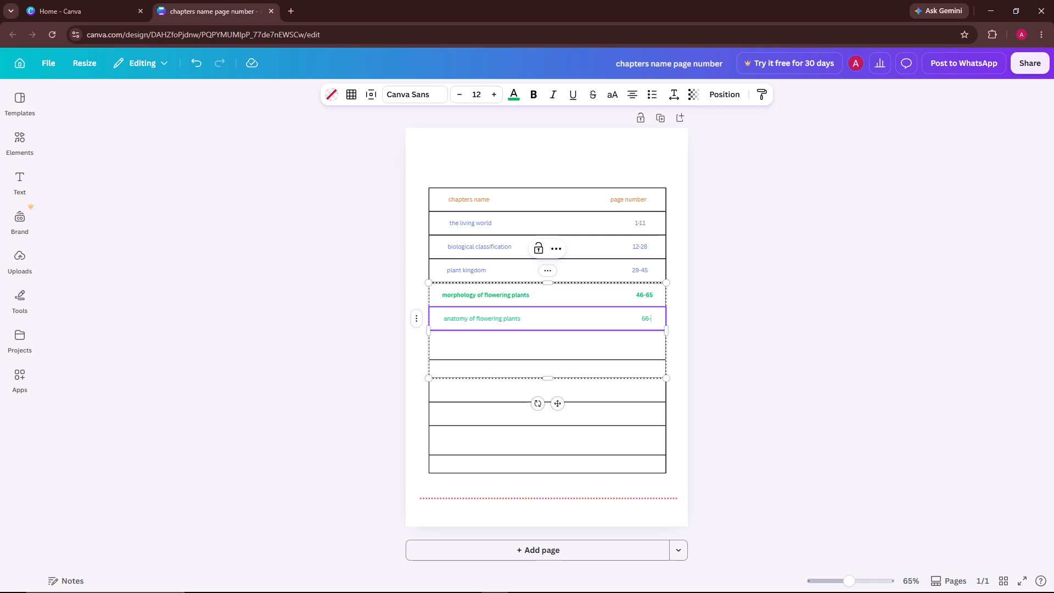
type("80")
key("space")
key("space")
key("space")
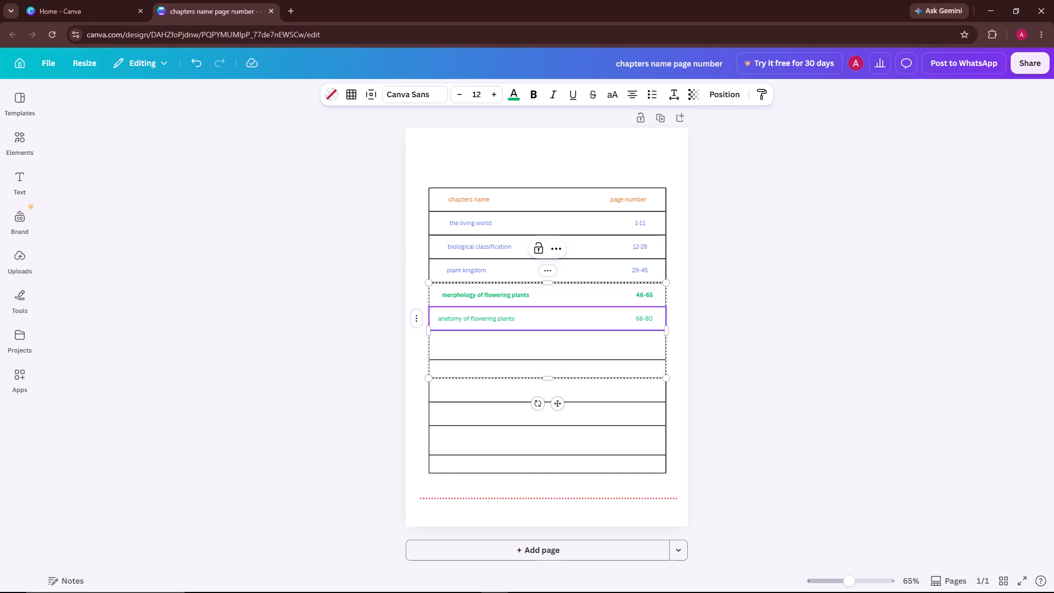
key("space")
Add trailing spaces after "46-65" in the morphology row so its text aligns with the anatomy row below.
left_click(652, 293)
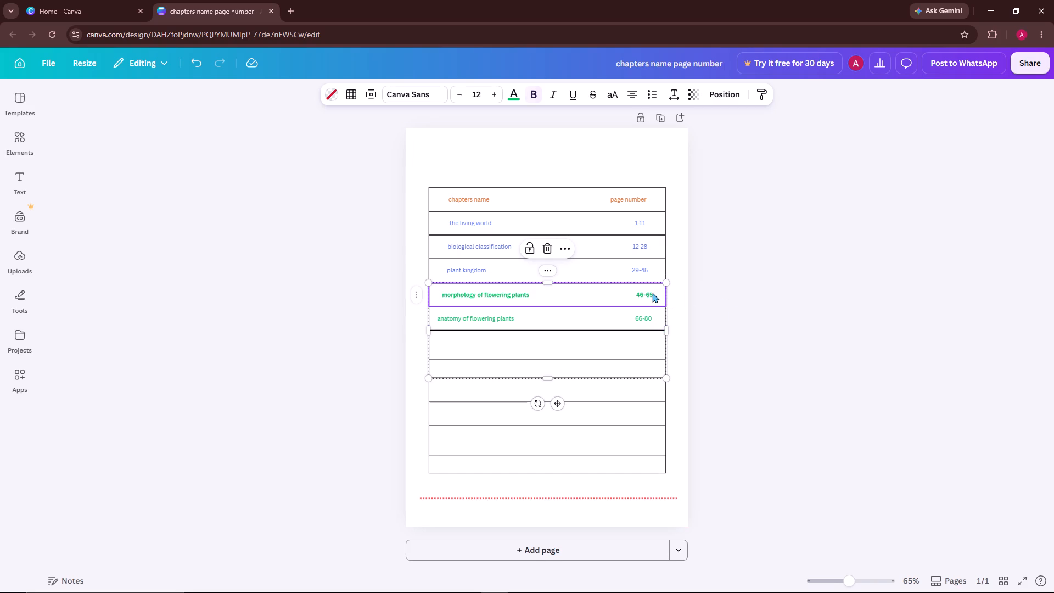
left_click(652, 295)
left_click(654, 296)
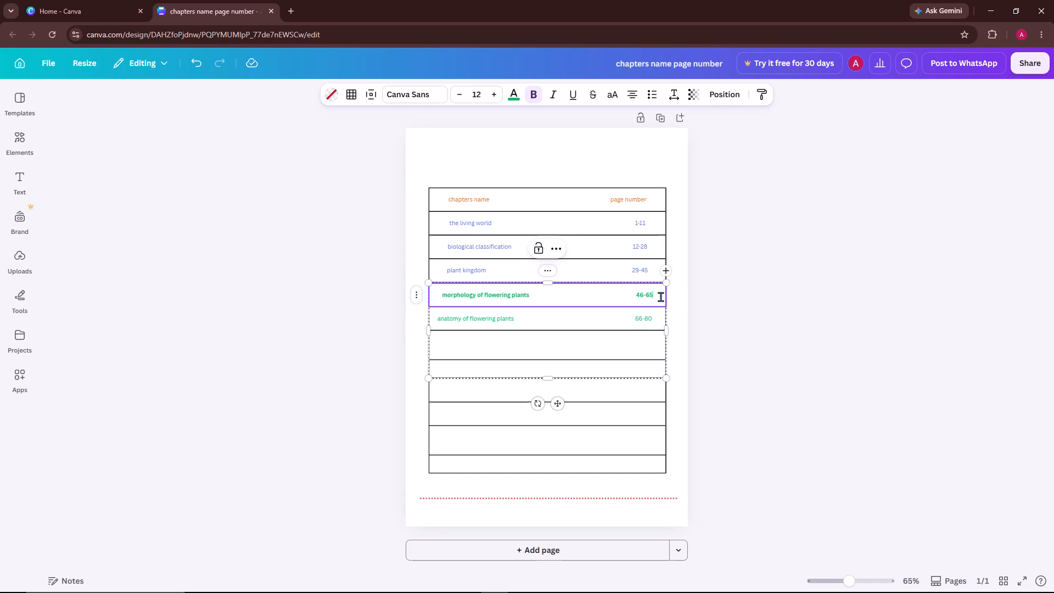
key("space")
key("space")
key("space")
key("space")
key("space")
key("space")
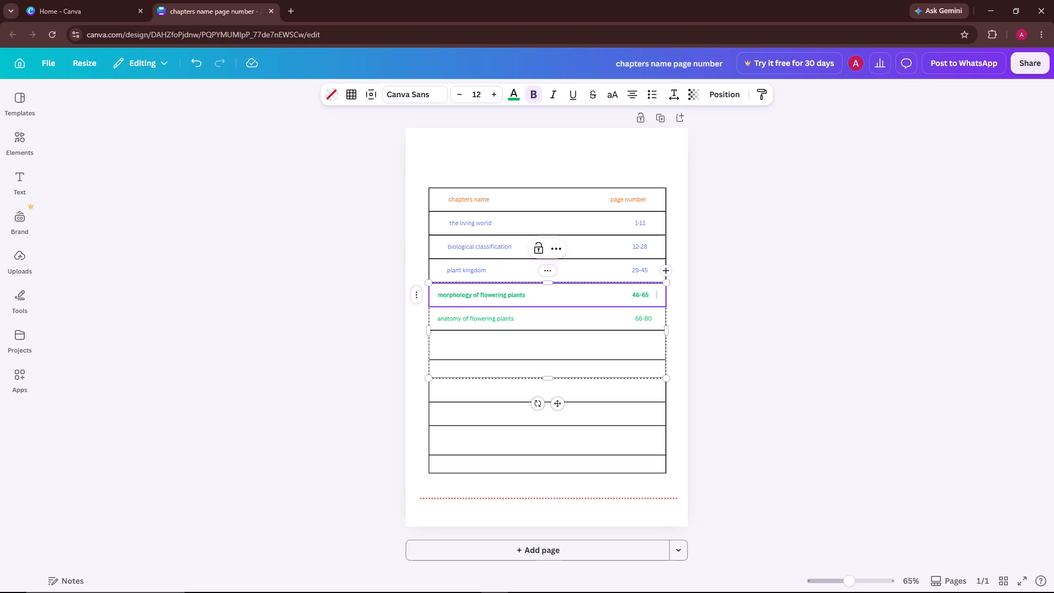
key("space")
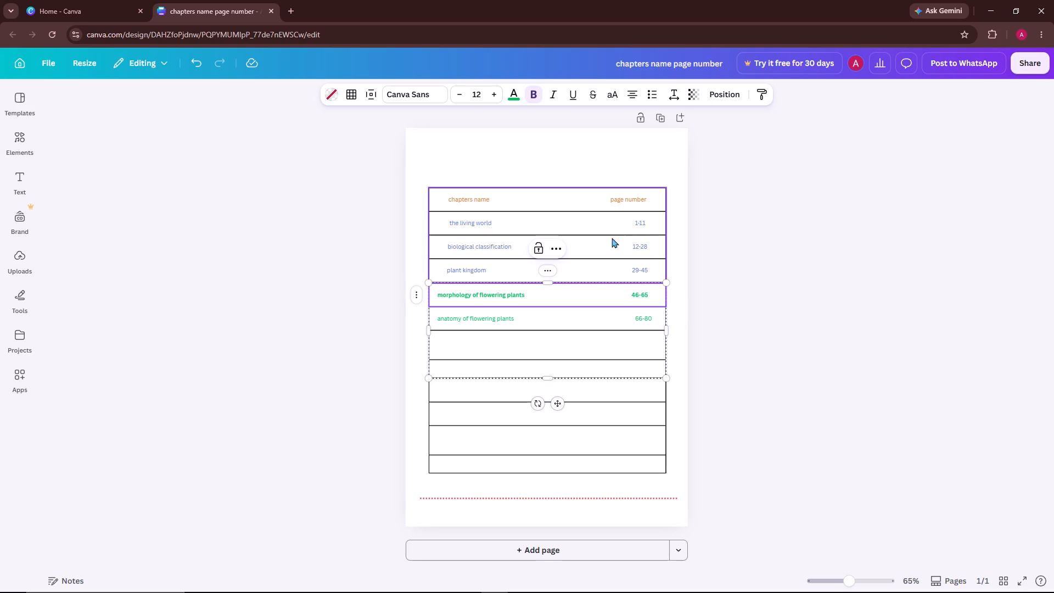
left_click(763, 316)
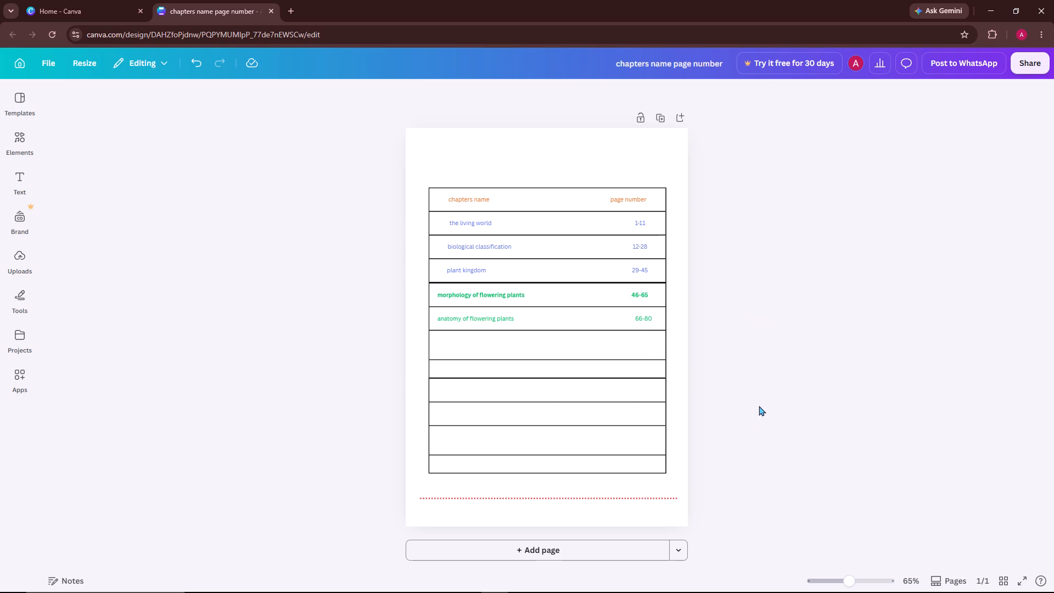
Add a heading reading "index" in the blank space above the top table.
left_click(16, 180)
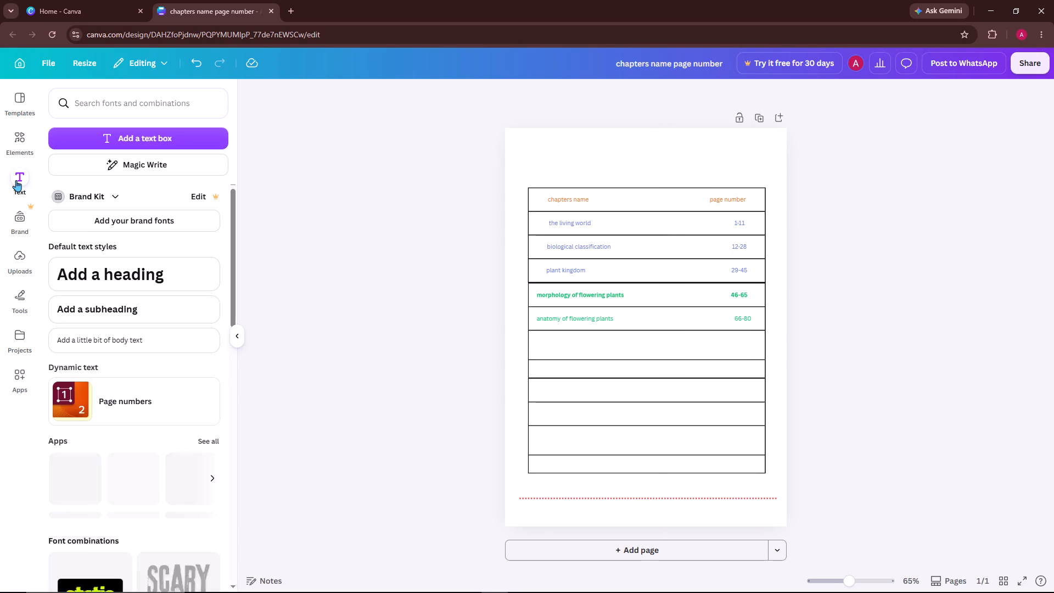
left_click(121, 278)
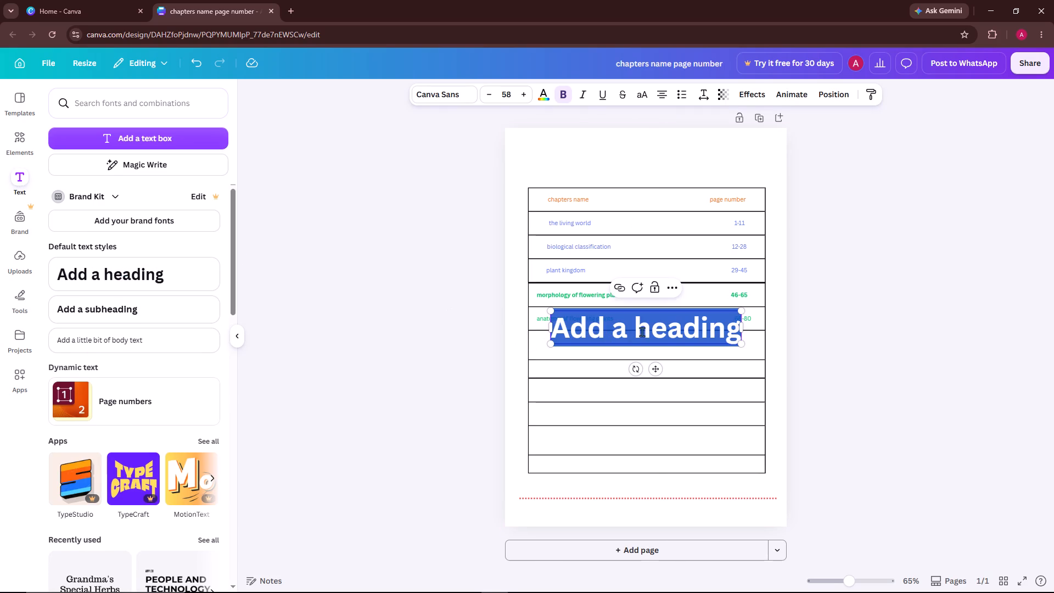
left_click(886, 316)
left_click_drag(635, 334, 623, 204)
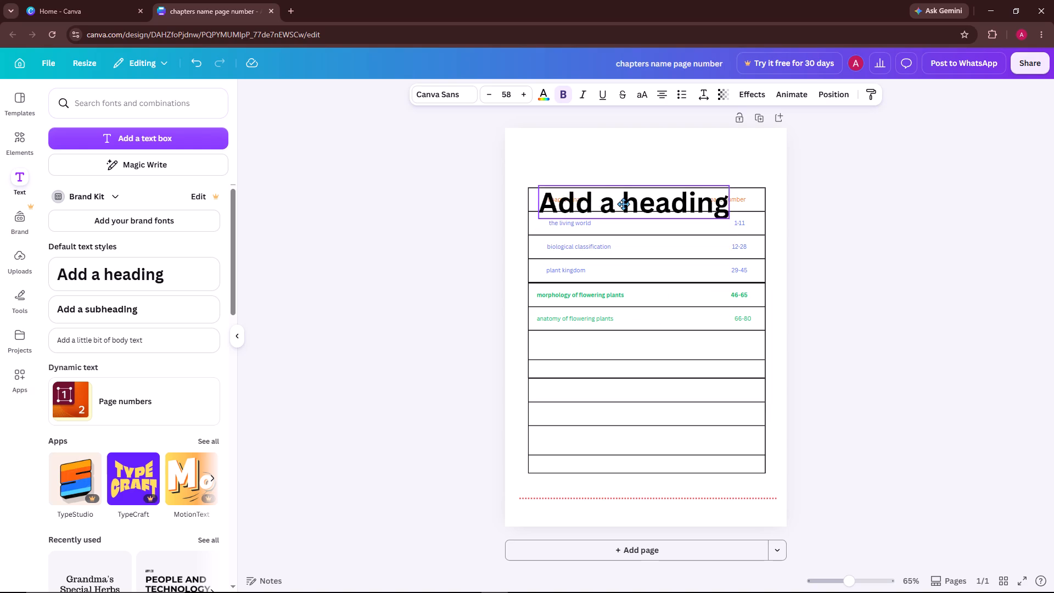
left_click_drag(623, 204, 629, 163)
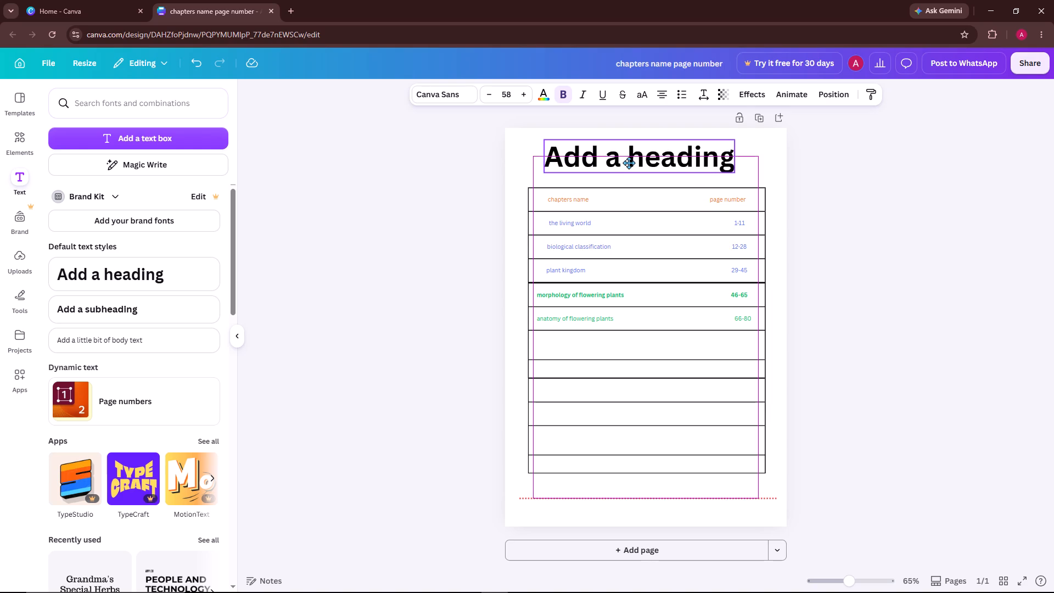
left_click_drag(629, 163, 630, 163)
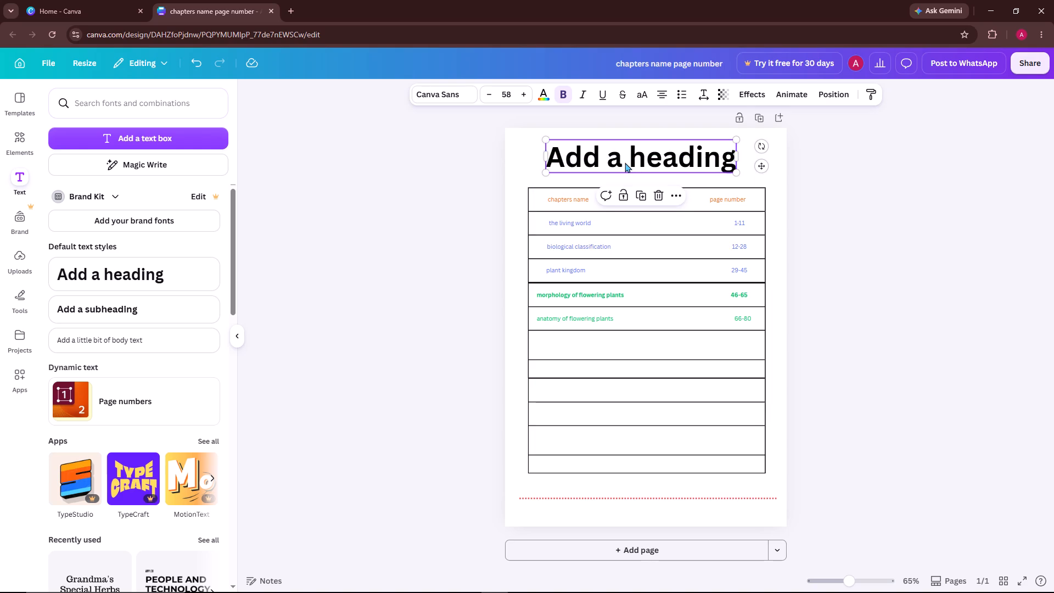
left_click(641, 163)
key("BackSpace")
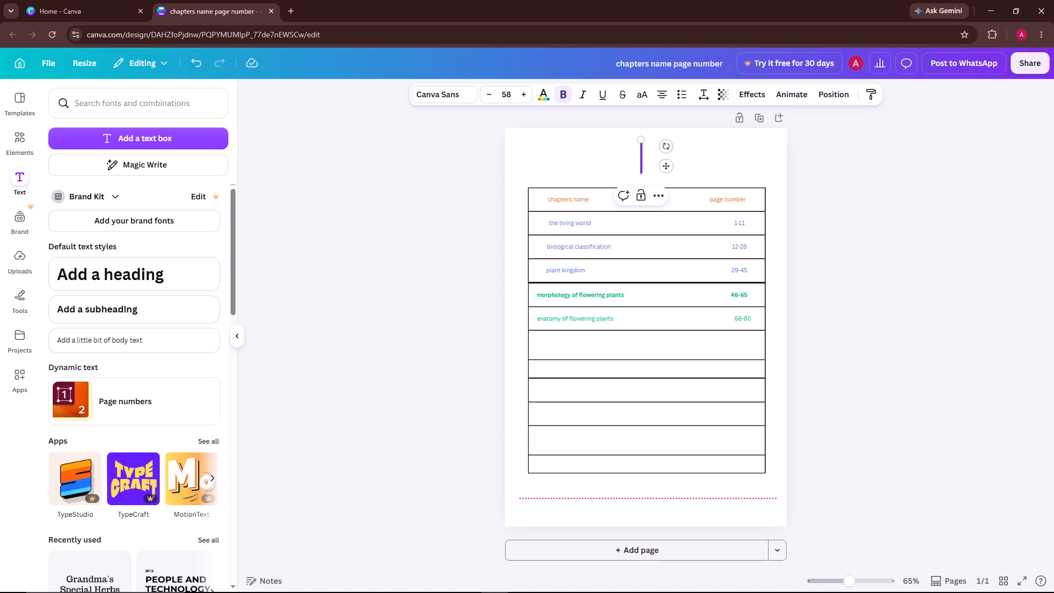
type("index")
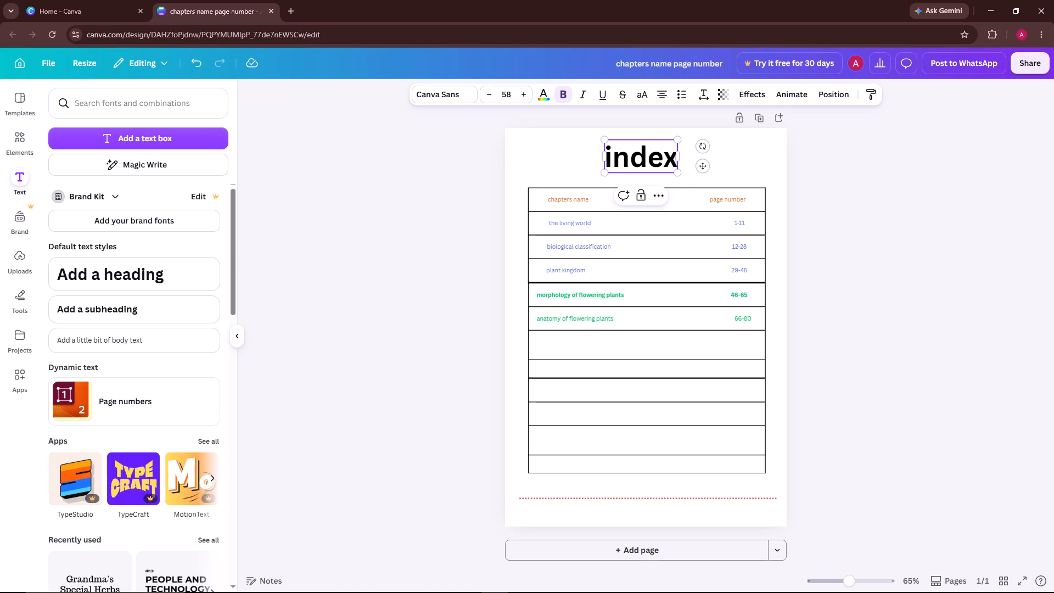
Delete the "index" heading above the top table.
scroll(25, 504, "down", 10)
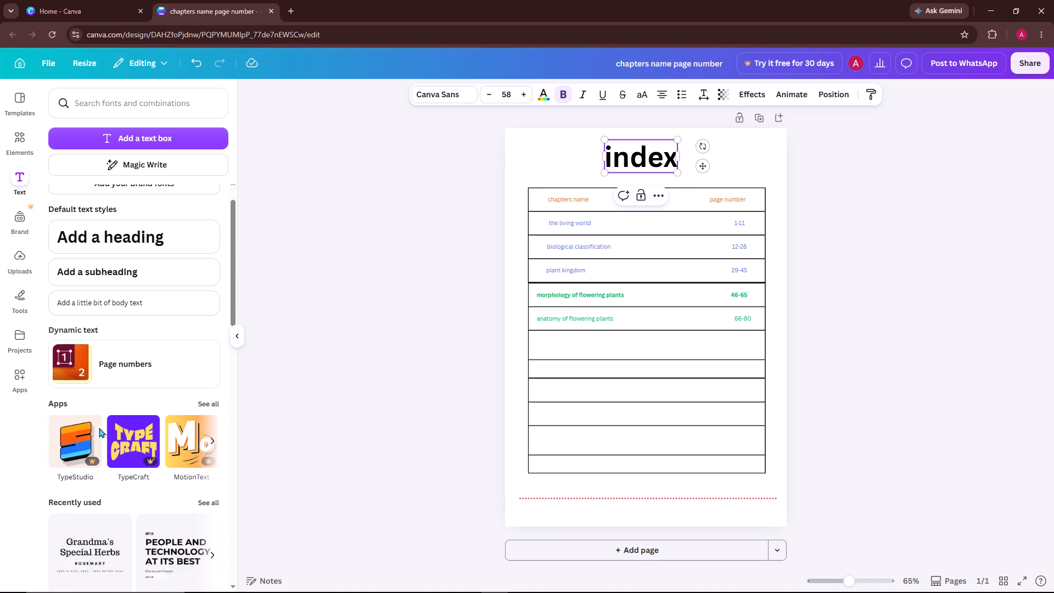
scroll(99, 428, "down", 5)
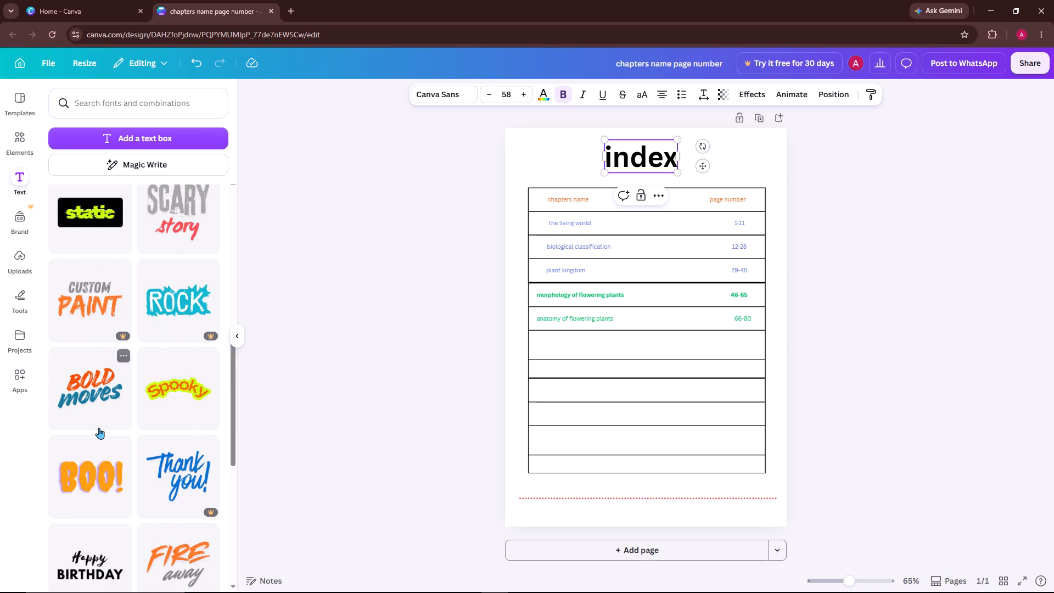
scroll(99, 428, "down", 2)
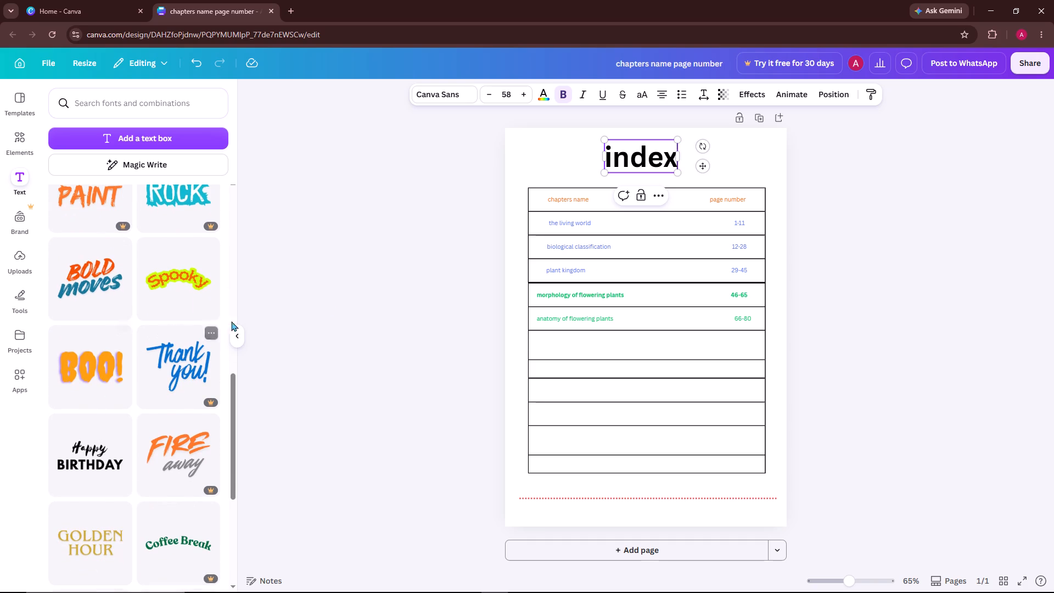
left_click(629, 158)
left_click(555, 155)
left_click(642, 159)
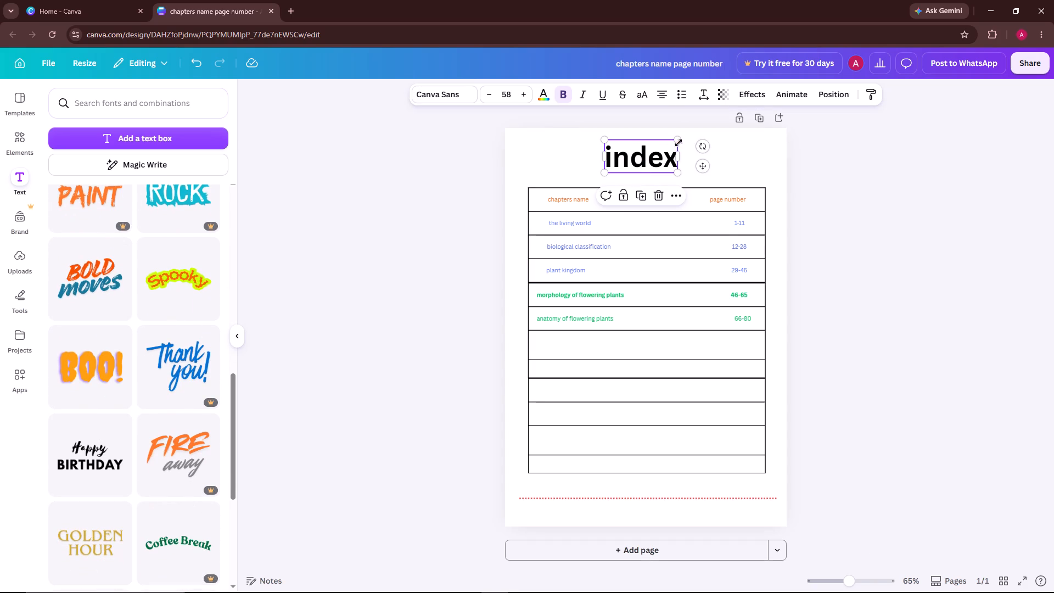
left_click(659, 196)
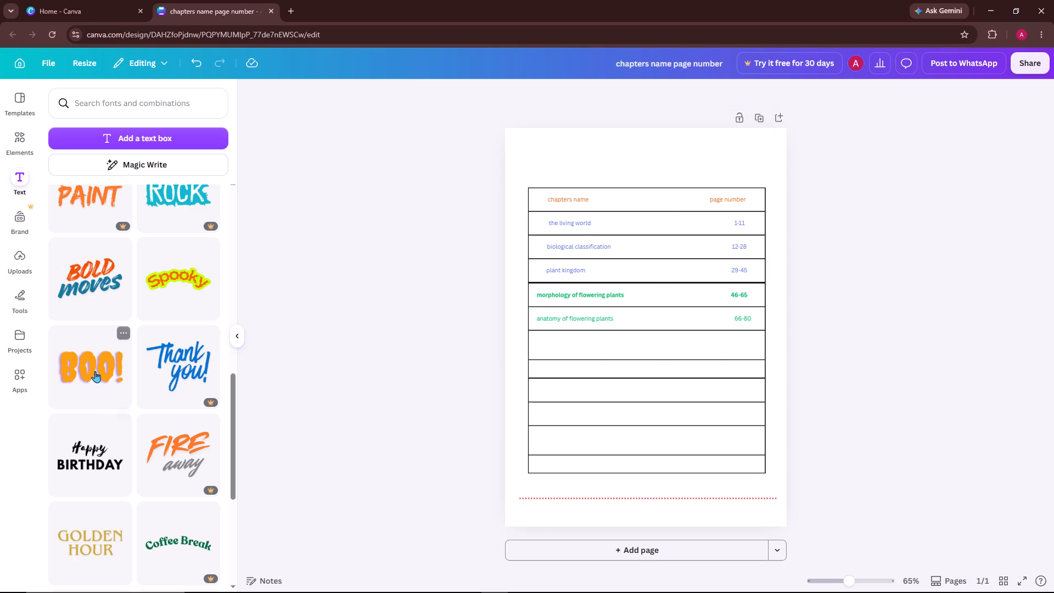
Add the orange "BOO!" text style, shrink it to about font size 93.6 and place it centred above the top table.
left_click(94, 371)
left_click_drag(631, 342, 638, 114)
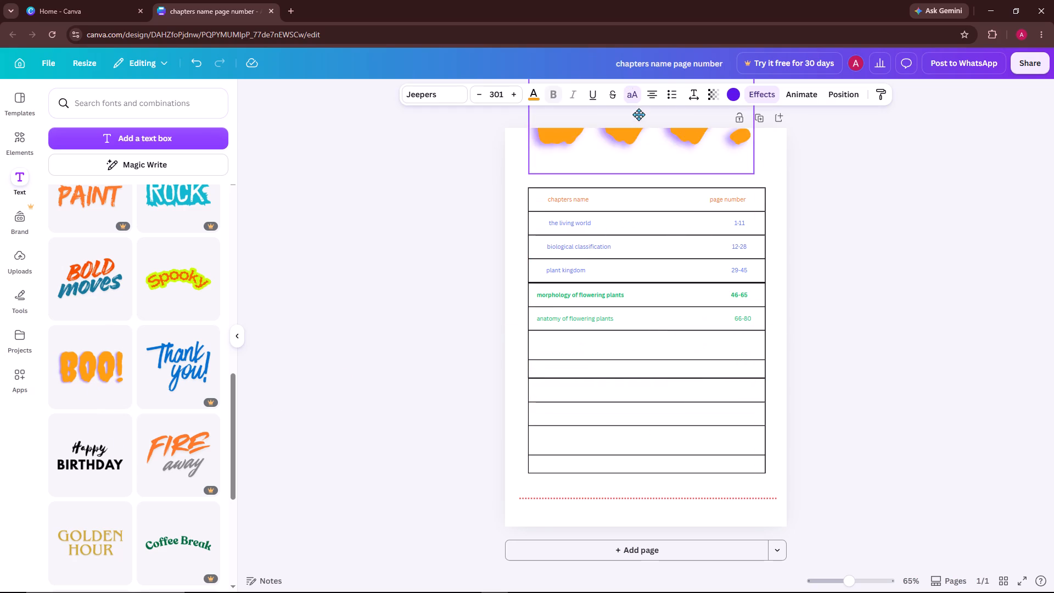
left_click_drag(638, 114, 637, 184)
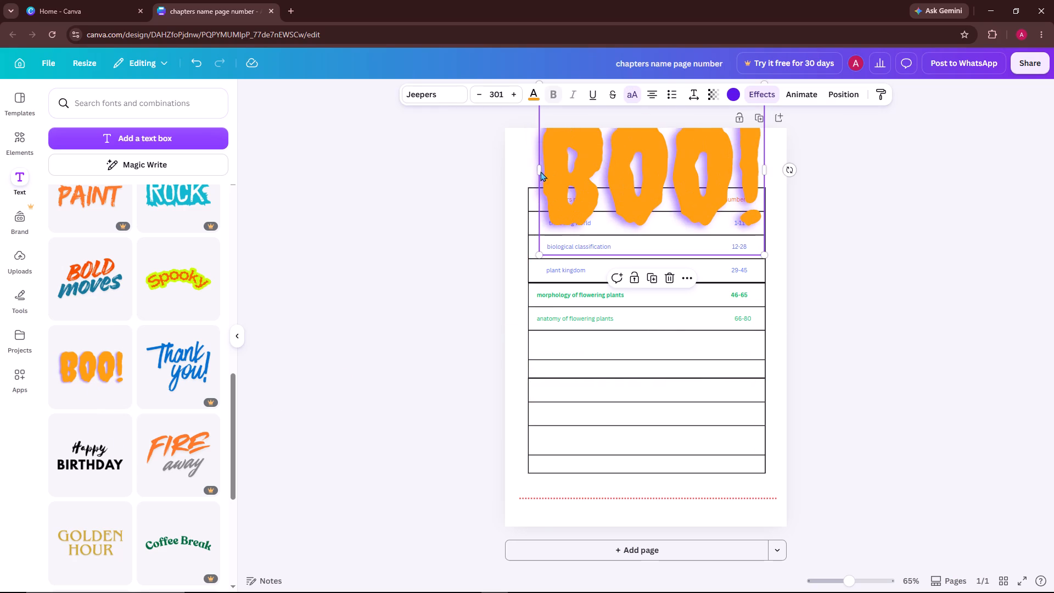
left_click_drag(535, 166, 517, 248)
left_click_drag(630, 159, 635, 260)
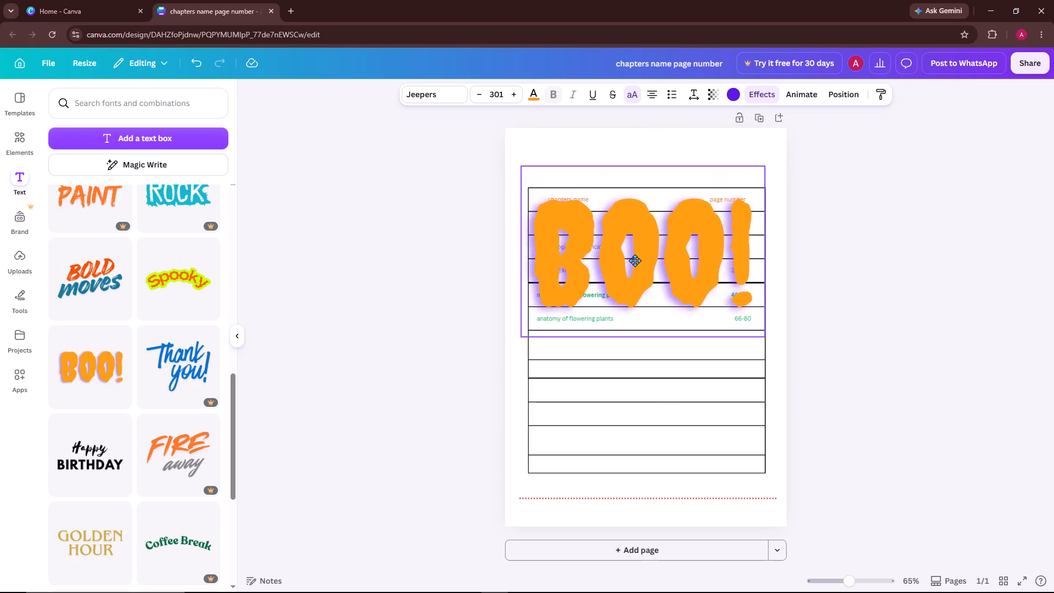
left_click_drag(635, 260, 640, 278)
left_click_drag(529, 206, 615, 256)
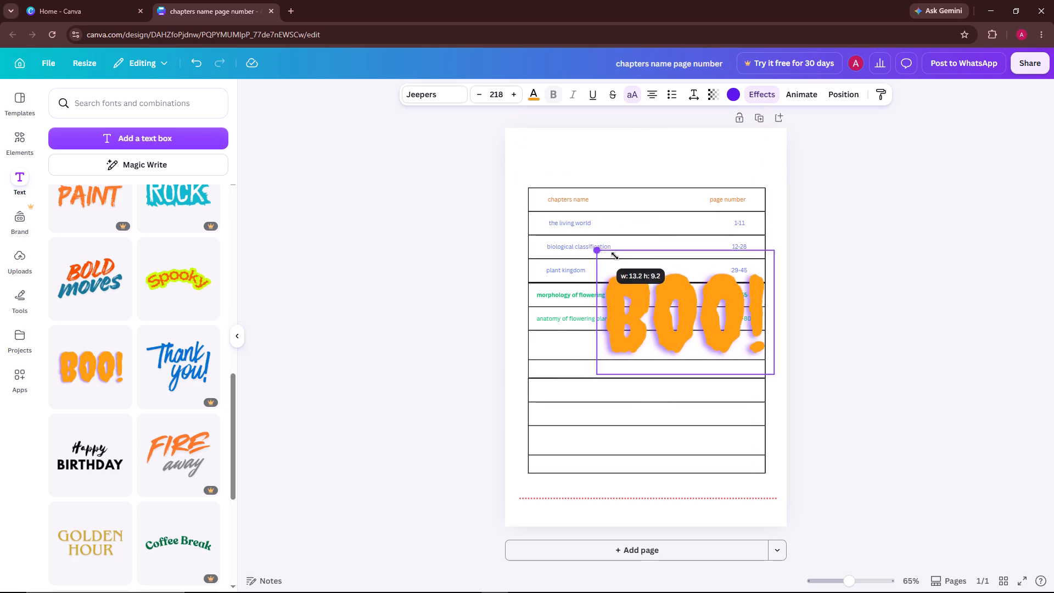
left_click_drag(615, 256, 666, 309)
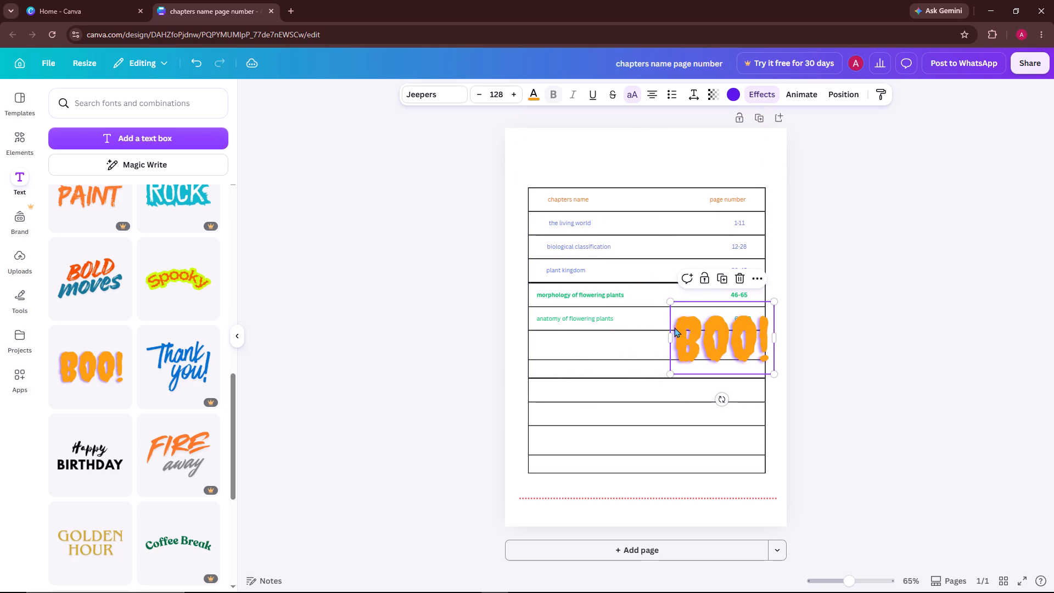
left_click_drag(669, 331, 617, 345)
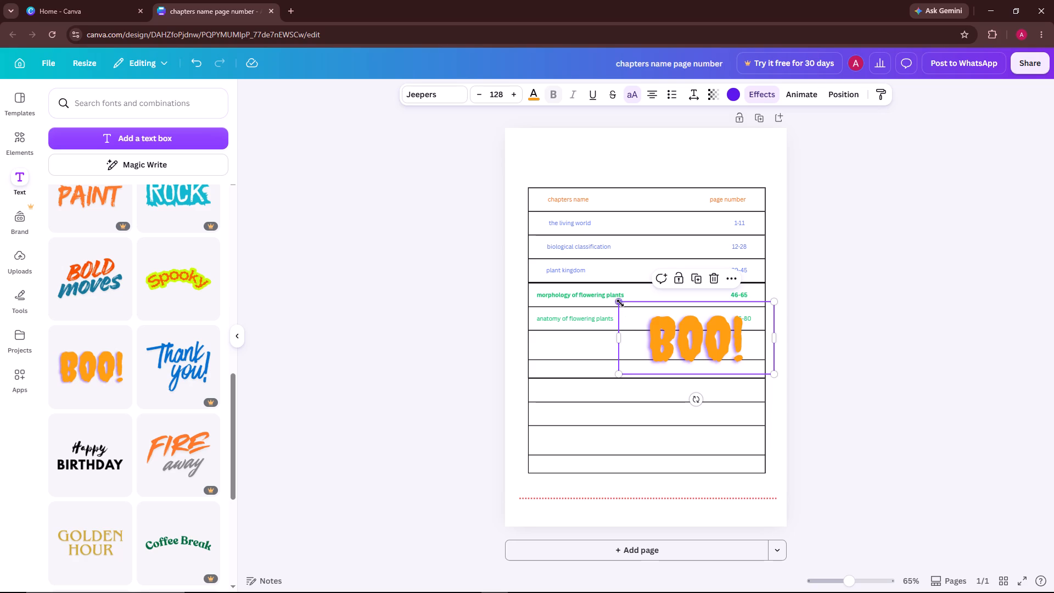
left_click_drag(620, 303, 647, 354)
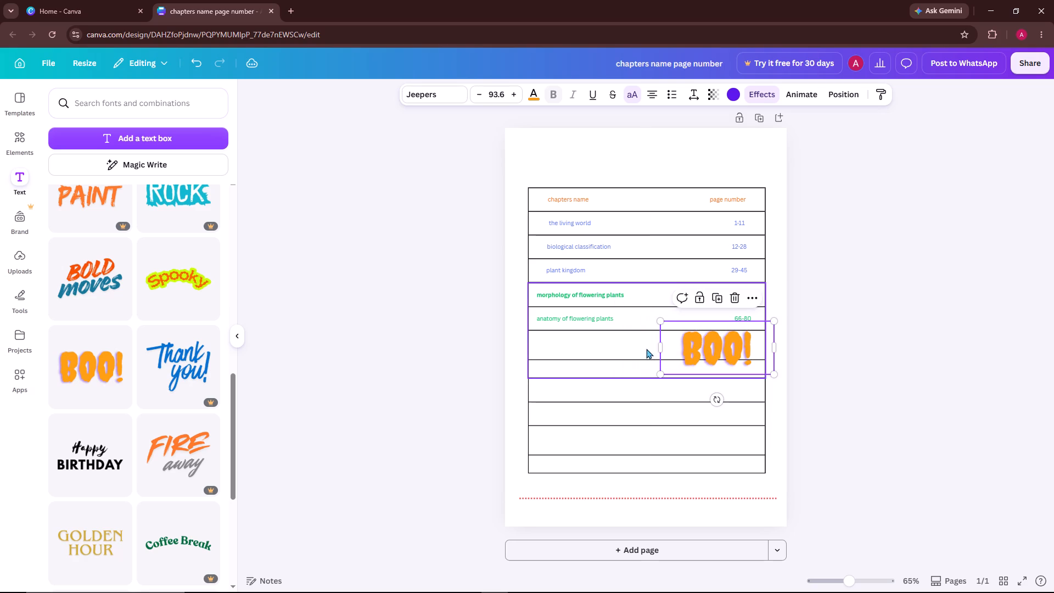
left_click_drag(657, 345, 620, 352)
left_click_drag(710, 348, 637, 172)
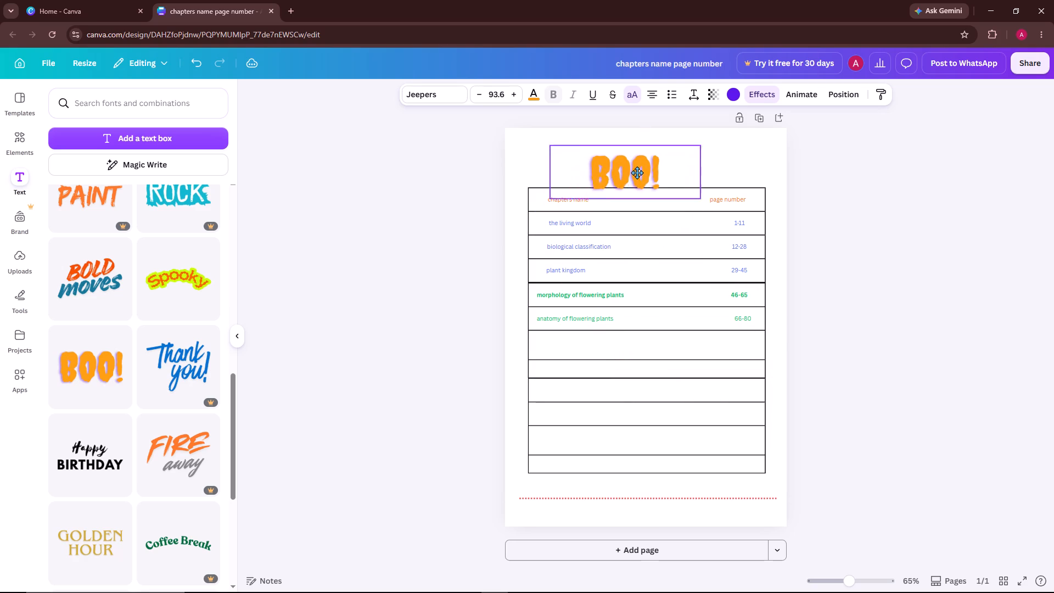
left_click_drag(637, 172, 646, 158)
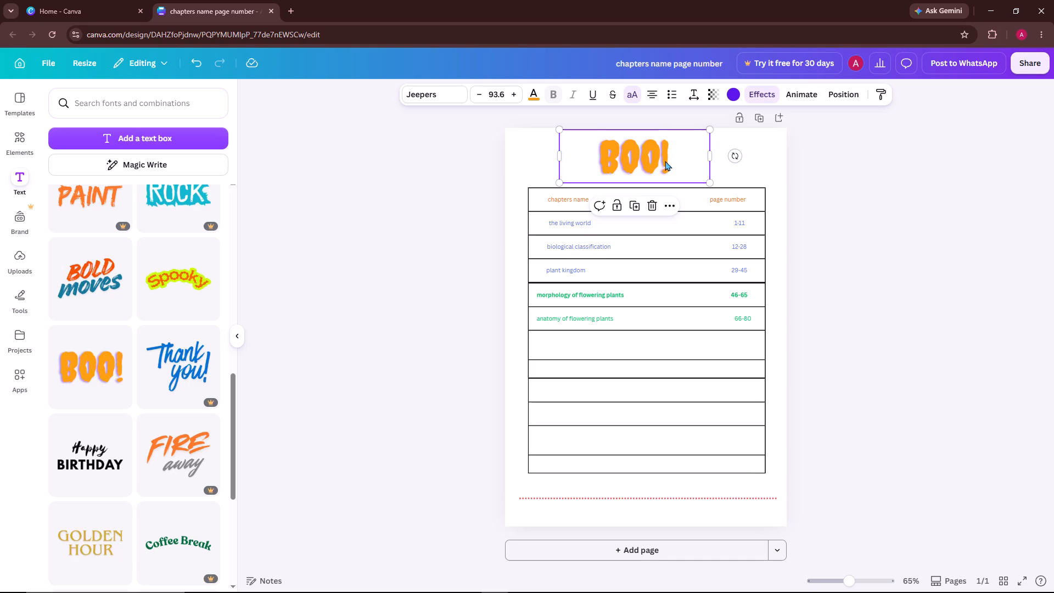
Replace the "BOO!" wording in the decorative title with "index".
left_click(674, 160)
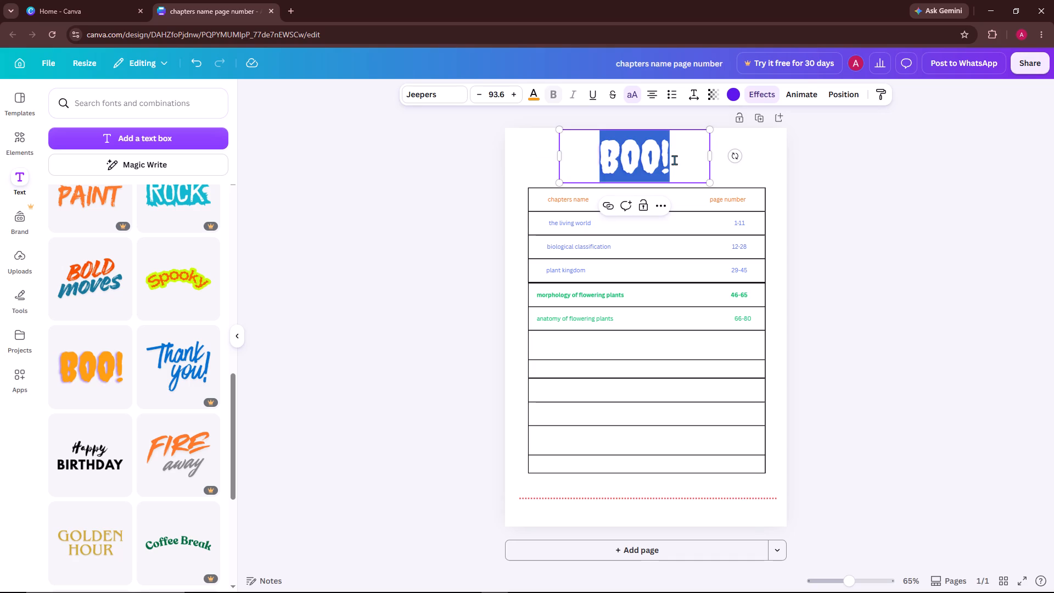
key("BackSpace")
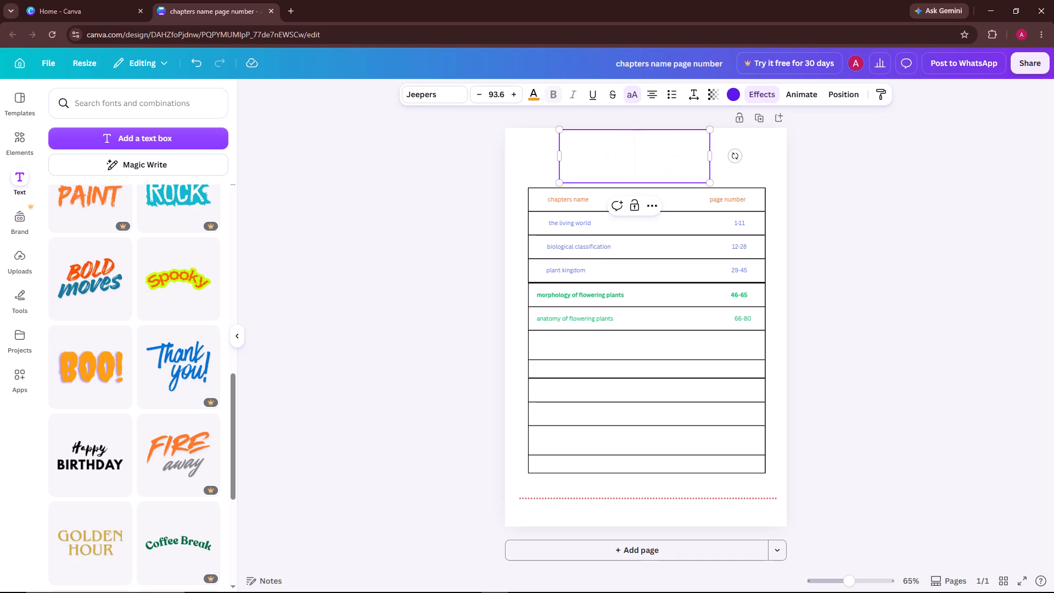
type("in")
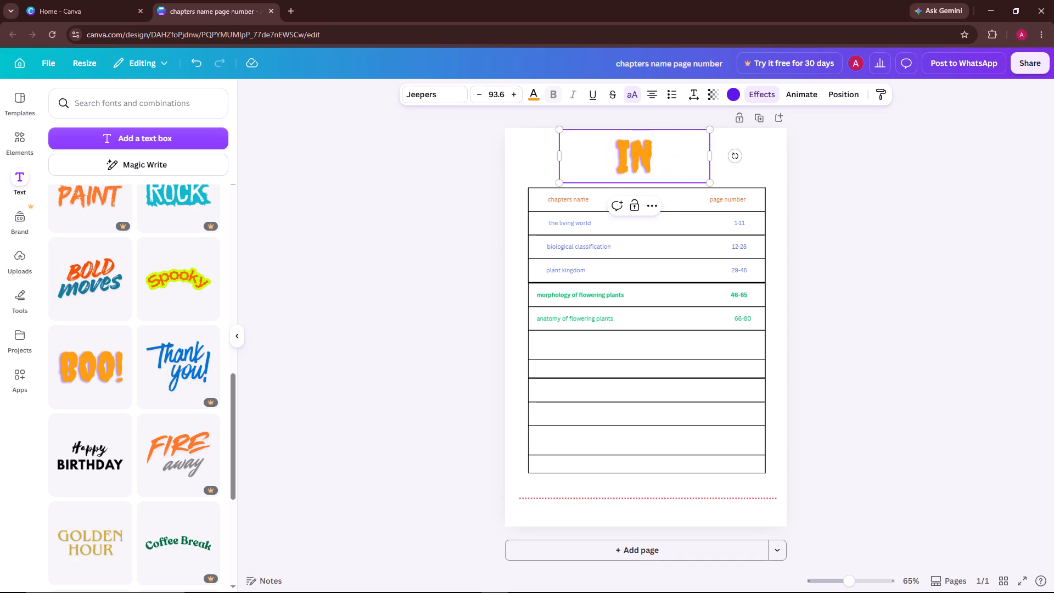
type("dex")
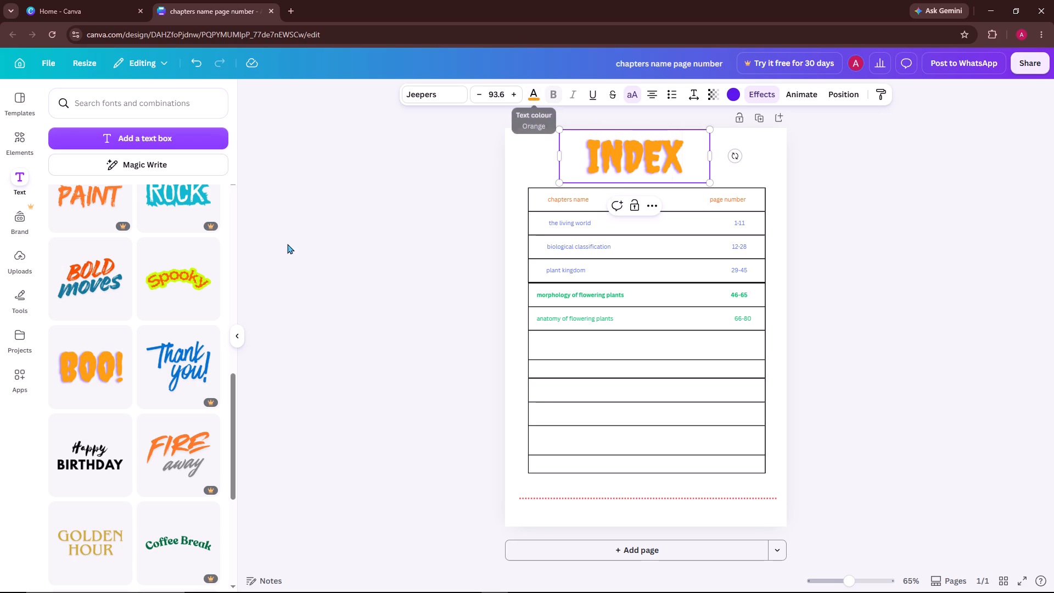
left_click(287, 244)
left_click(672, 158)
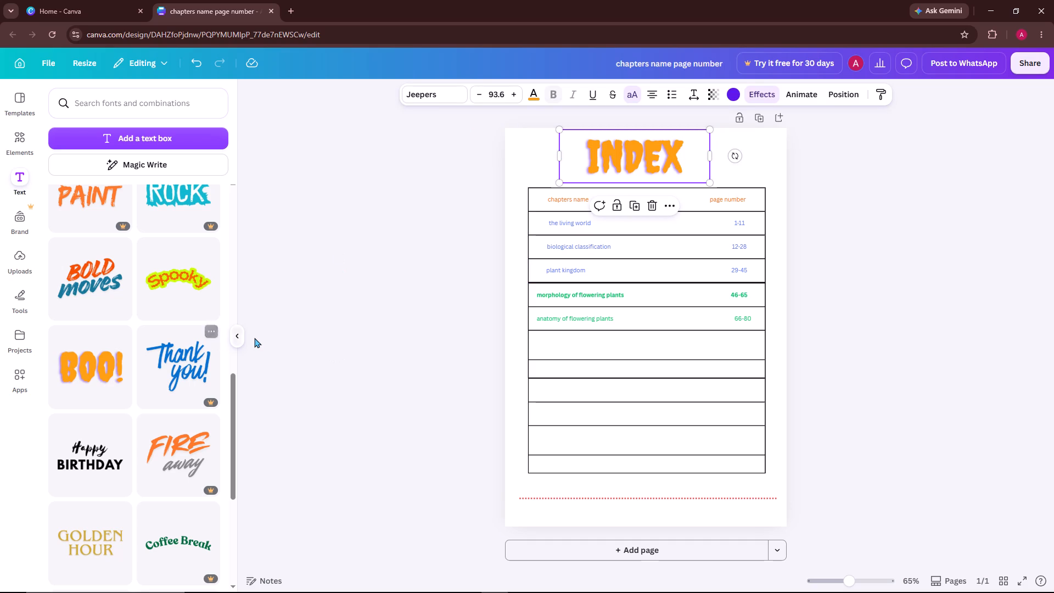
left_click(254, 338)
left_click(237, 333)
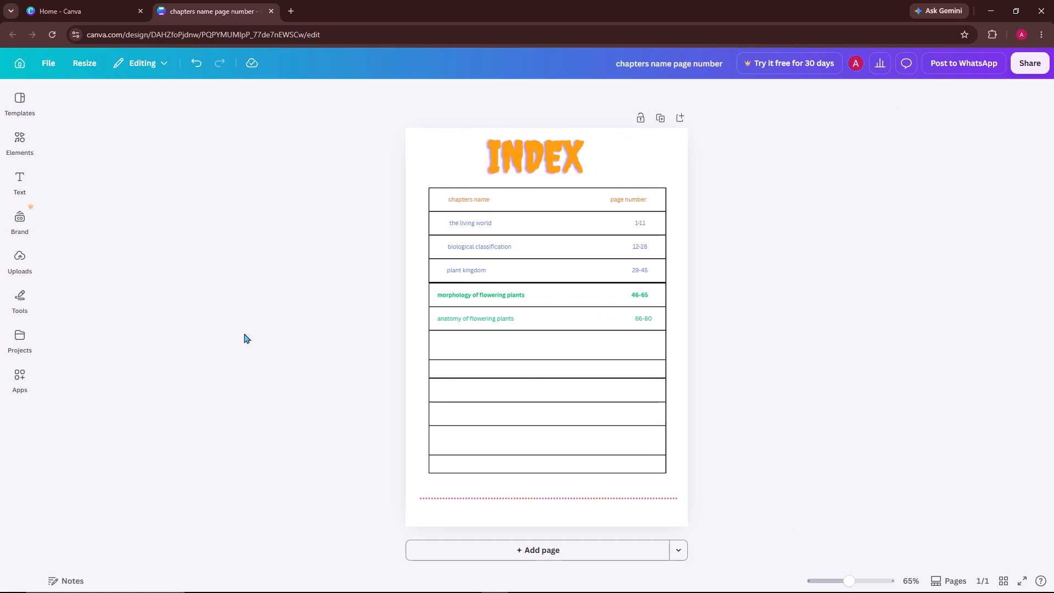
Recolour the INDEX title text to a custom muted dark green.
left_click(547, 165)
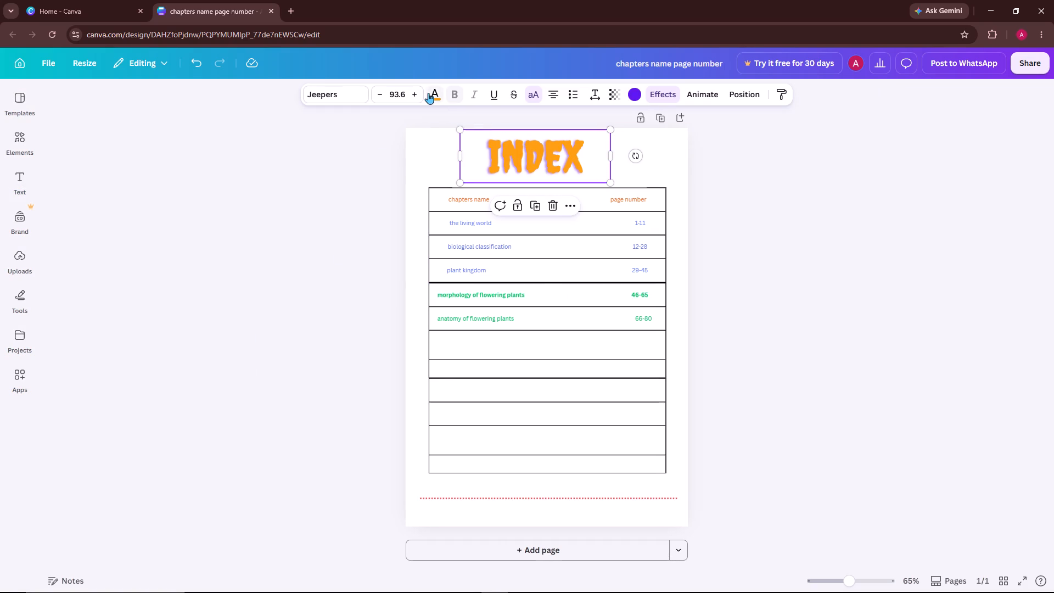
left_click(428, 93)
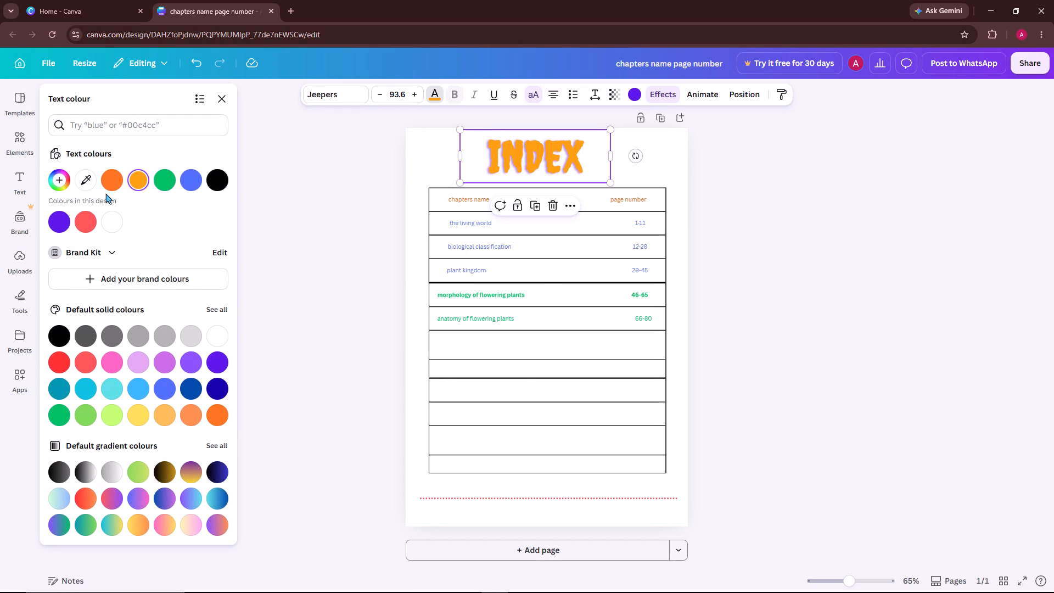
left_click(61, 183)
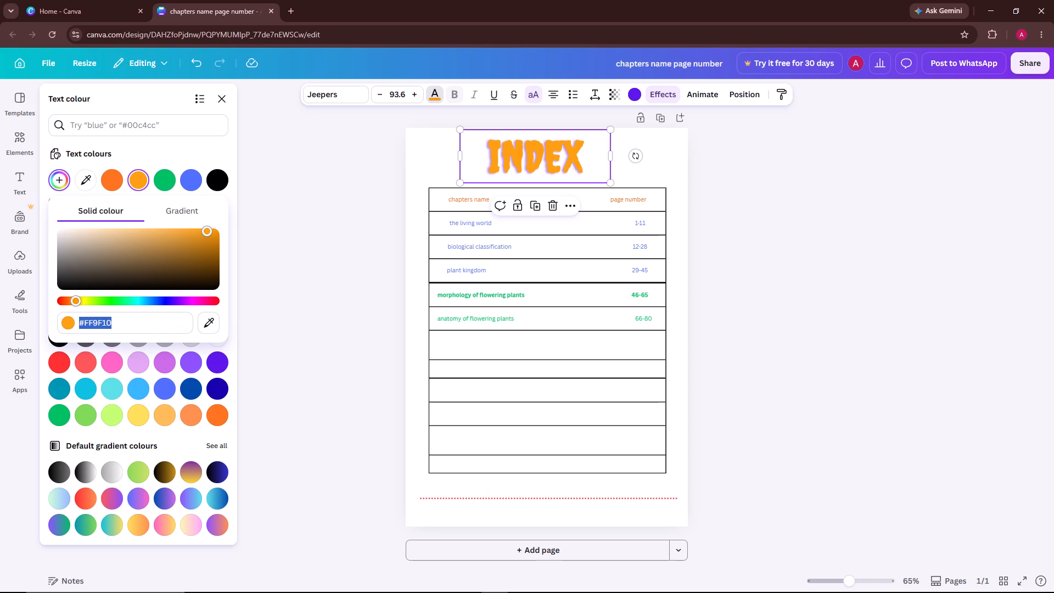
left_click_drag(74, 301, 104, 320)
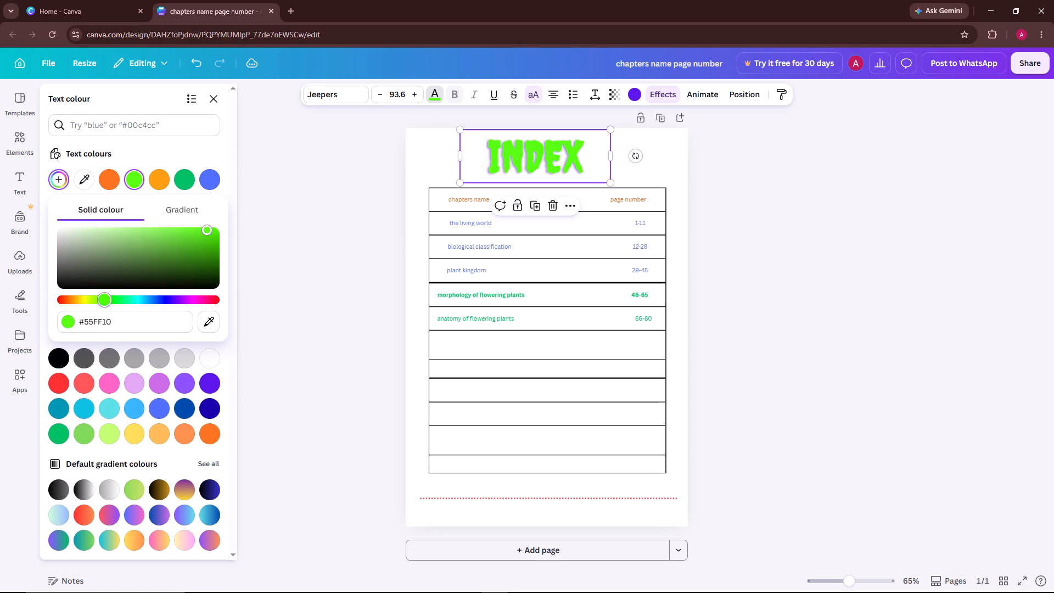
left_click_drag(104, 320, 109, 322)
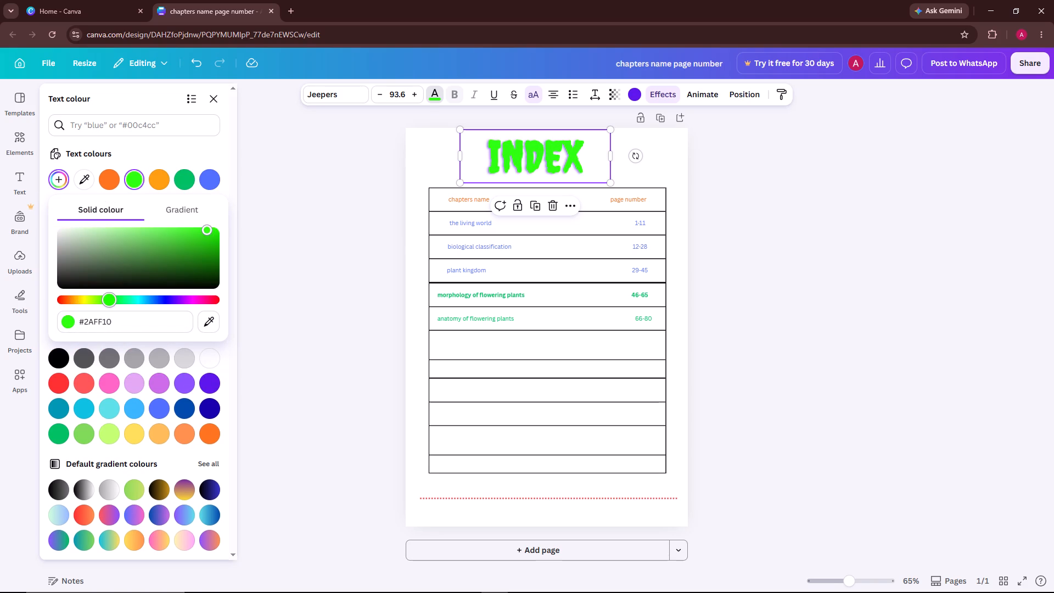
left_click_drag(109, 322, 114, 321)
left_click_drag(206, 232, 207, 237)
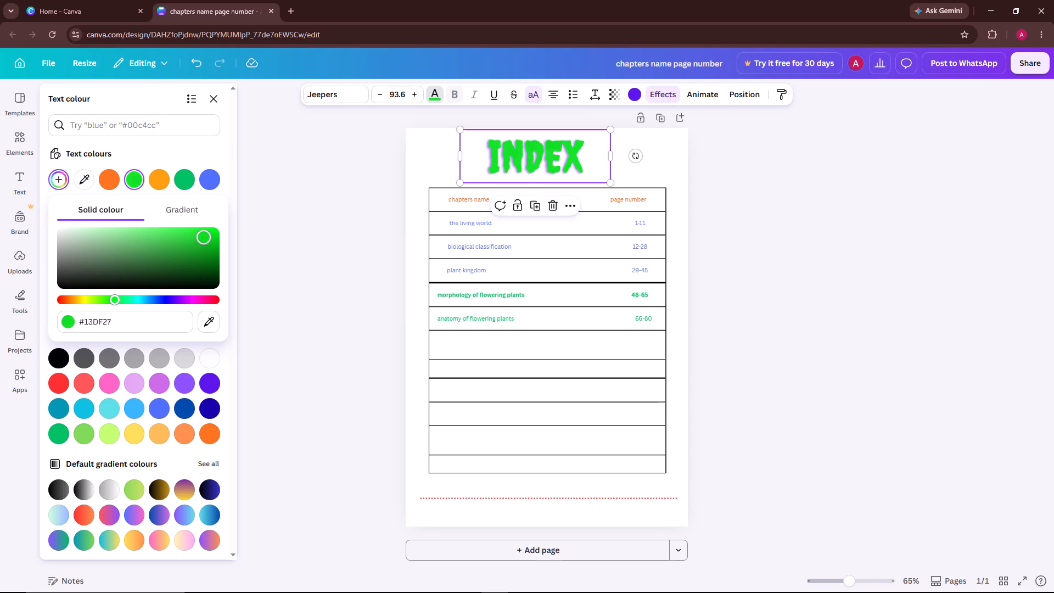
left_click_drag(207, 237, 178, 265)
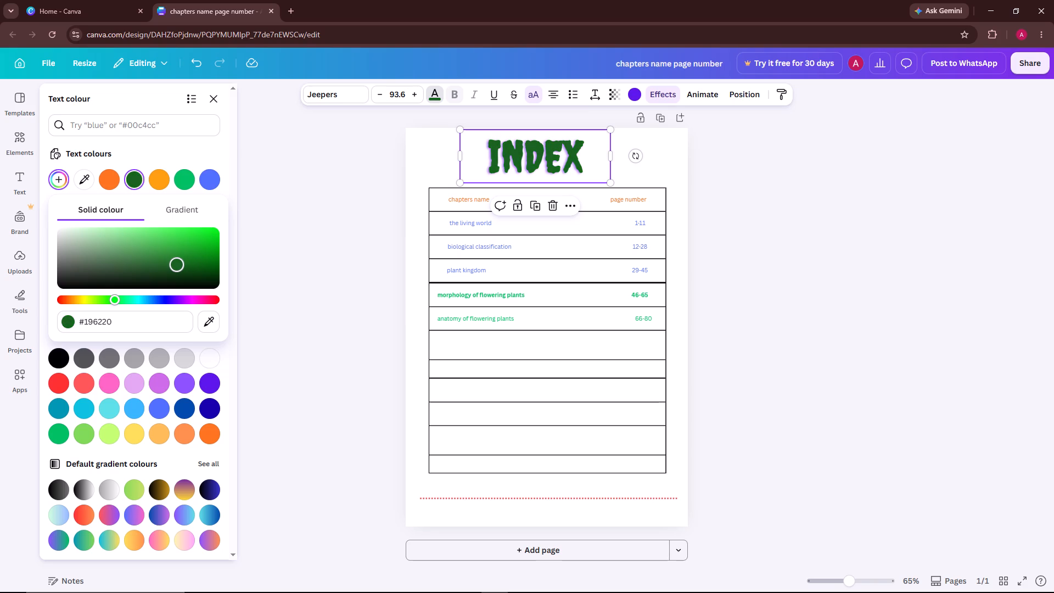
left_click_drag(178, 265, 161, 265)
left_click(764, 253)
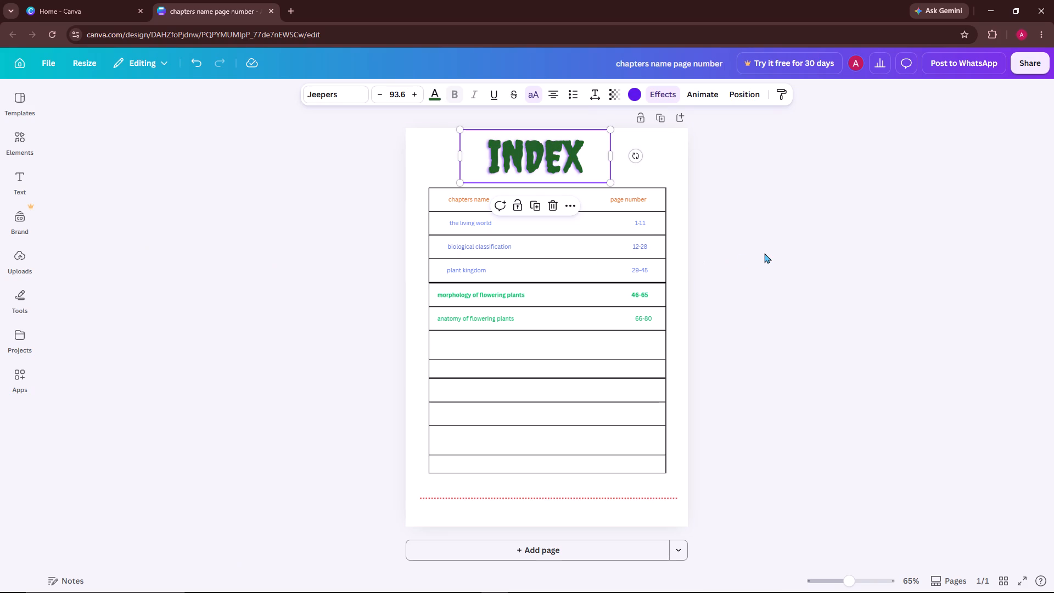
left_click(755, 253)
Set the page background to the lightest grey of the default solid colours.
left_click(662, 163)
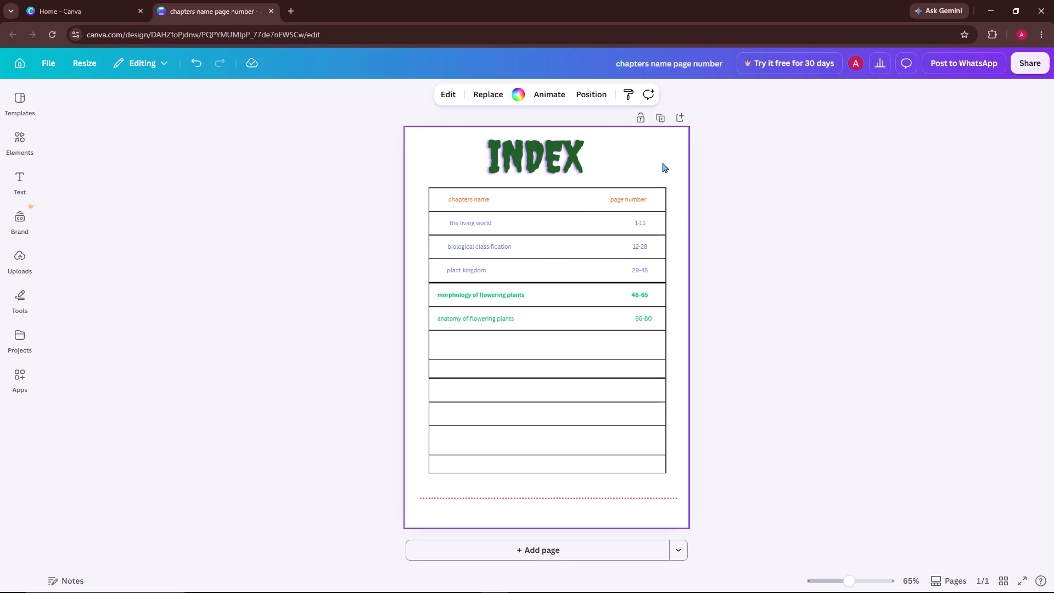
left_click(517, 97)
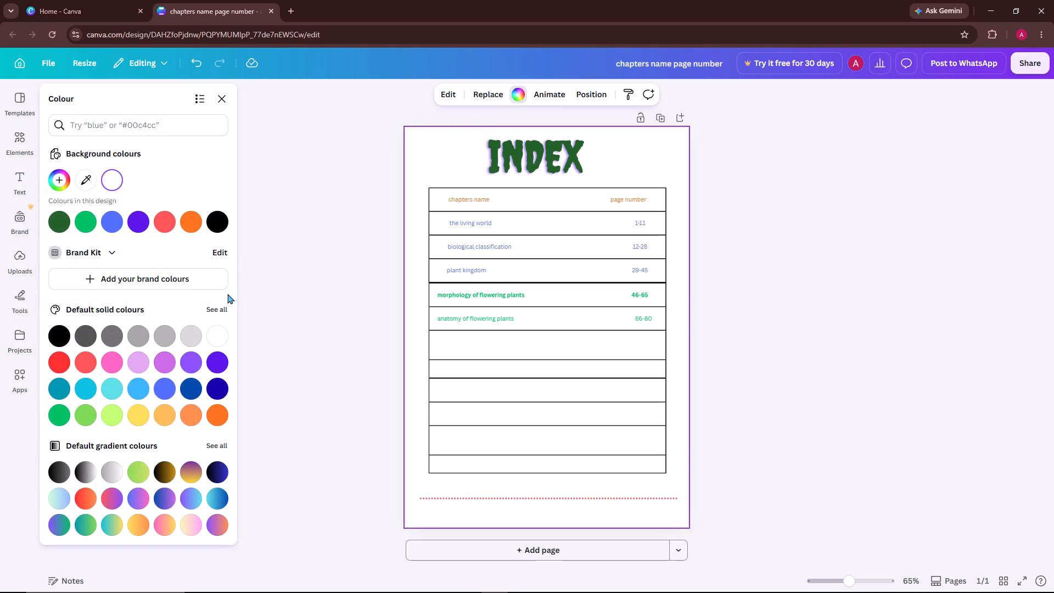
left_click(164, 343)
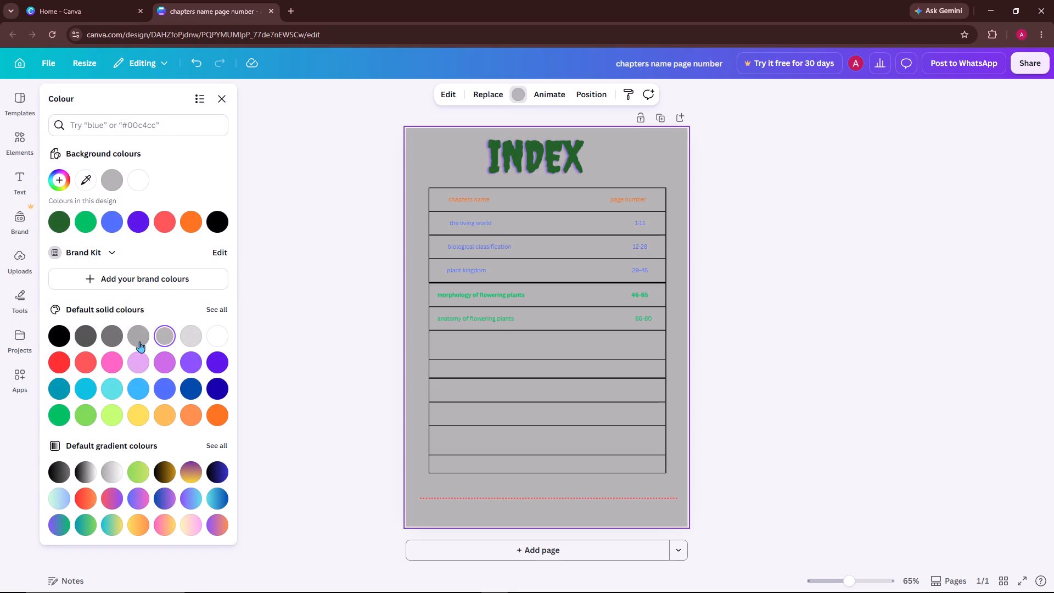
left_click(132, 339)
left_click(195, 332)
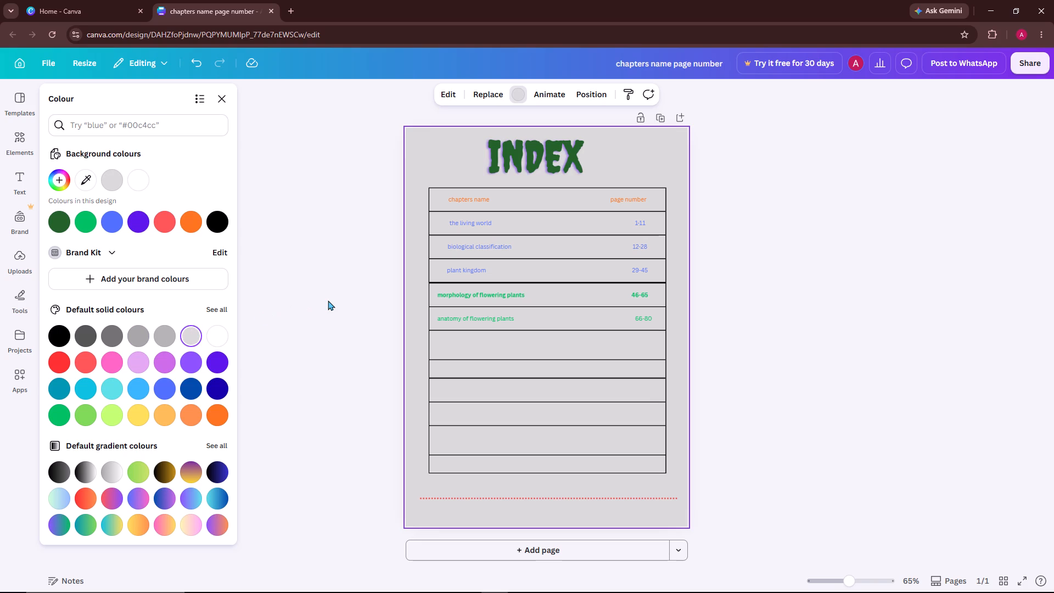
left_click(898, 294)
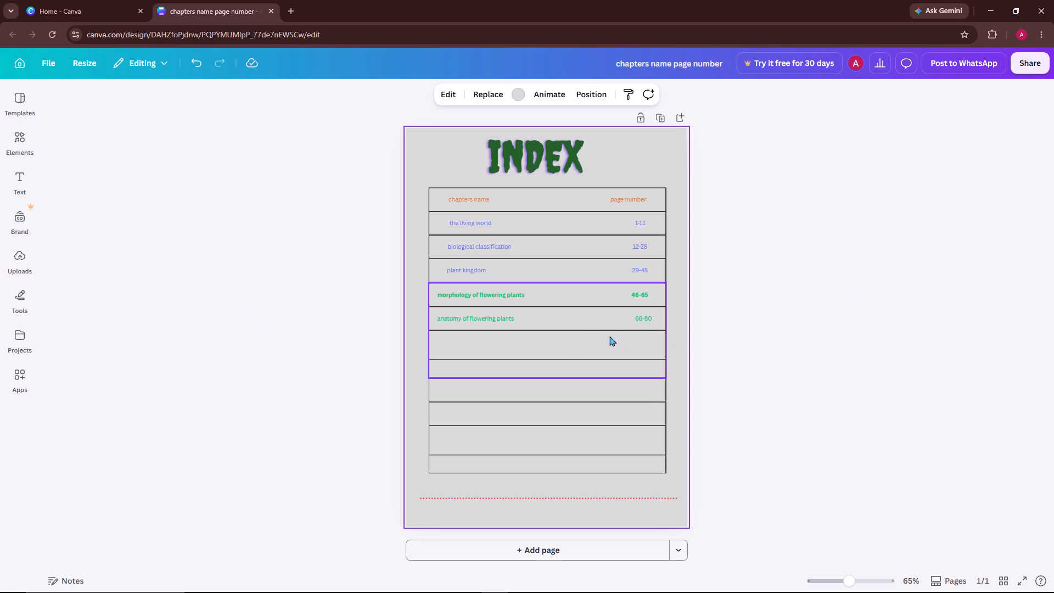
Raise the border between the two empty rows below the anatomy row so both rows are about equally high.
left_click(550, 359)
left_click_drag(550, 359, 550, 354)
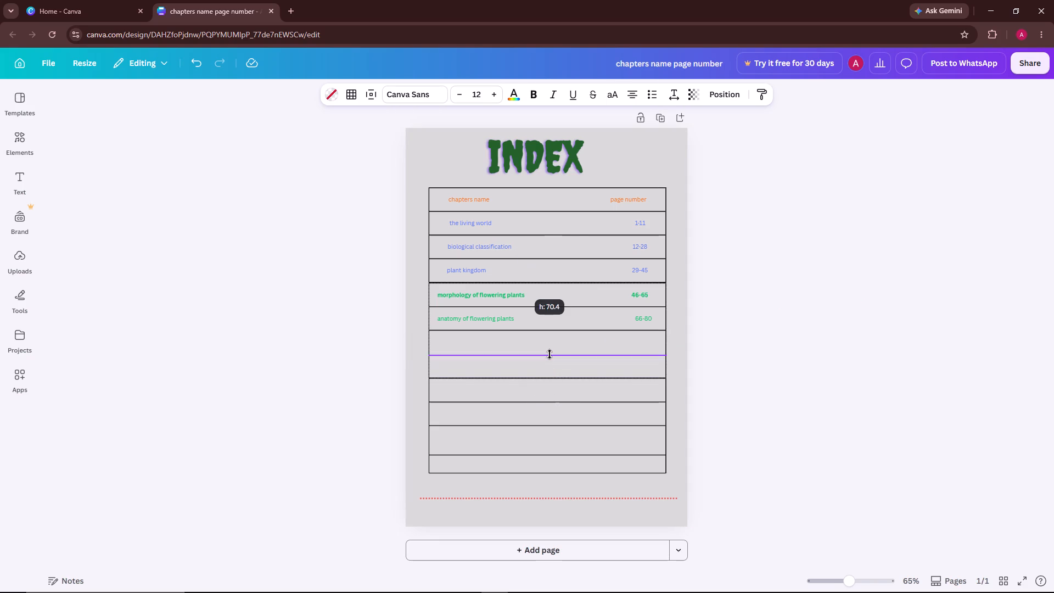
left_click_drag(550, 354, 550, 355)
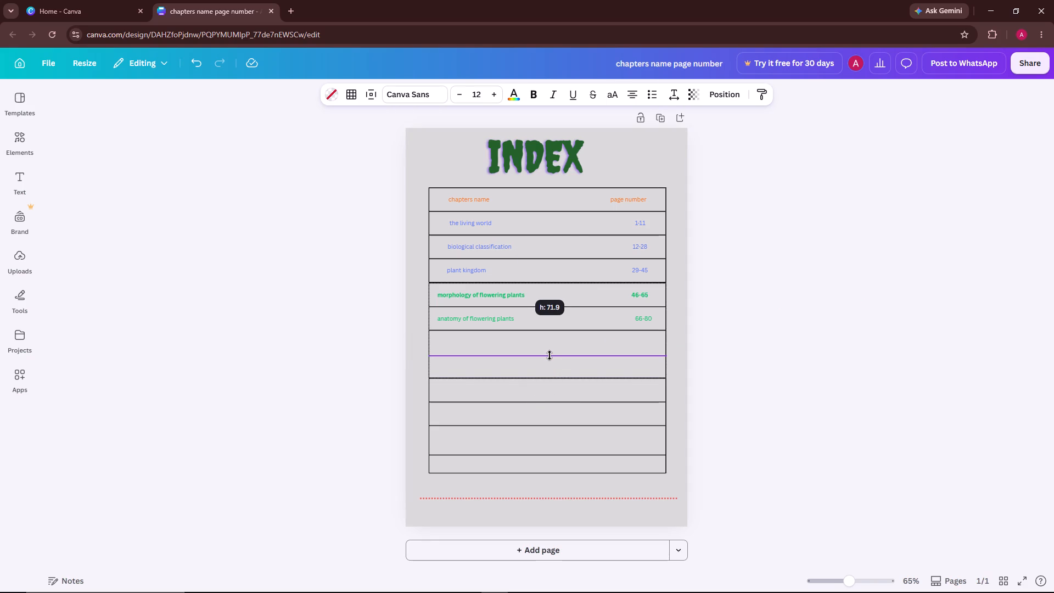
left_click_drag(550, 355, 550, 353)
left_click(794, 359)
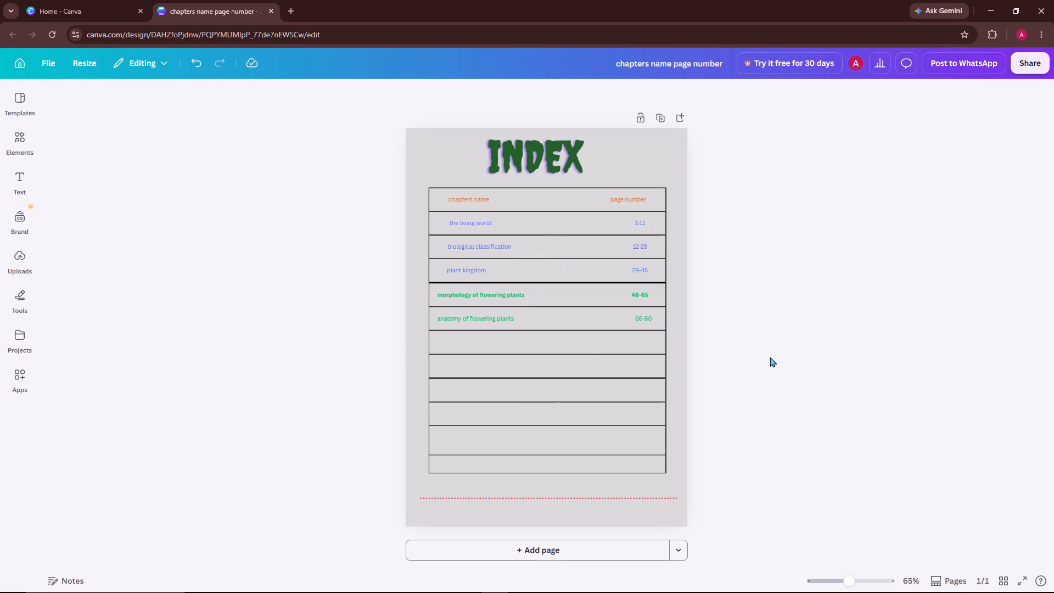
Set the text colour of the empty row directly below "anatomy of flowering plants" to dark blue #004aad.
left_click(546, 337)
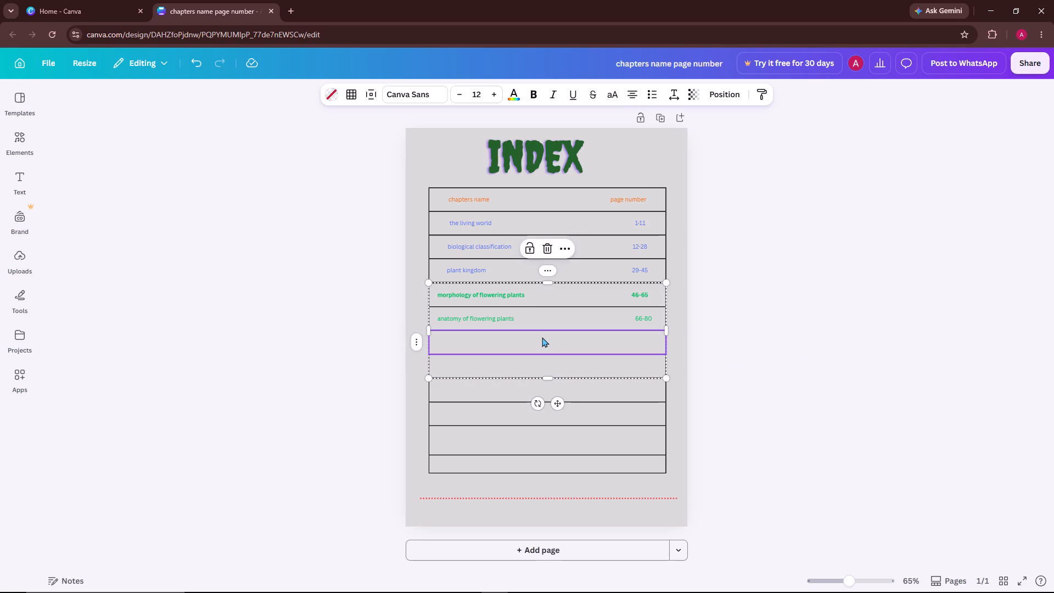
left_click(520, 92)
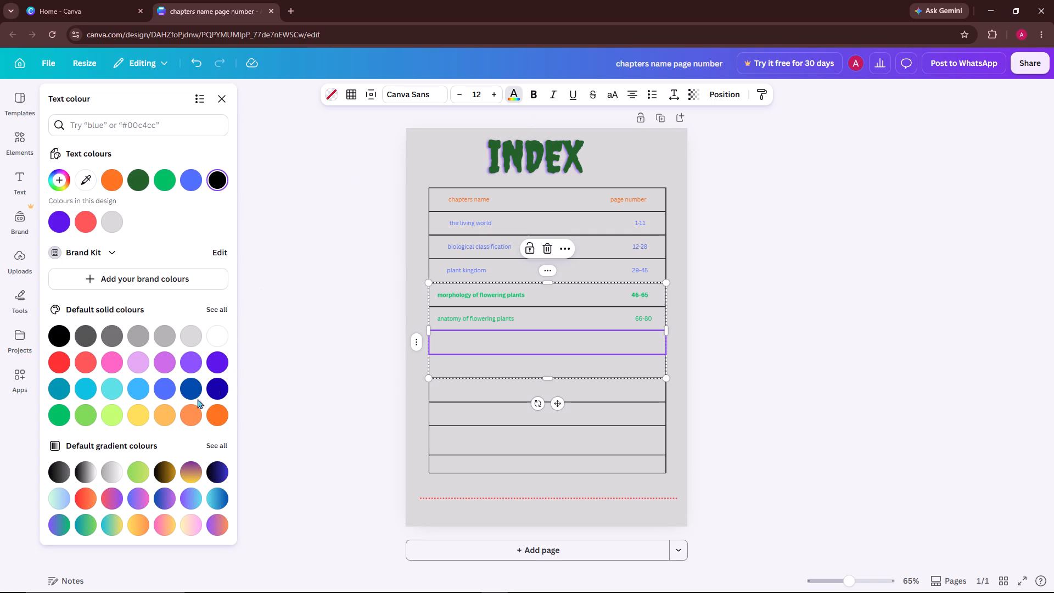
scroll(104, 388, "down", 1)
left_click(189, 381)
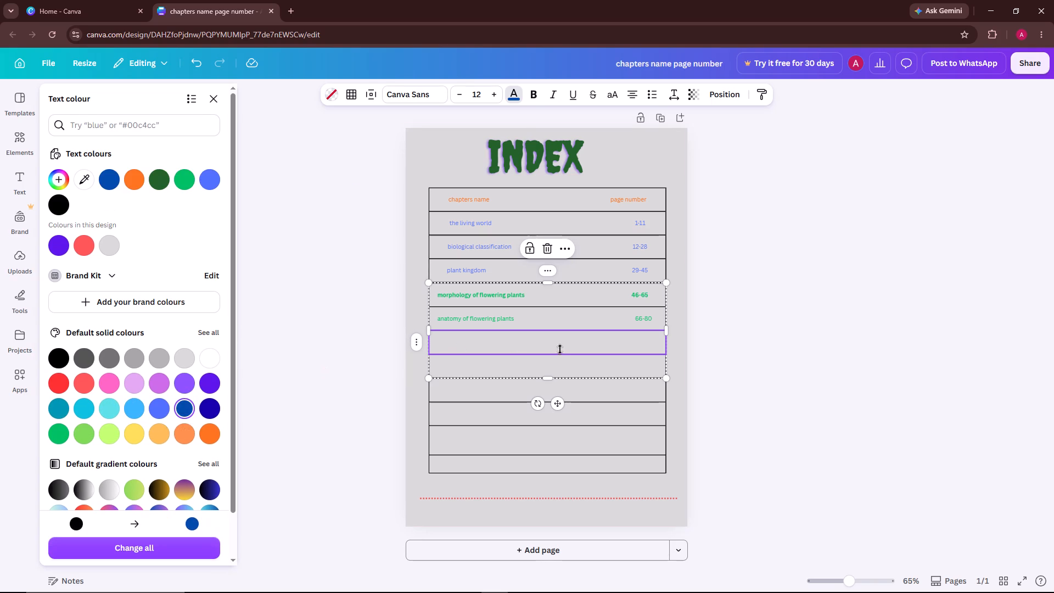
Enter the chapter name "cell: the unit of life" in the empty row directly below "anatomy of flowering plants".
left_click(551, 343)
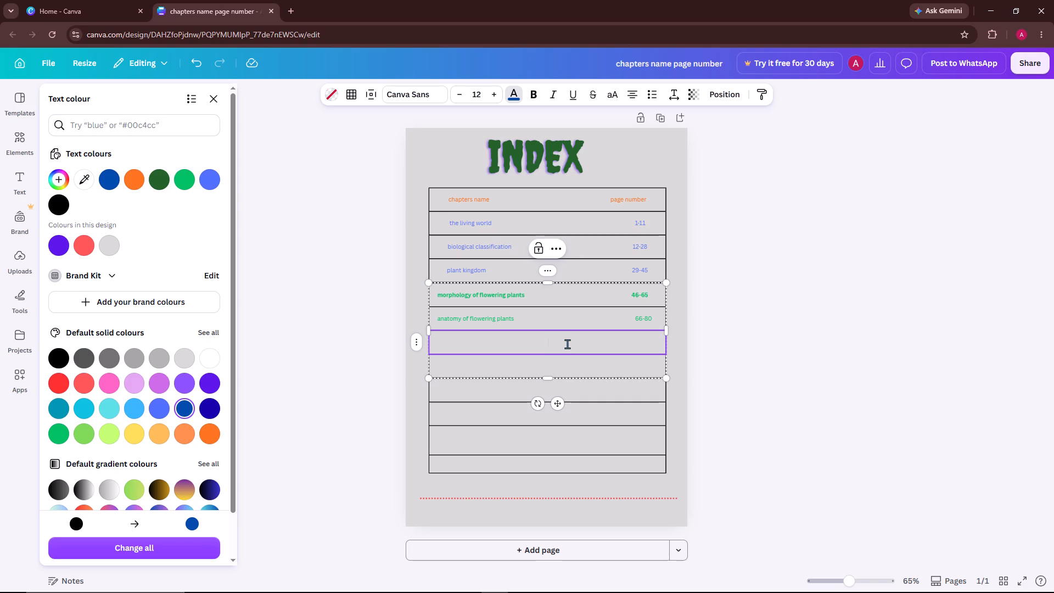
type("cell")
key("shift+colon")
key("space")
type("the")
key("space")
type("unit of life")
Add the page range 81-95 to the "cell: the unit of life" row, spaced out to line up under the other page ranges.
key("space")
key("space")
key("space")
key("space")
key("space")
key("space")
key("space")
key("space")
key("space")
key("space")
key("space")
key("space")
key("space")
key("space")
key("space")
key("space")
key("space")
key("space")
key("space")
key("space")
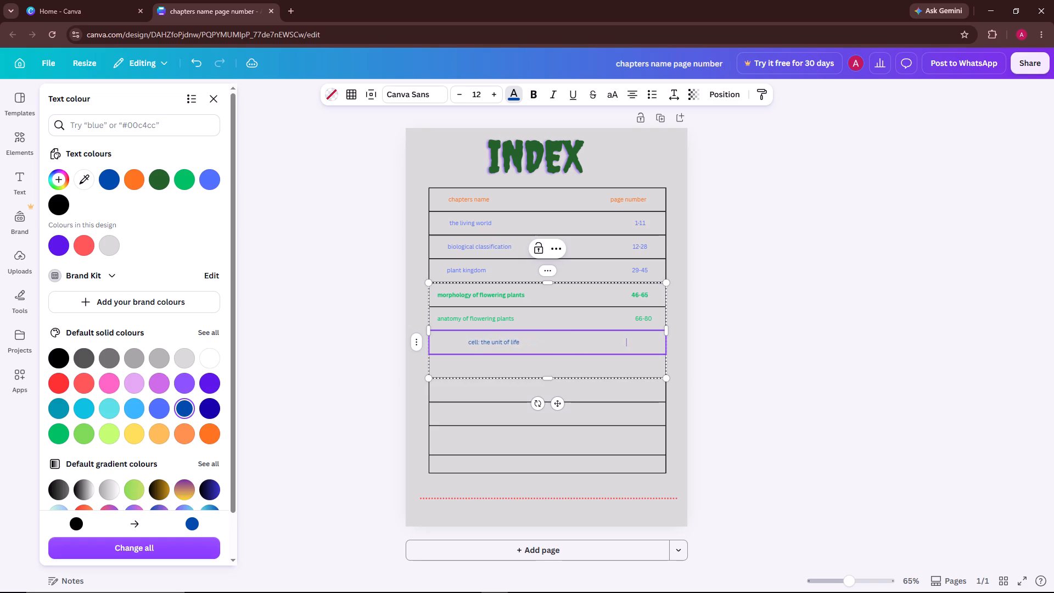
key("space")
key("space")
key("space")
key("space")
key("space")
key("space")
key("space")
key("space")
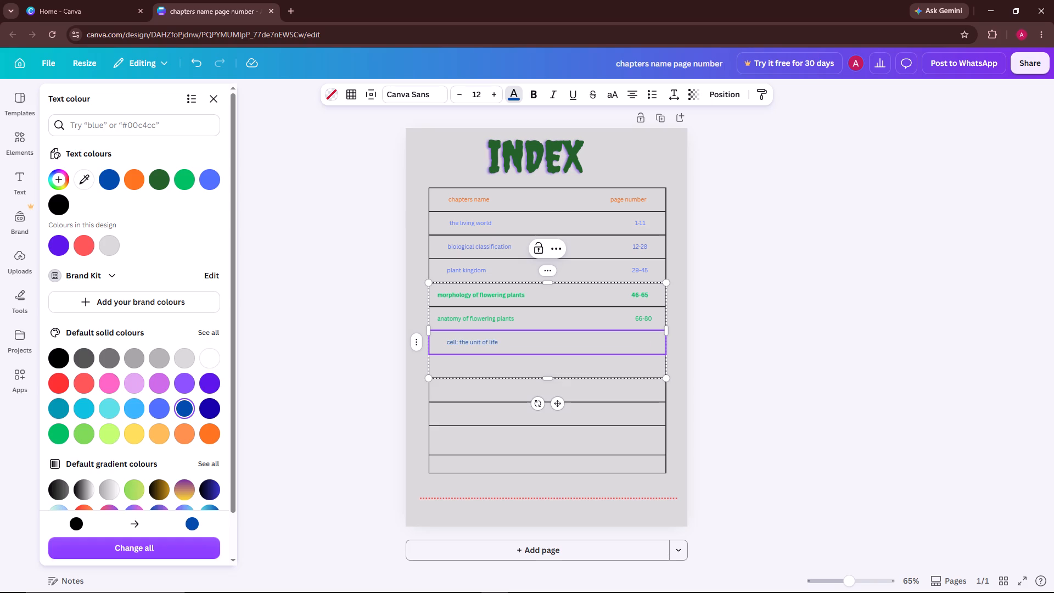
type("80-")
key("BackSpace")
key("BackSpace")
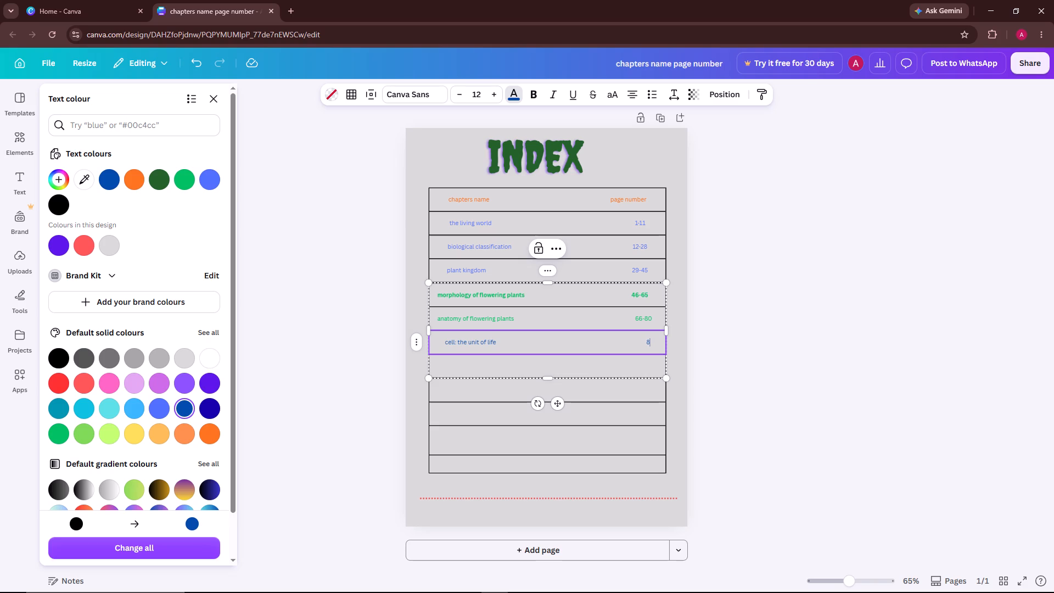
key("1")
key("minus")
type("95")
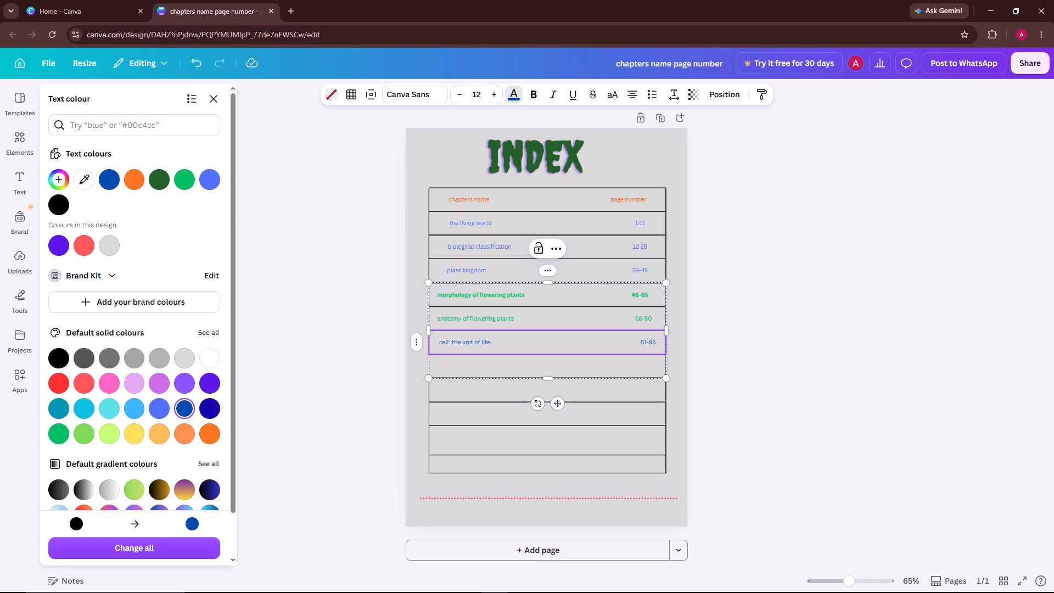
key("space")
key("space")
key("space")
key("space")
key("space")
Set the text colour of the empty row directly below "cell: the unit of life" to the default dark blue.
left_click(537, 368)
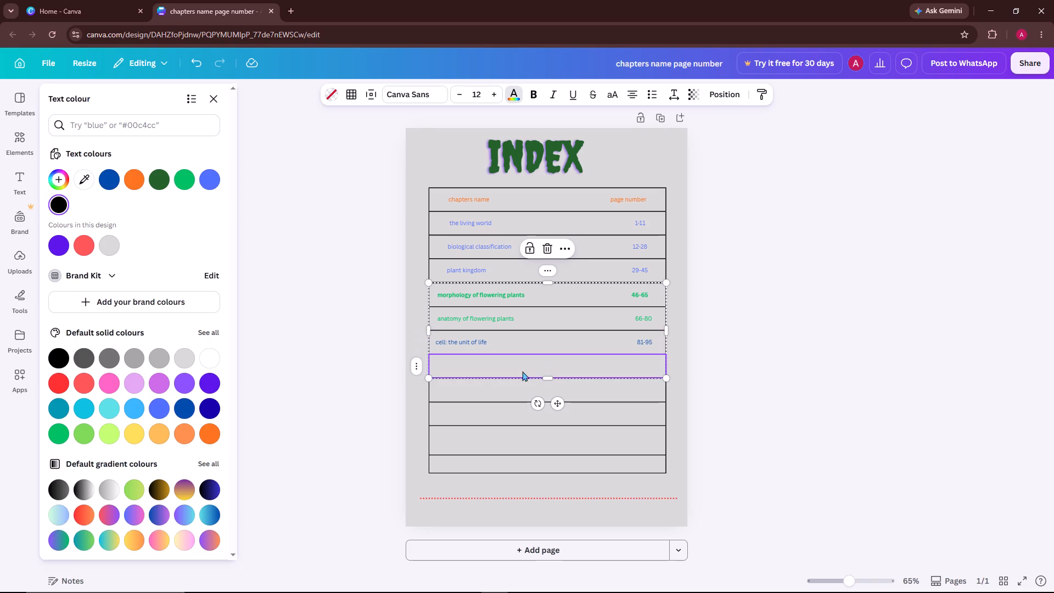
left_click(181, 404)
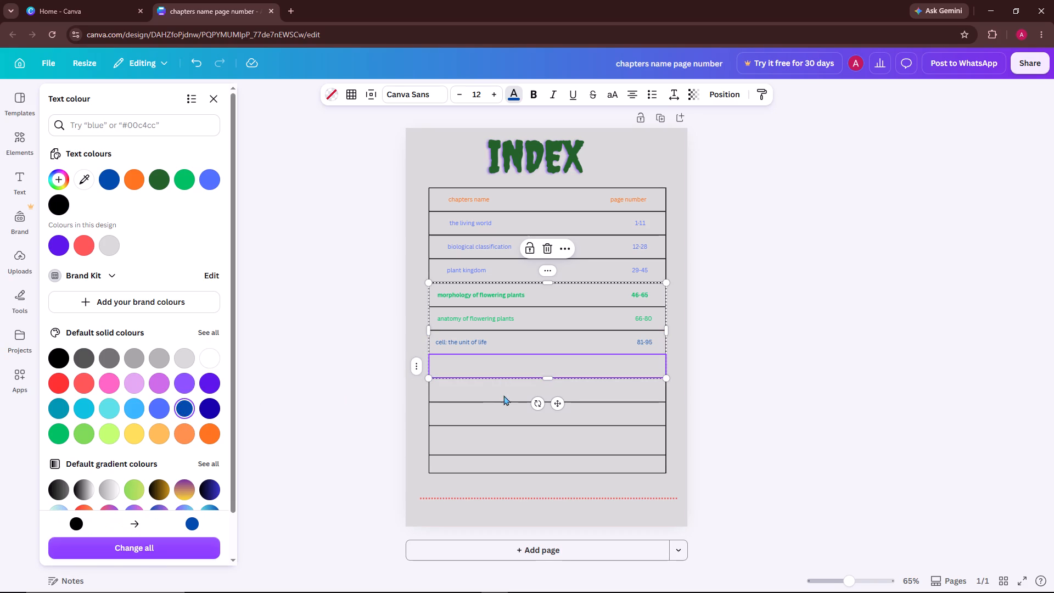
Enter the chapter name "cell cycle & cell devision" in the row directly below "cell: the unit of life".
left_click(535, 364)
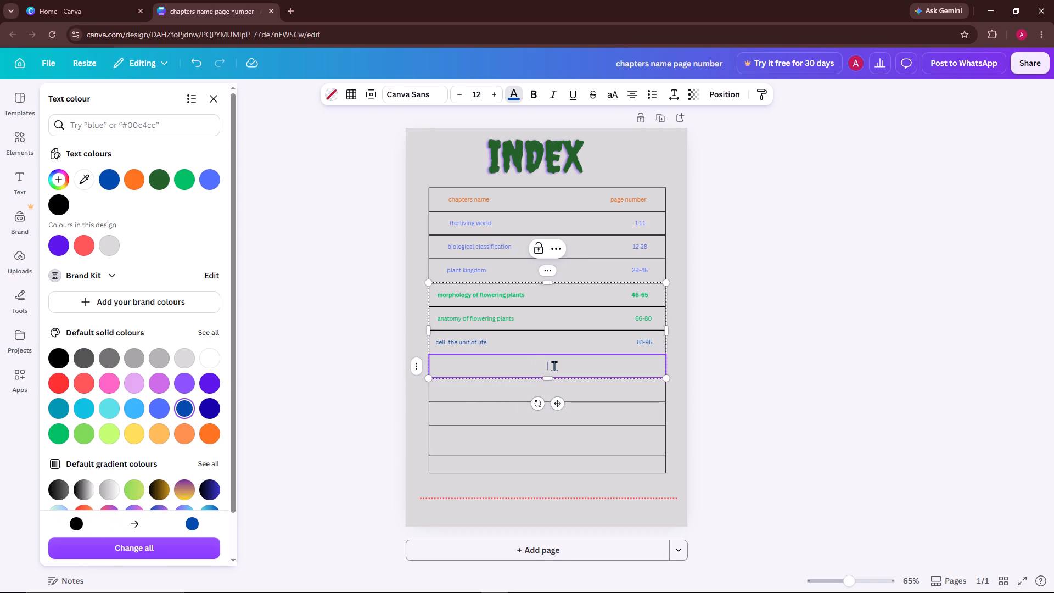
type("cell")
key("space")
type("cycle")
key("space")
type("an")
key("BackSpace")
key("BackSpace")
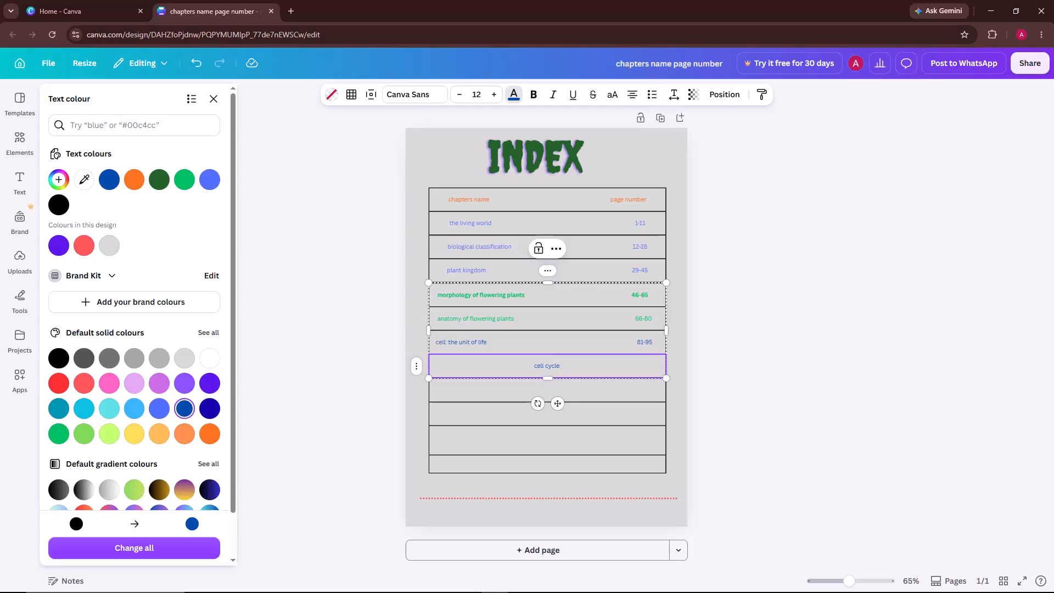
key("shift+ampersand")
key("space")
type("cell devision")
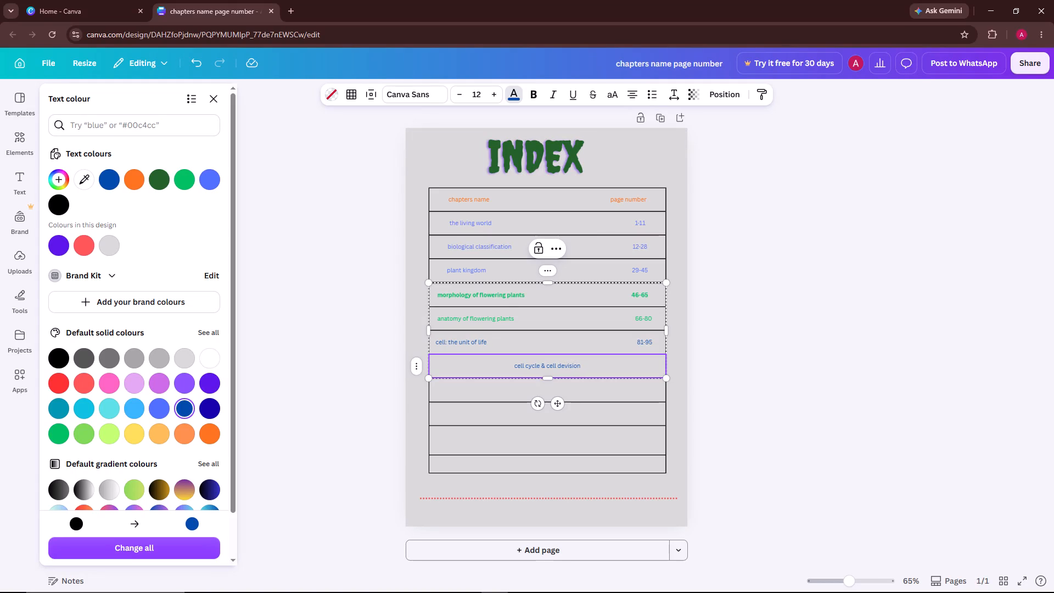
Add the page range 96-105 to the cell cycle row, spaced out to line up under the other page ranges.
key("space")
key("space")
key("space")
key("space")
key("space")
key("space")
key("space")
key("space")
key("space")
key("space")
key("space")
key("space")
key("space")
key("space")
key("space")
key("space")
key("space")
key("space")
key("space")
key("space")
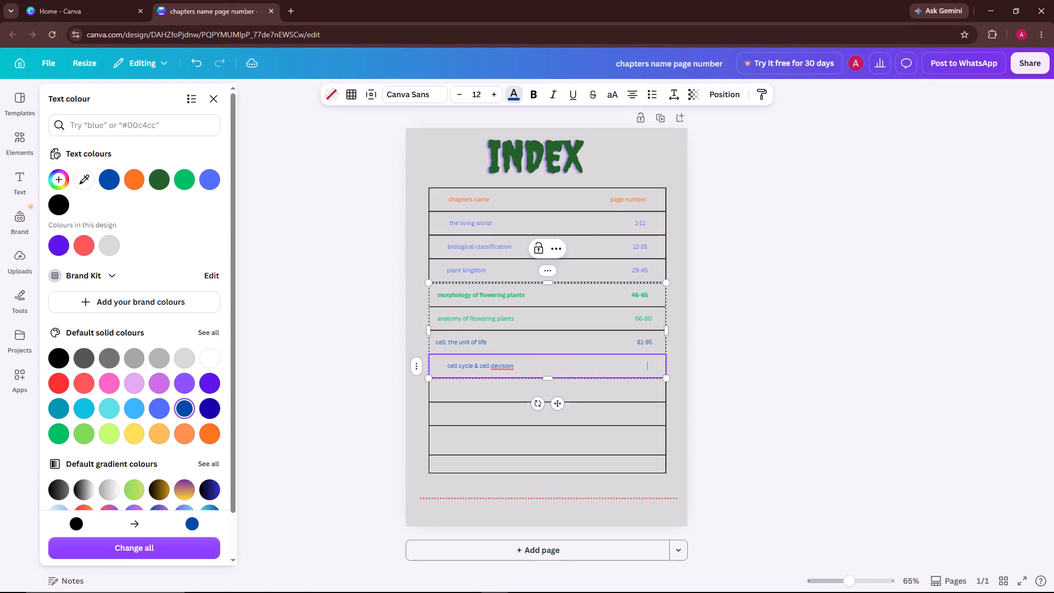
key("space")
key("space")
key("space")
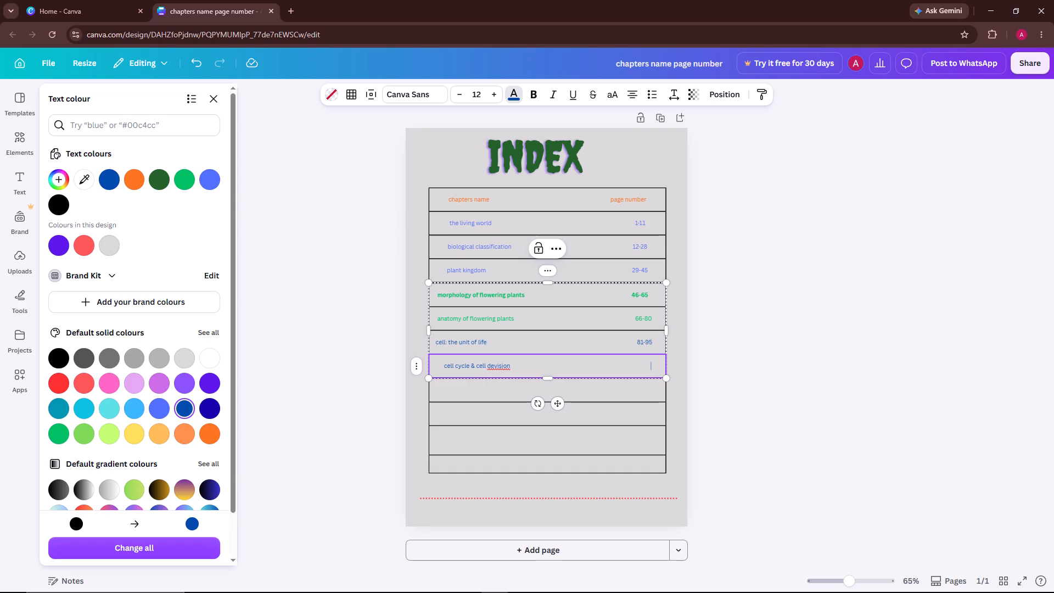
key("space")
type("96-")
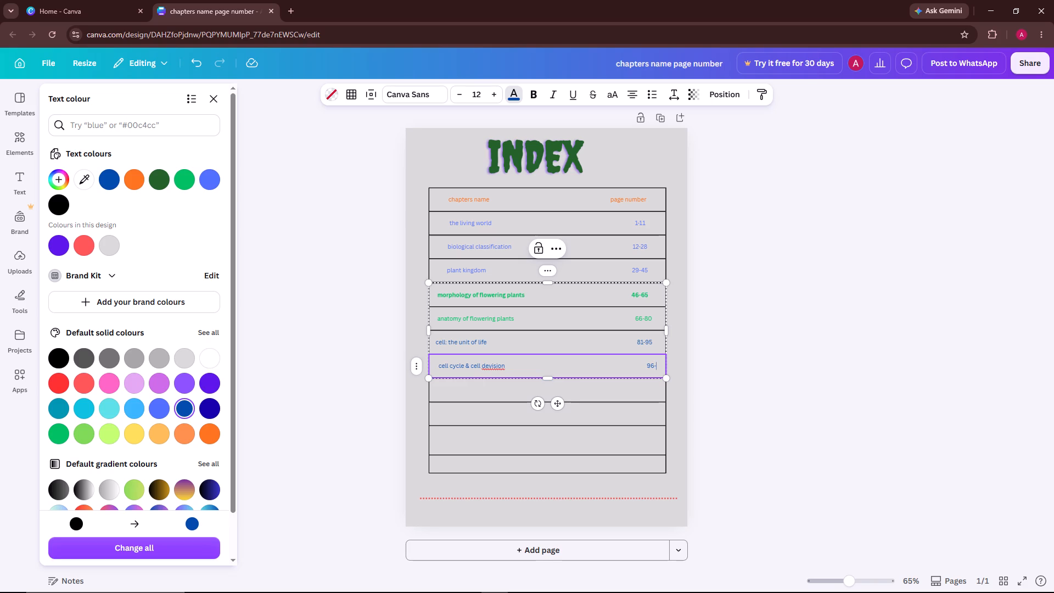
type("10")
key("5")
key("space")
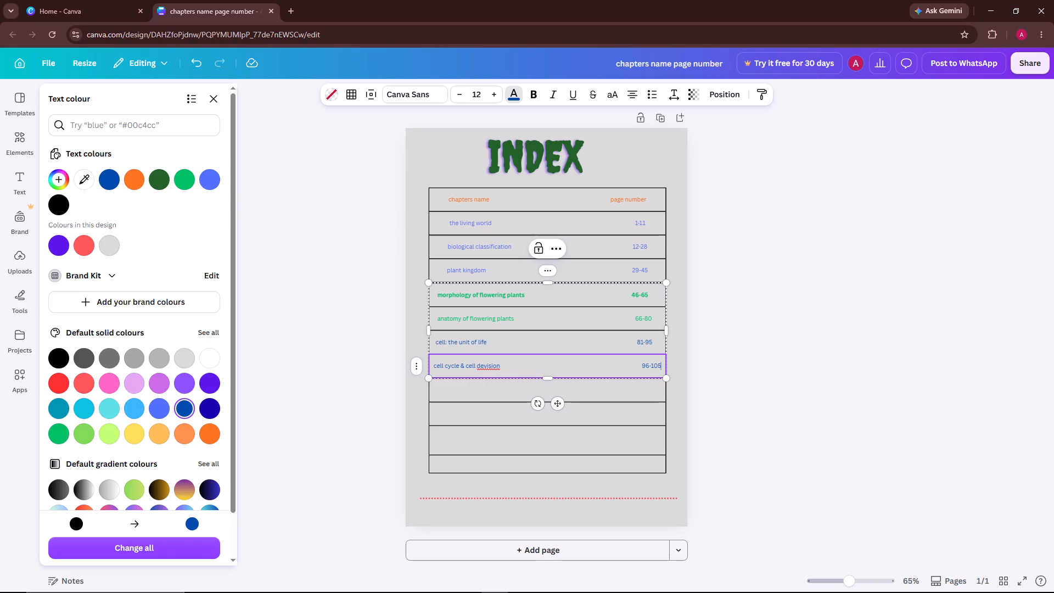
key("space")
key("space")
key("space")
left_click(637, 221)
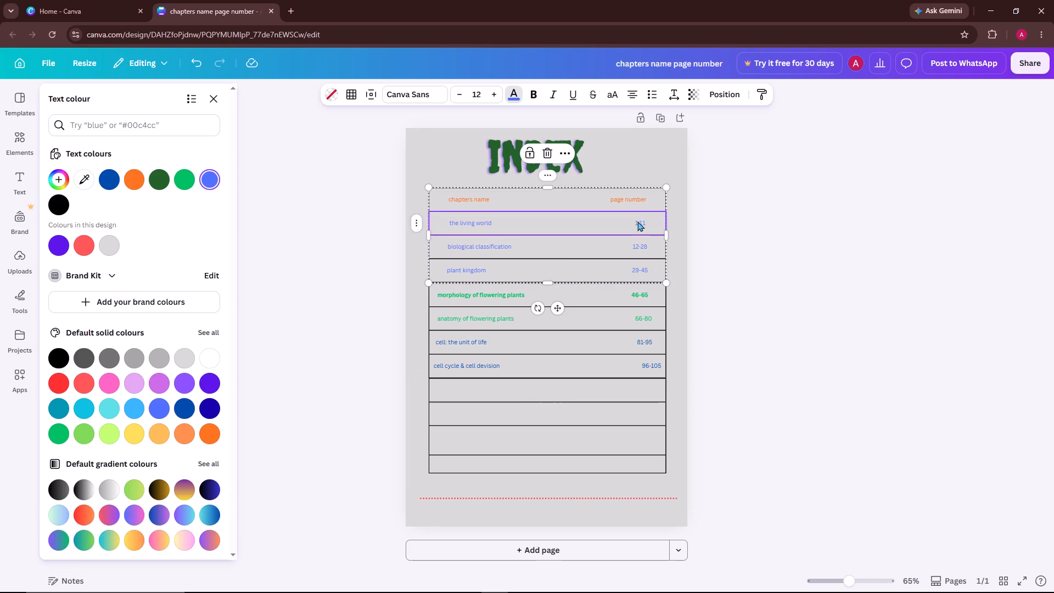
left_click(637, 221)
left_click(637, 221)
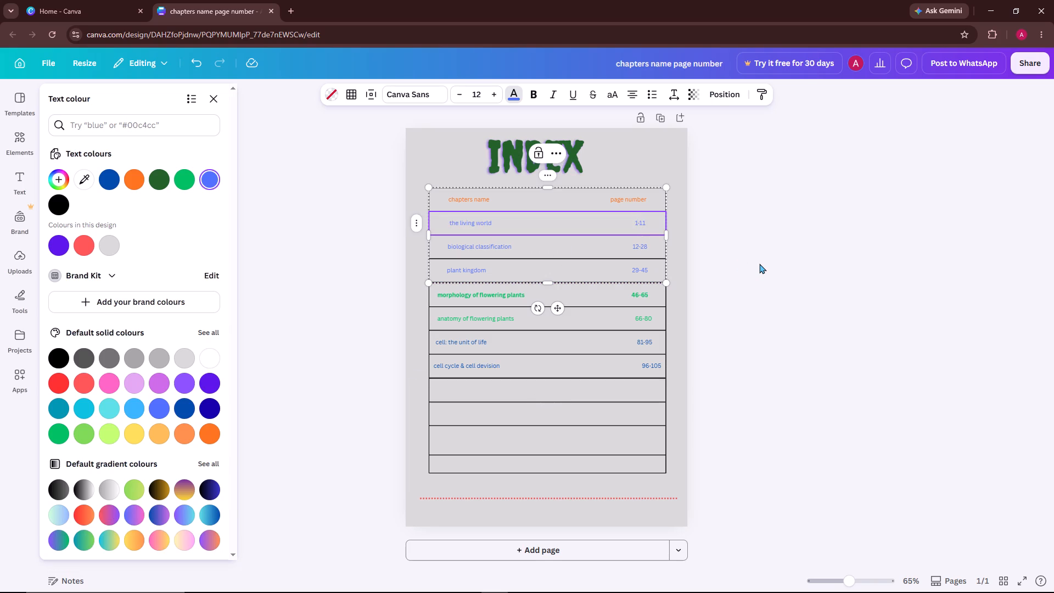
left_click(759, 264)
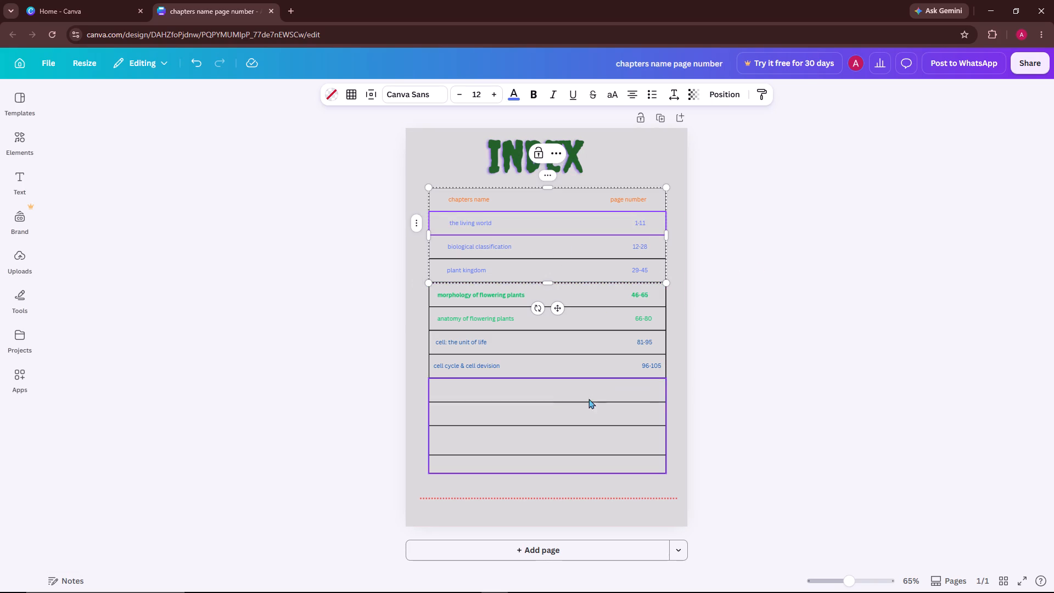
Set the text colour of the empty row directly below the cell cycle row to custom red #EB2121.
left_click(531, 395)
left_click(514, 98)
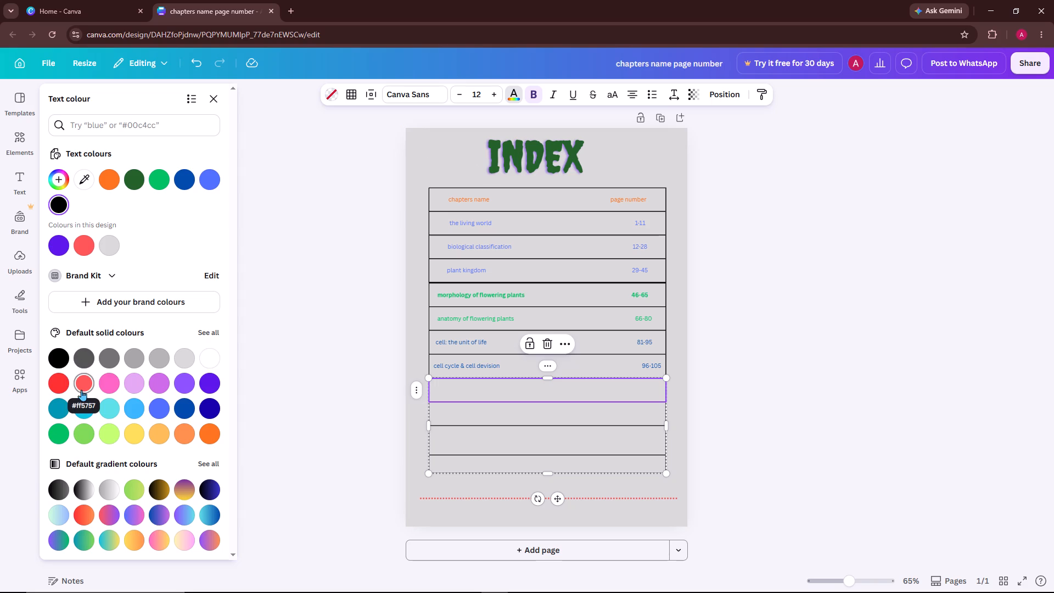
scroll(81, 382, "down", 2)
left_click(59, 180)
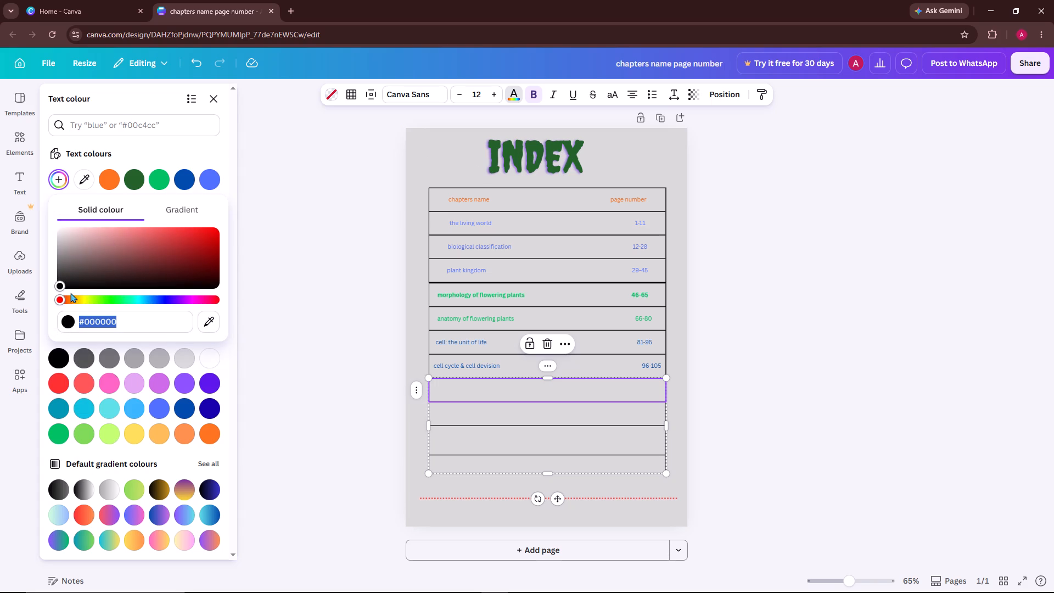
left_click_drag(60, 282, 164, 251)
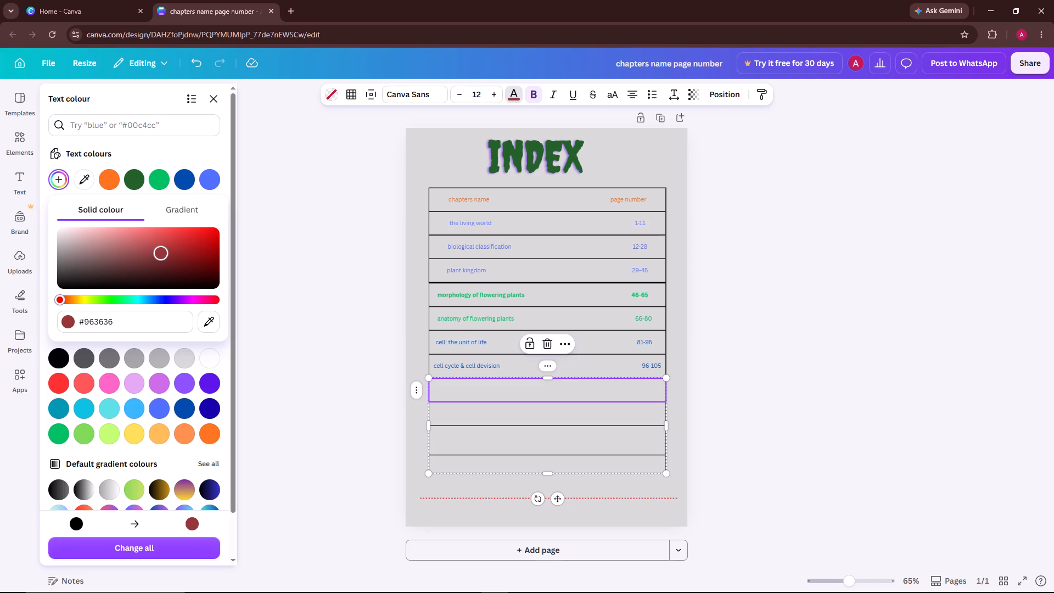
left_click_drag(164, 251, 187, 232)
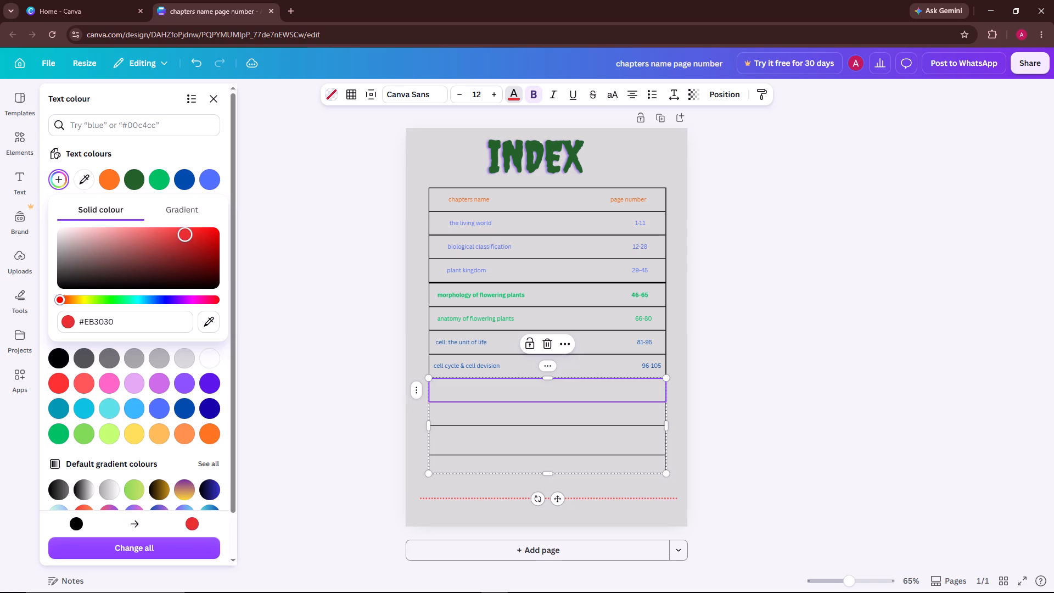
left_click_drag(187, 232, 197, 223)
left_click_drag(197, 223, 197, 232)
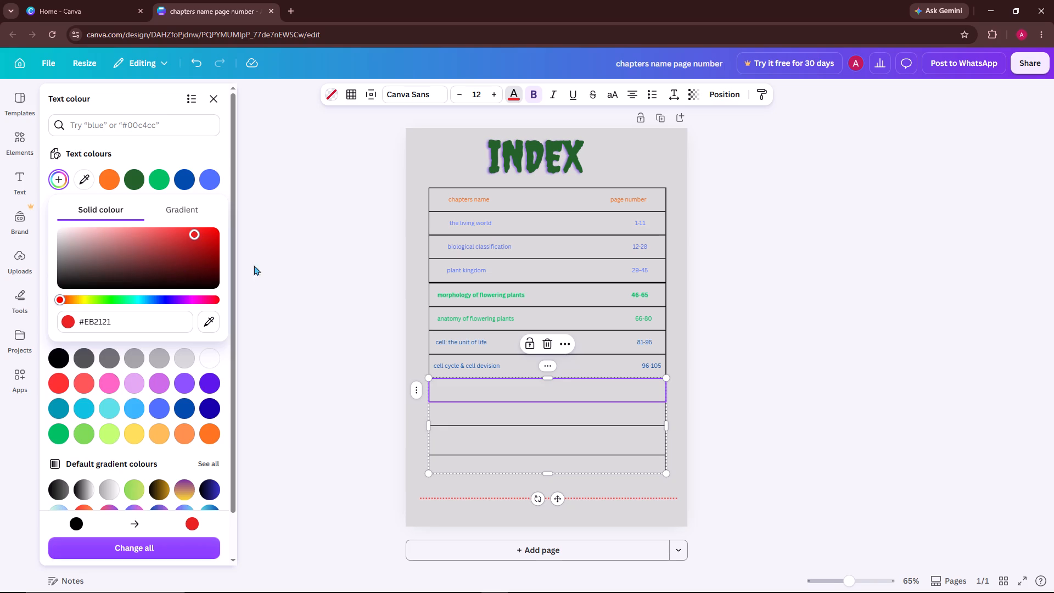
left_click(299, 258)
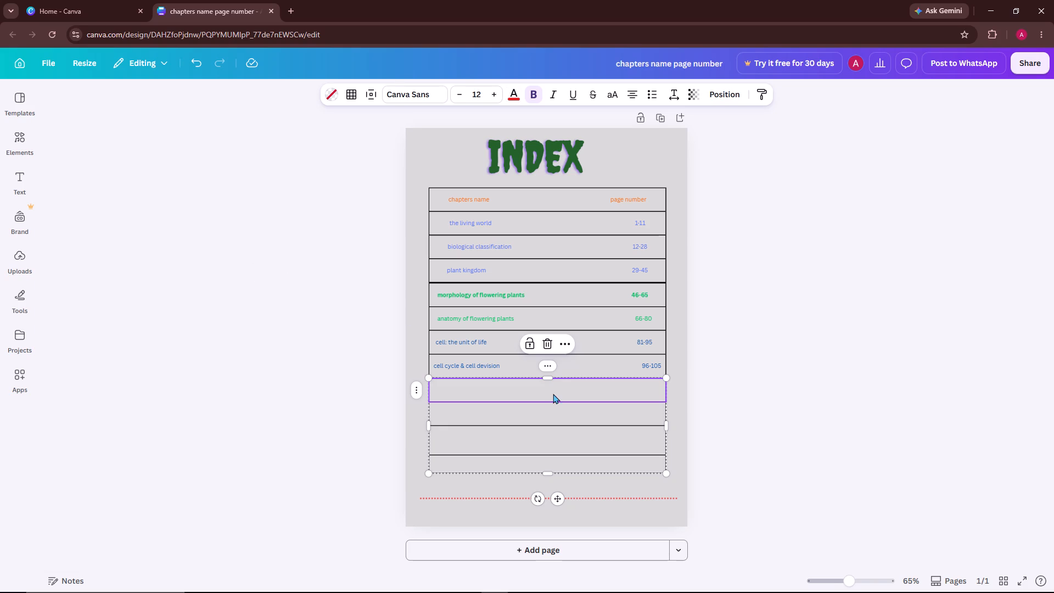
Enter the chapter name "photosynthesis in higher plants" in the row directly below the cell cycle row.
left_click(553, 394)
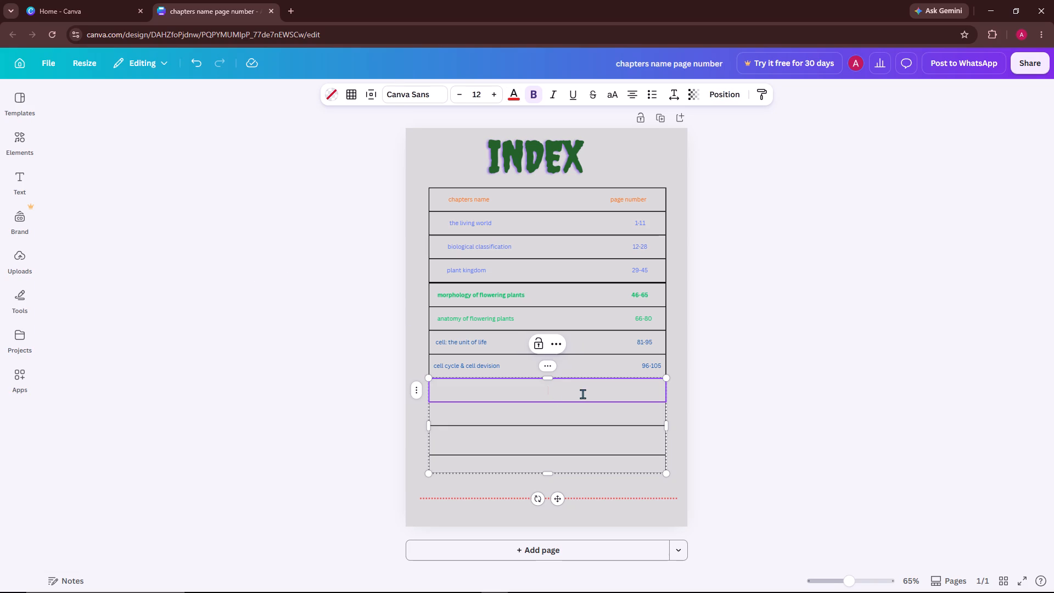
type("photo")
type("sy")
key("n")
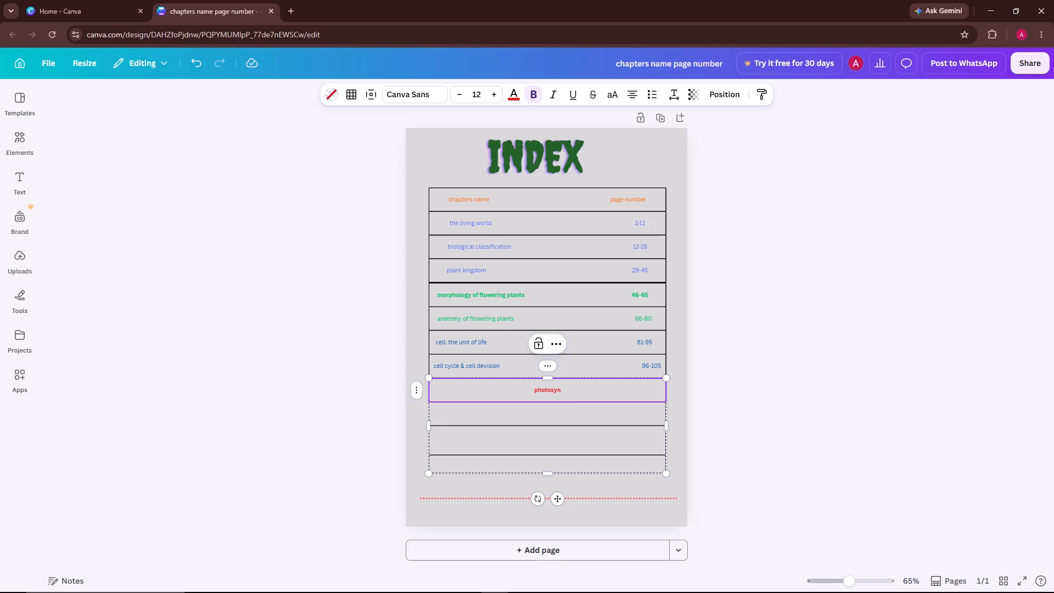
type("th")
type("esis")
key("space")
type("in")
key("space")
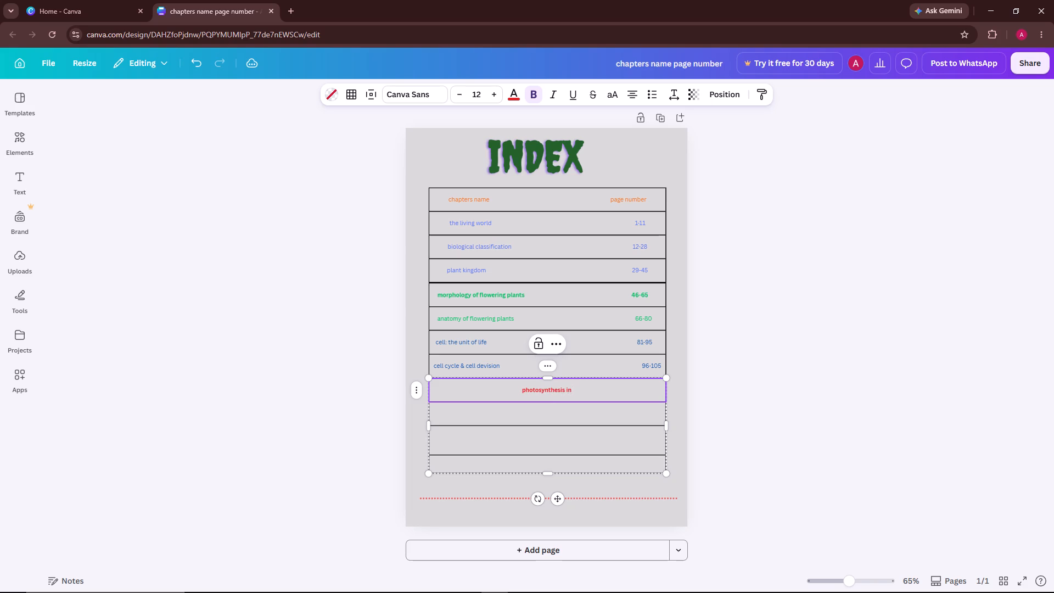
type("hi")
type("gher plant")
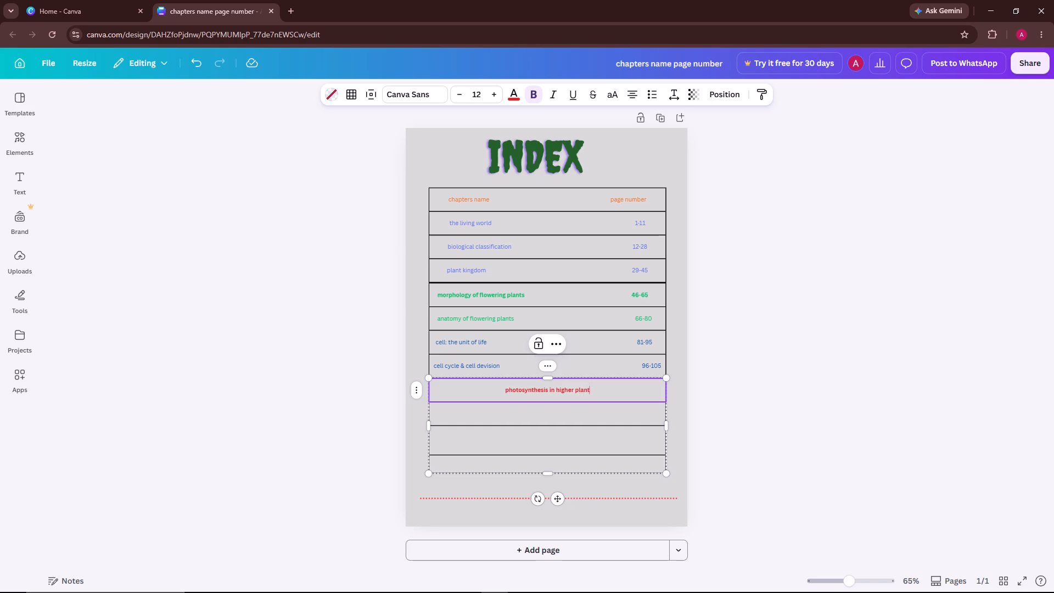
key("s")
Add the page range 106-120 to the photosynthesis row, spaced out to line up under the other page ranges.
key("space")
key("space")
key("space")
key("space")
key("space")
key("space")
key("space")
key("space")
key("space")
key("space")
key("space")
key("space")
key("space")
key("space")
key("space")
key("space")
key("space")
key("space")
key("space")
key("space")
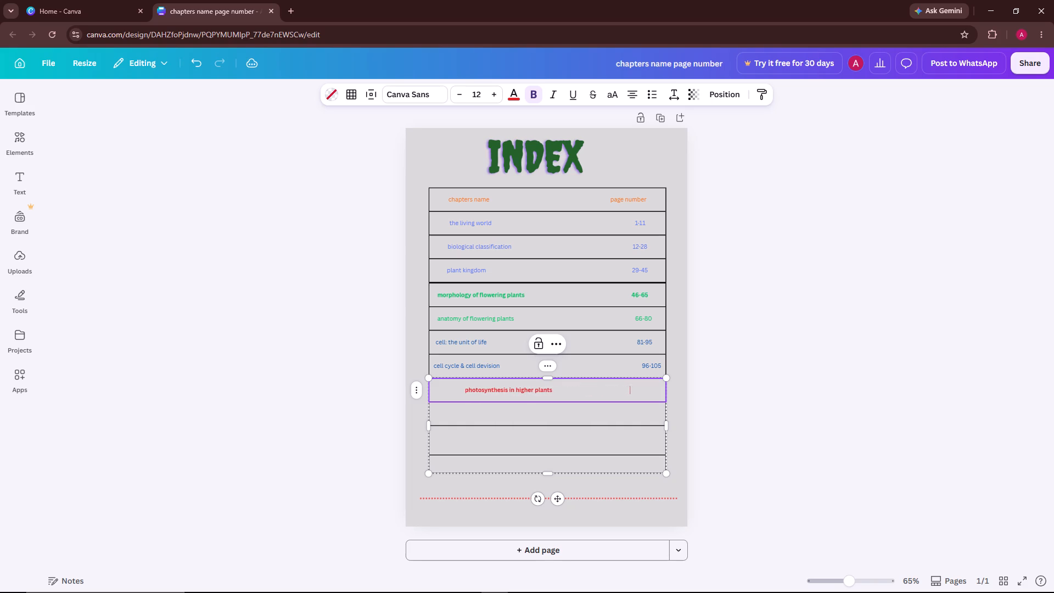
key("space")
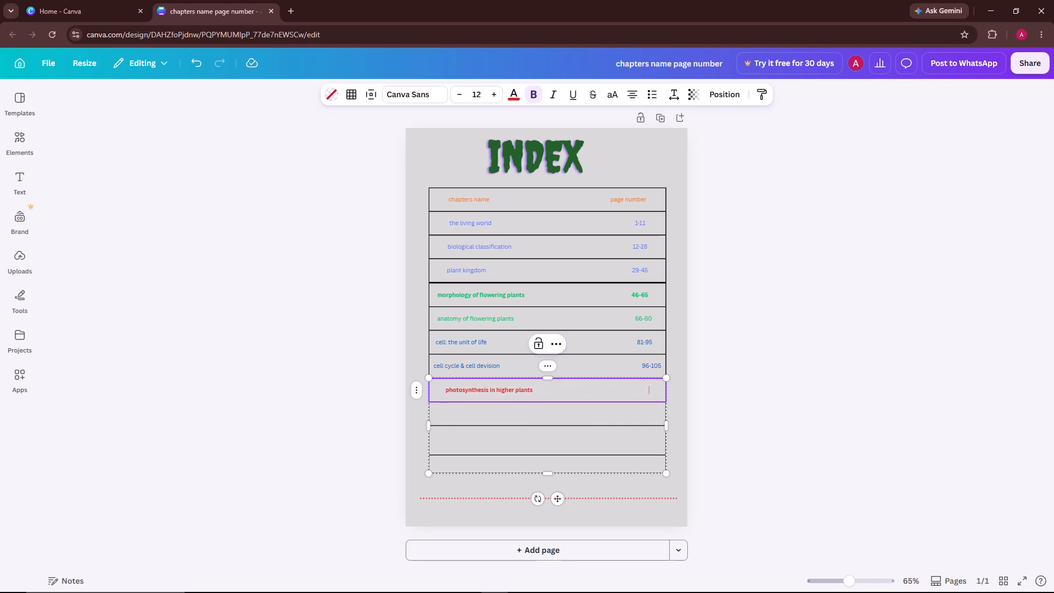
key("space")
type("106-")
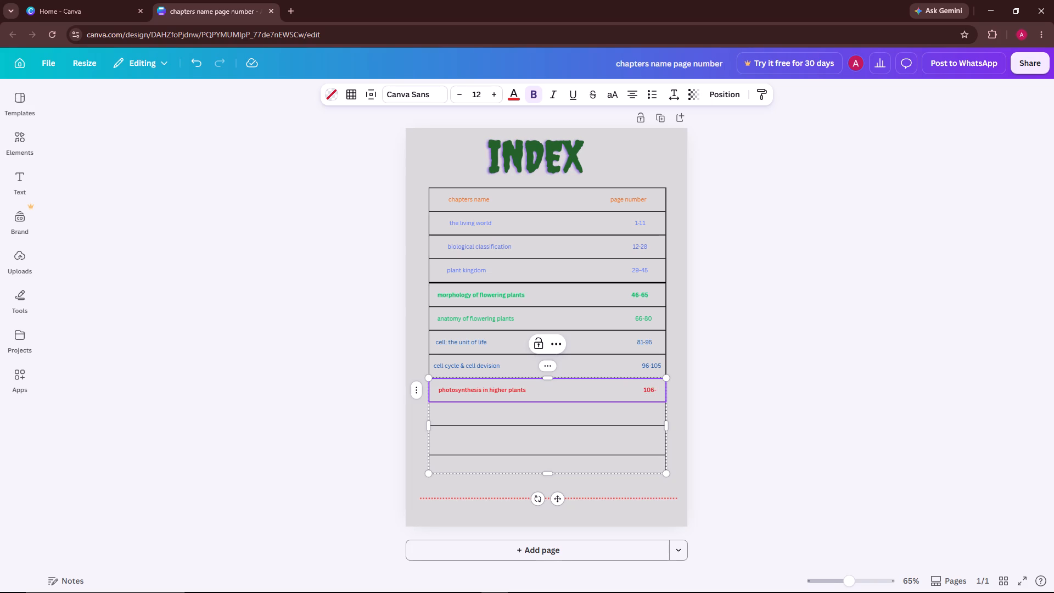
type("120")
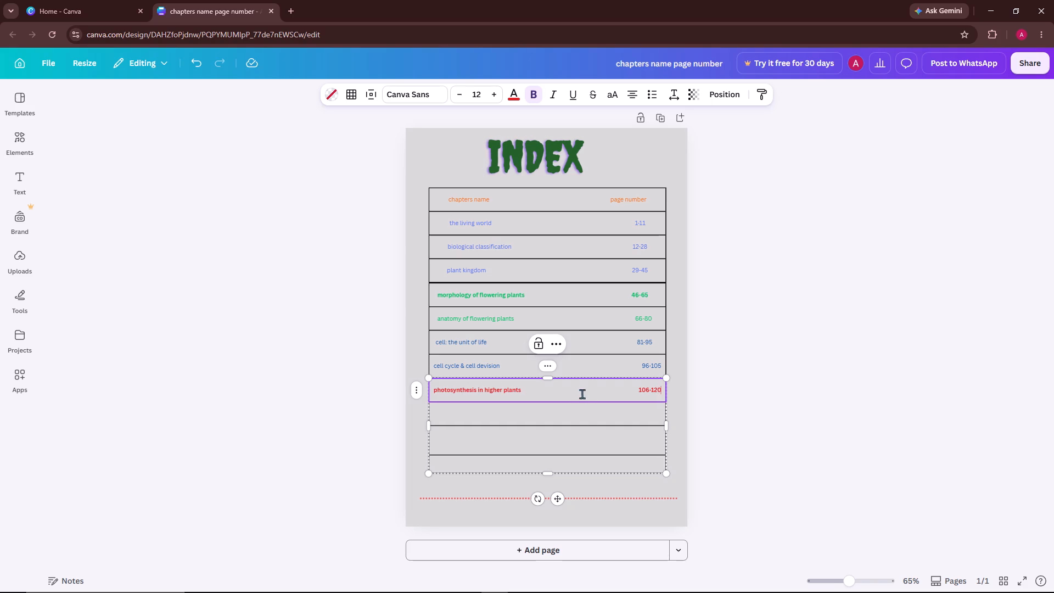
Set the text colour of the empty row directly below the photosynthesis row to the same vivid red, #EB2121.
left_click(564, 418)
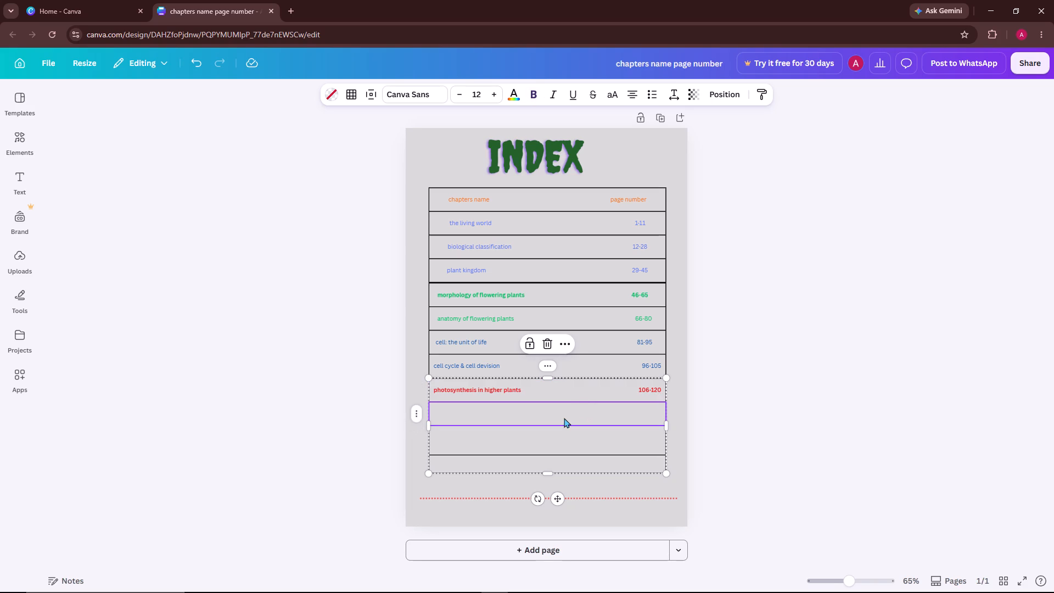
left_click(511, 97)
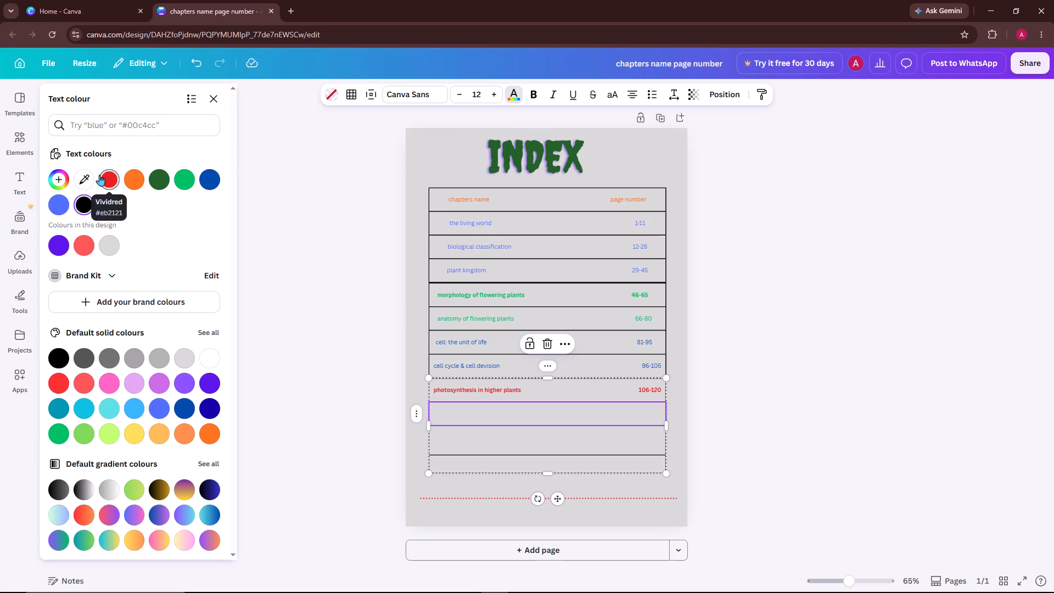
left_click(102, 174)
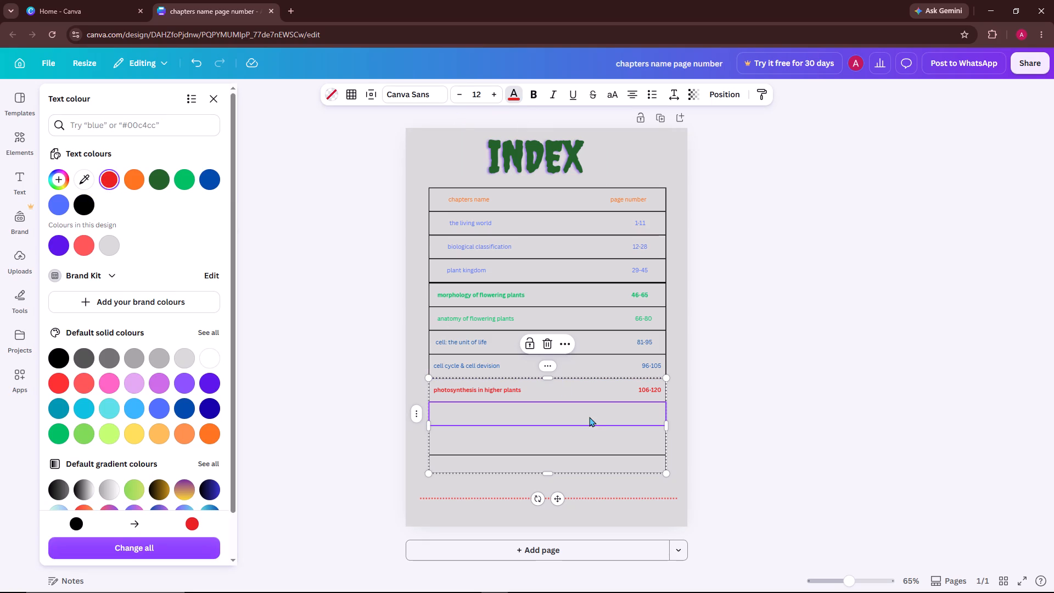
Enter the chapter name "respiration in plants" in the row directly below the photosynthesis row.
left_click(554, 411)
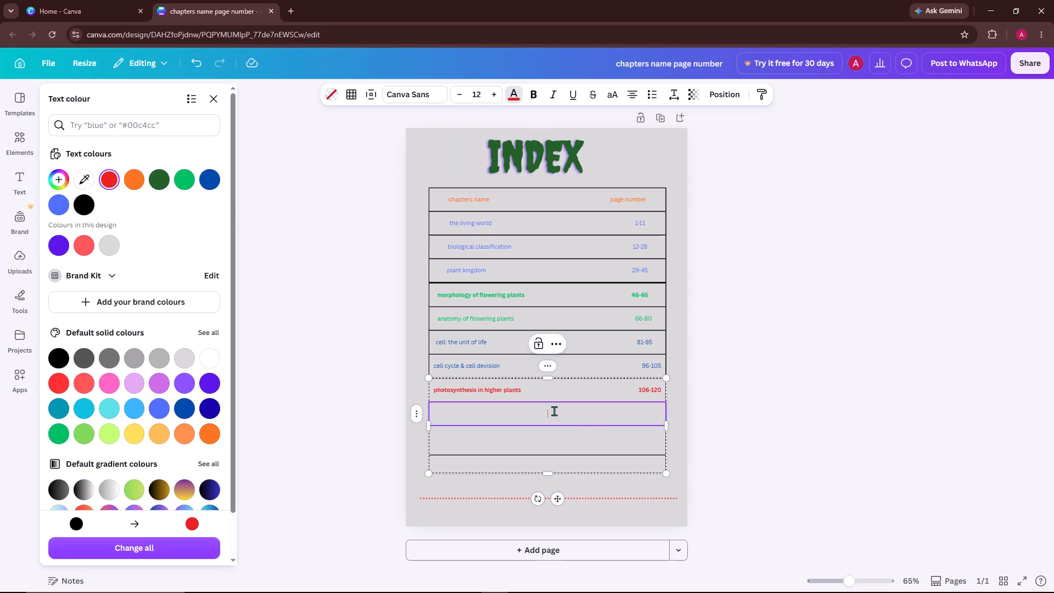
type("respi")
type("ra")
type("tion")
key("space")
type("in plant")
key("s")
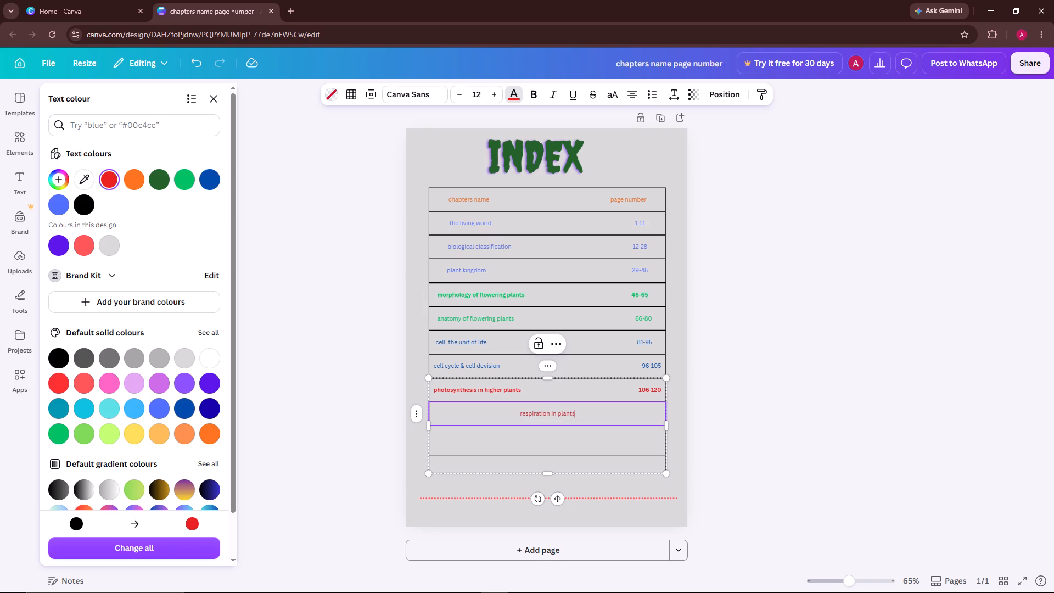
Add blank spacing after "respiration in plants" to shift the chapter name towards the chapter names column.
key("space")
key("space")
key("space")
key("space")
key("space")
key("space")
key("space")
key("space")
key("space")
key("space")
key("space")
key("space")
key("space")
key("space")
key("space")
key("space")
key("space")
key("space")
key("space")
key("space")
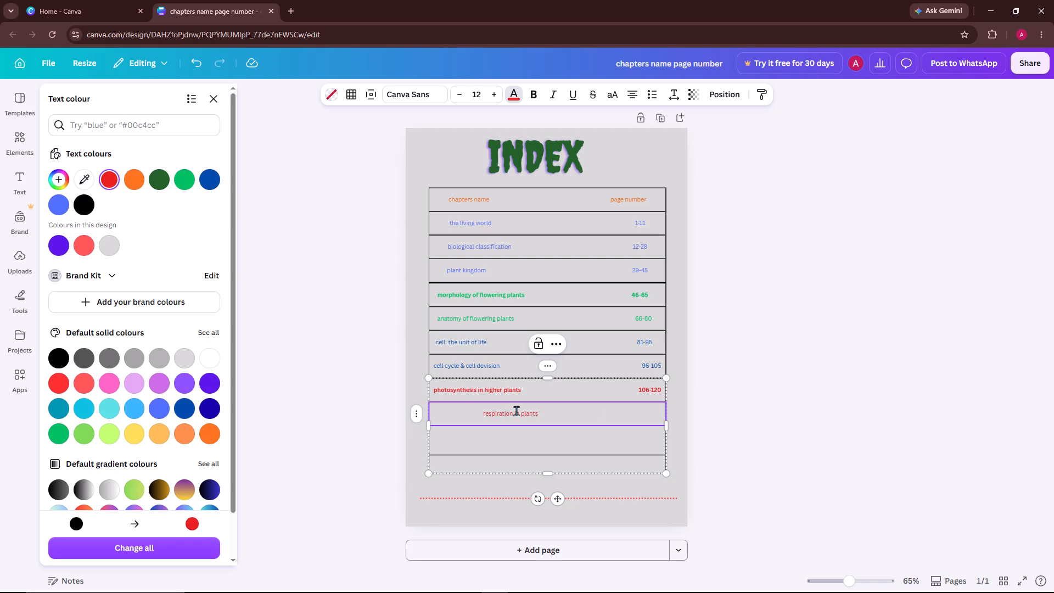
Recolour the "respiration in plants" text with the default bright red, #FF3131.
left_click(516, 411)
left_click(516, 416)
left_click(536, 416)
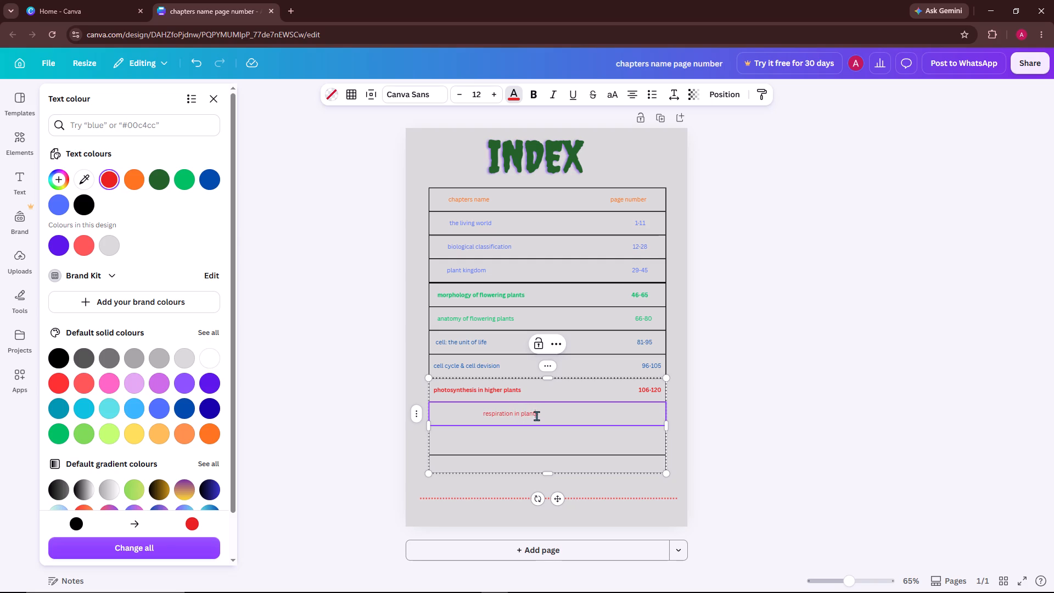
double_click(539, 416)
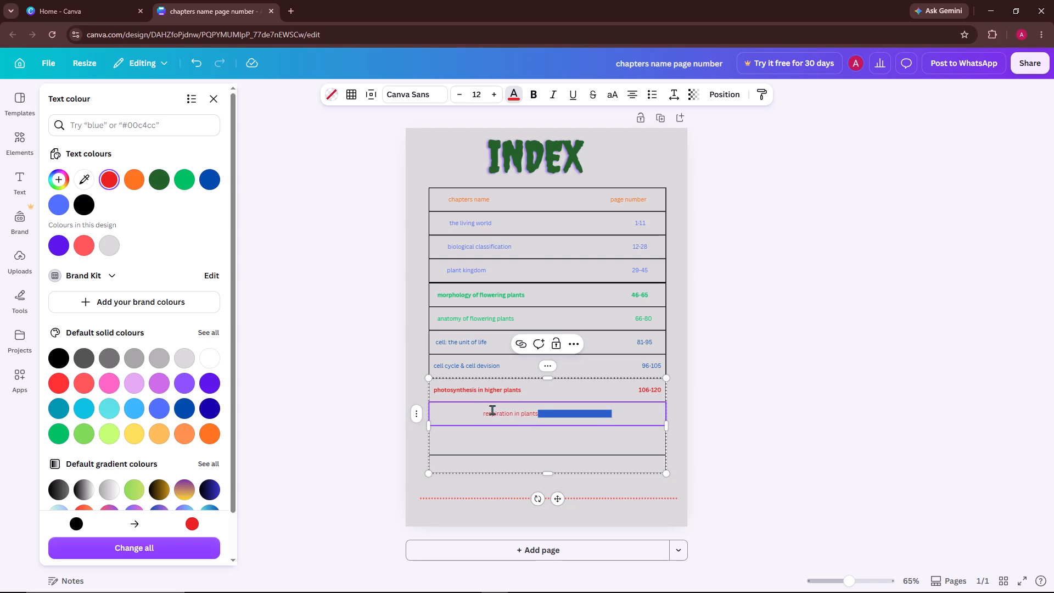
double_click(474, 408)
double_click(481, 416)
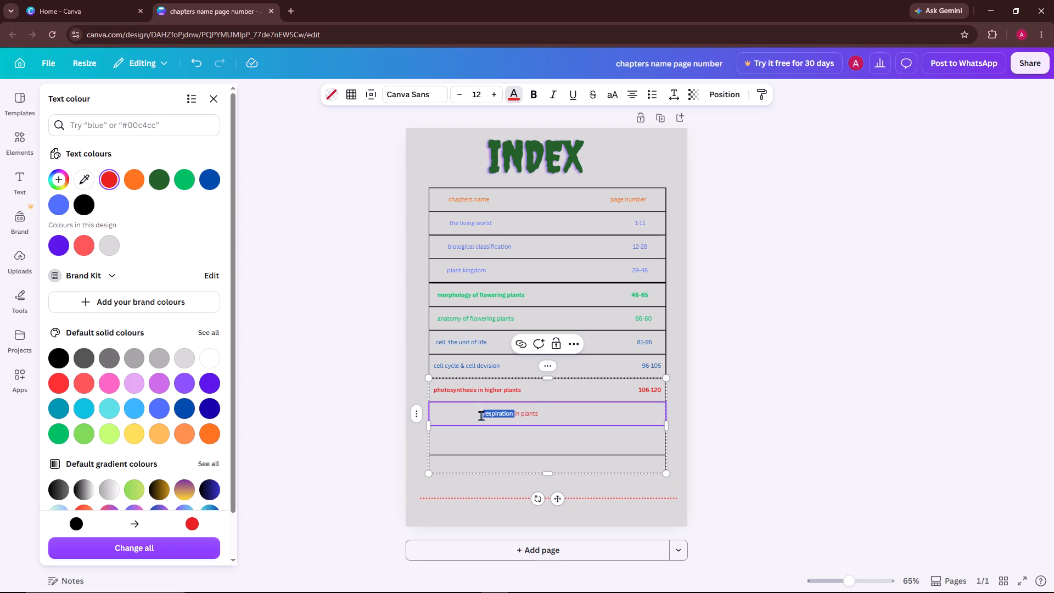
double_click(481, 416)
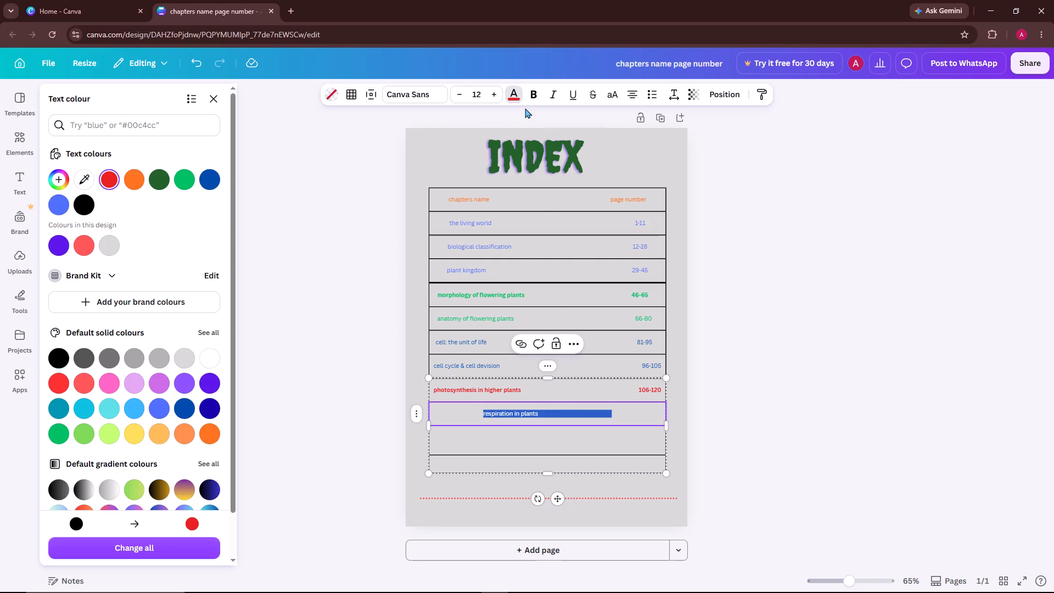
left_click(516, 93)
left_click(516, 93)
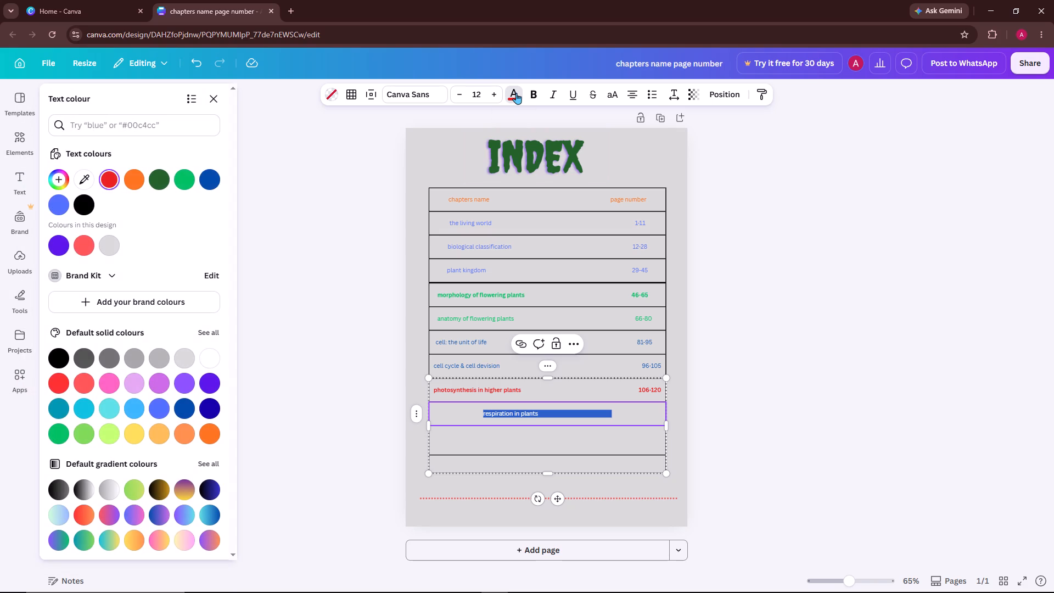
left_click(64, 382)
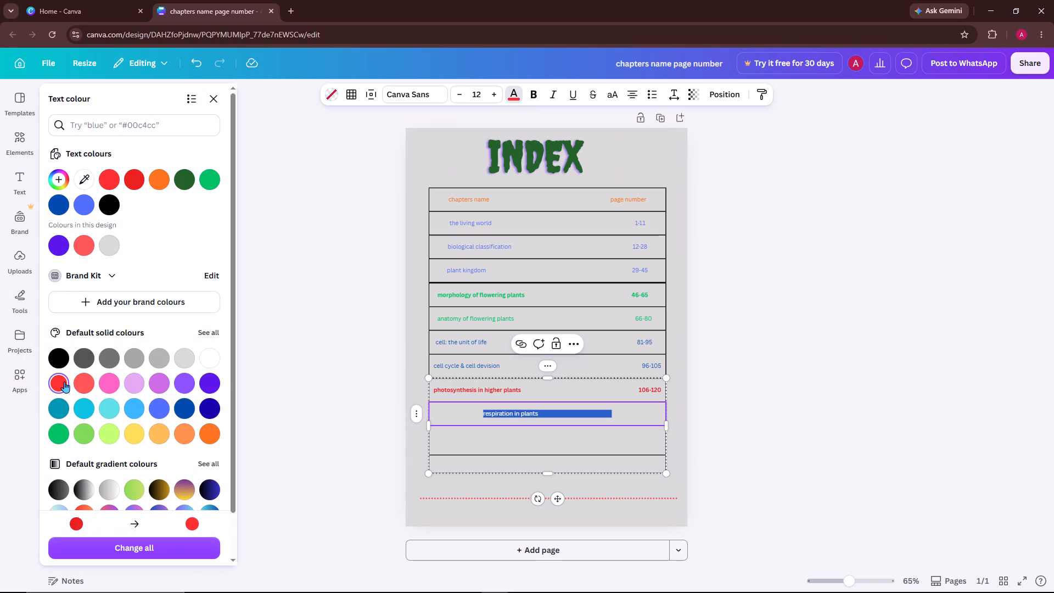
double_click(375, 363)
Delete the "respiration in plants" text from the row directly below the photosynthesis row.
double_click(542, 415)
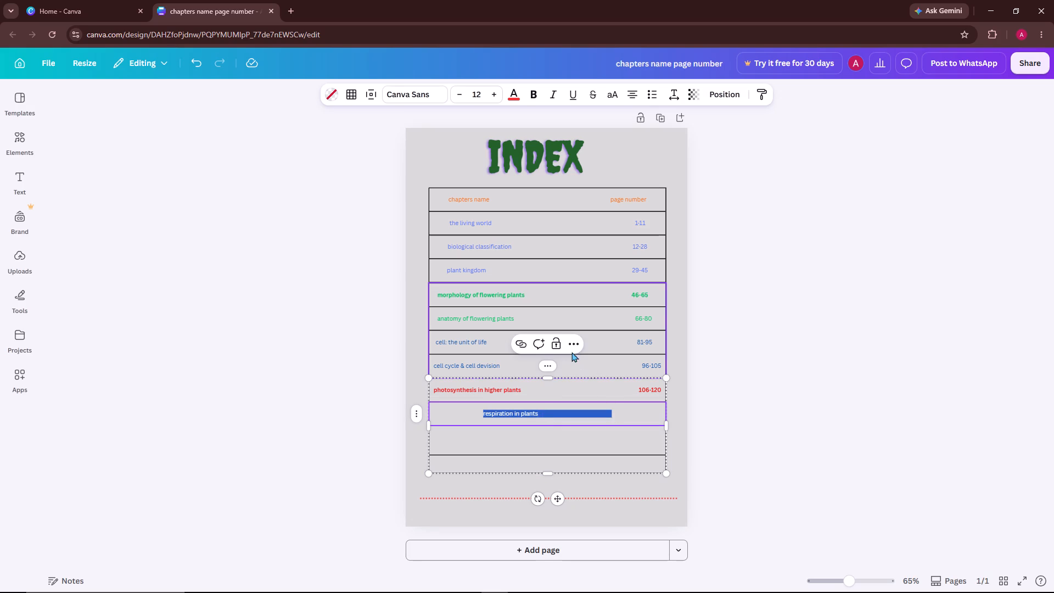
left_click(570, 346)
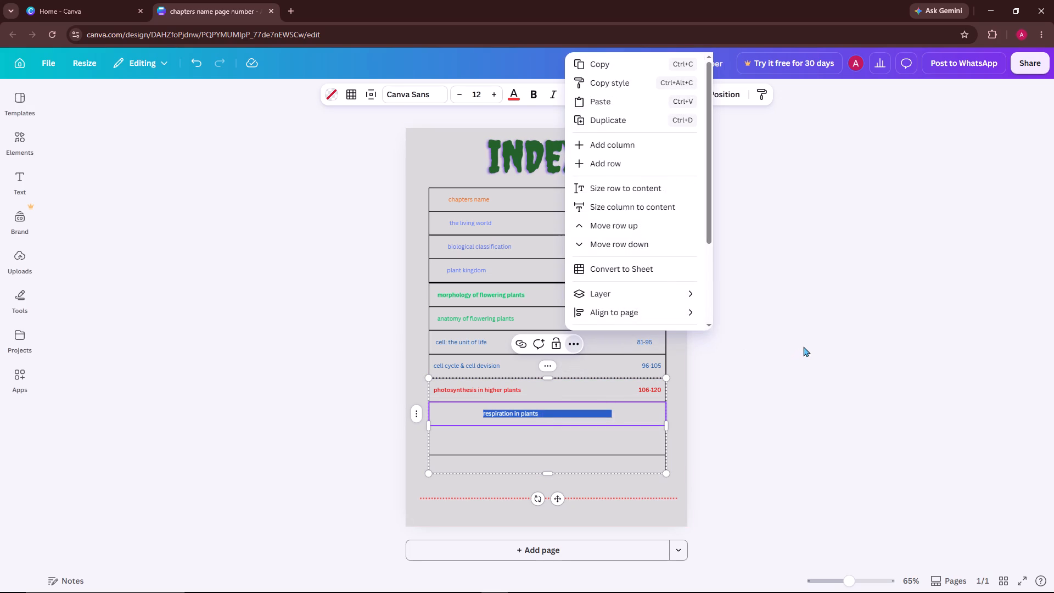
left_click(803, 346)
left_click(805, 362)
left_click(563, 416)
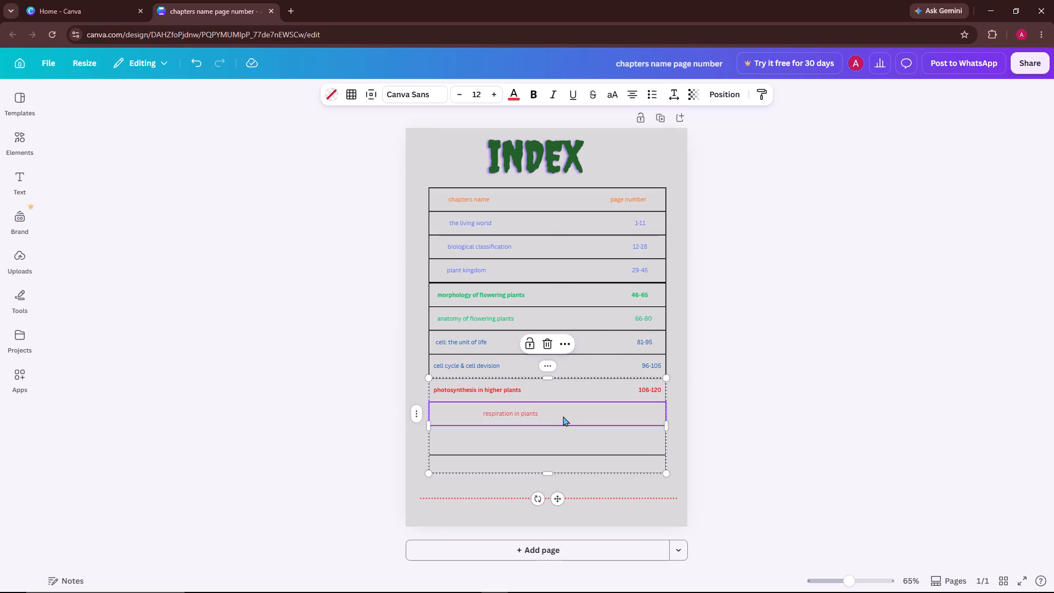
left_click(527, 409)
left_click(555, 413)
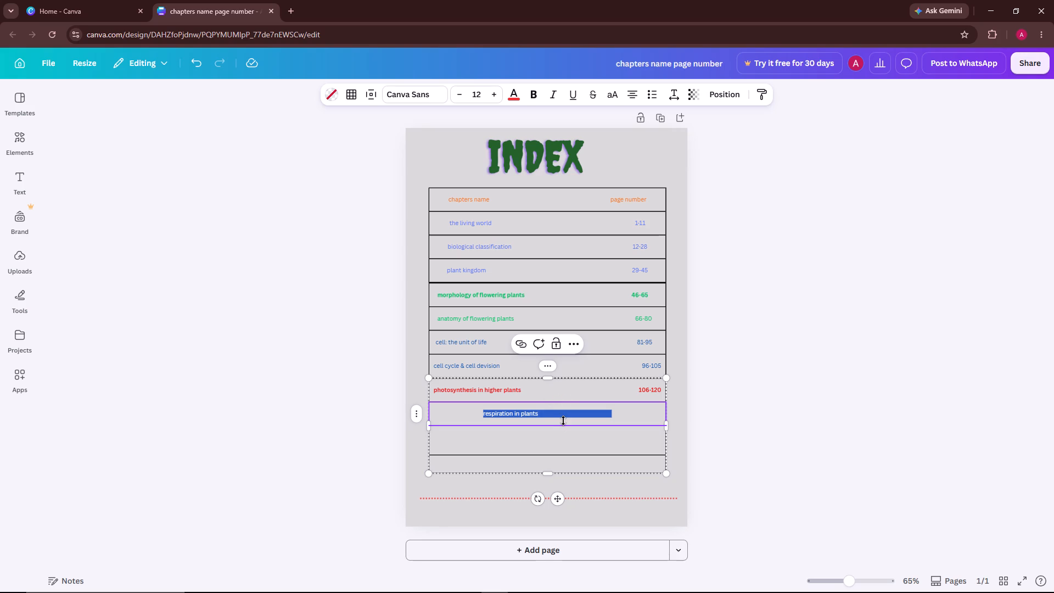
key("BackSpace")
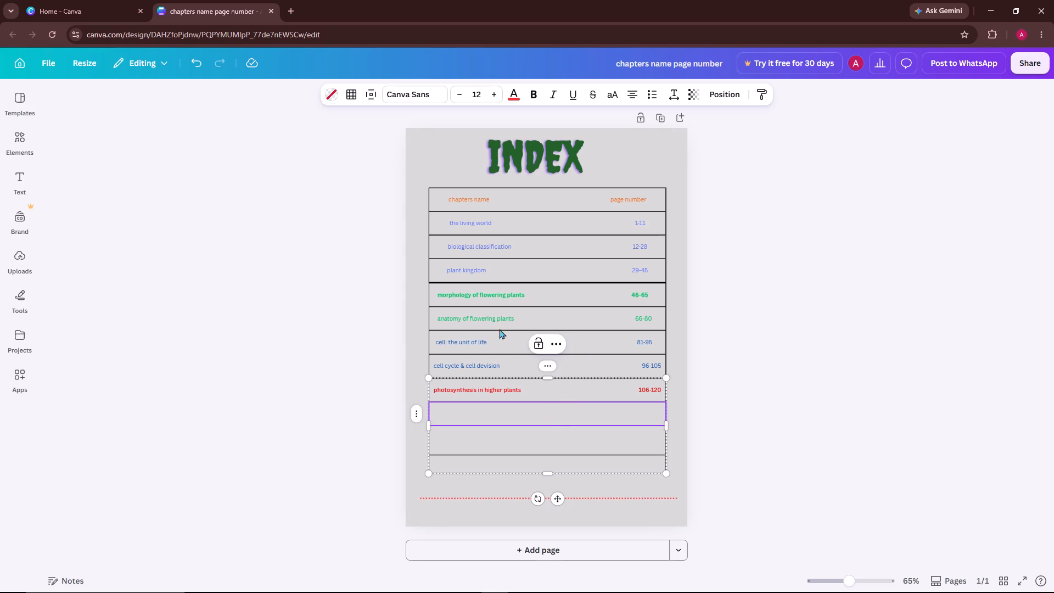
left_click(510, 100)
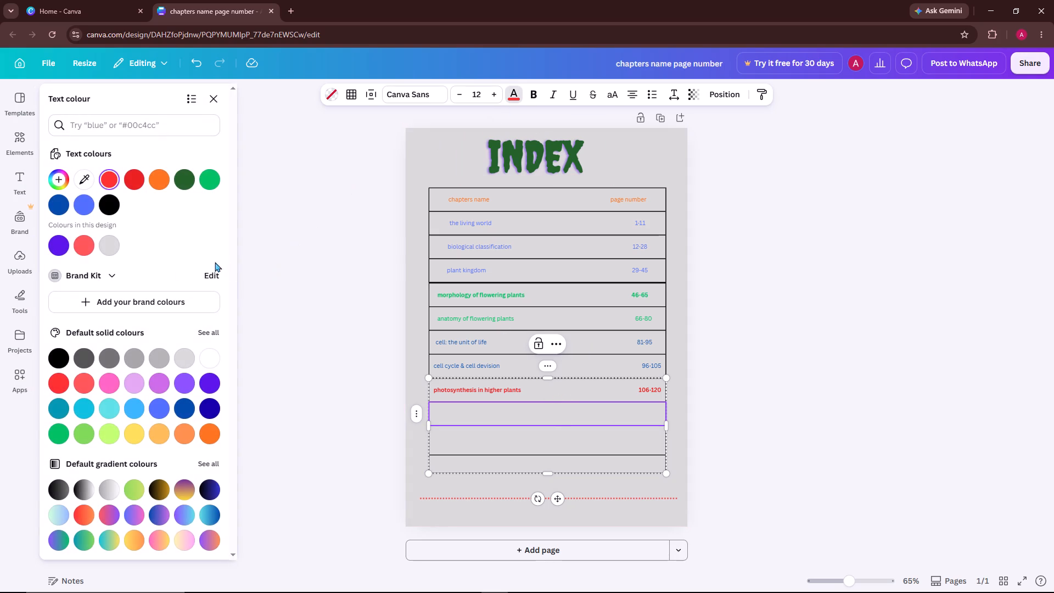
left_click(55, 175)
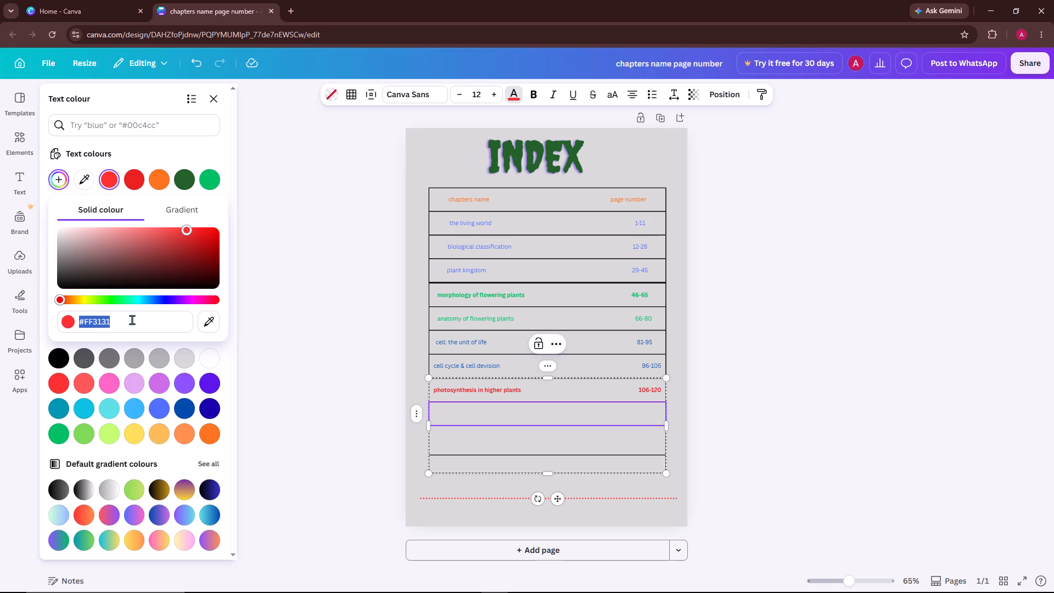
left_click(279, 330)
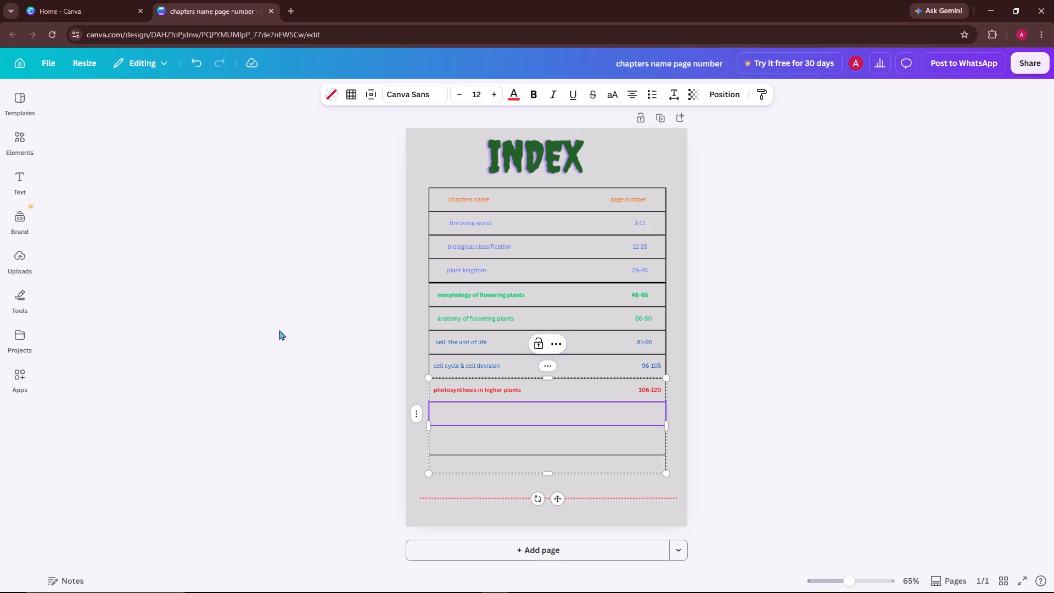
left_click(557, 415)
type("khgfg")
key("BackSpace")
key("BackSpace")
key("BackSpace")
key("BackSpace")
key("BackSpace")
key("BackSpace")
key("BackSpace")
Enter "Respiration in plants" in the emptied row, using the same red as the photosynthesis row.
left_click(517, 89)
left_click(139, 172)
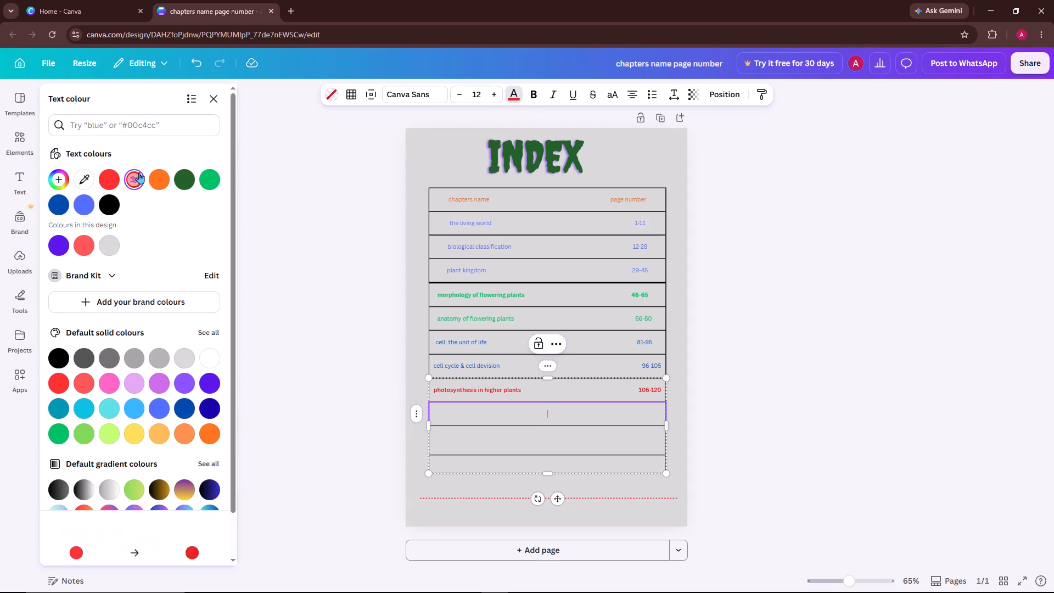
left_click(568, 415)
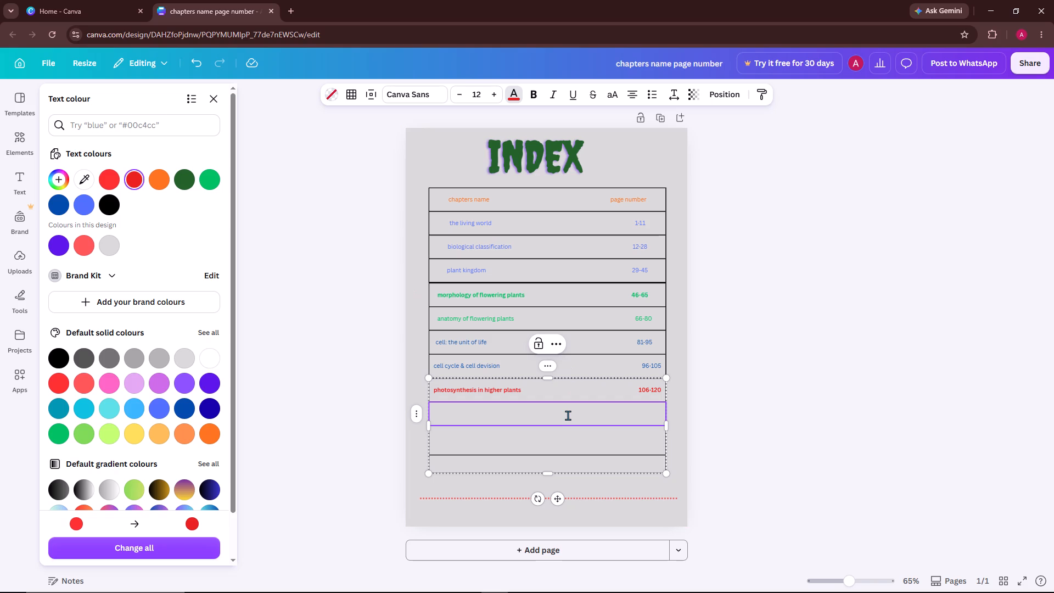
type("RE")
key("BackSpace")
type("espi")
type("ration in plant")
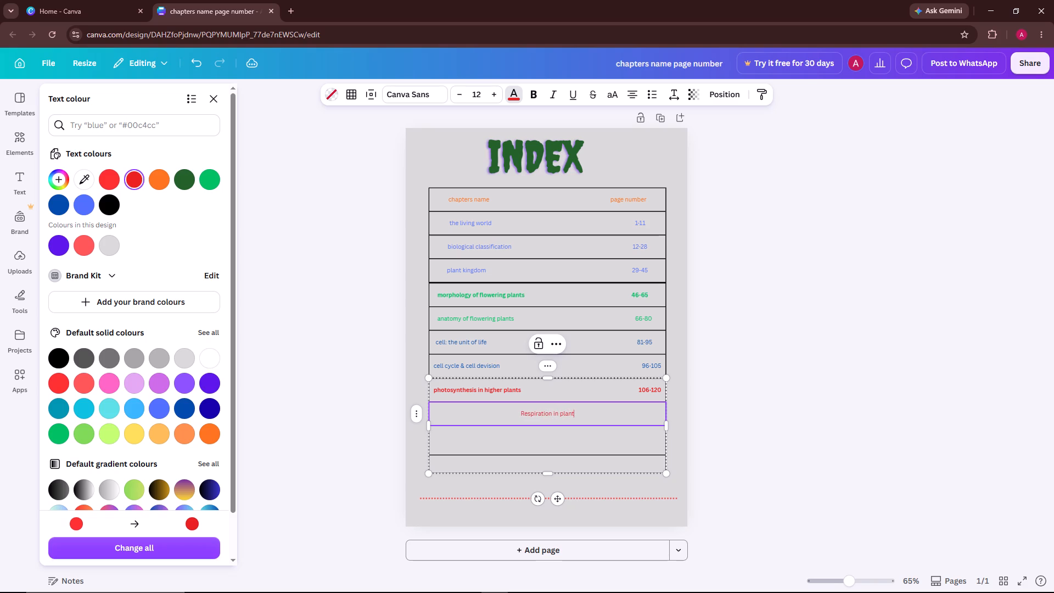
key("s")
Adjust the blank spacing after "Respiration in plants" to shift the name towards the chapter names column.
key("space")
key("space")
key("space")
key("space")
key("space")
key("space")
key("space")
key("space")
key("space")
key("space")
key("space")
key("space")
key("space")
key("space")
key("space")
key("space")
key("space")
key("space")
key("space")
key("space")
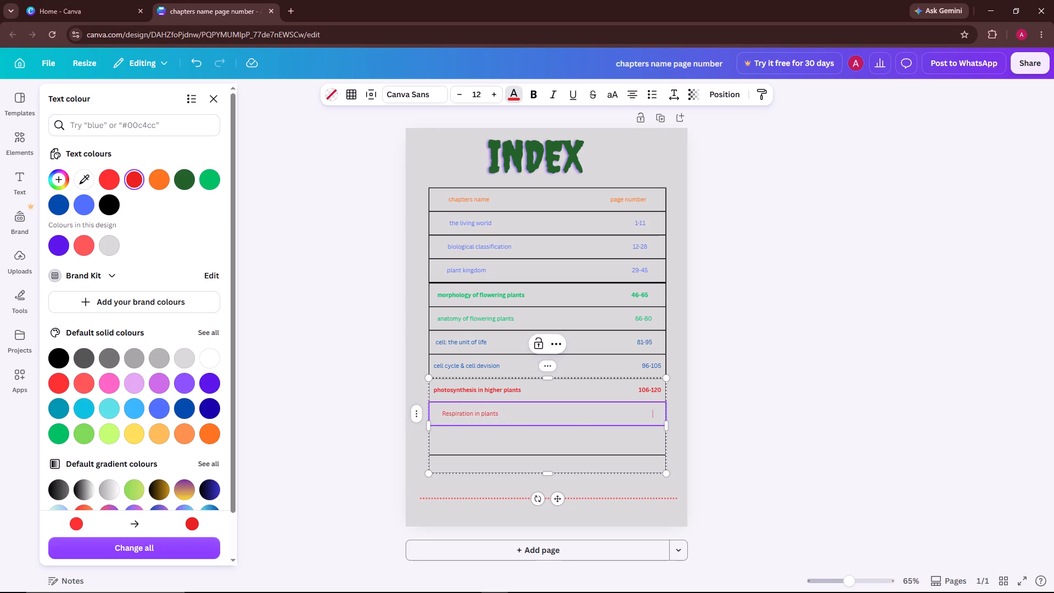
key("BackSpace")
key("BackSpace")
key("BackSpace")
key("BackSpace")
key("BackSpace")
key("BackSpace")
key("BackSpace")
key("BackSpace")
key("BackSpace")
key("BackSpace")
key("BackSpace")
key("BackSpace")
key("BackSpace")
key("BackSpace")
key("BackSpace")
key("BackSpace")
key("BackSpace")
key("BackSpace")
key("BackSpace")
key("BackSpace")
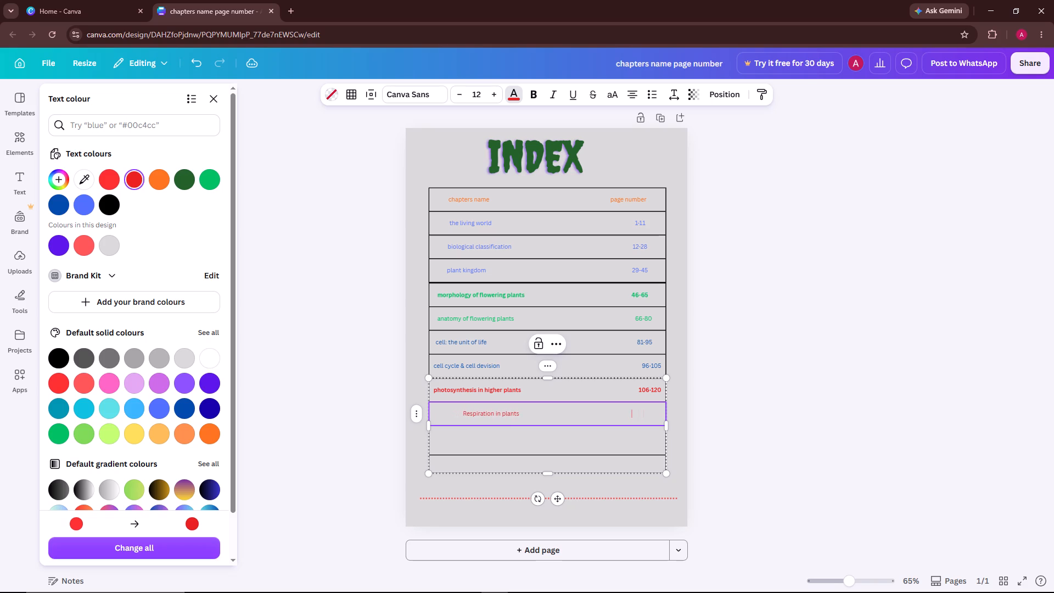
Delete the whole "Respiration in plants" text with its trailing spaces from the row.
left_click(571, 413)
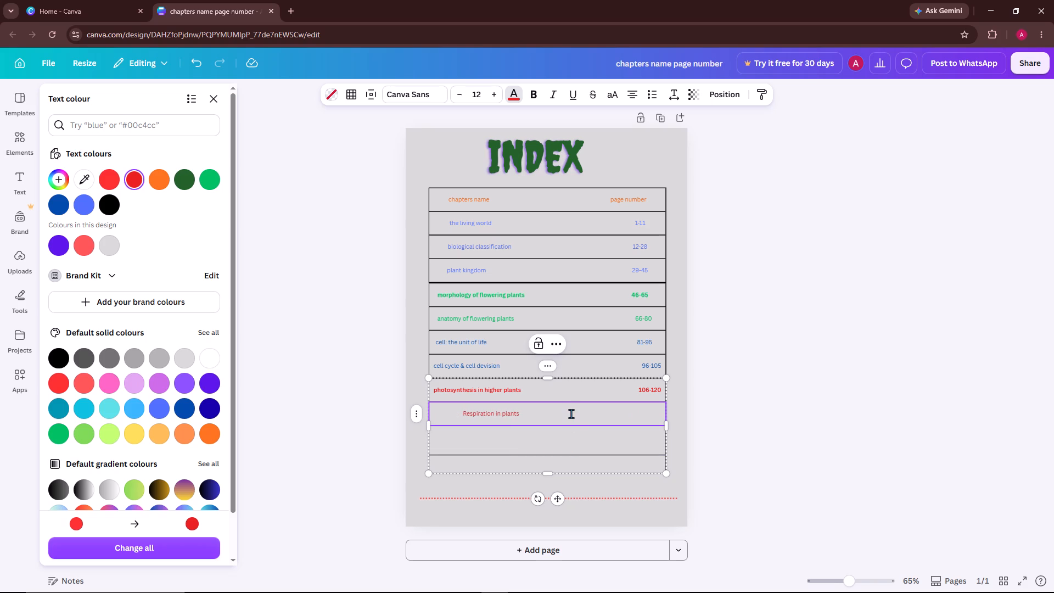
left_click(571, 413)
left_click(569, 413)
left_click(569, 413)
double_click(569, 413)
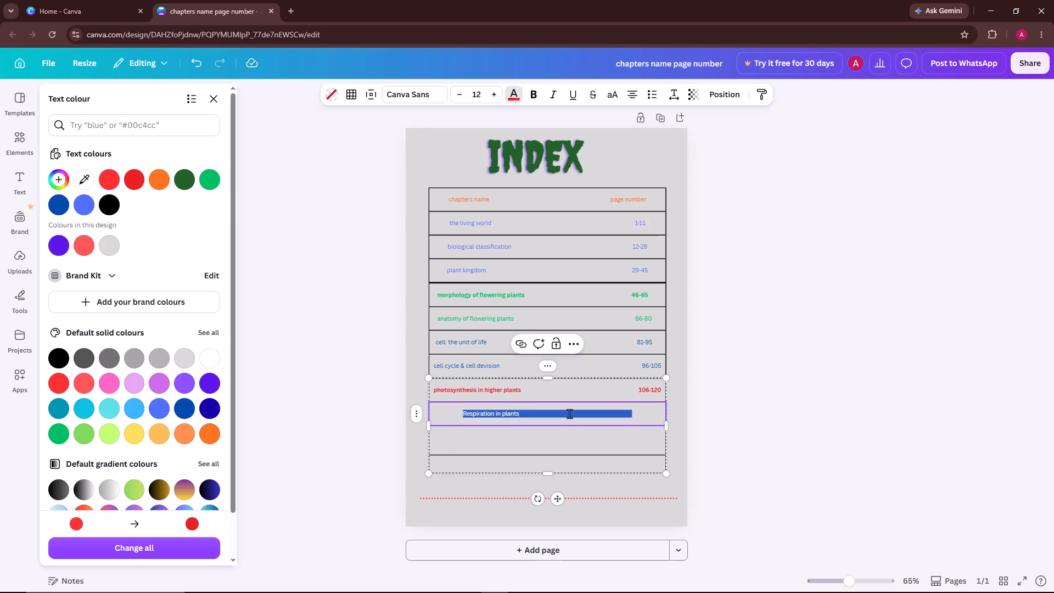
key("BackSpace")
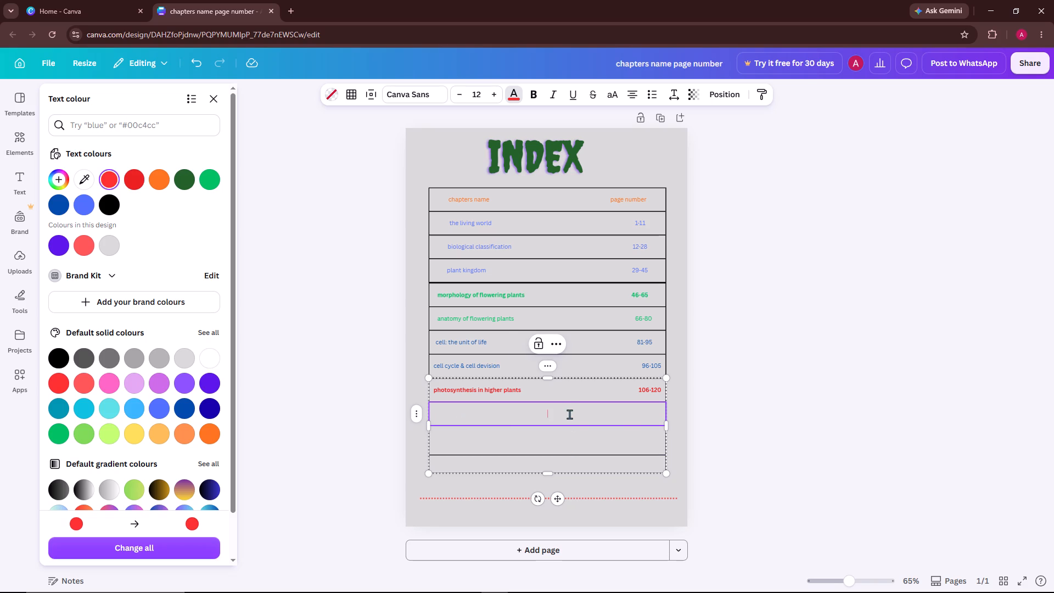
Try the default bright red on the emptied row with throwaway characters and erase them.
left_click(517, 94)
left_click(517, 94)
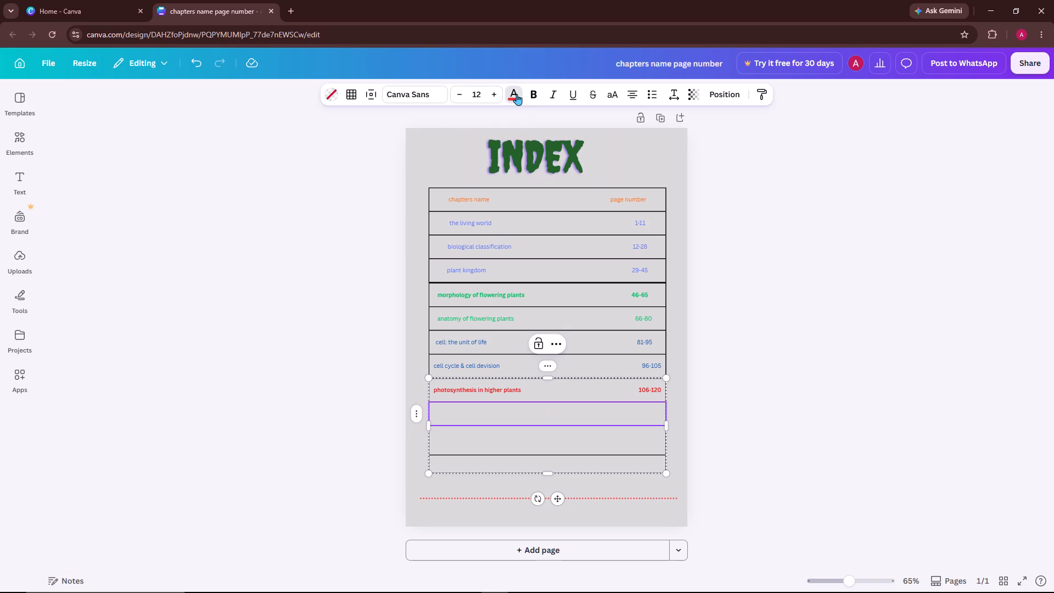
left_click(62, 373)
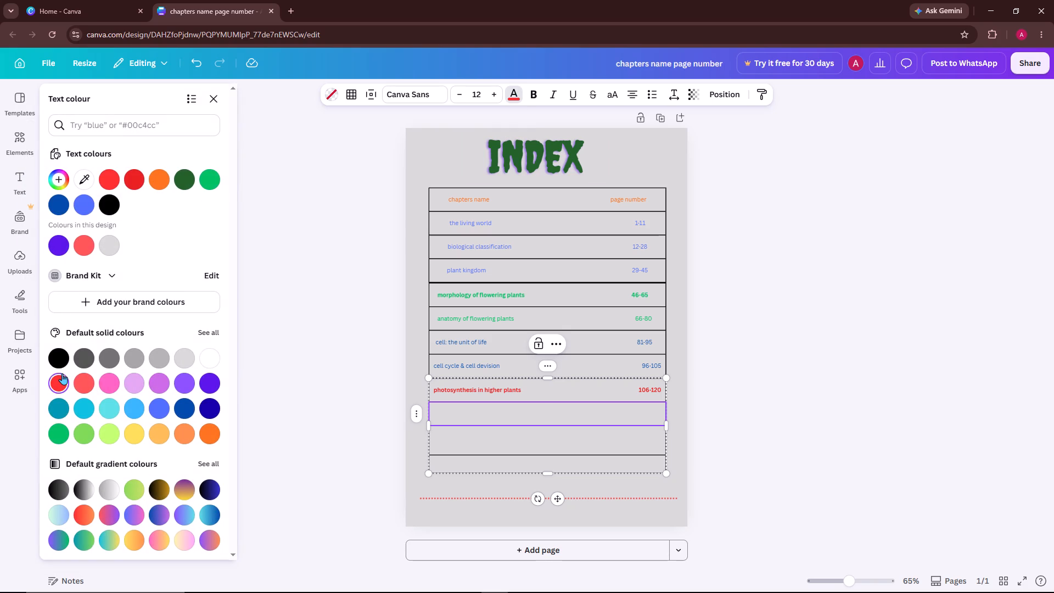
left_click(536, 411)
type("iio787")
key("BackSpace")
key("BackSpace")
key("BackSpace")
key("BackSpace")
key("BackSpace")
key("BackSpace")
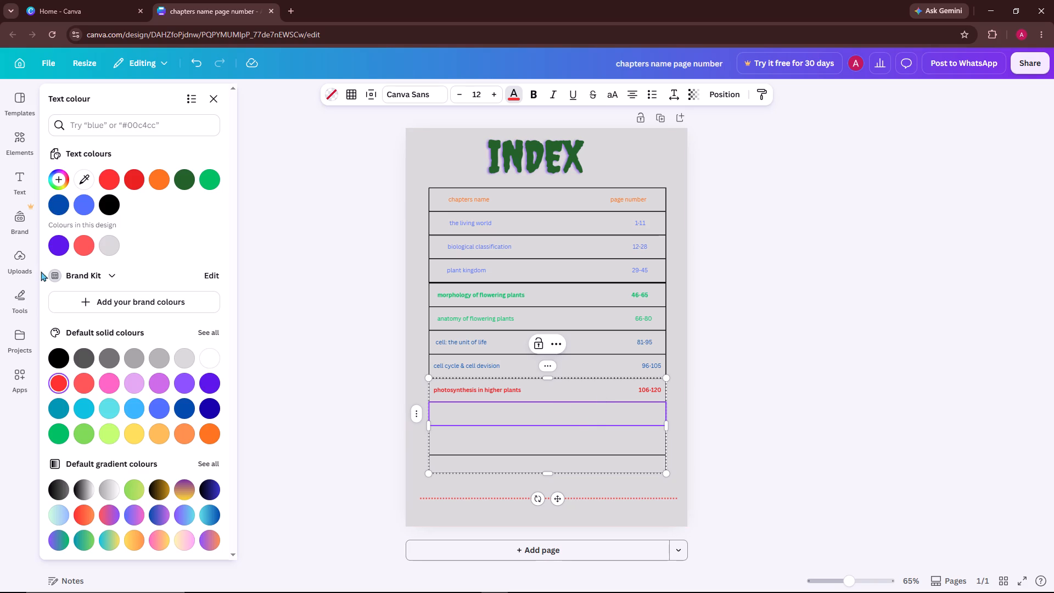
Set the emptied row's text colour to the custom red #EF3737.
left_click(61, 181)
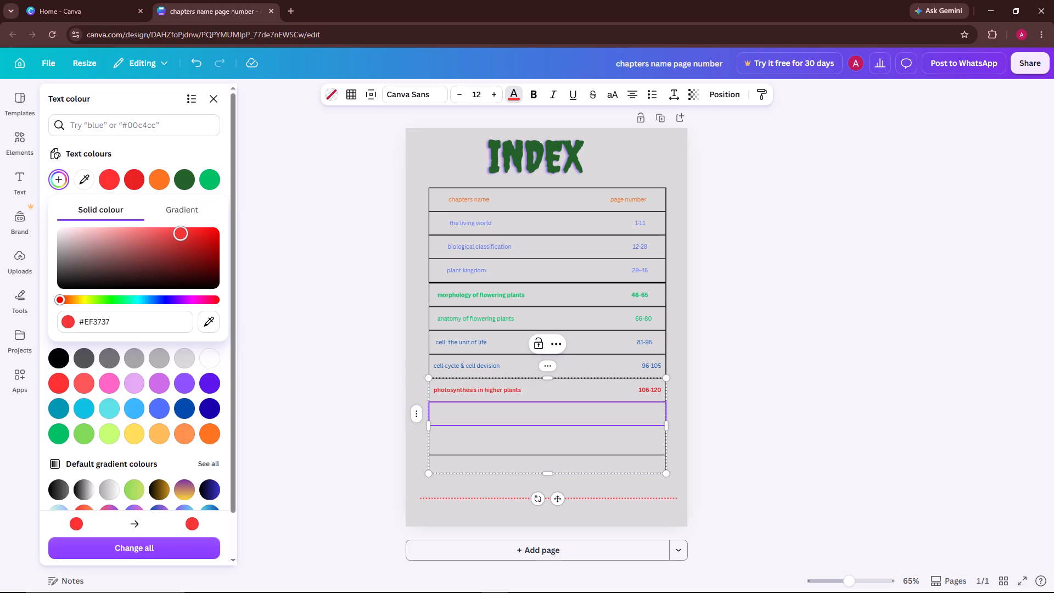
left_click(307, 245)
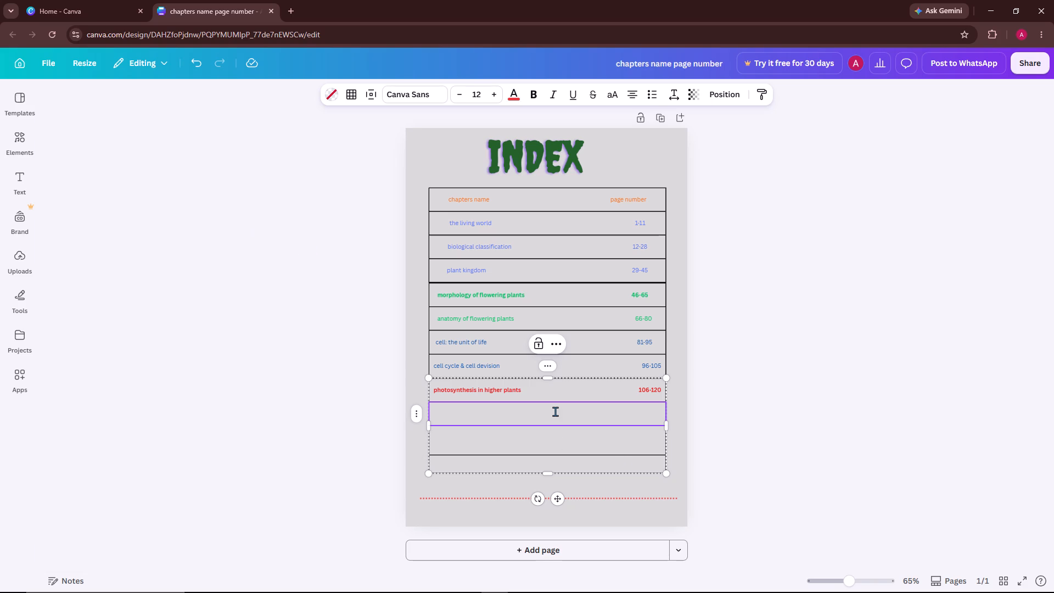
Enter the chapter name "Respiratory in plants" in the emptied row under "photosynthesis in higher plants".
left_click(555, 411)
key("r")
type("espirat")
key("o")
type("ry")
key("space")
type("in plantd")
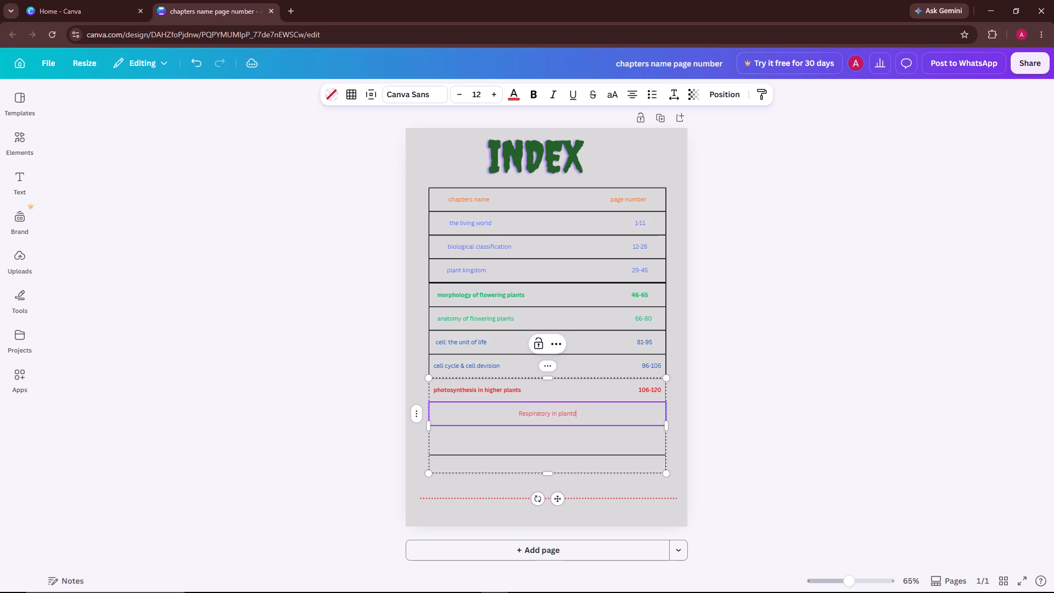
key("BackSpace")
key("s")
Space out the "Respiratory in plants" row and add the page range 121-135 under the page number column.
key("space")
key("space")
key("space")
key("space")
key("space")
key("space")
key("space")
key("space")
key("space")
key("space")
key("space")
key("space")
key("space")
key("space")
key("space")
key("space")
key("space")
key("space")
key("space")
key("space")
key("space")
key("space")
key("space")
key("space")
key("space")
key("space")
key("space")
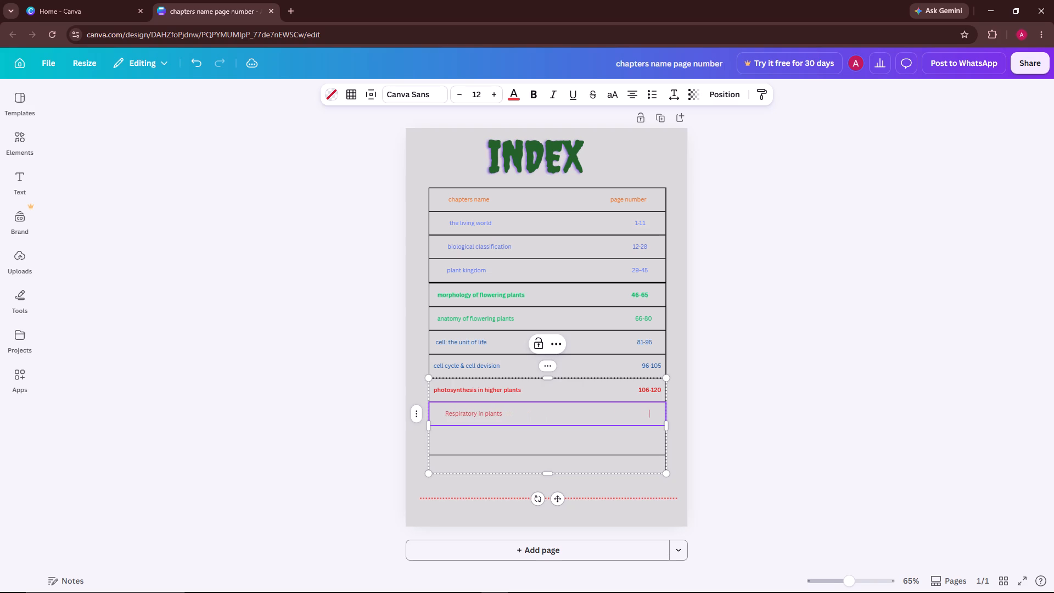
key("space")
type("121-")
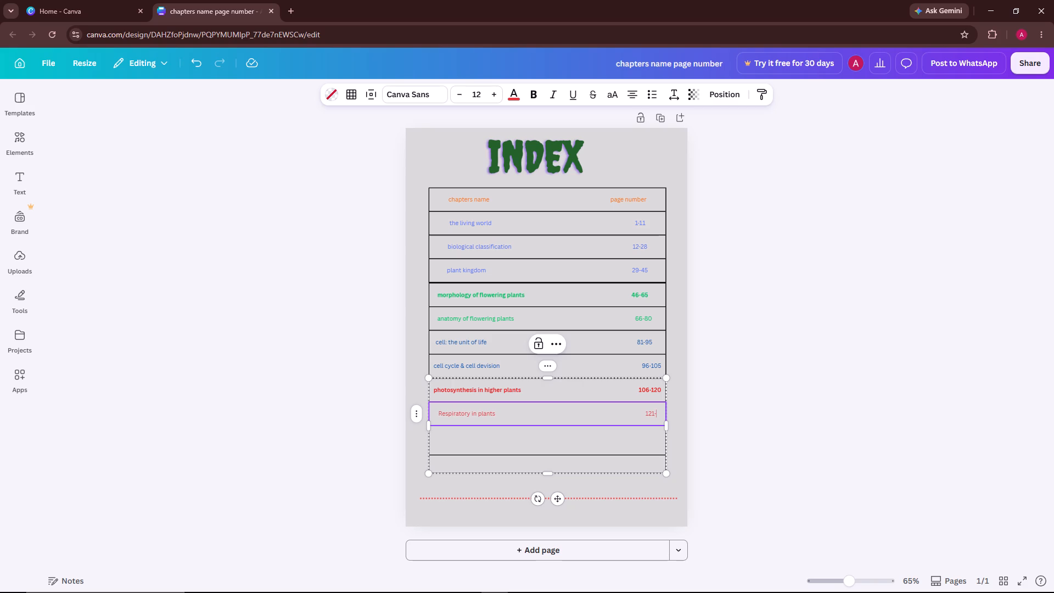
type("135")
key("space")
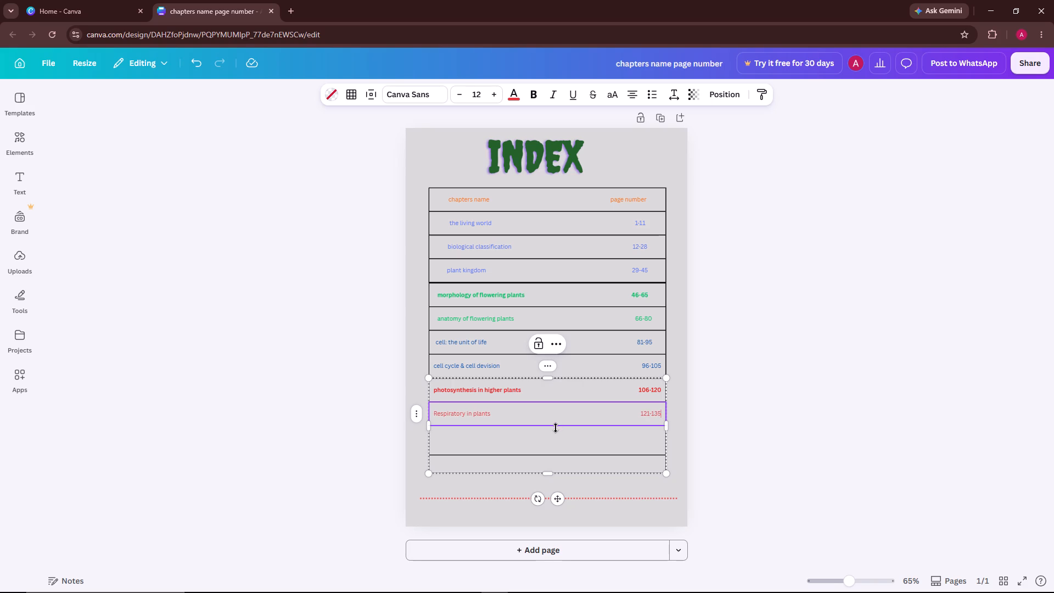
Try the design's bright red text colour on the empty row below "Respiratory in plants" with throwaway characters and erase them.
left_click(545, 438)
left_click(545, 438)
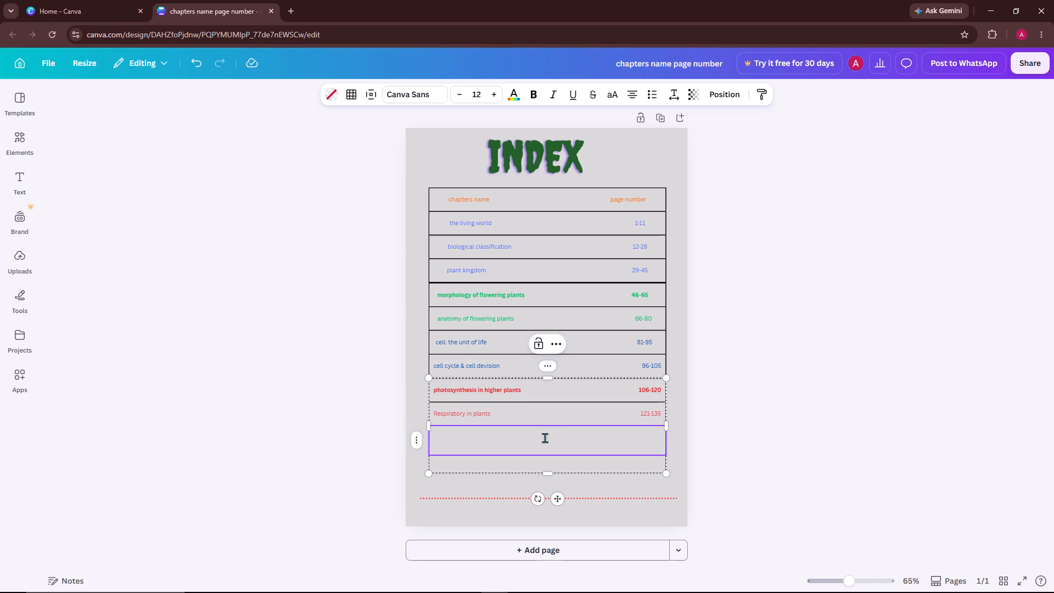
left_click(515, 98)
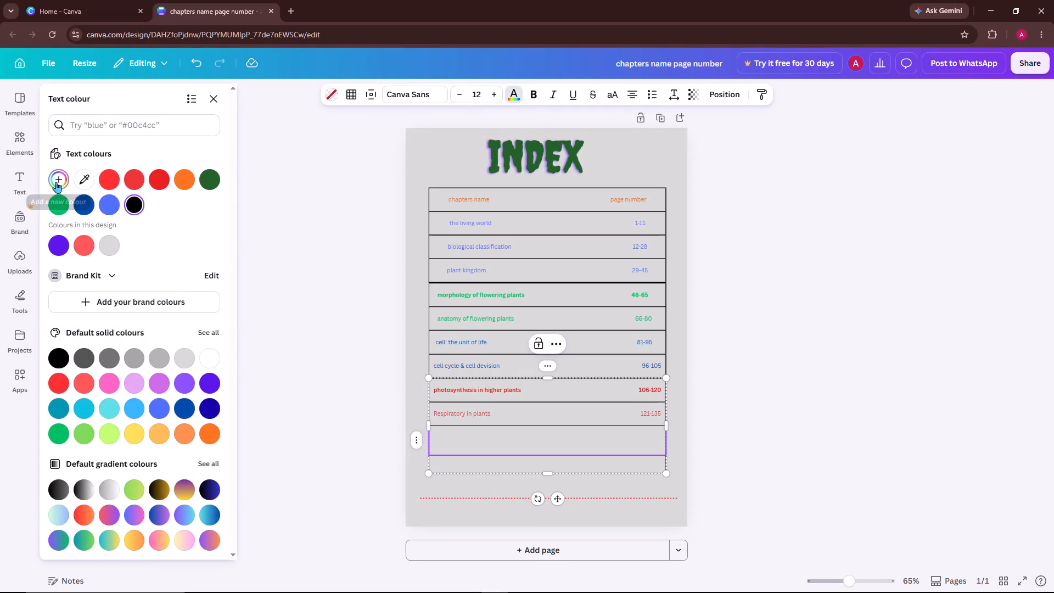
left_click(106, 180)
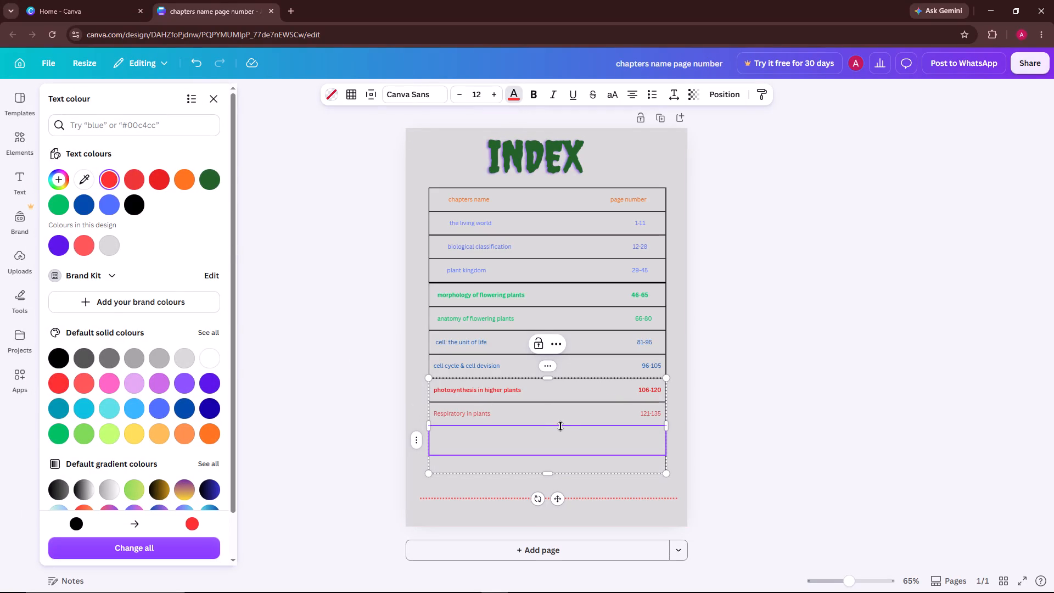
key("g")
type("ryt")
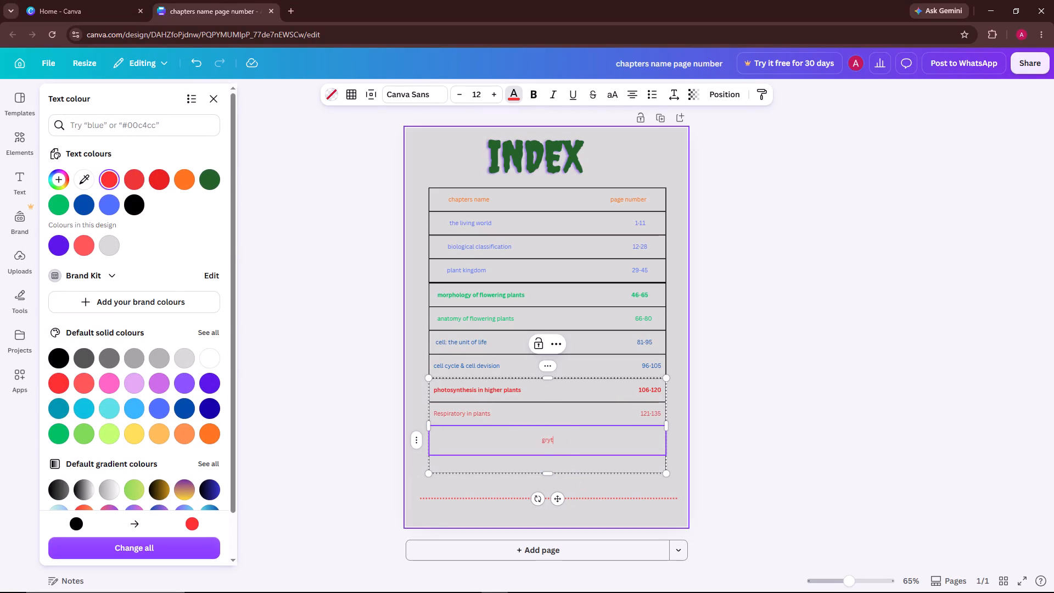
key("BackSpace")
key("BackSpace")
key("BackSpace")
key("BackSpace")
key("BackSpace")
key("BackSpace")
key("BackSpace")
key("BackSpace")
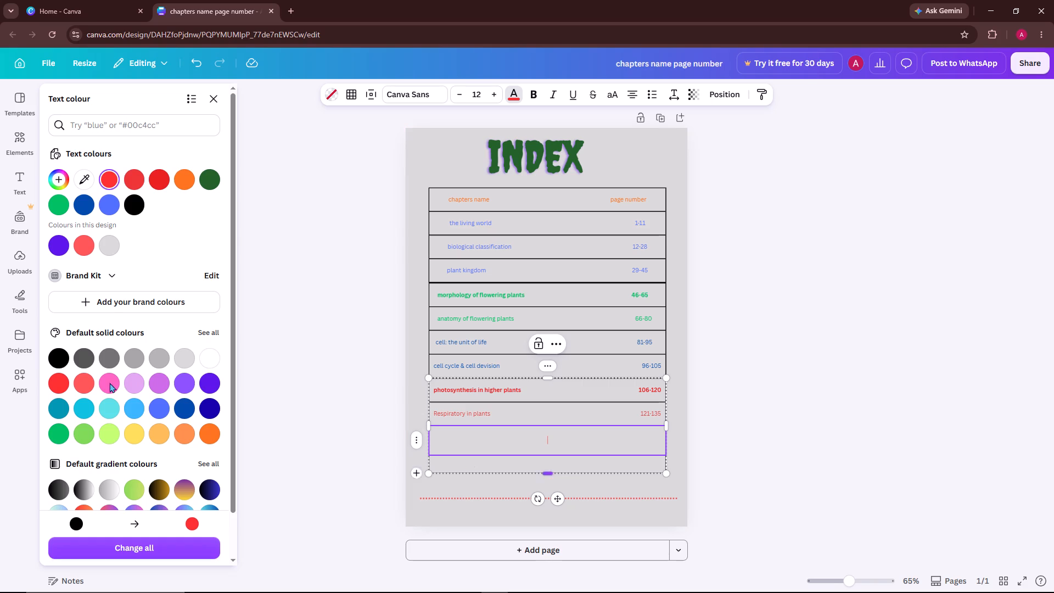
Set the text colour of the empty row below "Respiratory in plants" to the default solid bright red.
scroll(87, 380, "down", 3)
left_click(60, 328)
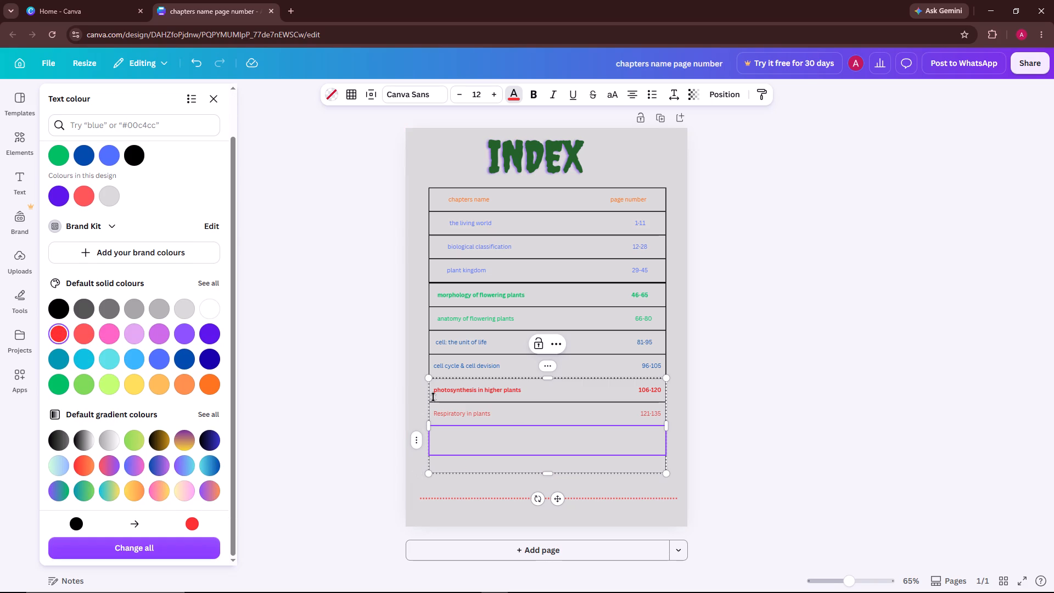
left_click(552, 440)
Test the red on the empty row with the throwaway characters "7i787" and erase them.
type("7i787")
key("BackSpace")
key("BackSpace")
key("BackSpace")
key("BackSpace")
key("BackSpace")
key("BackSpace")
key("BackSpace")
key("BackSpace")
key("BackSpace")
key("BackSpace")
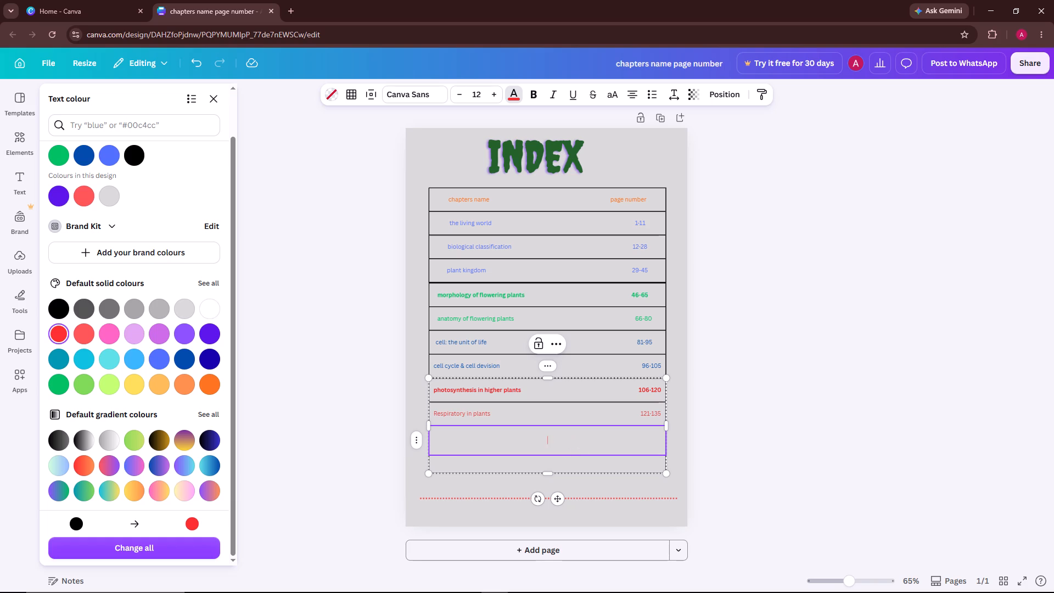
Reduce the height of the empty row below "Respiratory in plants" to match the rows above, and deselect the table.
left_click_drag(550, 452, 550, 446)
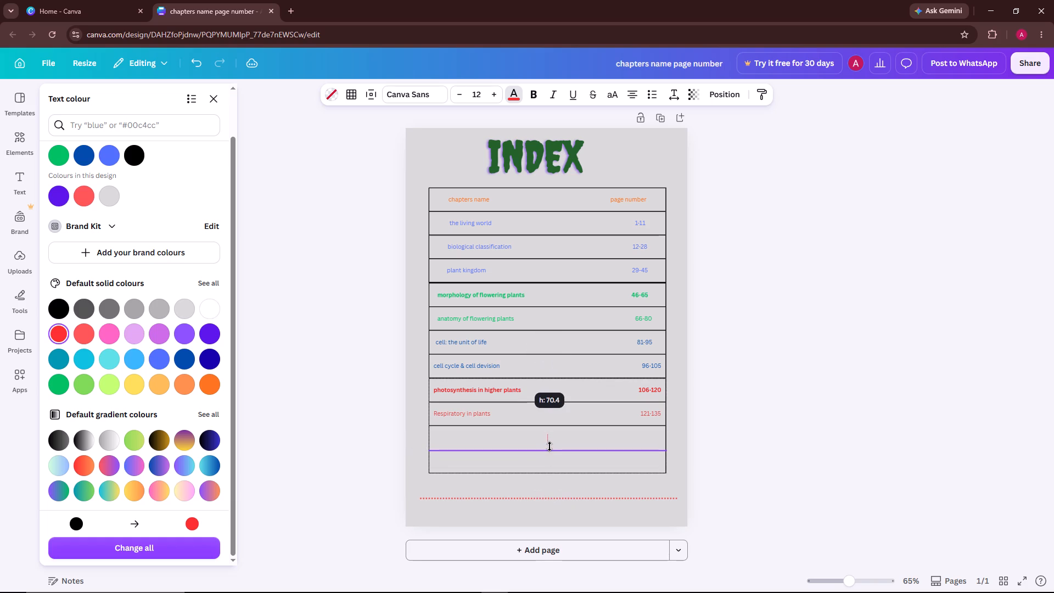
left_click_drag(550, 446, 550, 446)
left_click(338, 422)
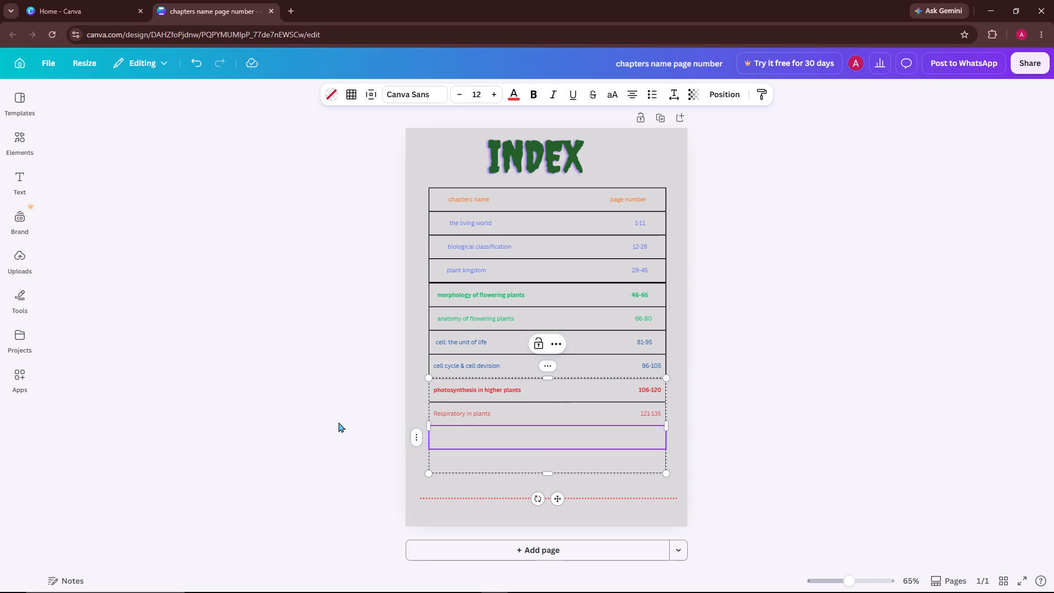
left_click(338, 422)
Enter the chapter name "Plant geowth & development" in the row below "Respiratory in plants".
left_click(526, 439)
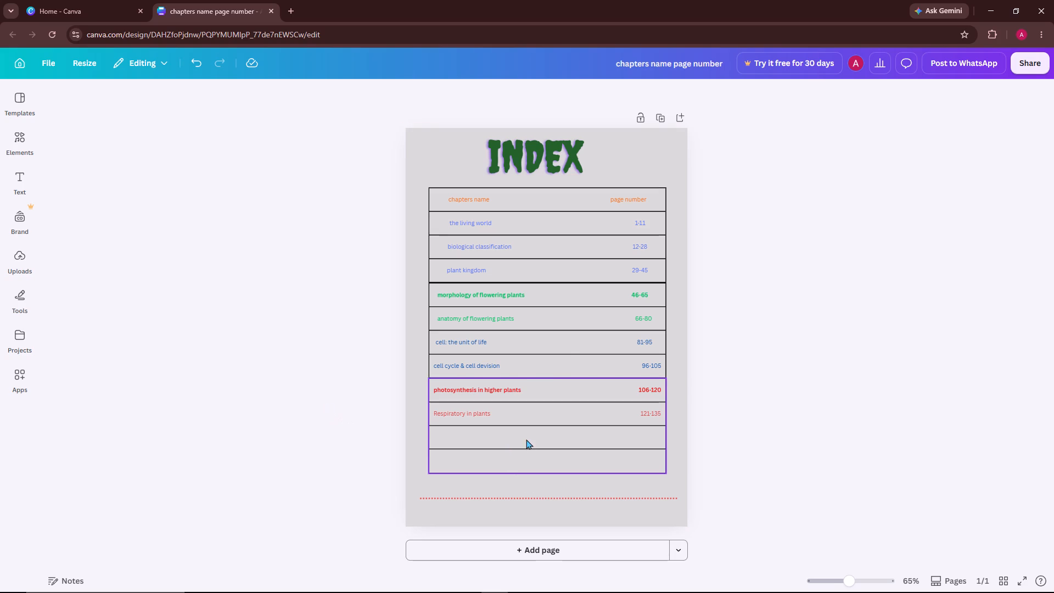
left_click(537, 434)
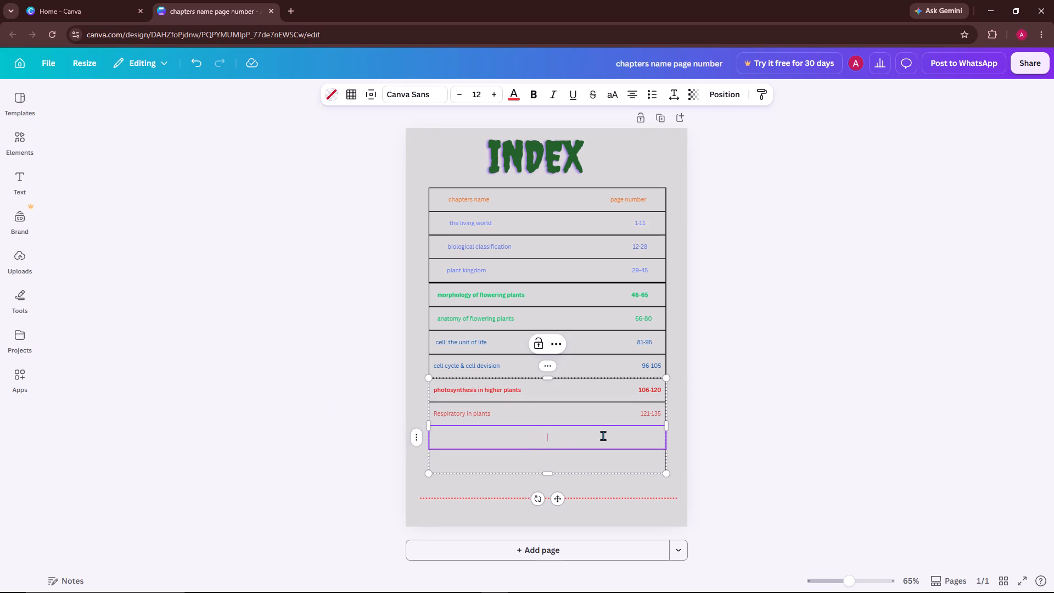
key("l")
type("ant")
key("space")
key("h")
key("BackSpace")
key("g")
type("eowth")
key("space")
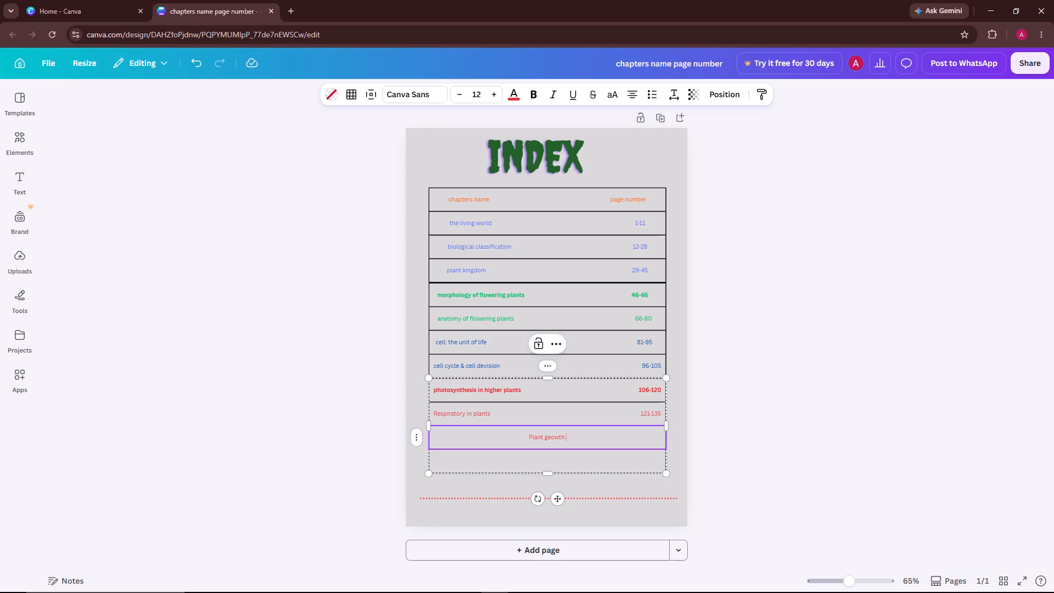
type("& development")
Add blank spacing after the plant development chapter name to shift it towards the chapter names column.
key("space")
key("space")
key("space")
key("space")
key("space")
key("space")
key("space")
key("space")
key("space")
key("space")
key("space")
key("space")
key("space")
key("space")
key("space")
key("space")
key("space")
key("space")
key("space")
key("space")
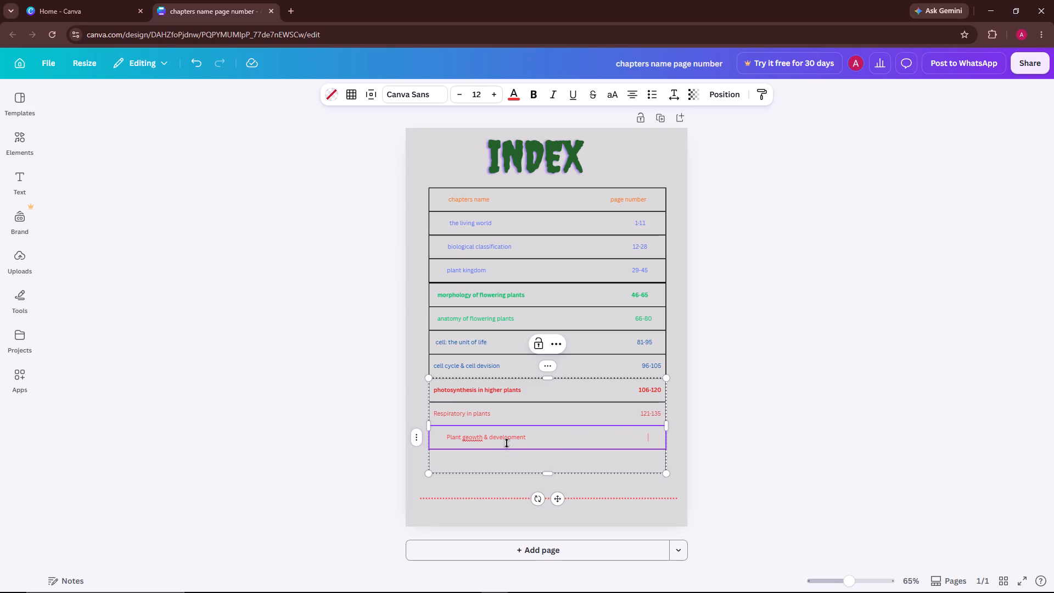
Correct the misspelled "geowth" to "growth" in the new chapter name.
left_click(467, 437)
key("BackSpace")
key("r")
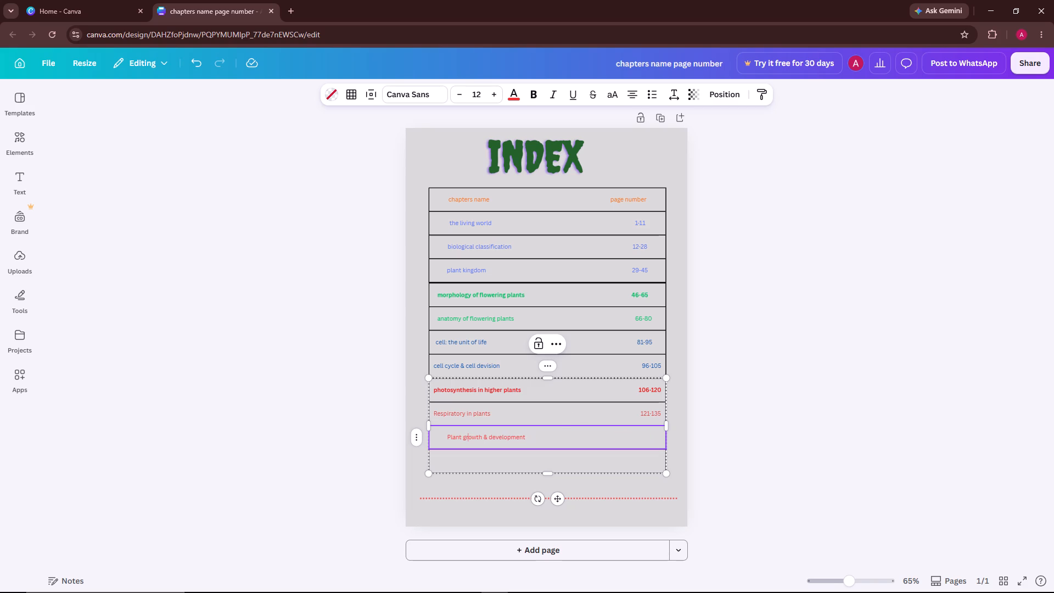
Place the text cursor at the end of the "Plant growth & development" row, under the page number column.
left_click(634, 438)
left_click(655, 438)
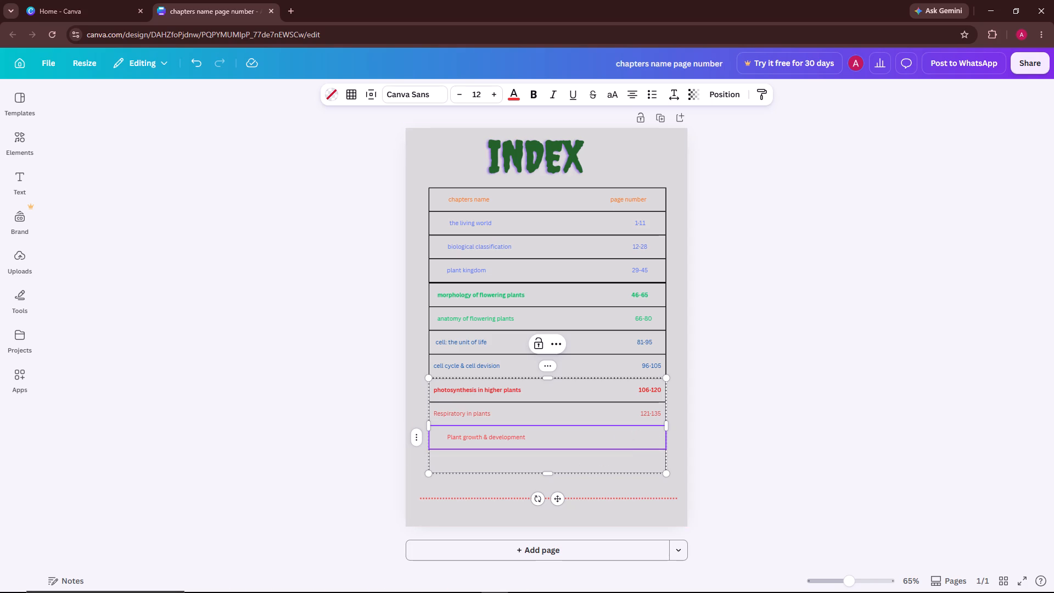
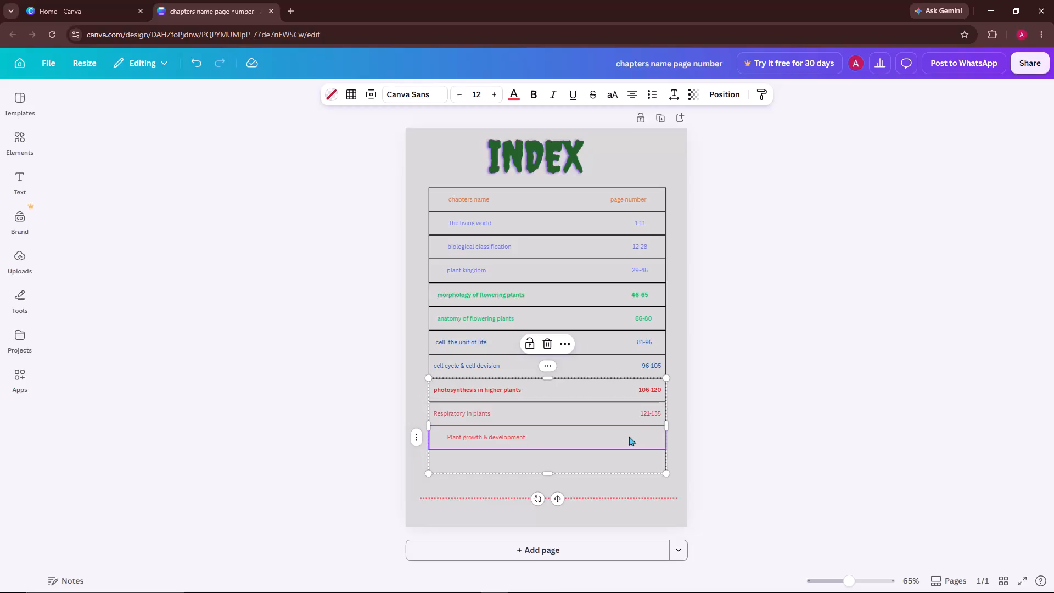
Add blank spacing at the end of the "Plant growth & development" row to reach the page number column.
left_click(636, 437)
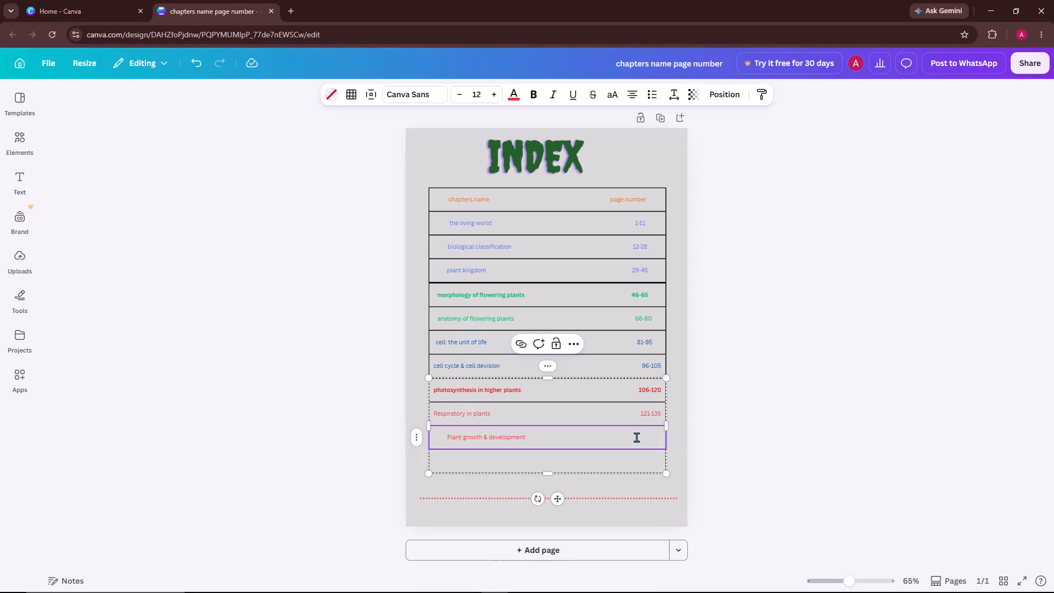
left_click(642, 437)
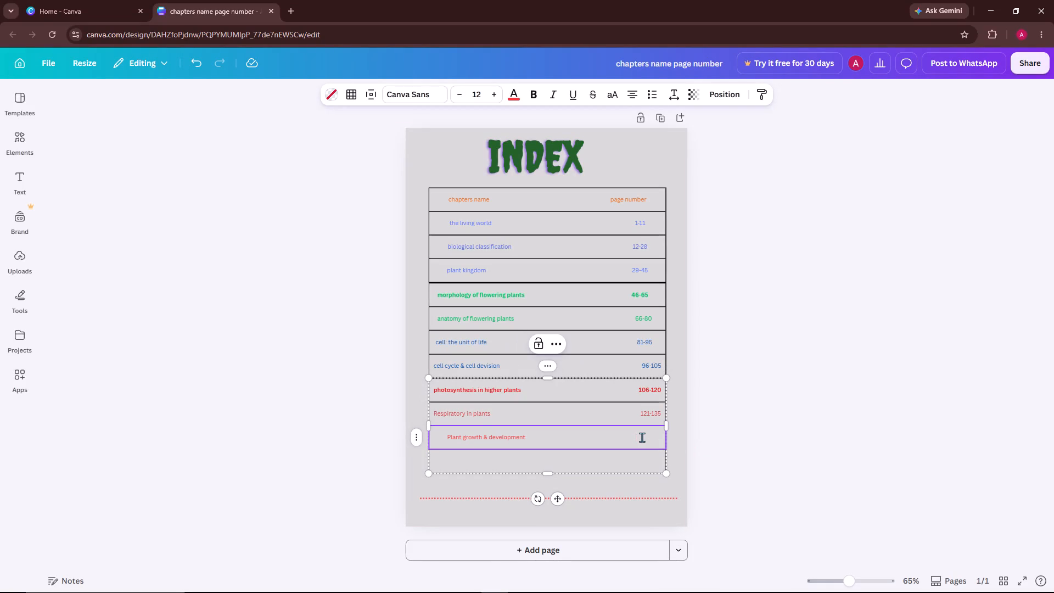
key("space")
key("space")
key("space")
key("space")
key("space")
key("space")
key("space")
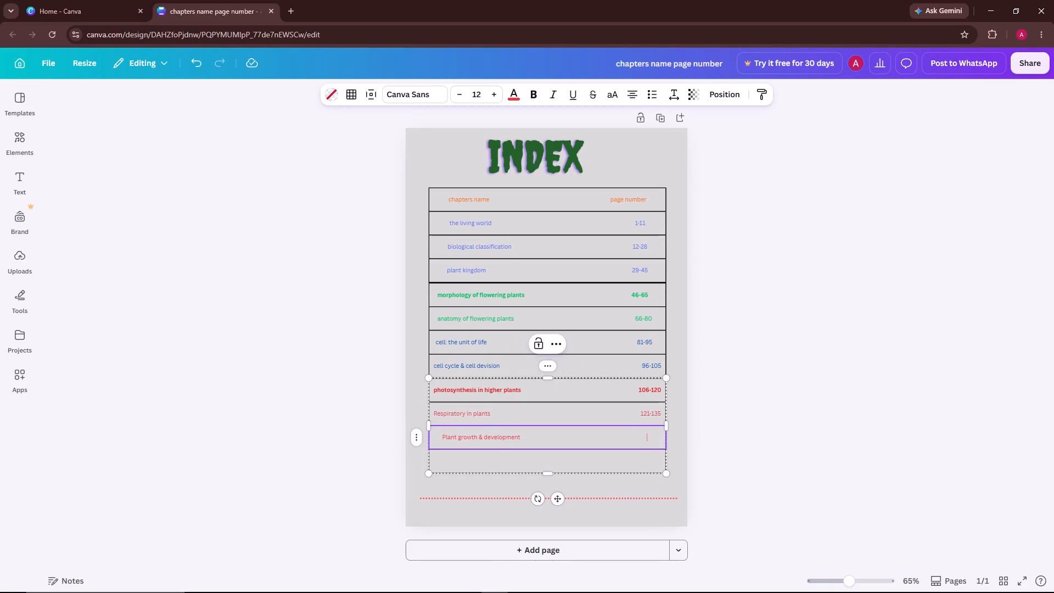
key("space")
key("space")
key("space")
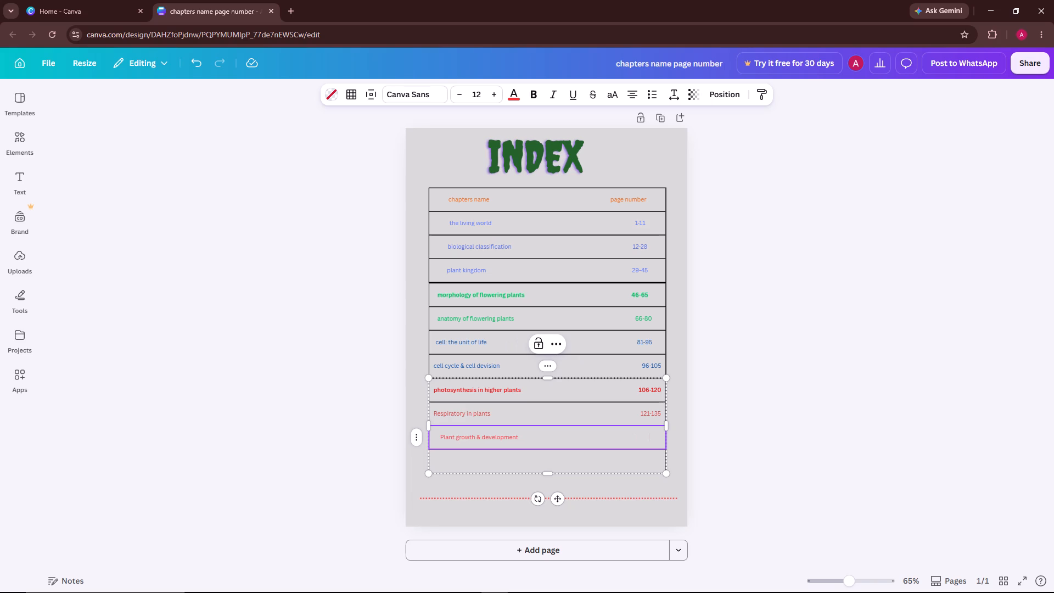
key("space")
key("space")
key("space")
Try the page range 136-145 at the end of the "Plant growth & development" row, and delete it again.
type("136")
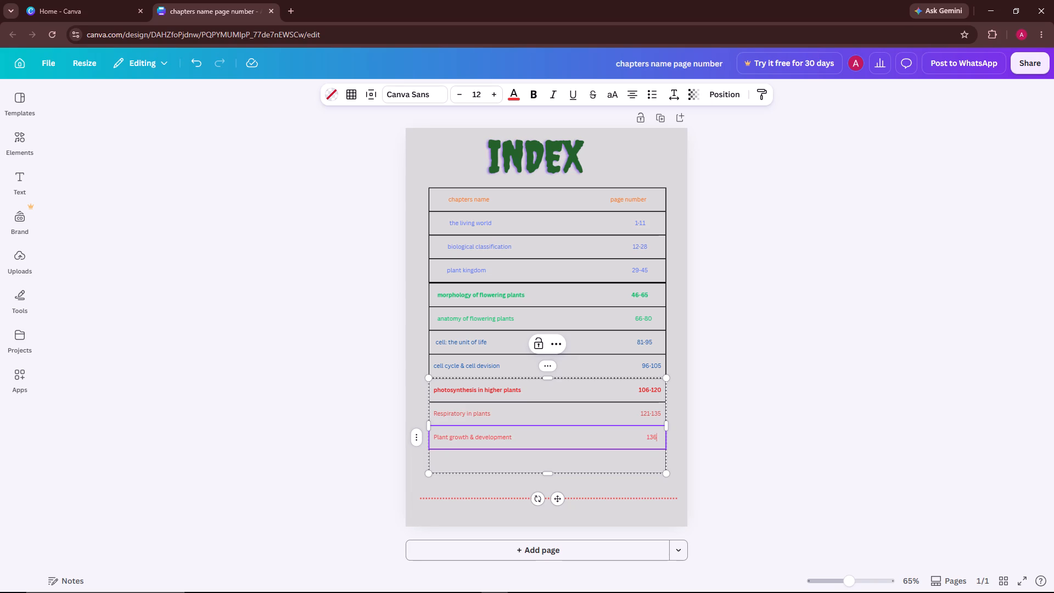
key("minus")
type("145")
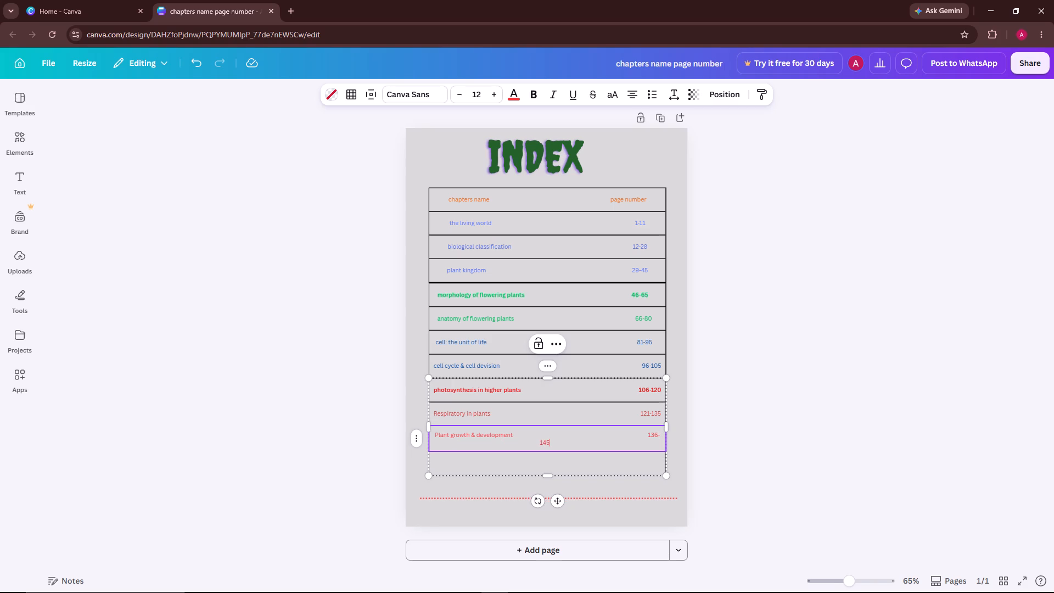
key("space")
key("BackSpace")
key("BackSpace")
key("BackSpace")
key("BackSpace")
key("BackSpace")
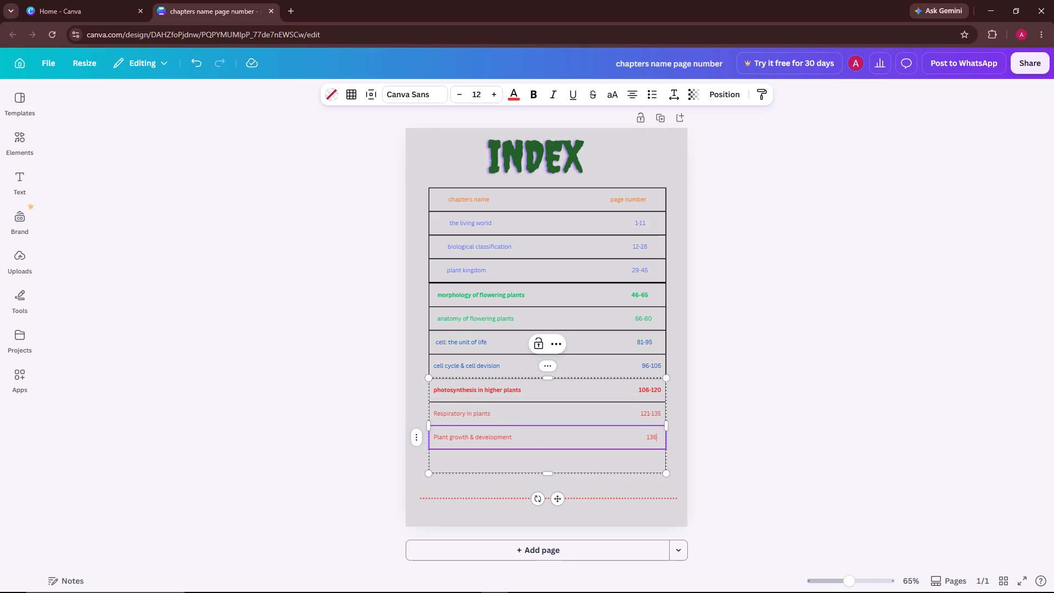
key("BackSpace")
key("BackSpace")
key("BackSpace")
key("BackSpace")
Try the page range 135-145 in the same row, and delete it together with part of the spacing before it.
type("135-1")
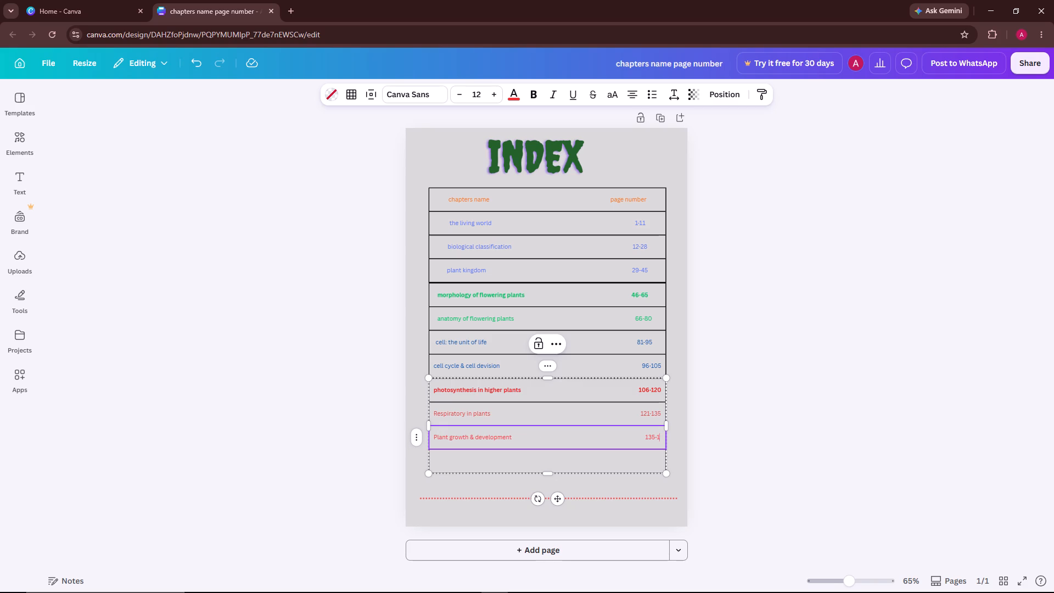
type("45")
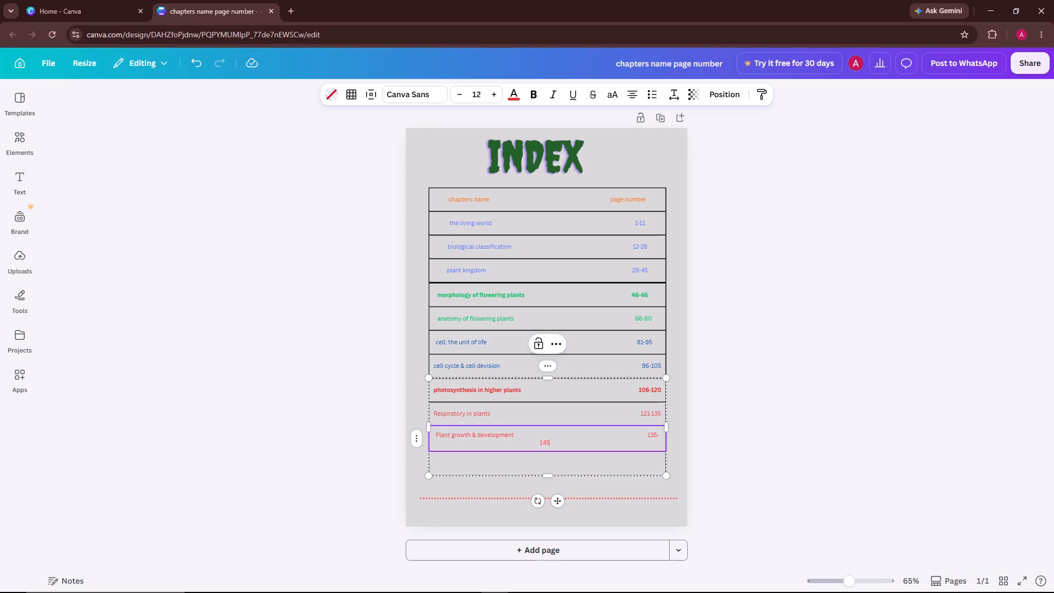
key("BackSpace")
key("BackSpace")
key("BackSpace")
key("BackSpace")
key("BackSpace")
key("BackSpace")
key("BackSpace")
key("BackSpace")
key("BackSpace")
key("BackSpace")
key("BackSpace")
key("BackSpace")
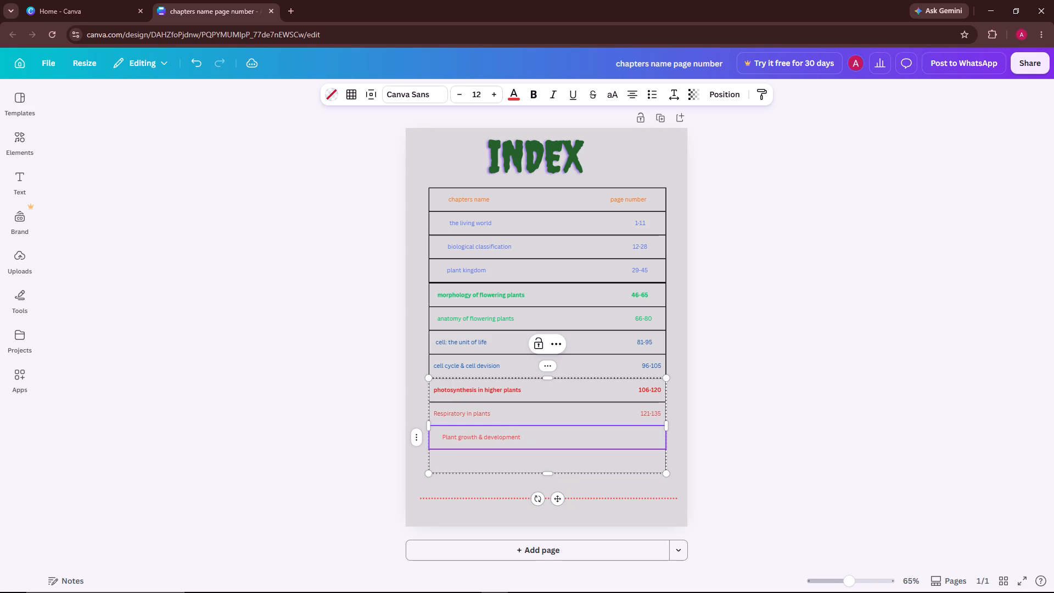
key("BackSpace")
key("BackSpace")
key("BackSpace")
Enter the page range 136-145 for "Plant growth & development" and pad it with spaces to align with the range above.
type("136")
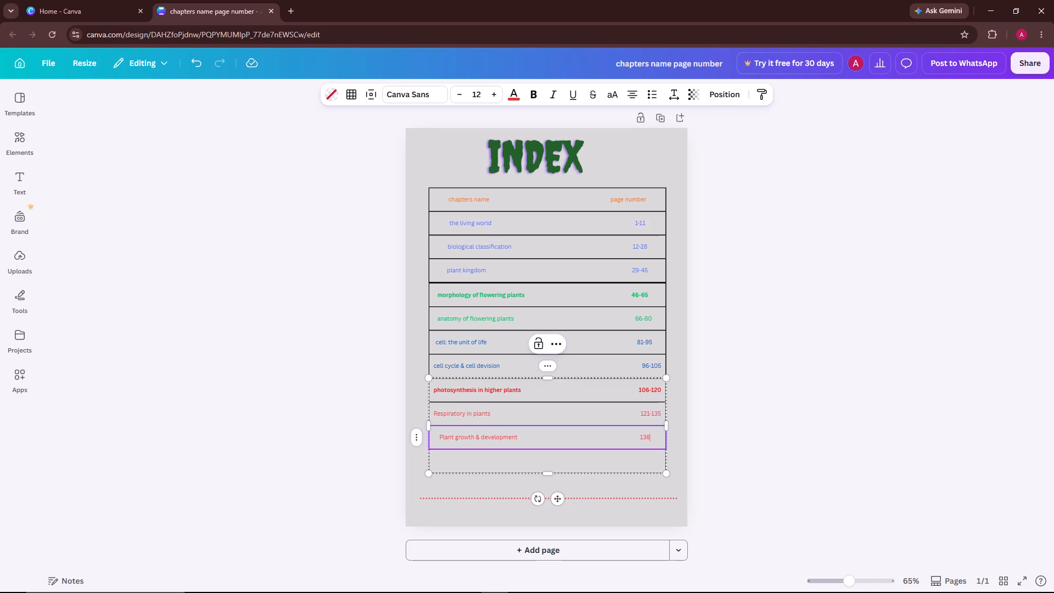
key("minus")
type("145")
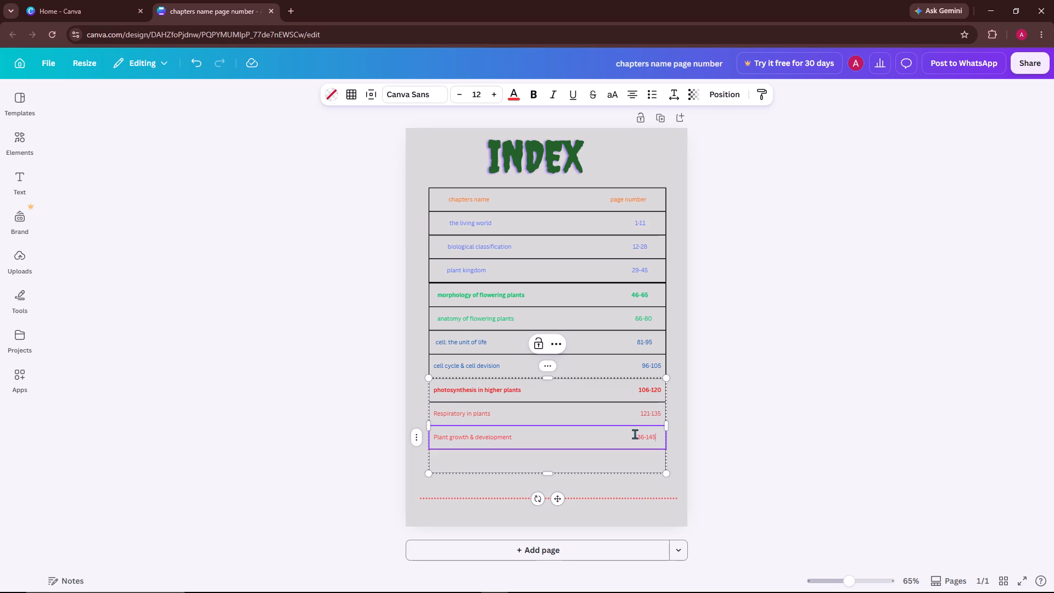
left_click(635, 434)
key("space")
key("space")
key("space")
key("space")
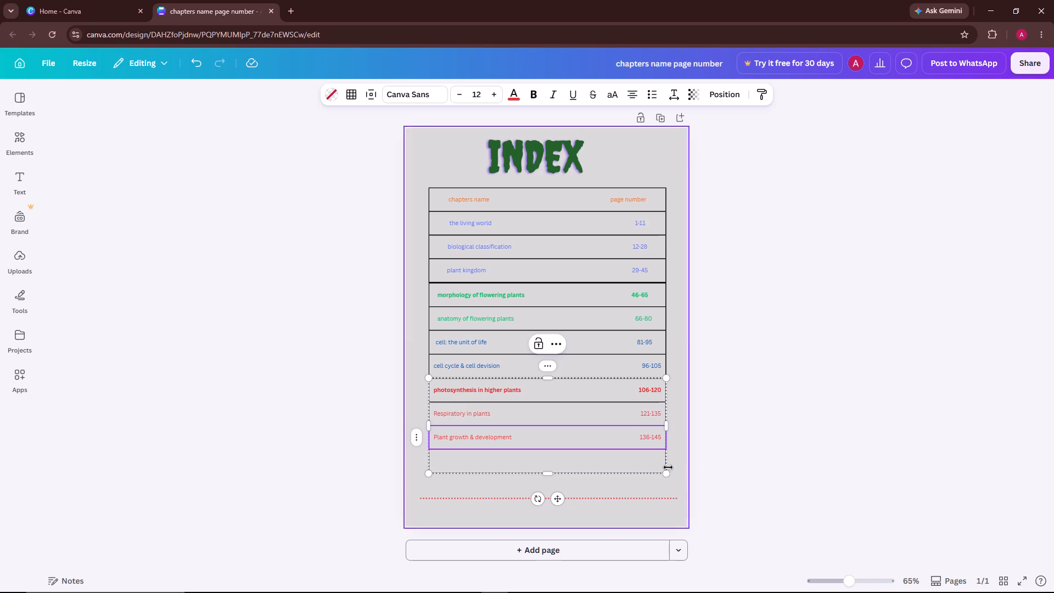
Set the text colour of the empty bottom table row to the custom solid colour #6B5656.
left_click(640, 458)
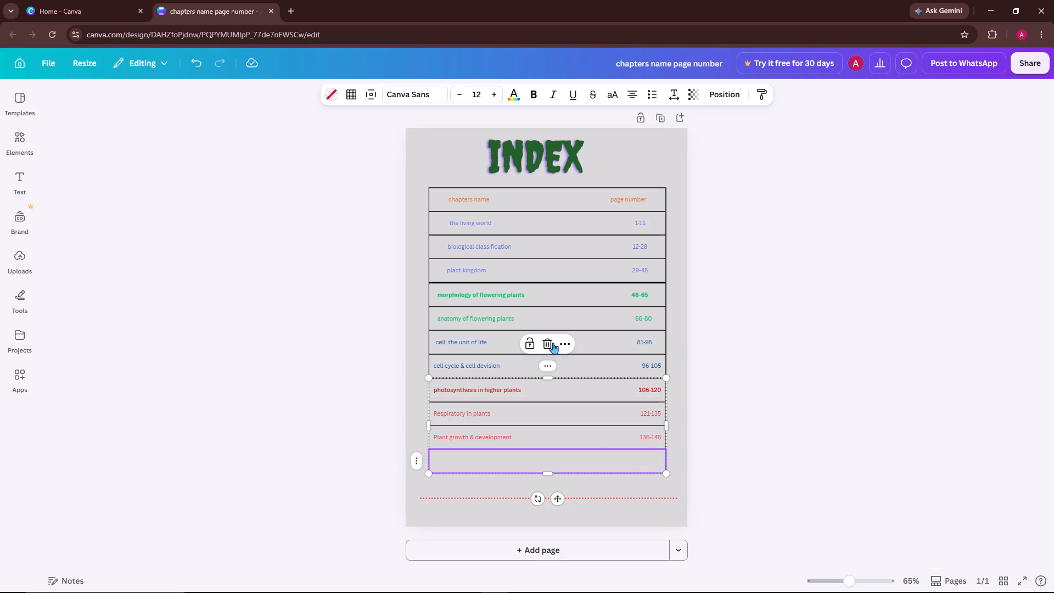
left_click(509, 90)
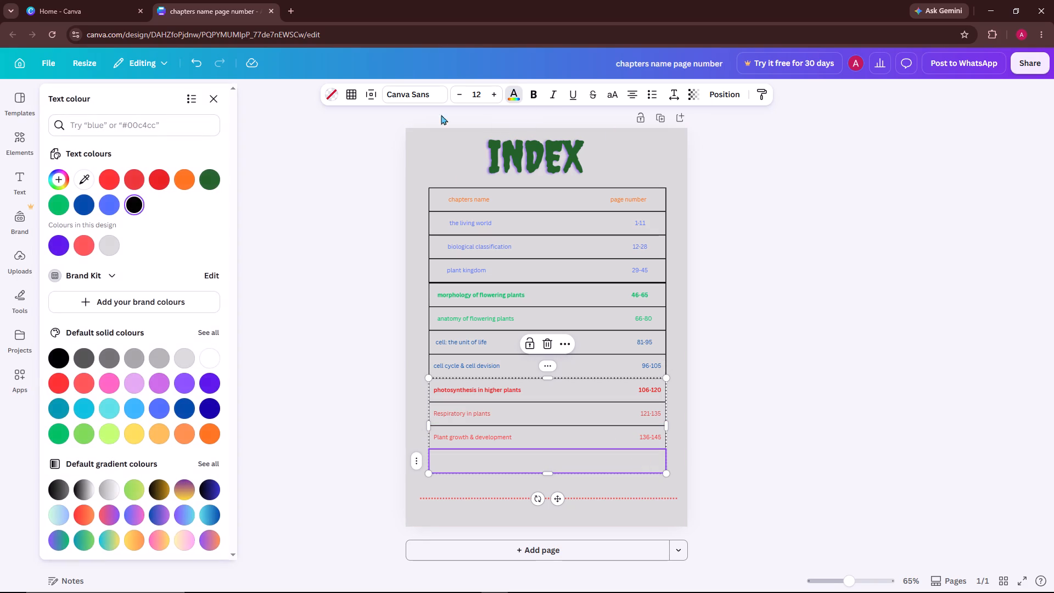
scroll(100, 324, "down", 5)
scroll(142, 432, "down", 1)
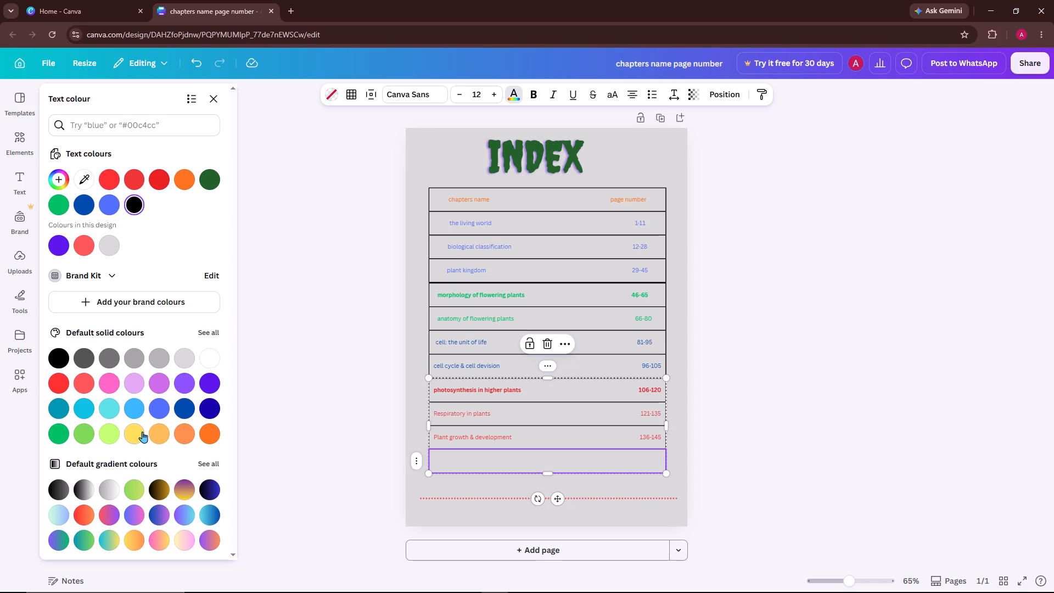
scroll(142, 432, "down", 2)
scroll(142, 432, "up", 5)
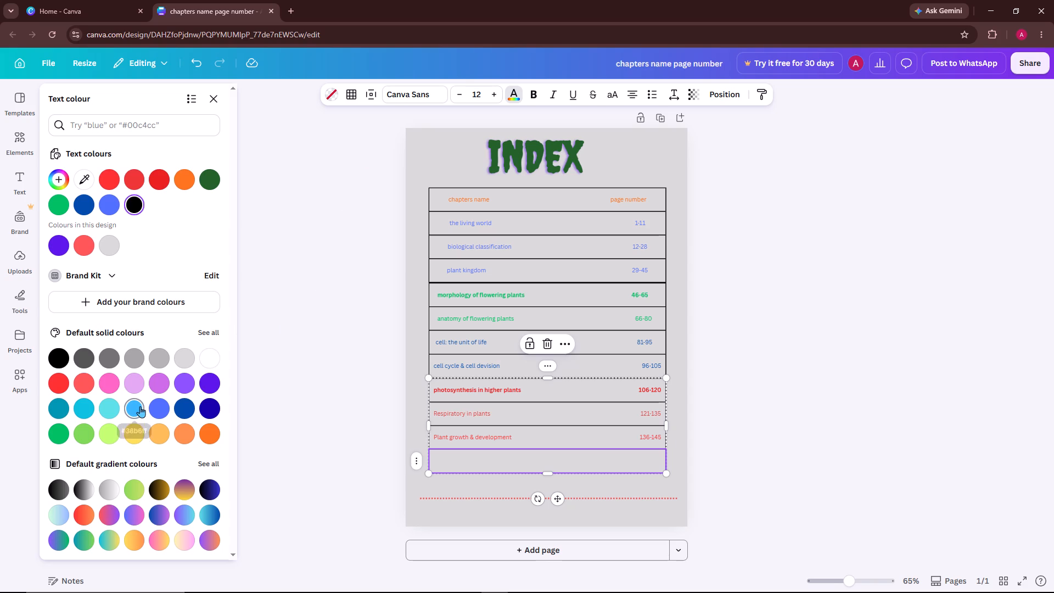
scroll(140, 406, "up", 2)
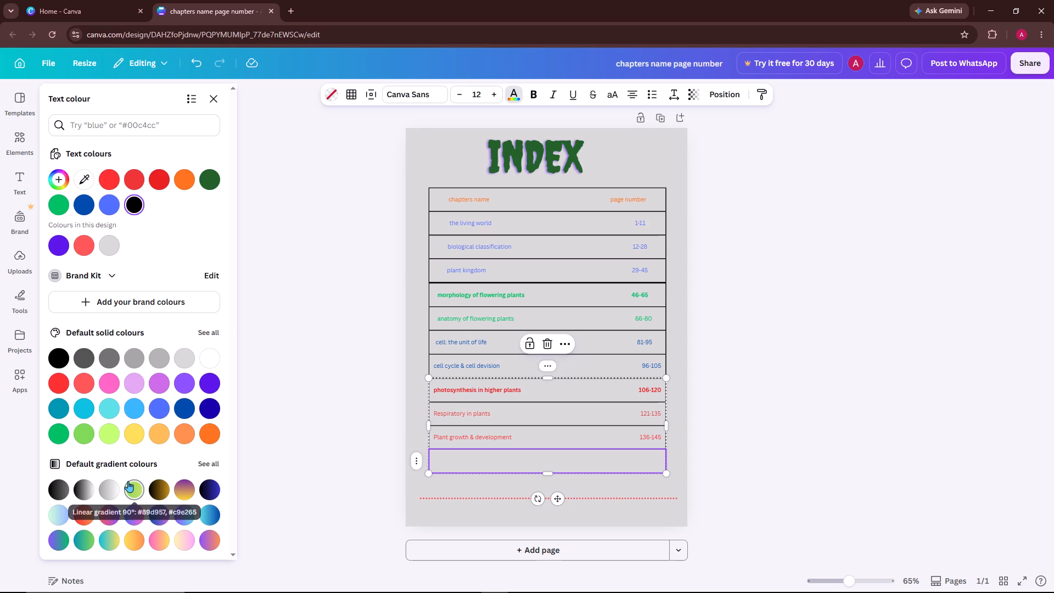
scroll(128, 484, "down", 2)
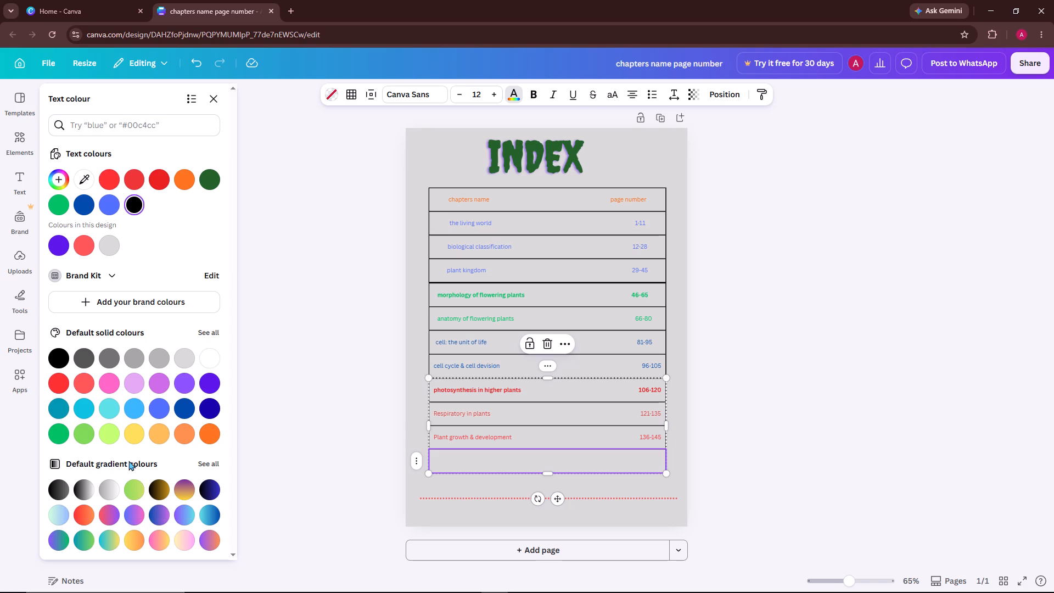
left_click(64, 186)
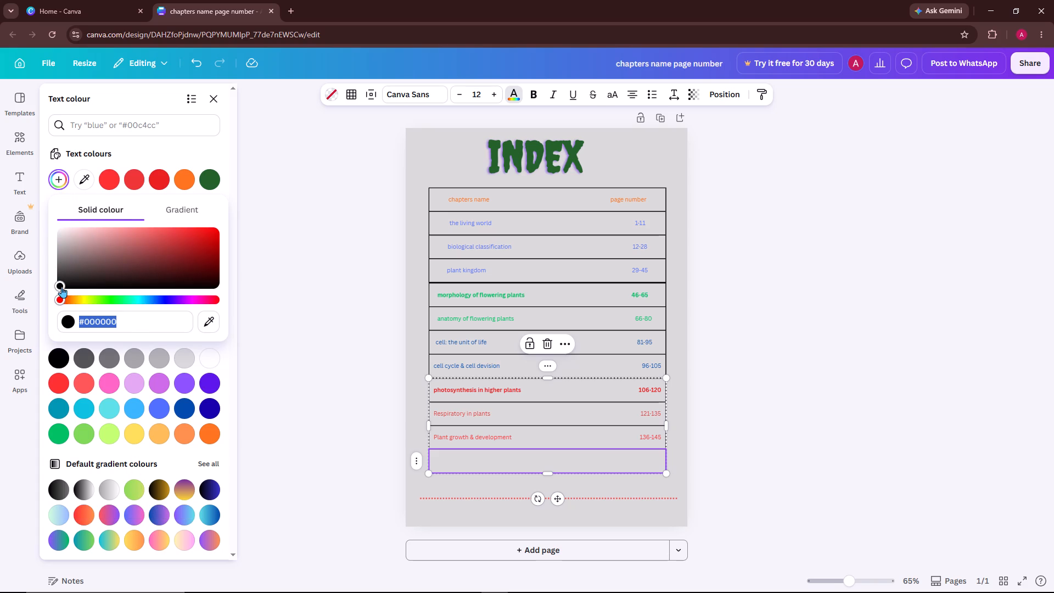
left_click_drag(61, 287, 84, 268)
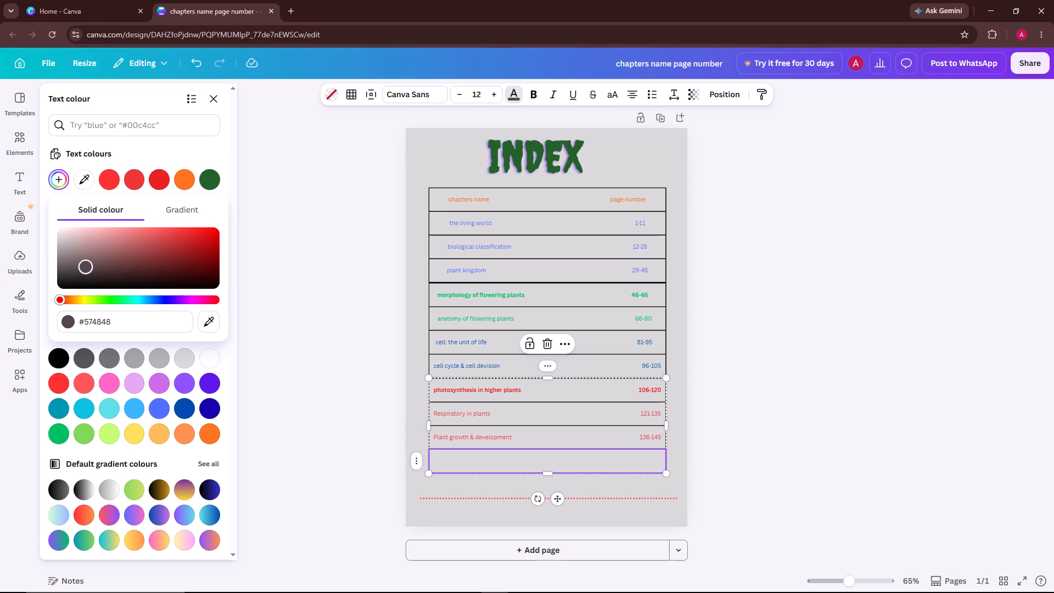
left_click_drag(84, 268, 88, 264)
left_click_drag(88, 264, 88, 263)
left_click(406, 474)
Enter the chapter name "Sexual reproduction in flowering plants" in the empty bottom row of the table.
left_click(593, 458)
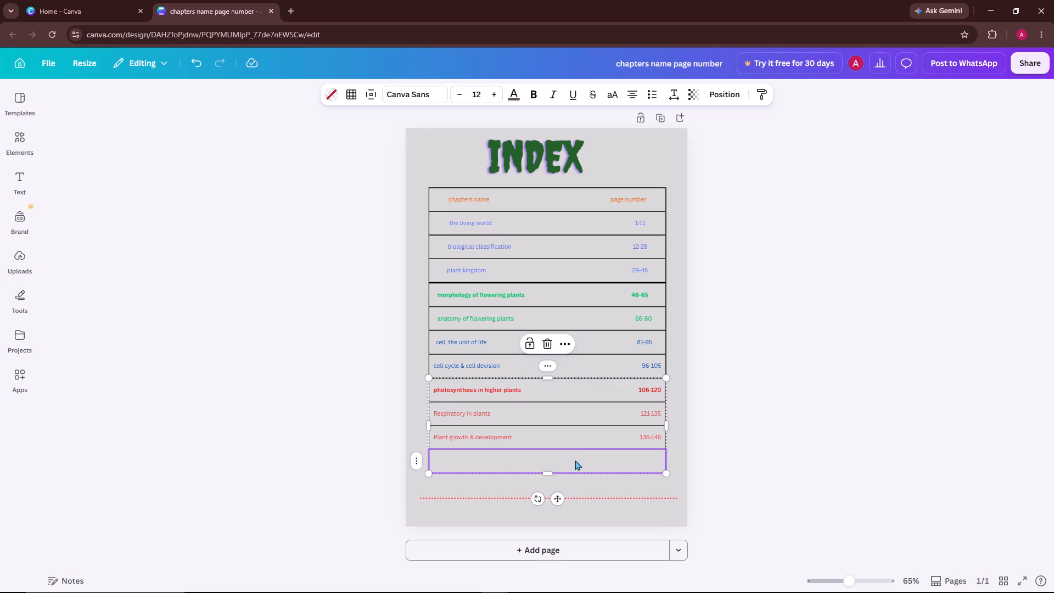
left_click(575, 460)
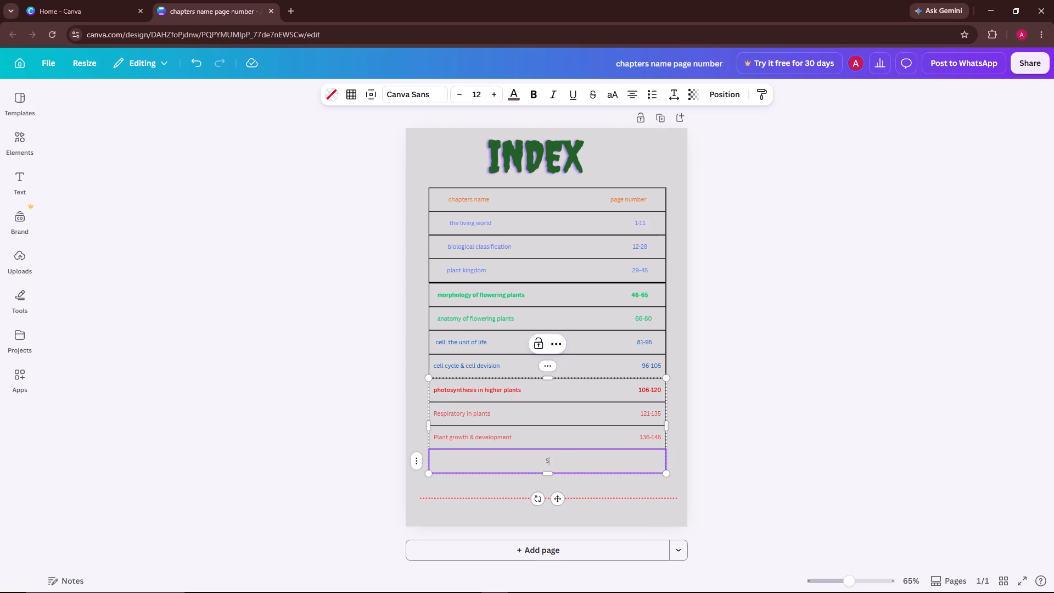
type("exual")
key("space")
type("rep")
type("roduction")
key("space")
type("in")
key("space")
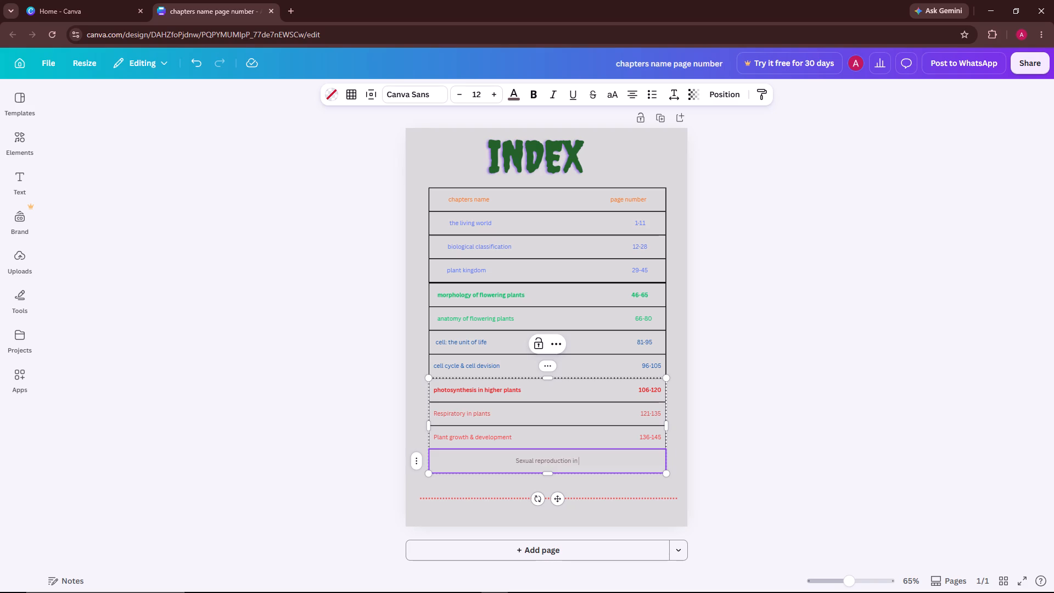
type("floew")
key("BackSpace")
key("BackSpace")
type("wering")
key("space")
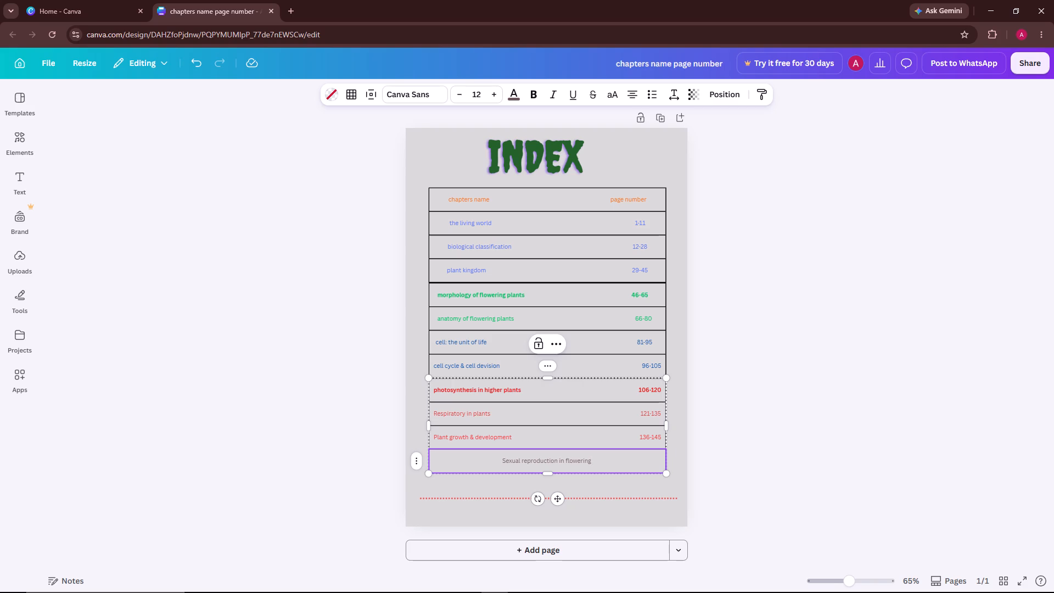
type("pl")
type("ants")
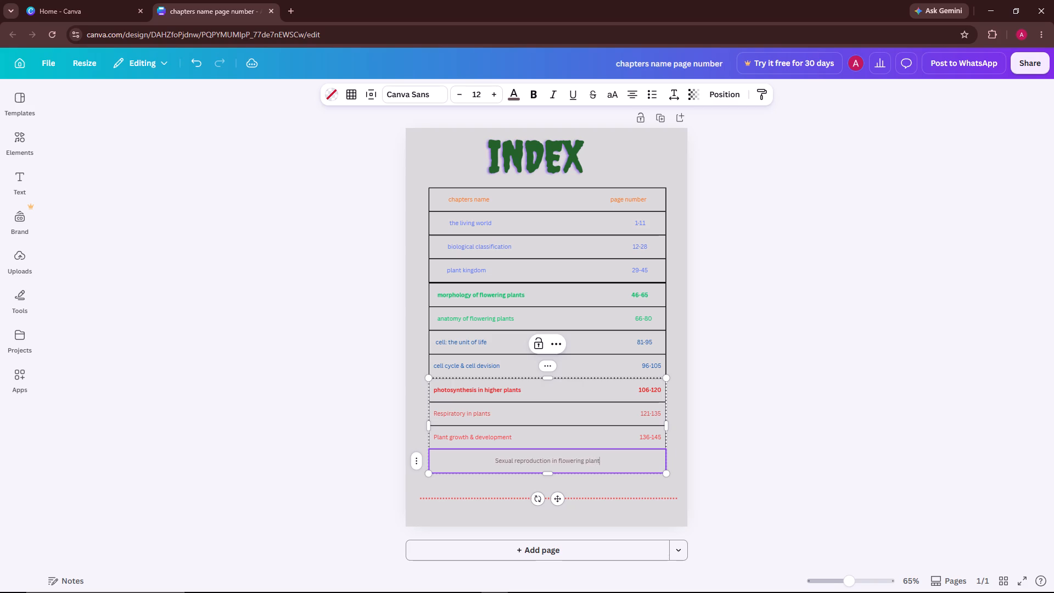
Add the page range 146-160 after the chapter name in the bottom row, separated from it by a wide run of spaces.
key("space")
key("BackSpace")
key("BackSpace")
key("BackSpace")
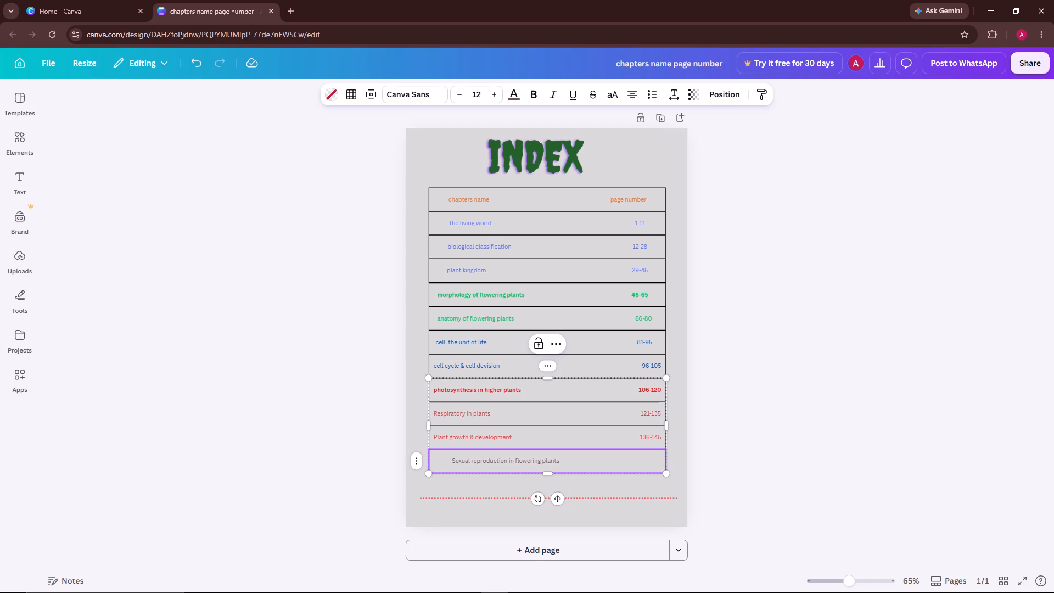
key("BackSpace")
key("1")
type("46")
key("minus")
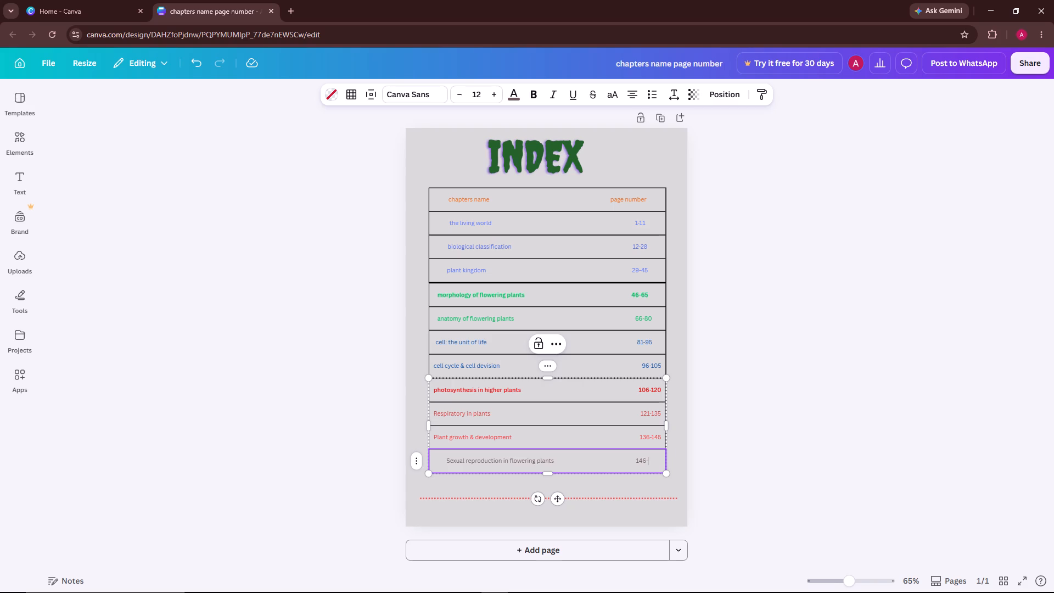
type("160")
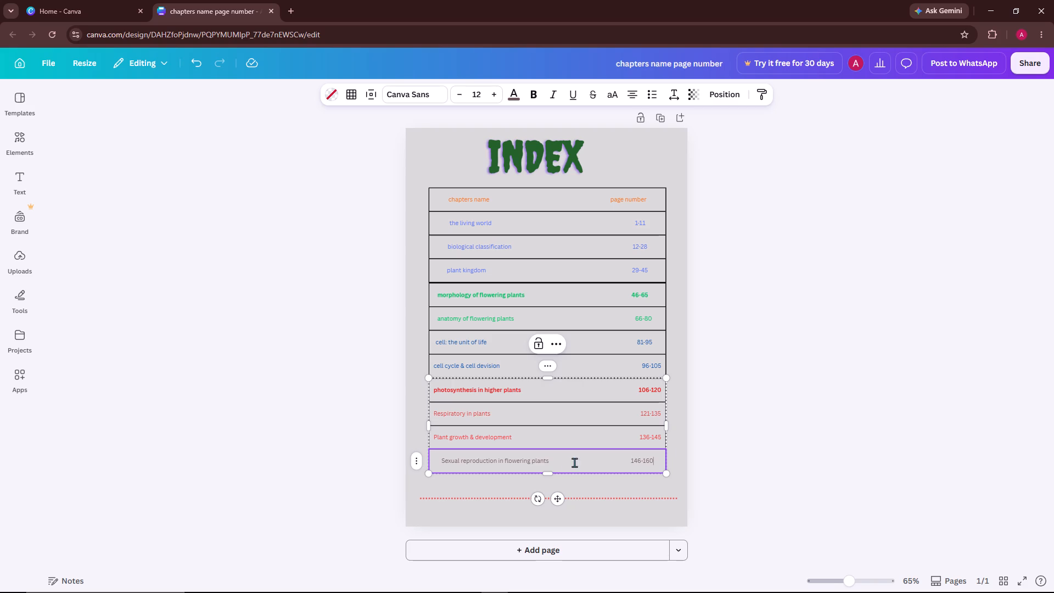
Pad the spacing before 146-160 with more spaces to align it with the page range above, and deselect the table.
left_click(630, 460)
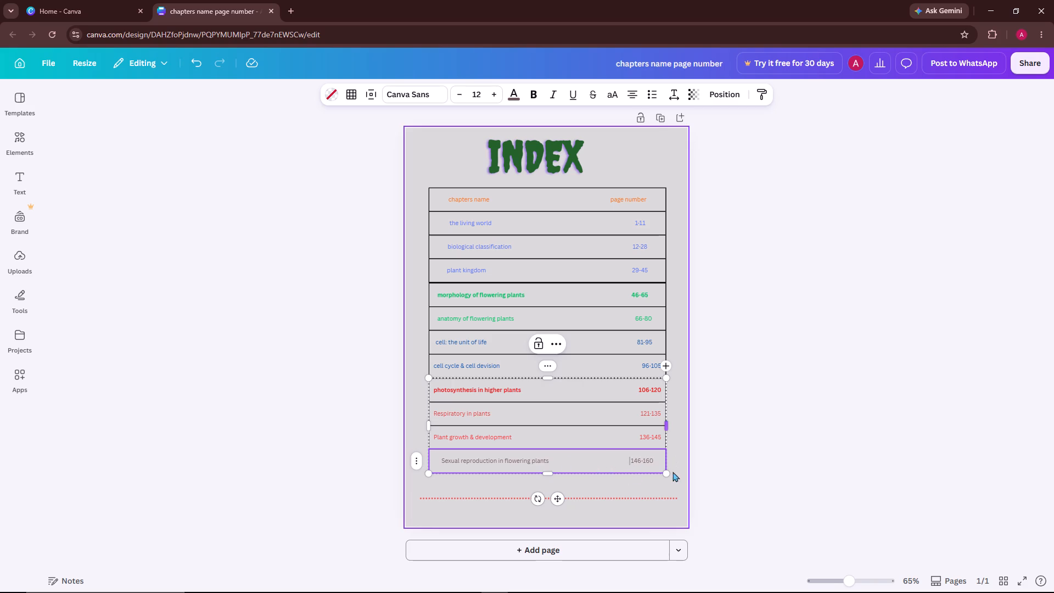
key("space")
key("space")
key("space")
key("space")
key("space")
key("space")
key("space")
key("space")
key("space")
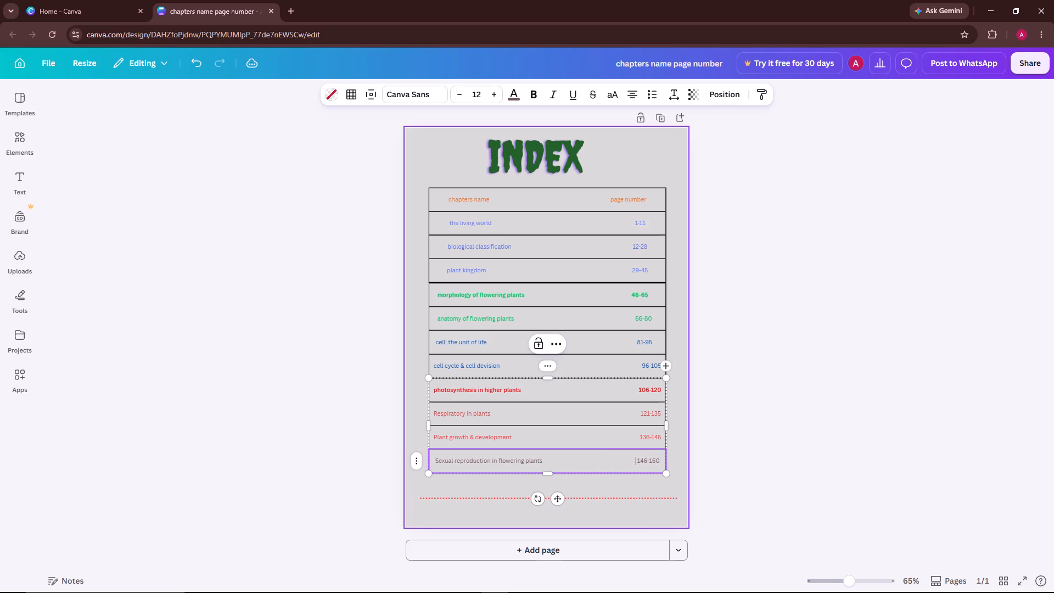
key("space")
left_click(799, 413)
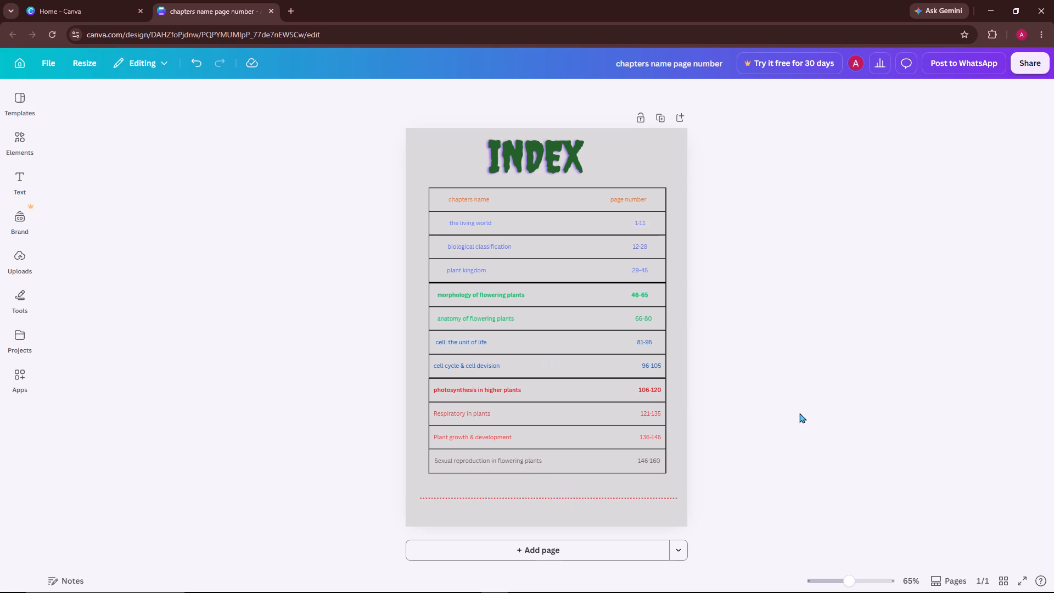
Add a second page to the design after the contents page.
scroll(653, 310, "down", 2)
scroll(553, 257, "down", 1)
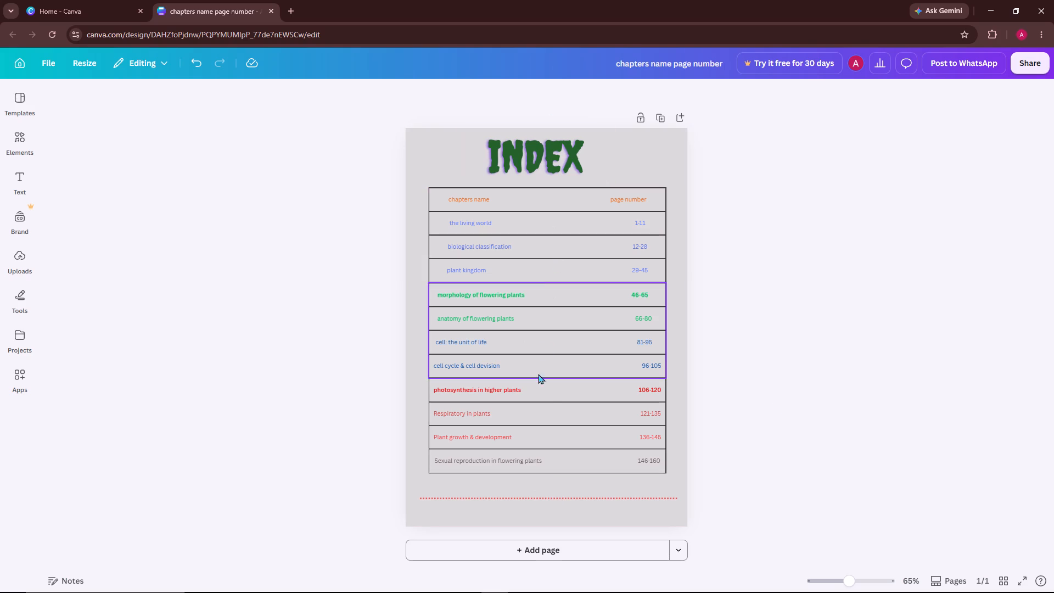
scroll(536, 397, "down", 1)
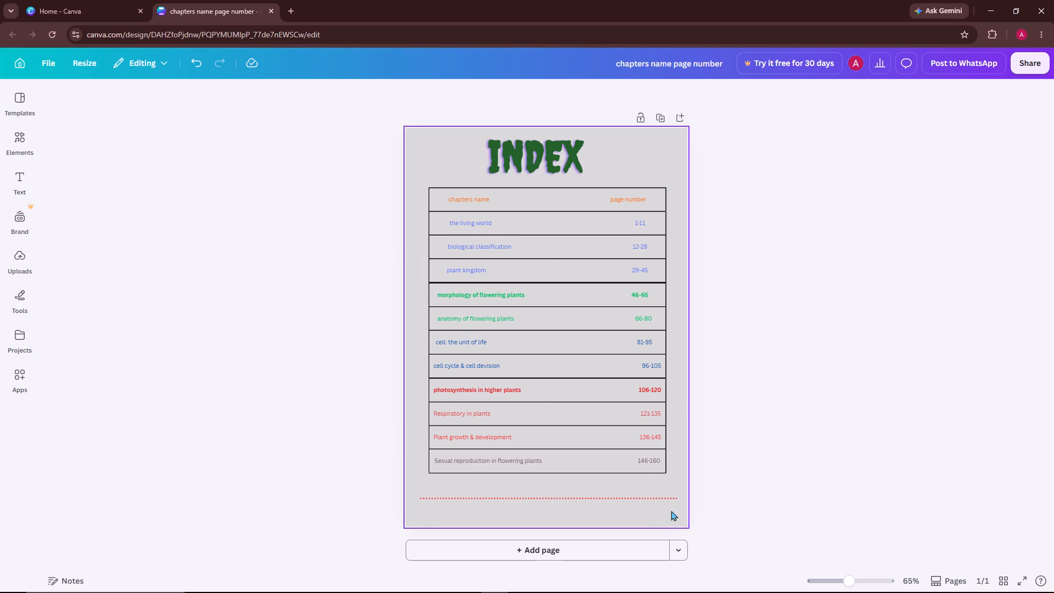
left_click(581, 553)
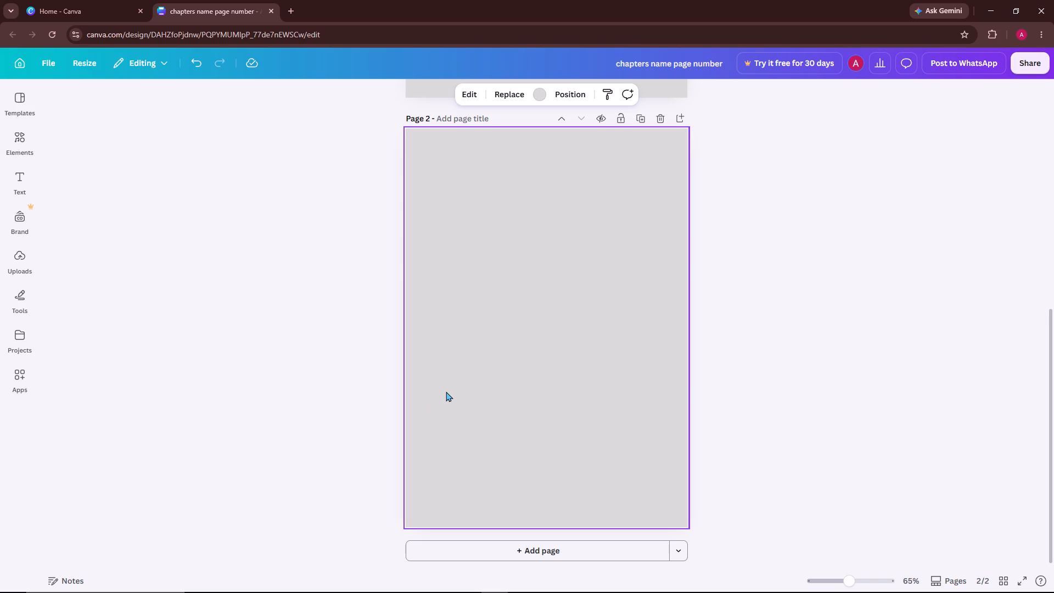
Insert the orange "BOO!" decorative text style on page 2.
scroll(459, 357, "up", 2)
scroll(459, 357, "down", 1)
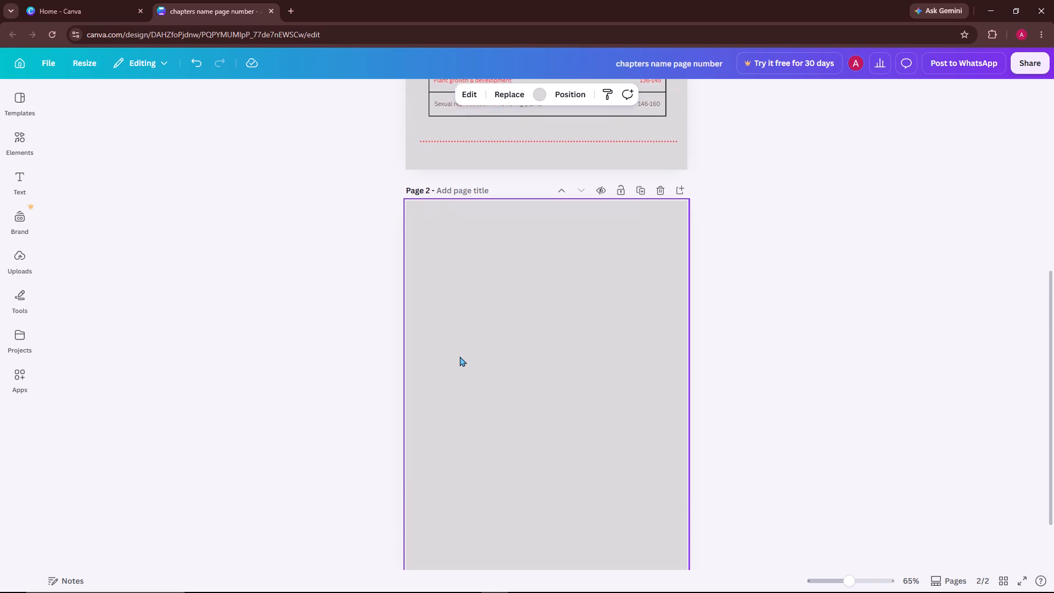
left_click(22, 184)
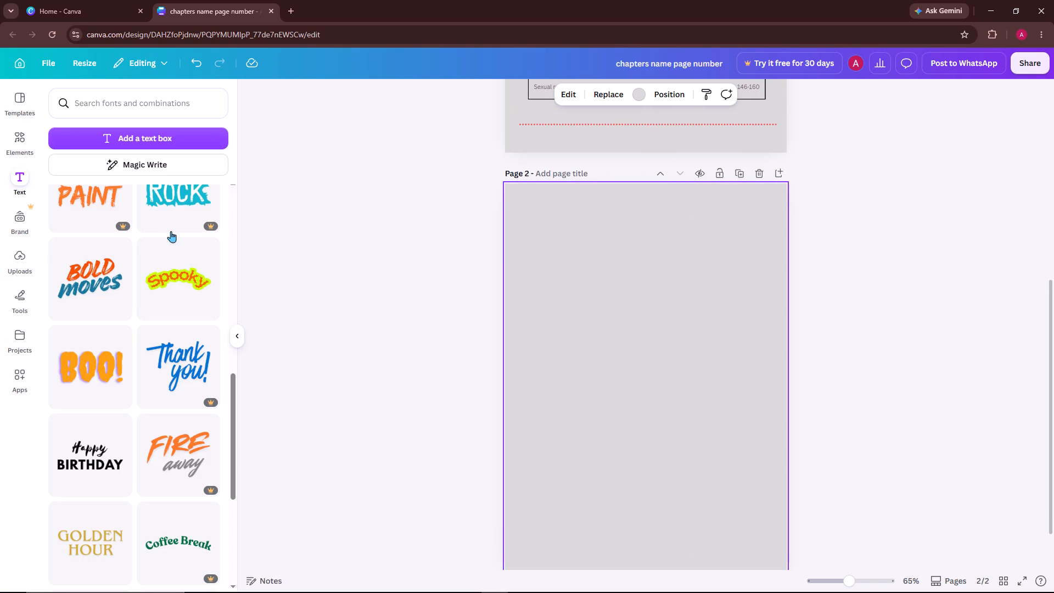
scroll(171, 235, "up", 3)
scroll(171, 234, "down", 2)
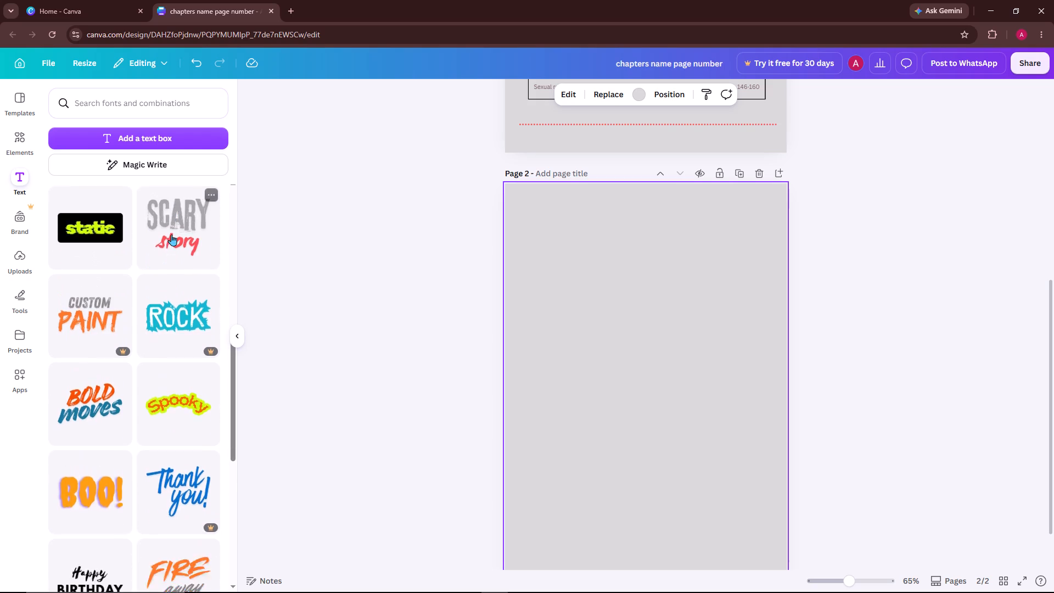
scroll(93, 423, "down", 2)
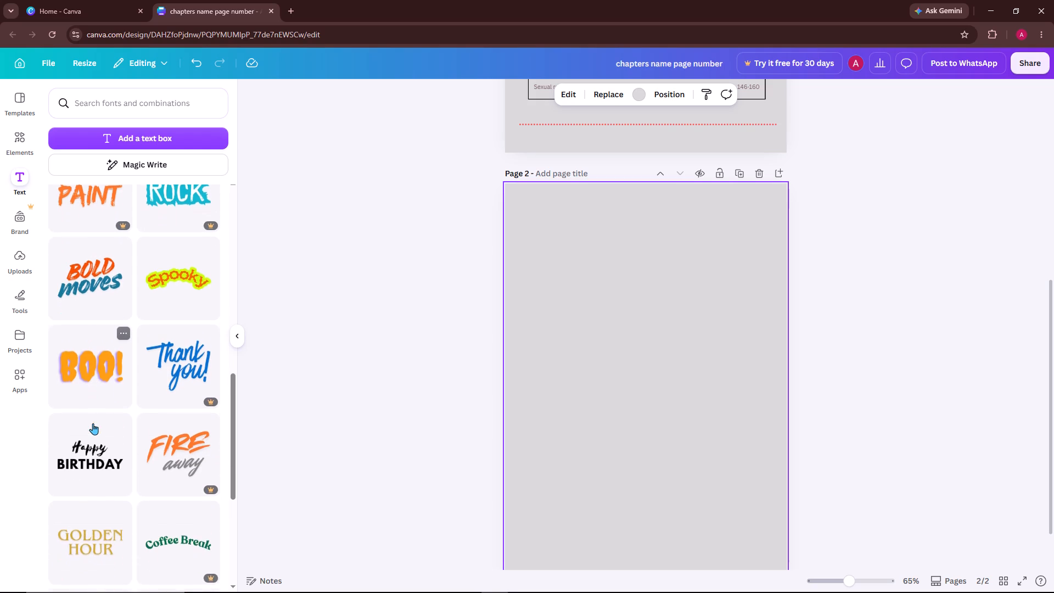
scroll(93, 423, "down", 2)
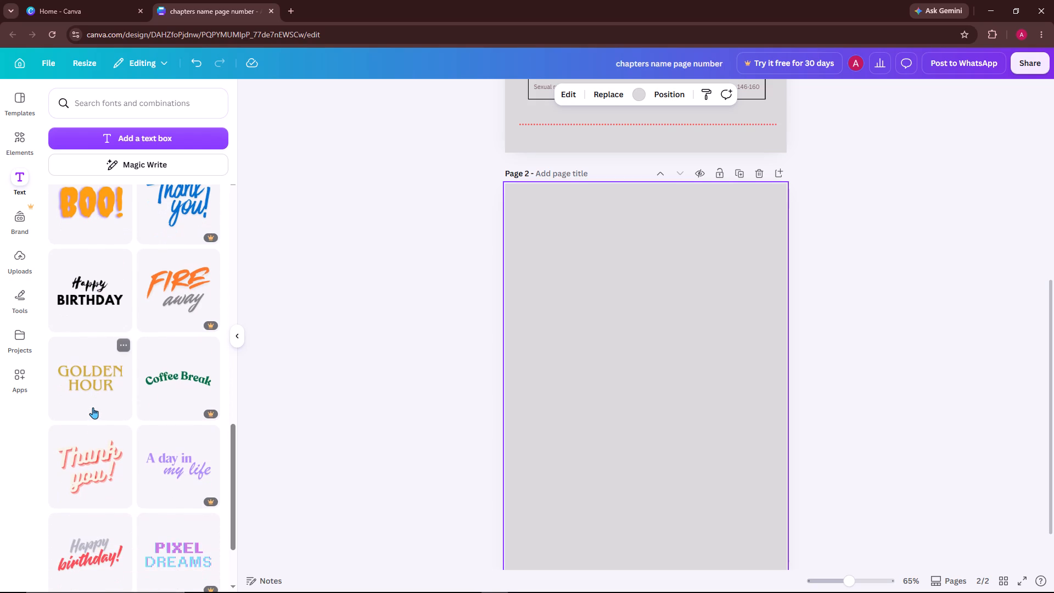
scroll(93, 407, "down", 3)
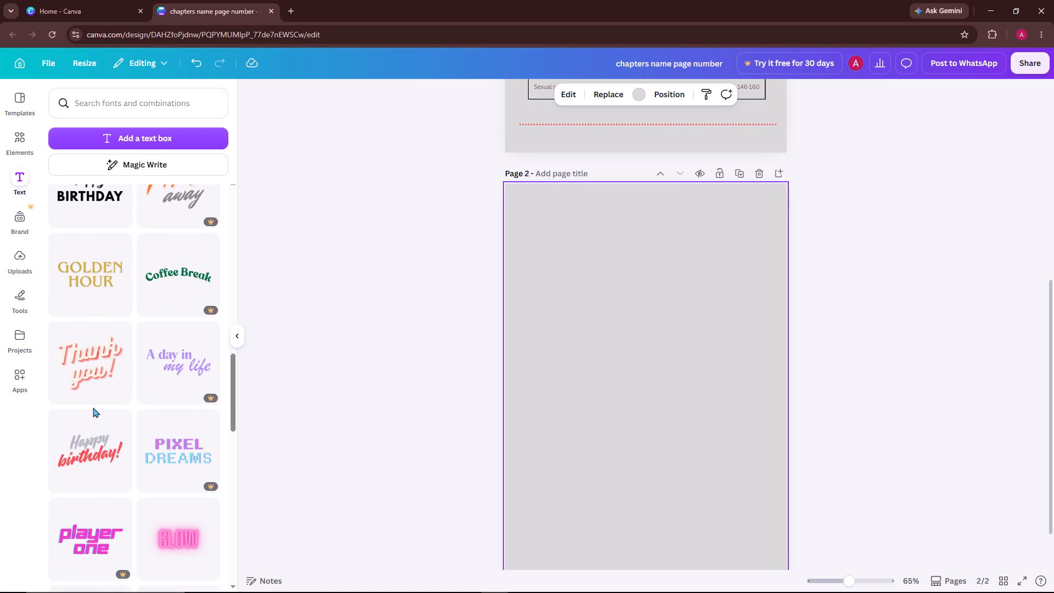
scroll(93, 407, "up", 3)
scroll(86, 317, "up", 1)
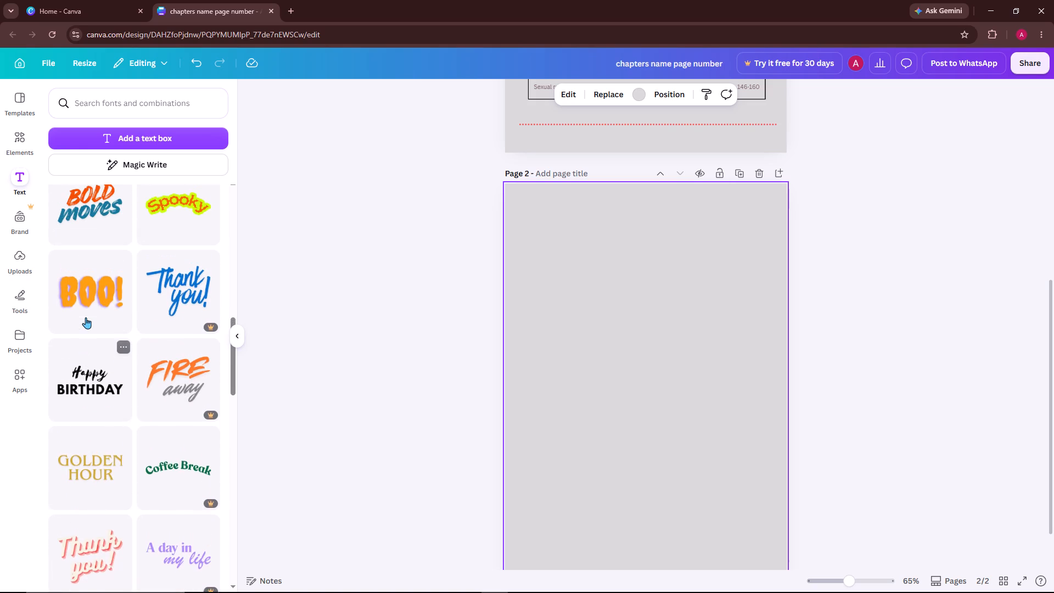
left_click(86, 317)
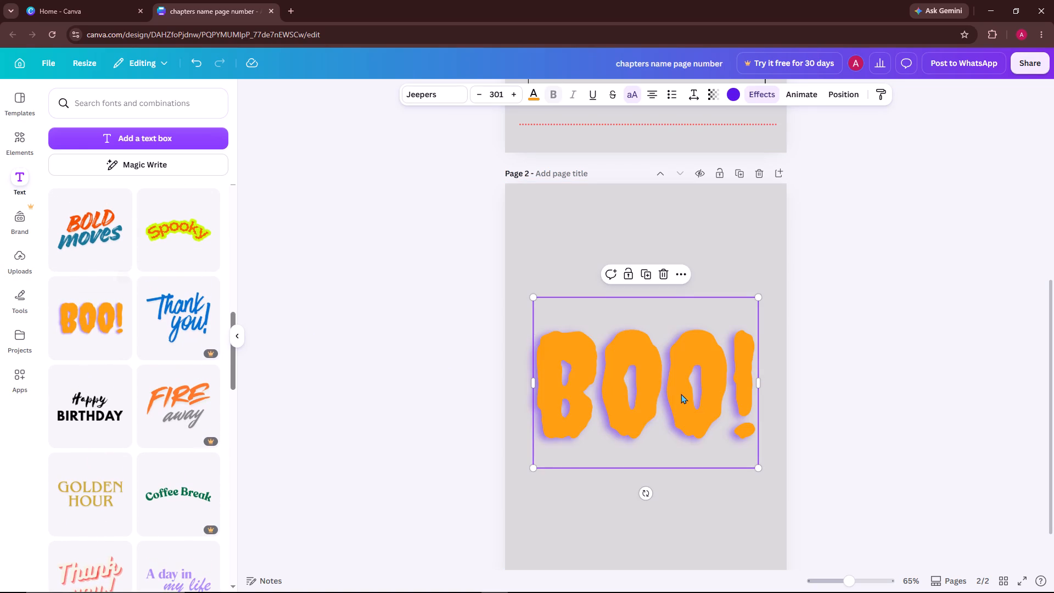
Shrink the "BOO!" text on page 2 to font size 66.3 and widen its text box to about 17.
left_click_drag(672, 391, 672, 354)
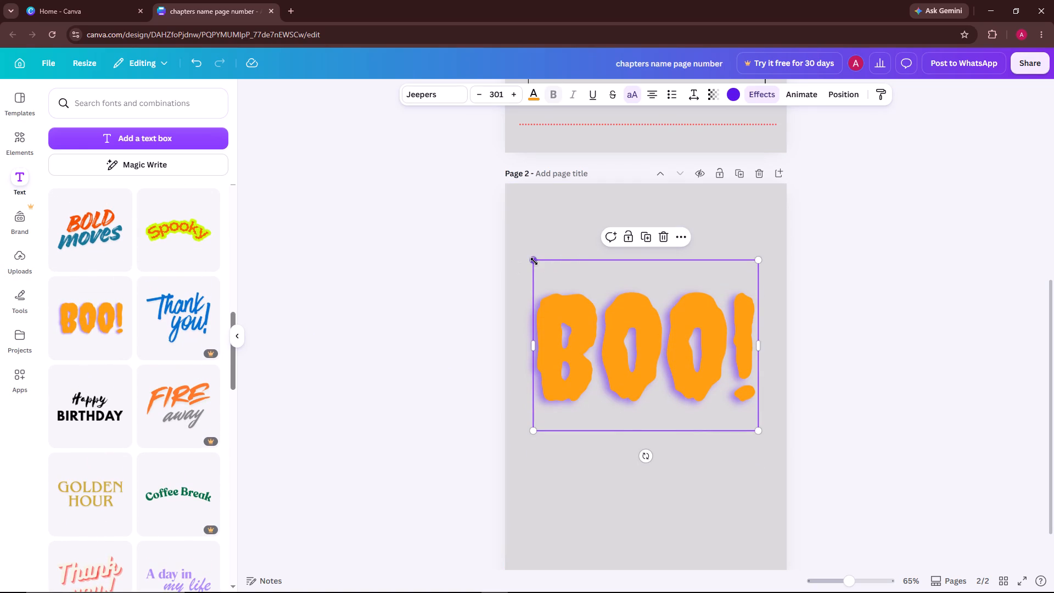
left_click_drag(534, 261, 684, 429)
left_click_drag(705, 415, 582, 416)
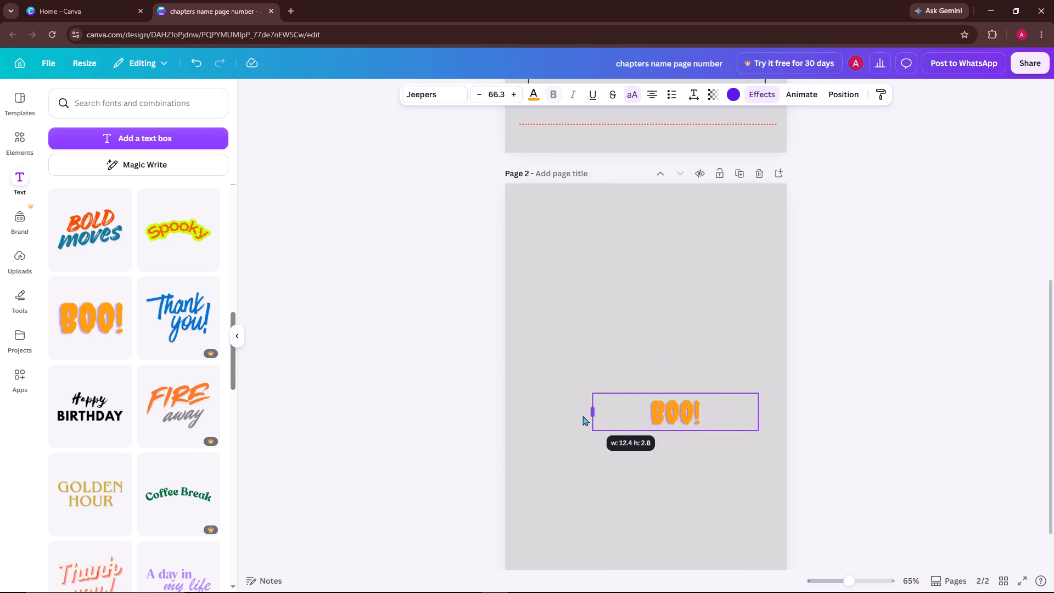
left_click_drag(582, 416, 528, 404)
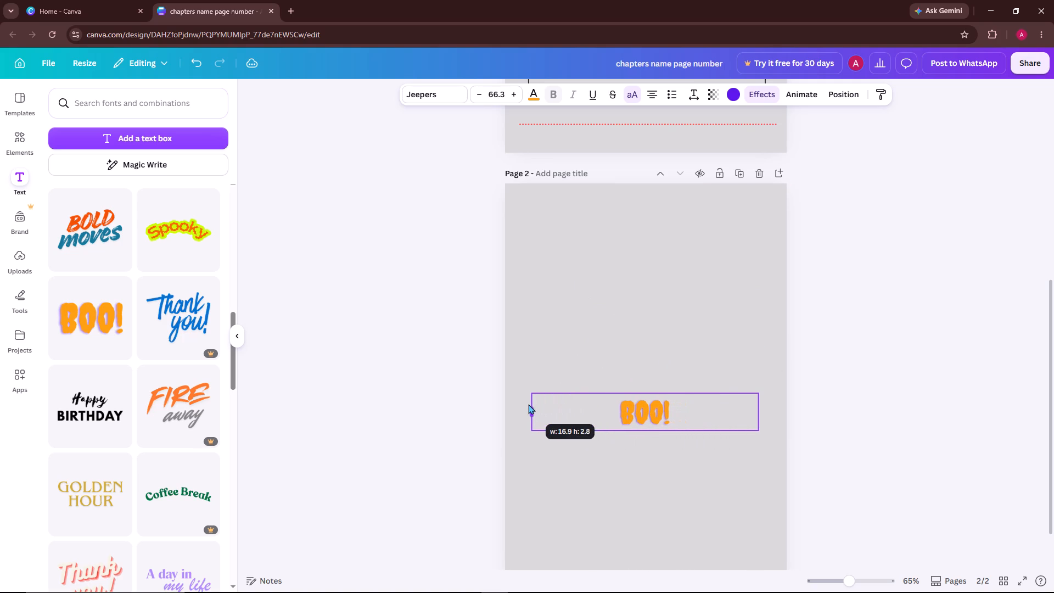
left_click_drag(528, 404, 523, 402)
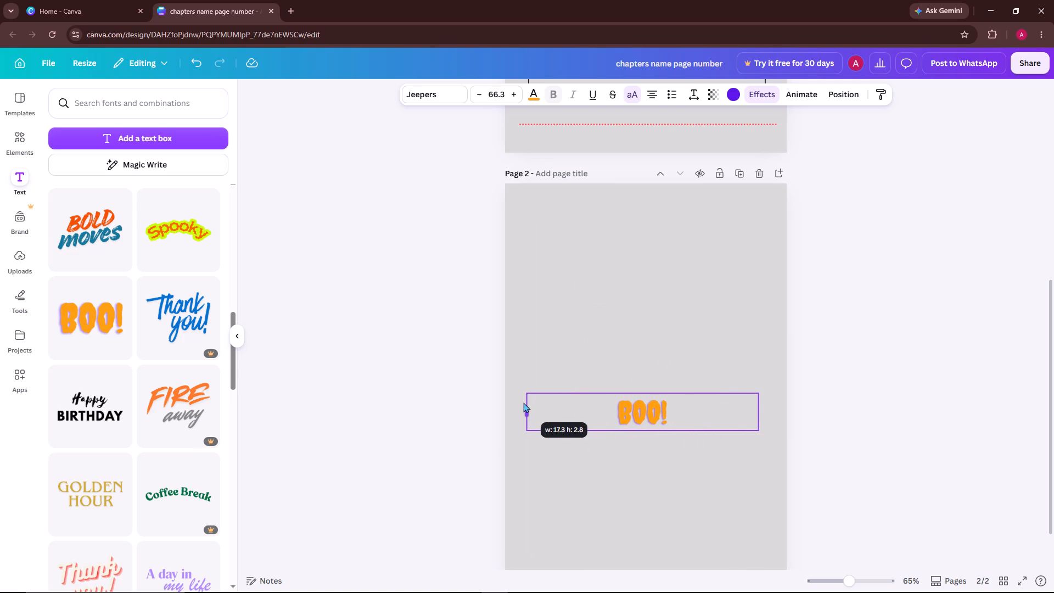
left_click_drag(523, 402, 527, 402)
Move the "BOO!" text box up to the top centre of page 2.
left_click_drag(650, 416, 646, 366)
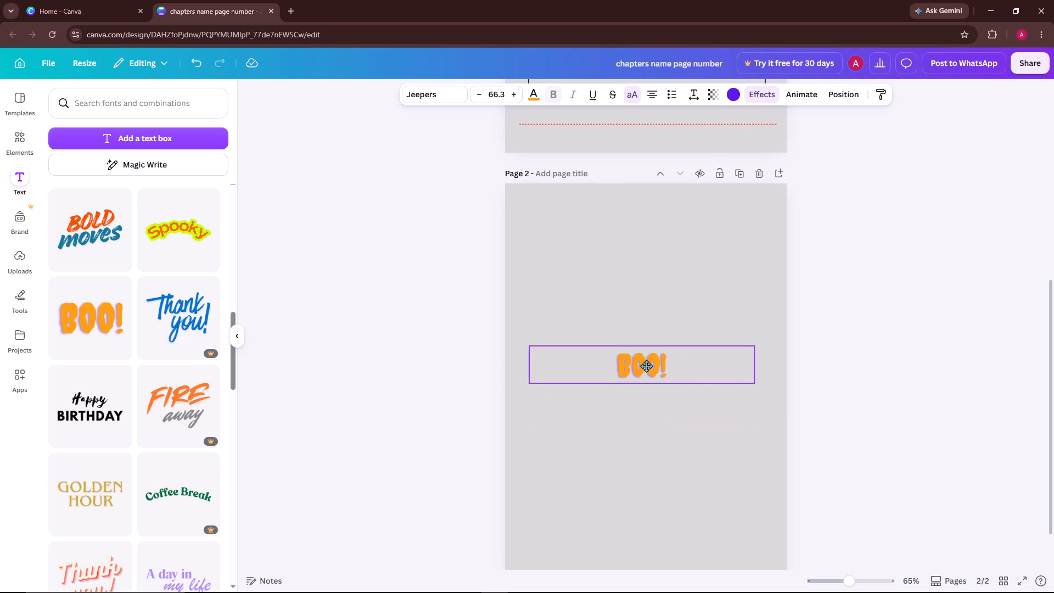
left_click_drag(646, 366, 647, 232)
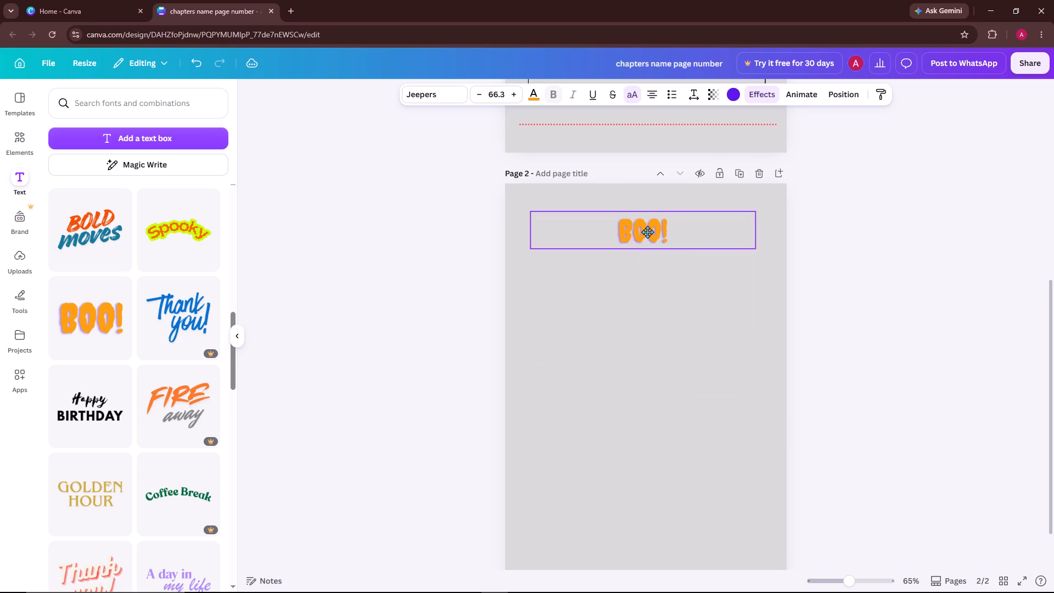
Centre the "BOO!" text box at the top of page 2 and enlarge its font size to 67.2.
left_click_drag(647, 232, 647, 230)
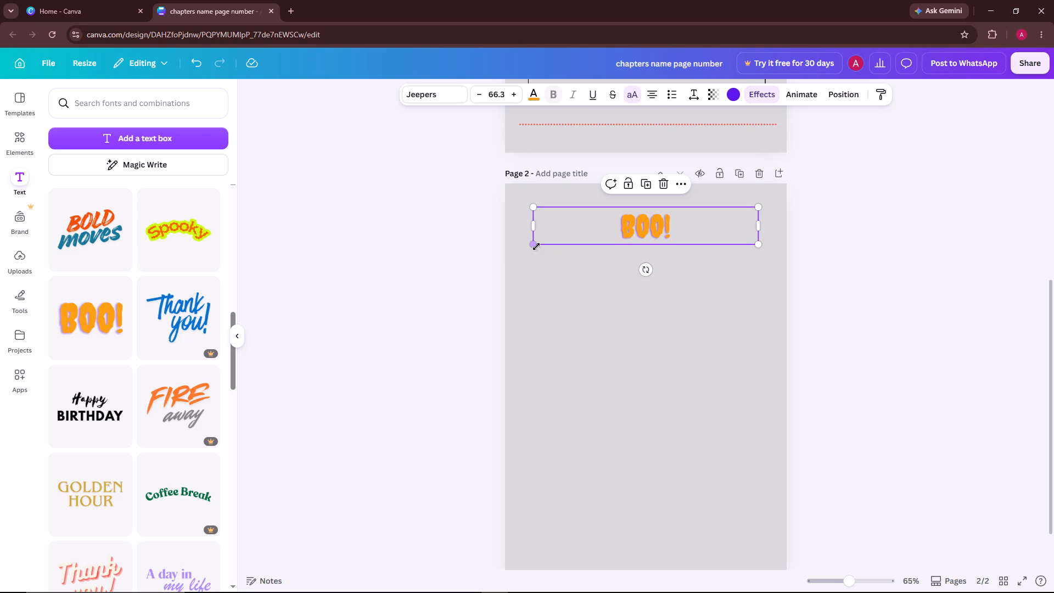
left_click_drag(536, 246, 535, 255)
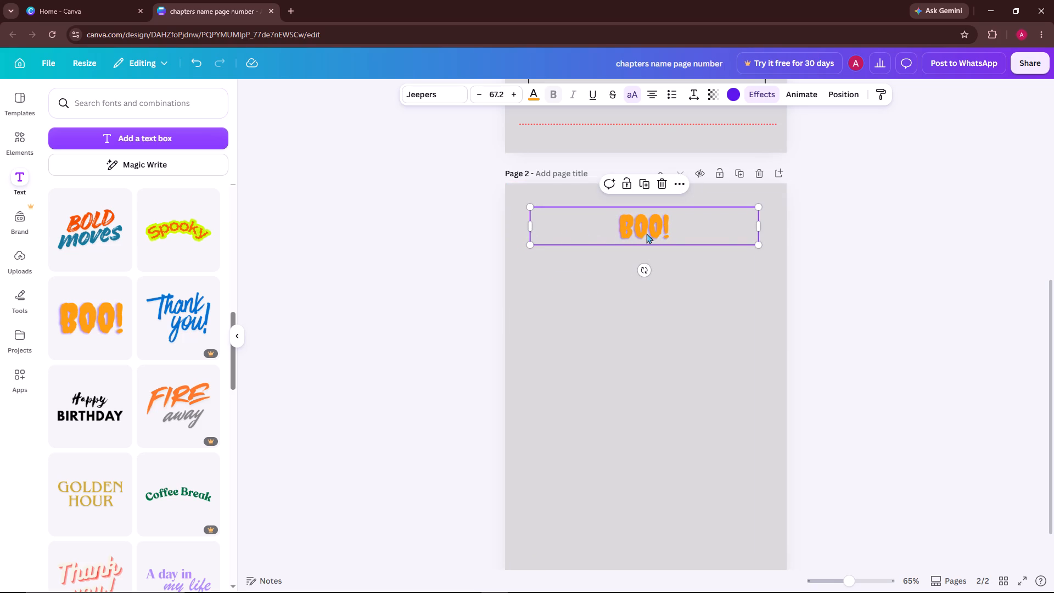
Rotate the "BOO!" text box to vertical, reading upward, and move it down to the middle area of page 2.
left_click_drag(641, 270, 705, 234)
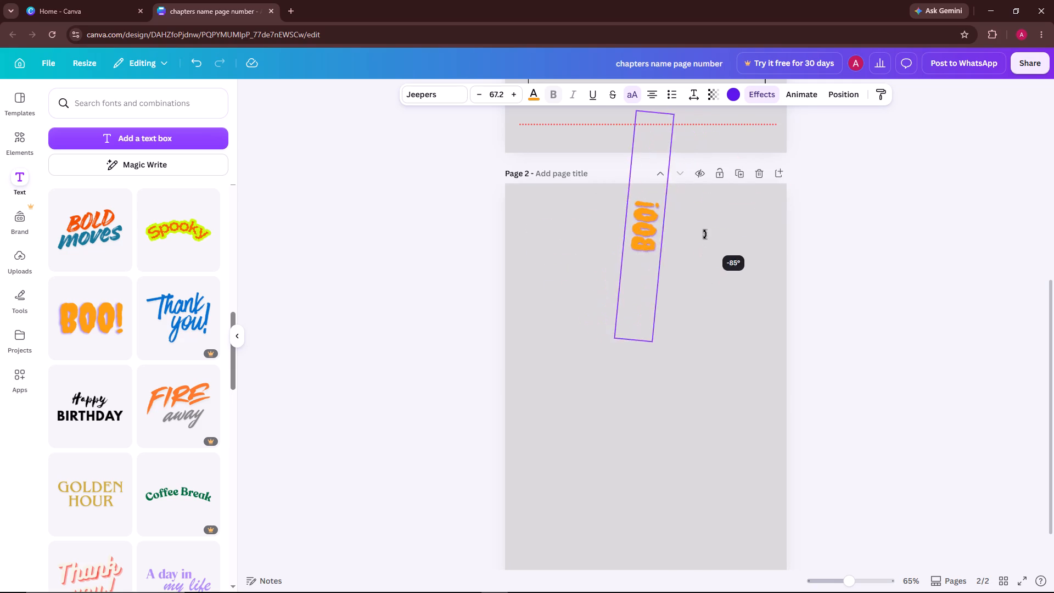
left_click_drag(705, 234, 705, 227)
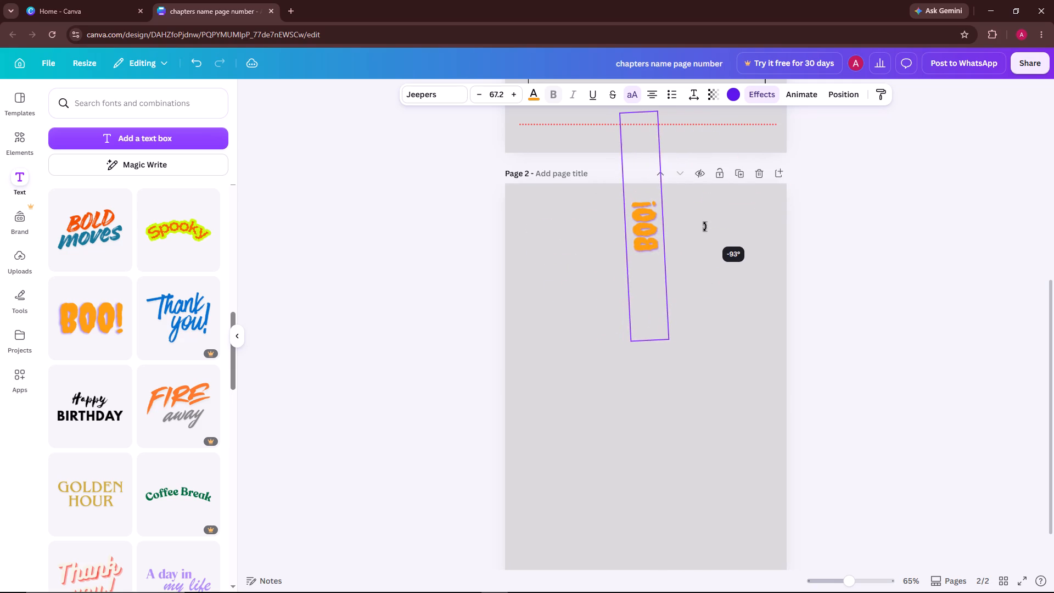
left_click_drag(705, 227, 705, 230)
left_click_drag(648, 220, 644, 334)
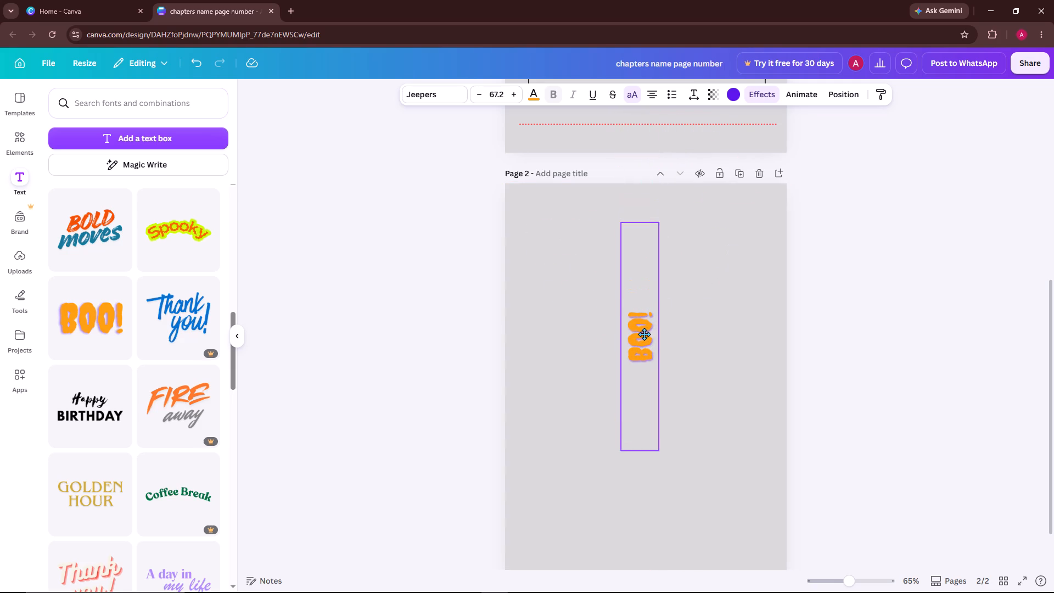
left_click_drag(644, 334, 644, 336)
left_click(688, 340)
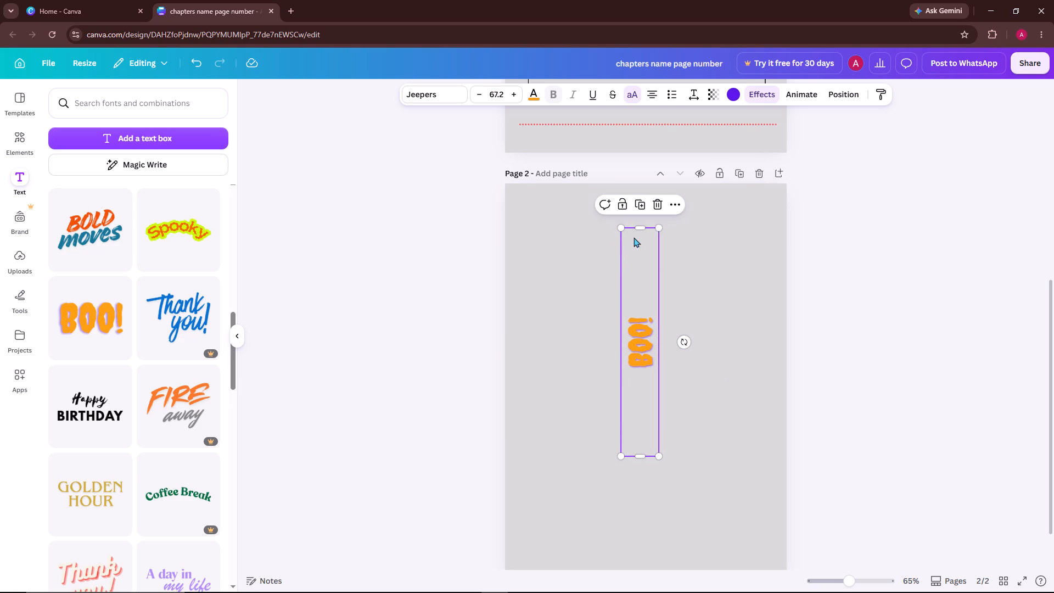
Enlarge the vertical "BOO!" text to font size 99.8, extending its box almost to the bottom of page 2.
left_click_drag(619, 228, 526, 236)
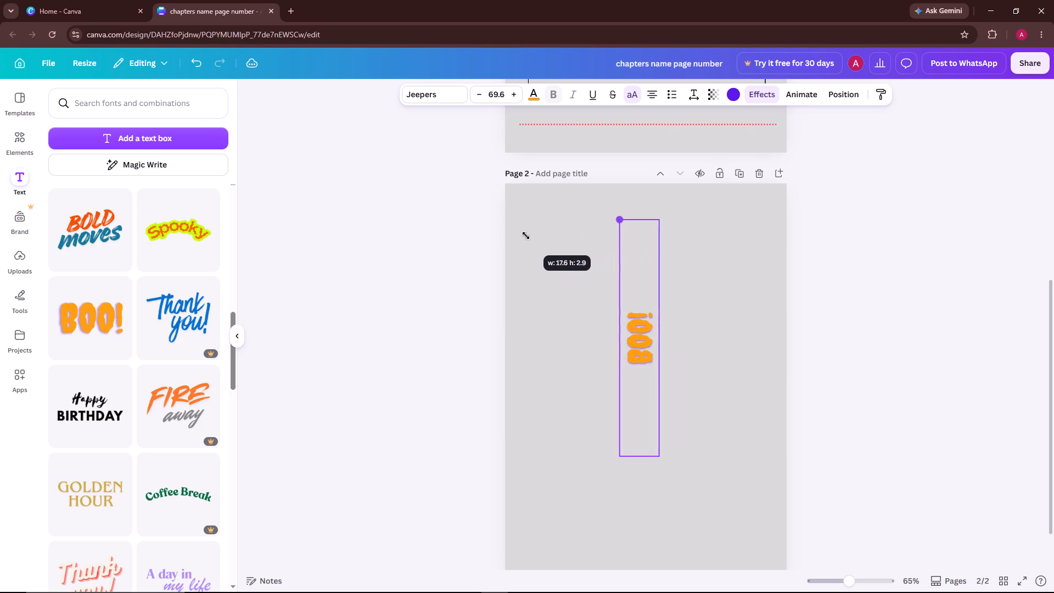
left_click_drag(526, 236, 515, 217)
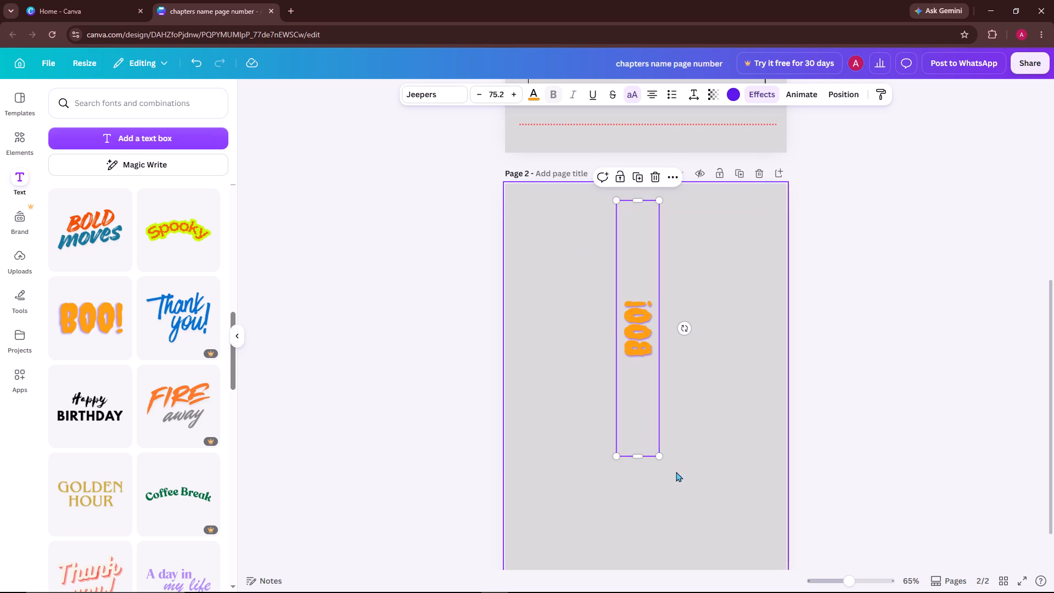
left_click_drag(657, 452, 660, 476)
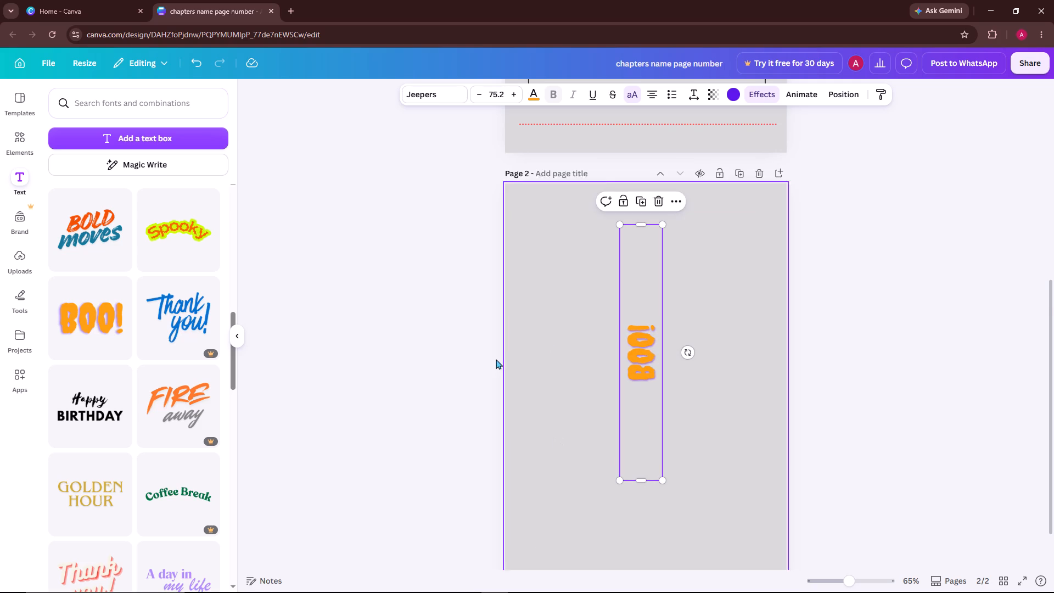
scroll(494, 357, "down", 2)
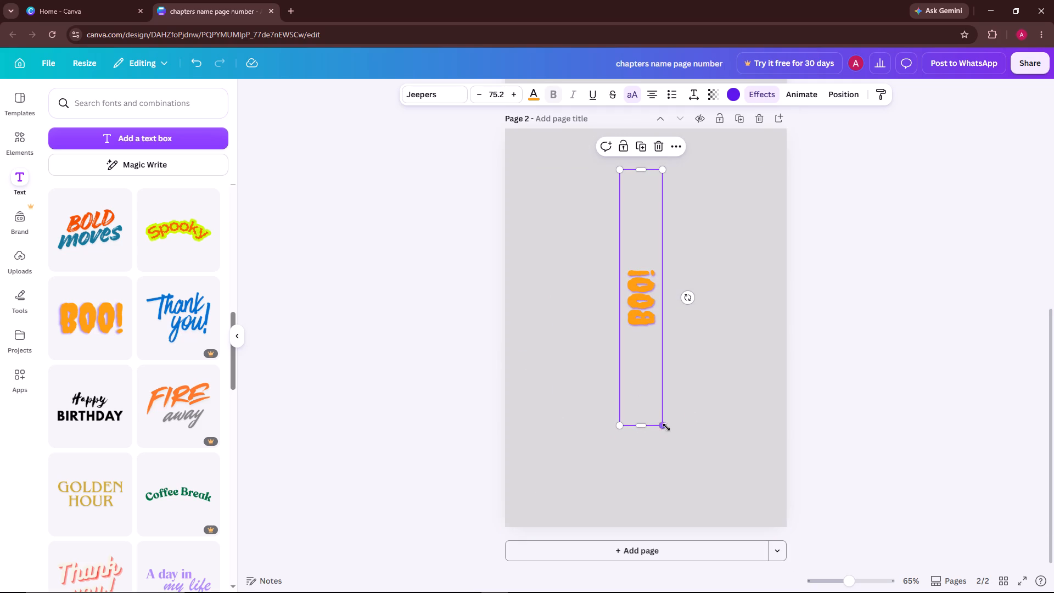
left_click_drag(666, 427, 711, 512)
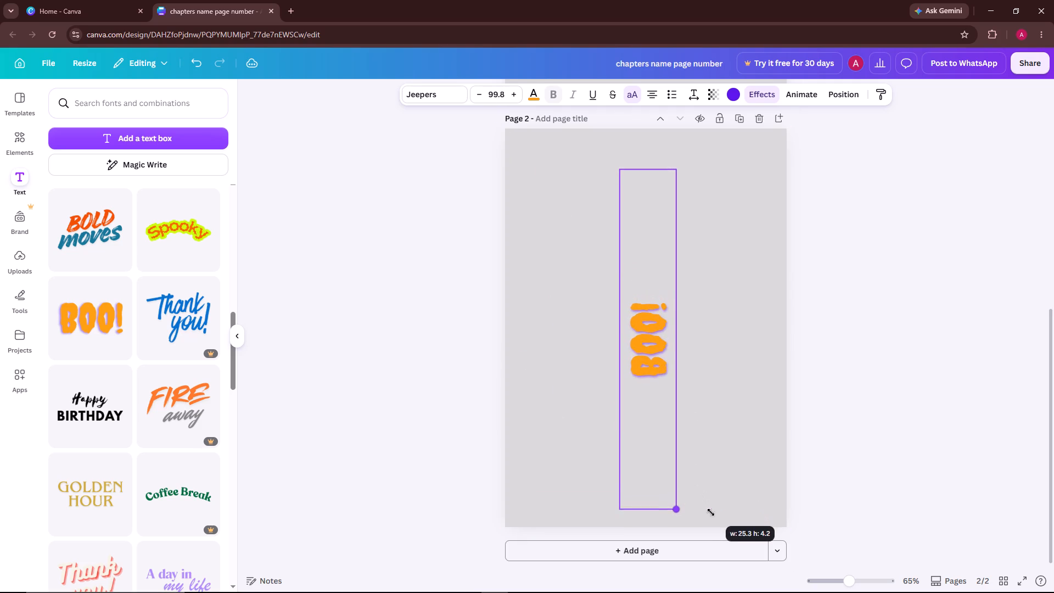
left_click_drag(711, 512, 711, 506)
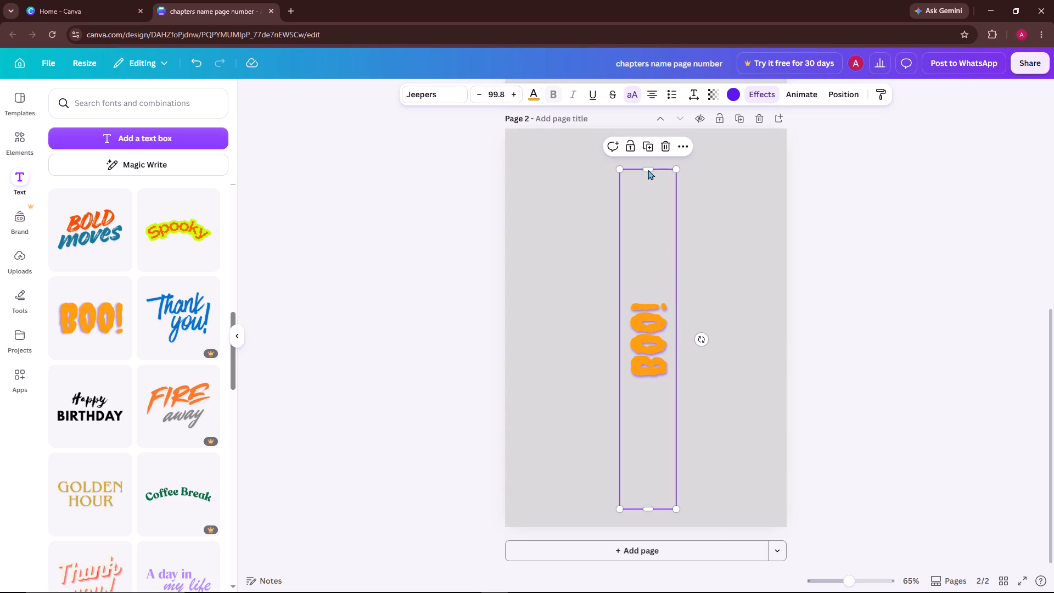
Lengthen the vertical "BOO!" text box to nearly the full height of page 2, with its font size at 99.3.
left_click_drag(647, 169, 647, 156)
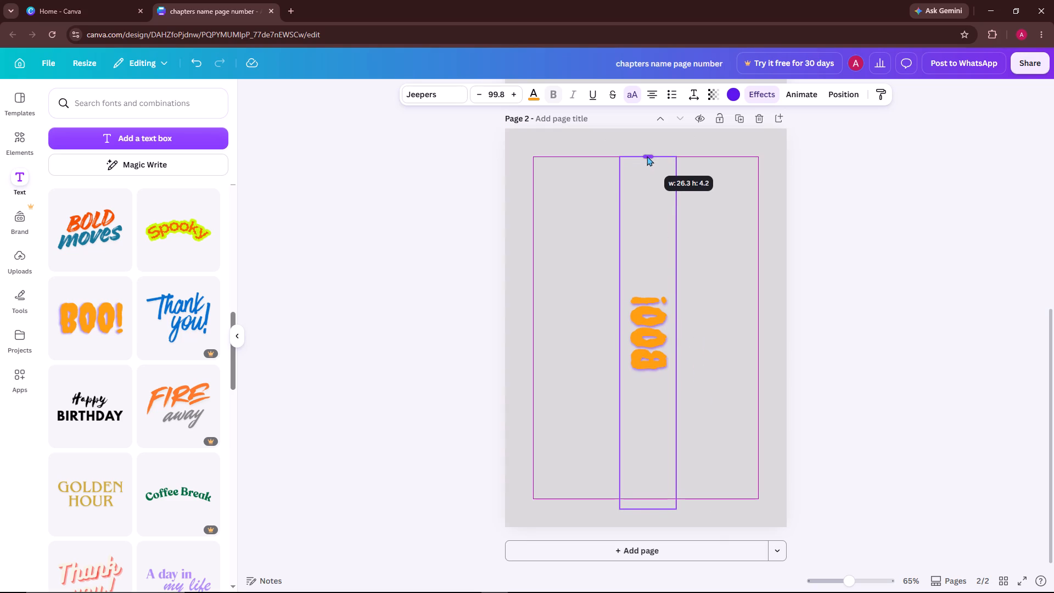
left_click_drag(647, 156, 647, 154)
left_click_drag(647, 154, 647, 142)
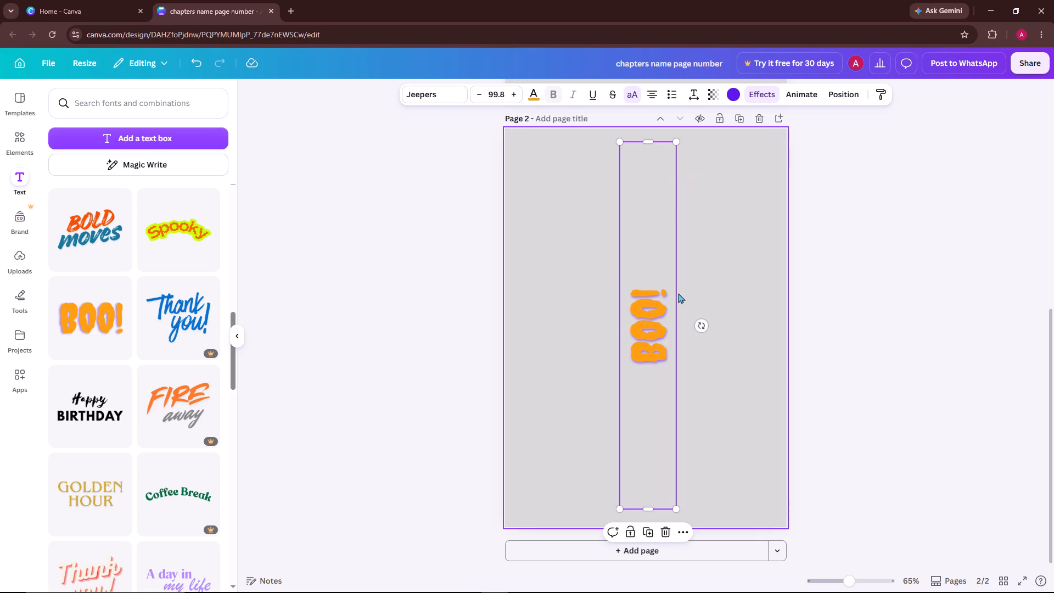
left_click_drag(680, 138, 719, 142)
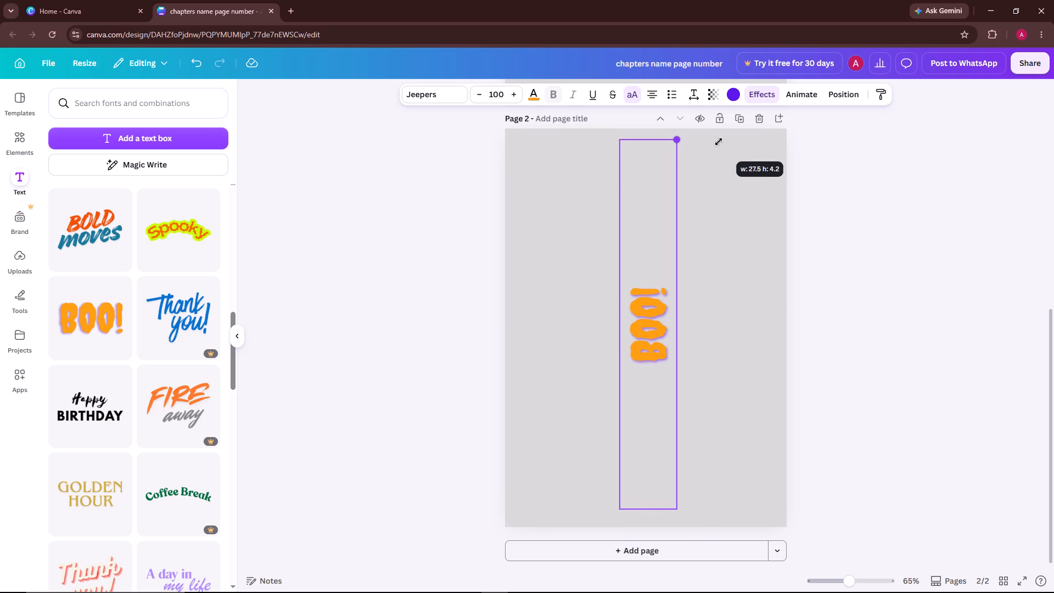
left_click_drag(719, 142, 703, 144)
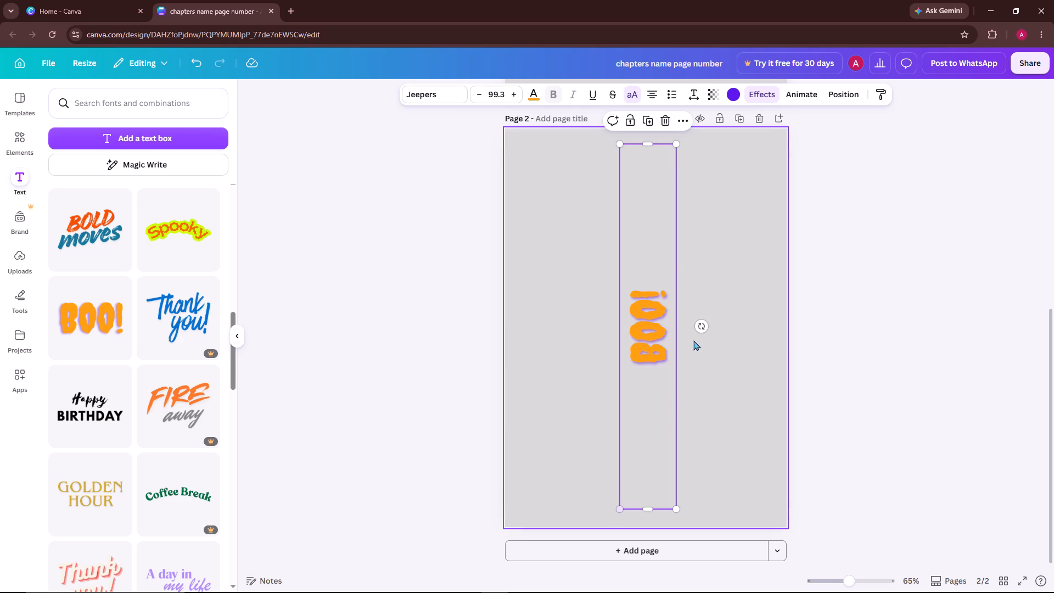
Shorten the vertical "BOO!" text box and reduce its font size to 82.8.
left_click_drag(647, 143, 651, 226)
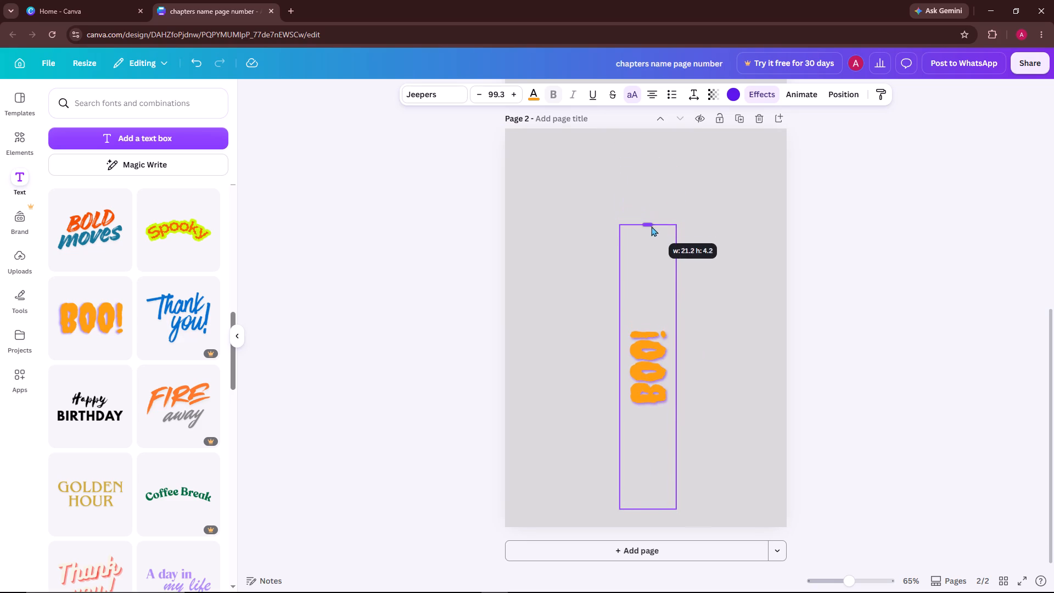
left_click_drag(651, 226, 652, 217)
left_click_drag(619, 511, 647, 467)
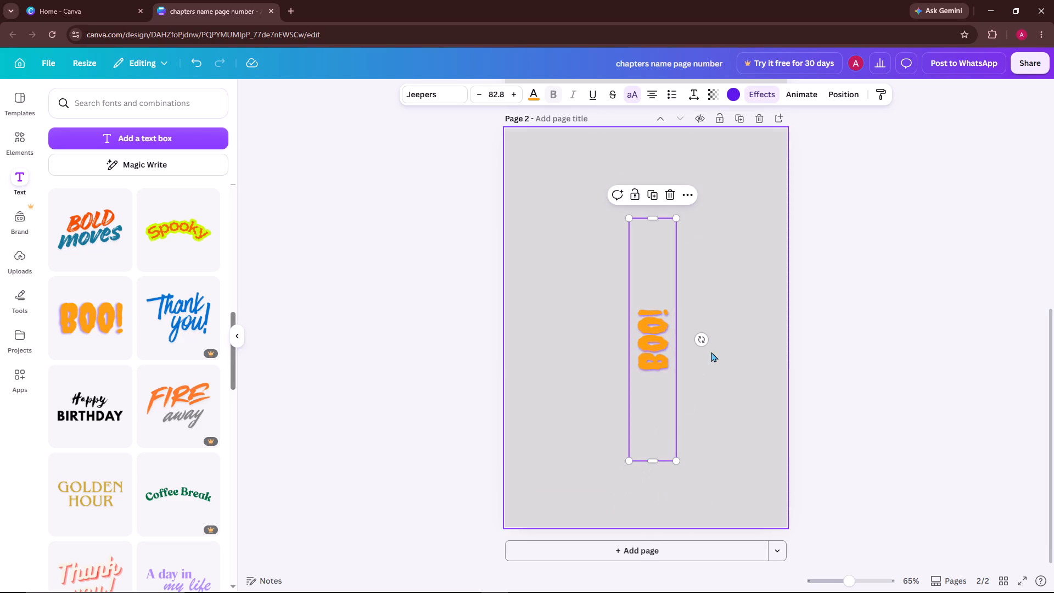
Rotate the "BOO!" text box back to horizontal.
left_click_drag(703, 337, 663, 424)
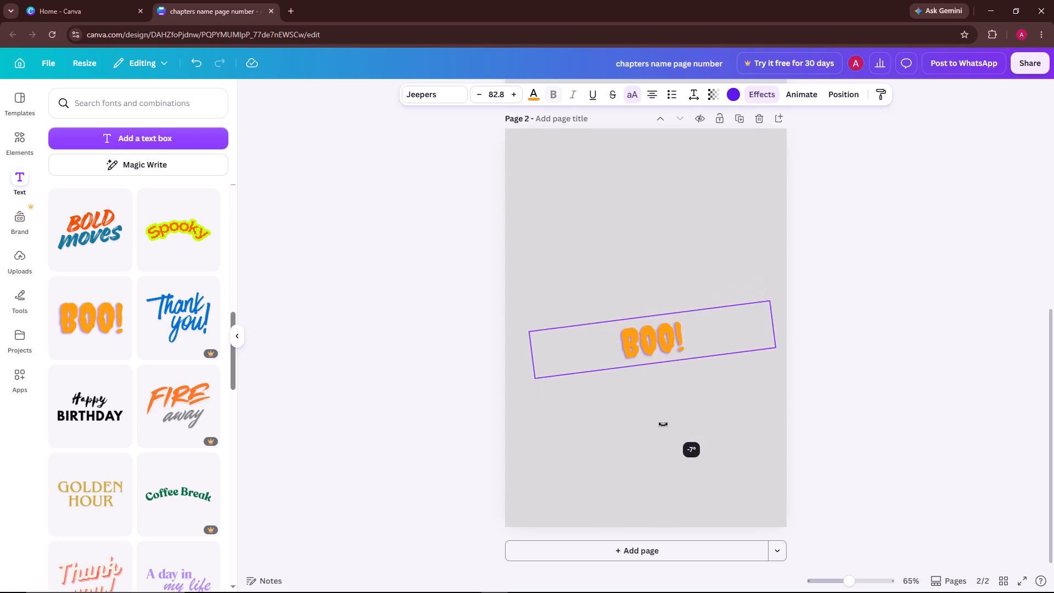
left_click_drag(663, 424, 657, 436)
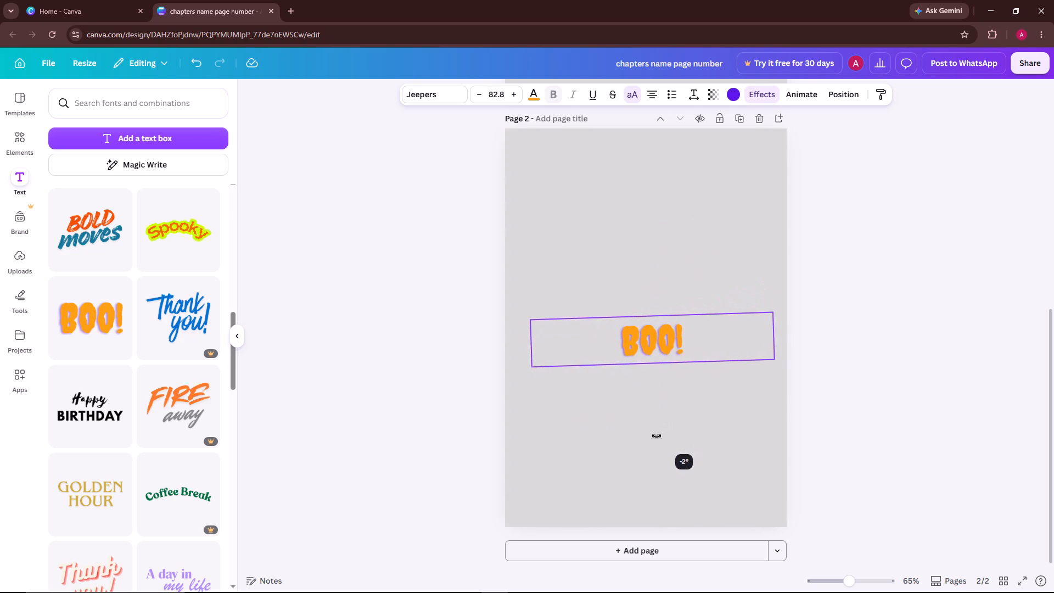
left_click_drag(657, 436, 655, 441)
Move the "BOO!" text box to the top centre of page 2.
left_click_drag(653, 343, 653, 334)
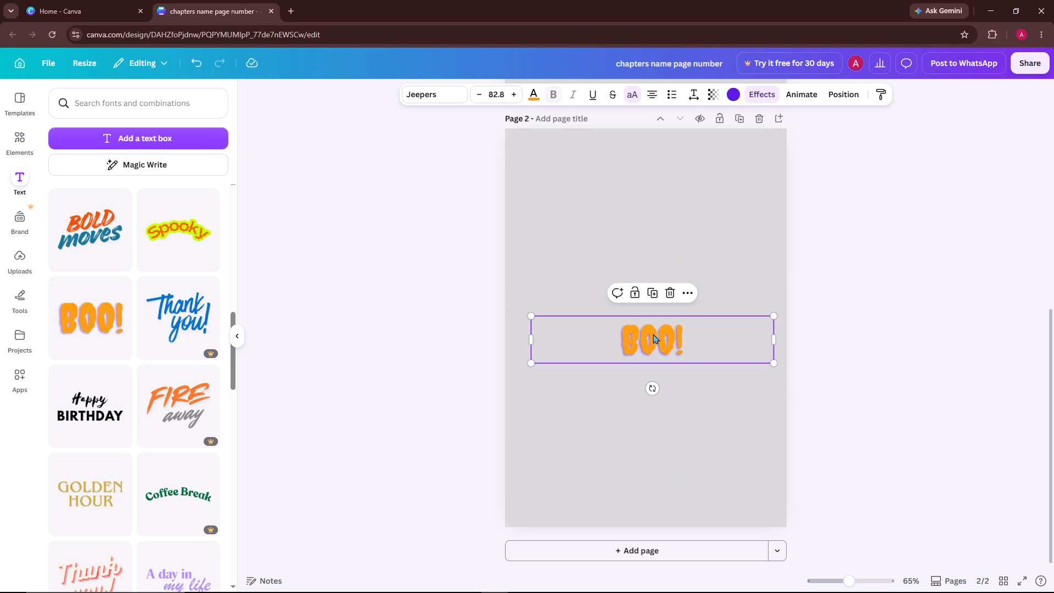
left_click_drag(653, 334, 646, 170)
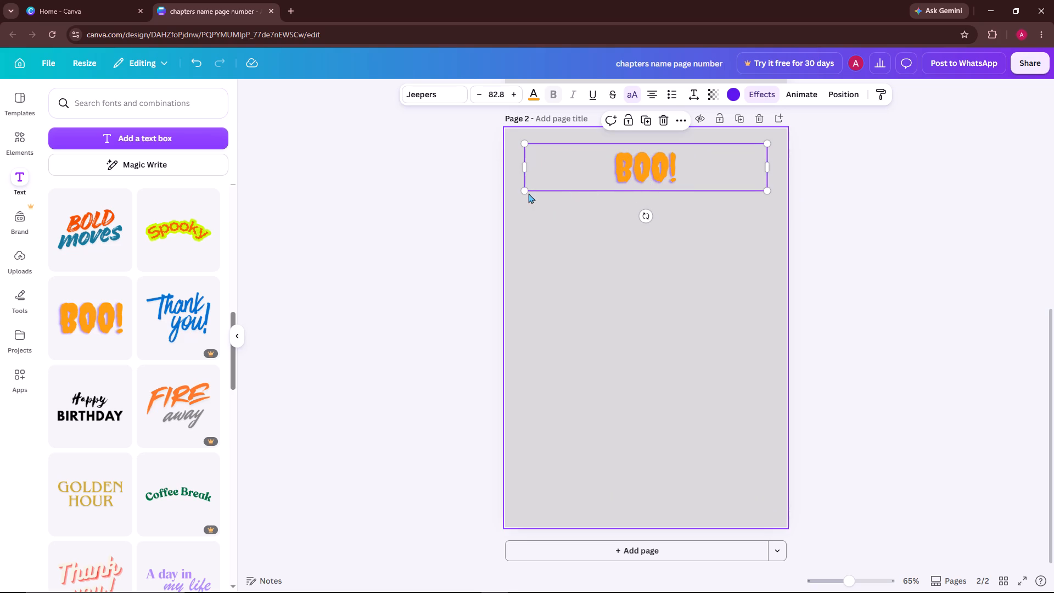
Shrink the "BOO!" text to font size 64.1 and widen its box to span most of the page width.
left_click_drag(526, 193, 579, 167)
left_click_drag(579, 164, 539, 163)
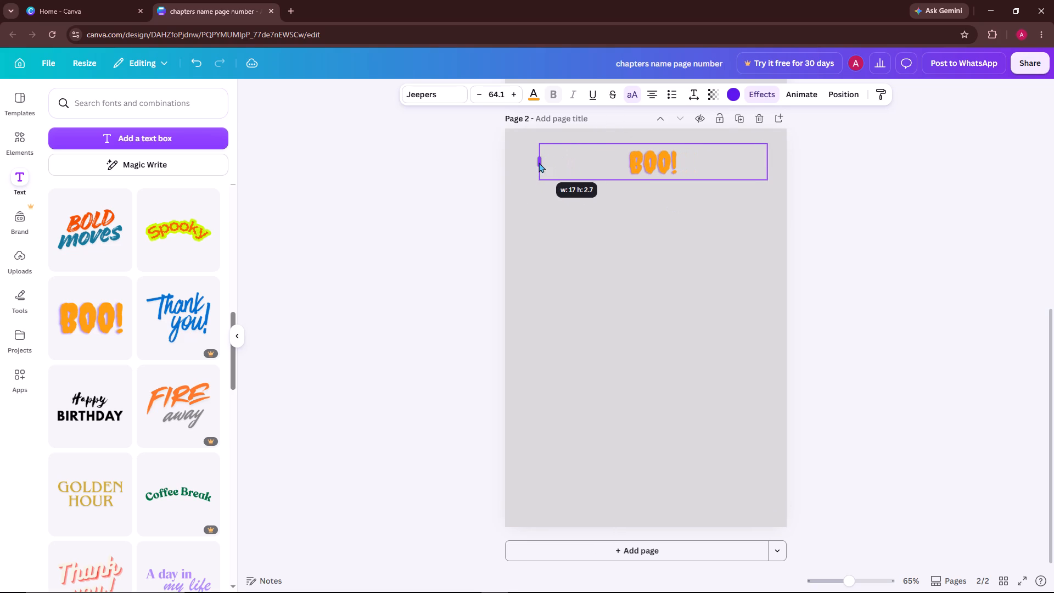
left_click_drag(539, 163, 524, 158)
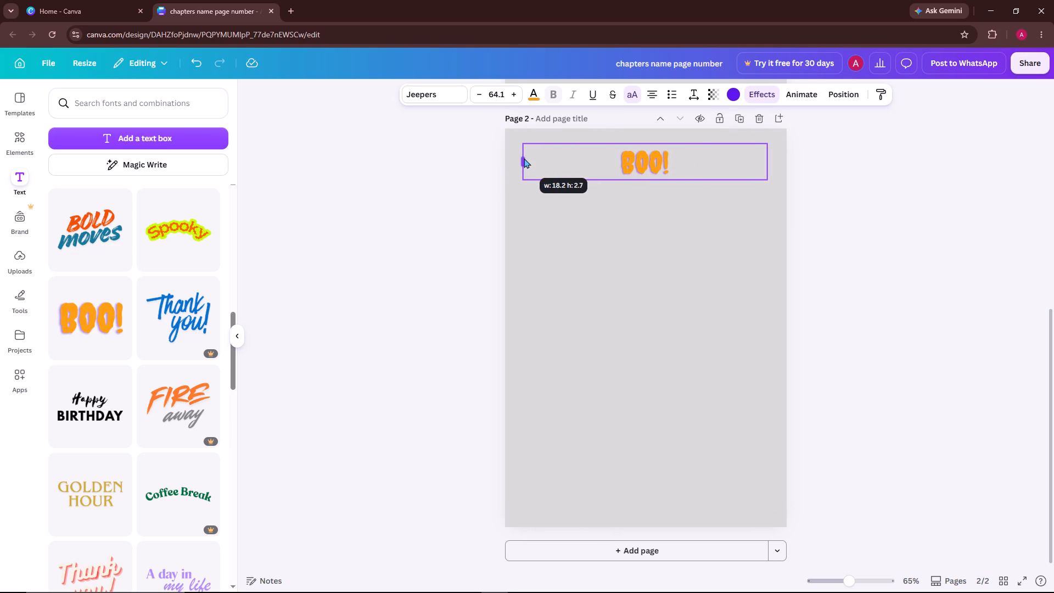
left_click_drag(524, 158, 528, 158)
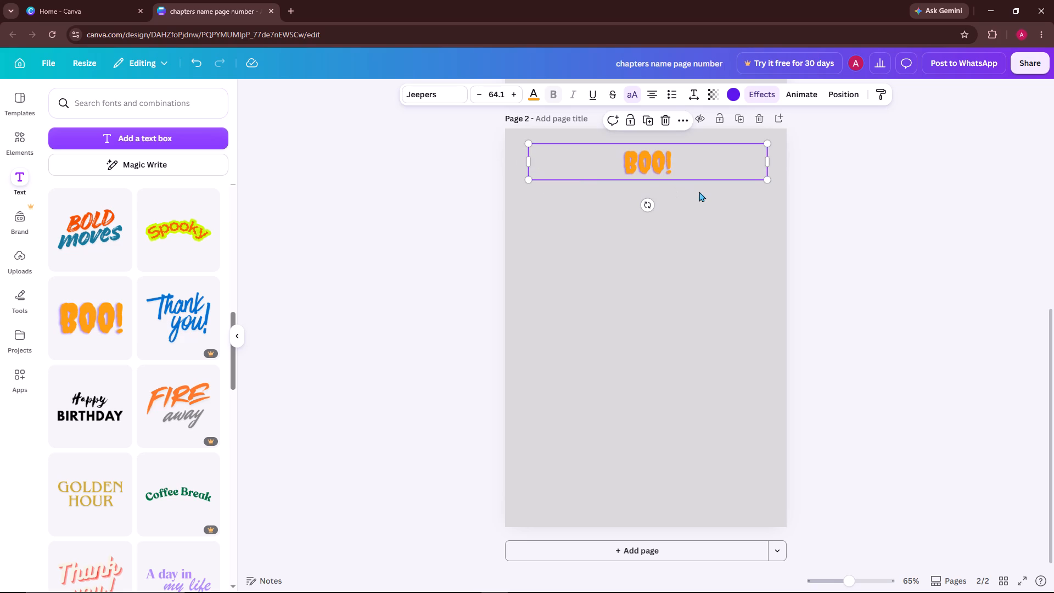
Clear the "BOO!" placeholder wording from the text box at the top of page 2.
left_click(697, 205)
left_click(693, 159)
left_click(693, 159)
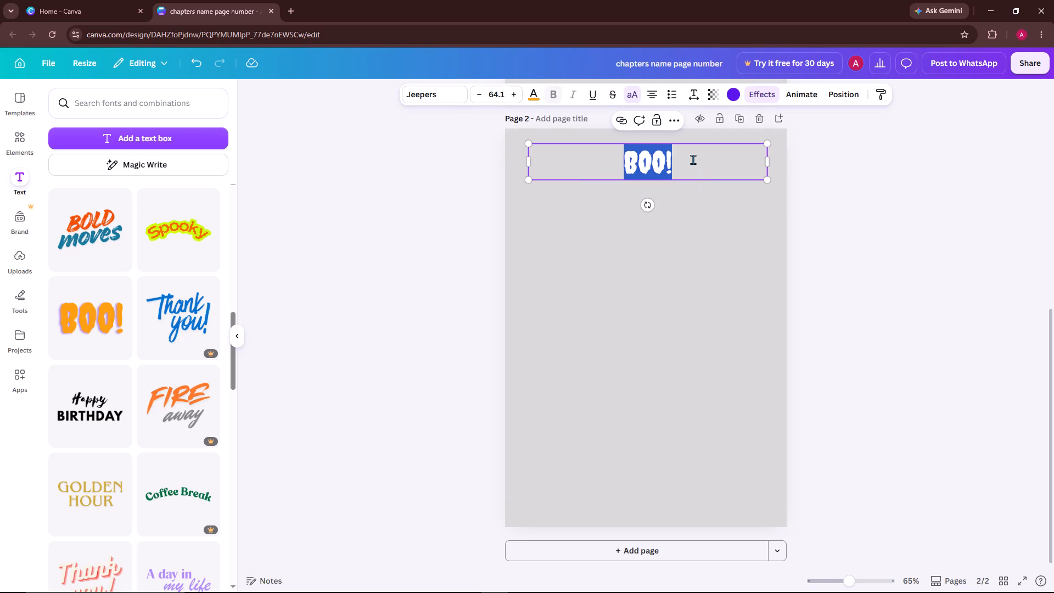
key("BackSpace")
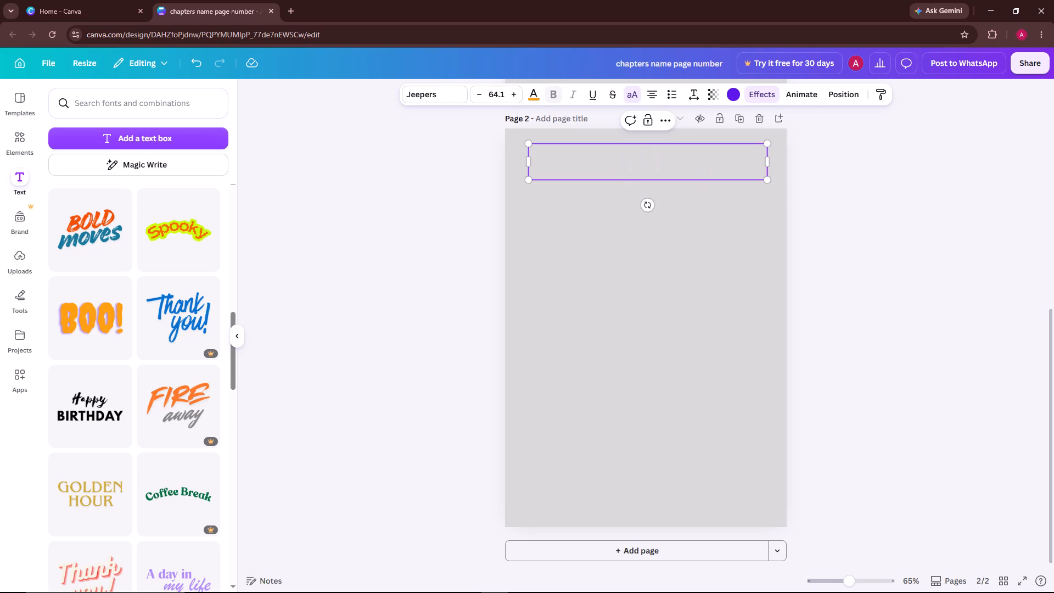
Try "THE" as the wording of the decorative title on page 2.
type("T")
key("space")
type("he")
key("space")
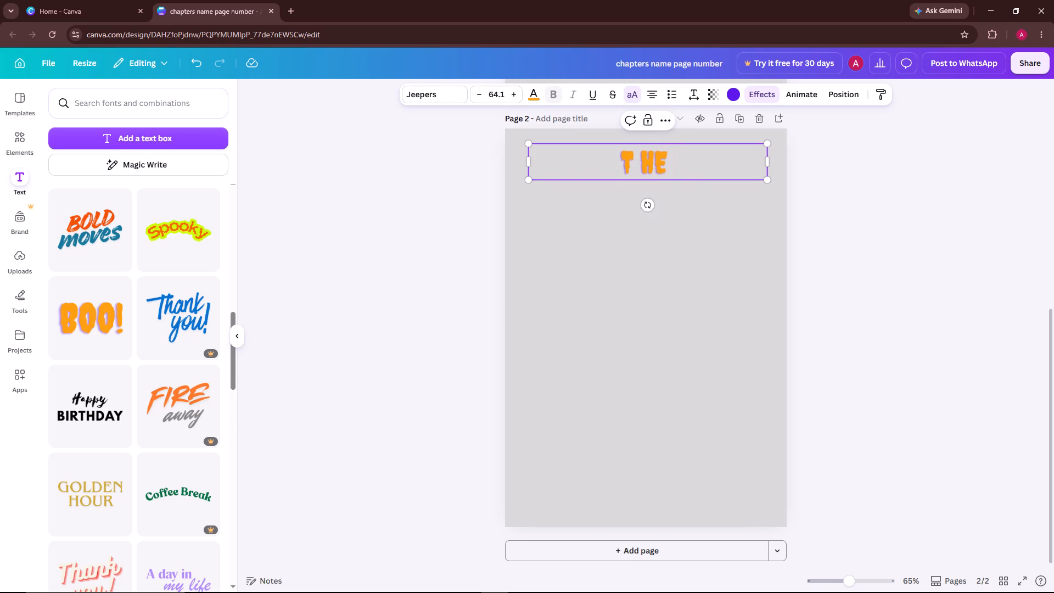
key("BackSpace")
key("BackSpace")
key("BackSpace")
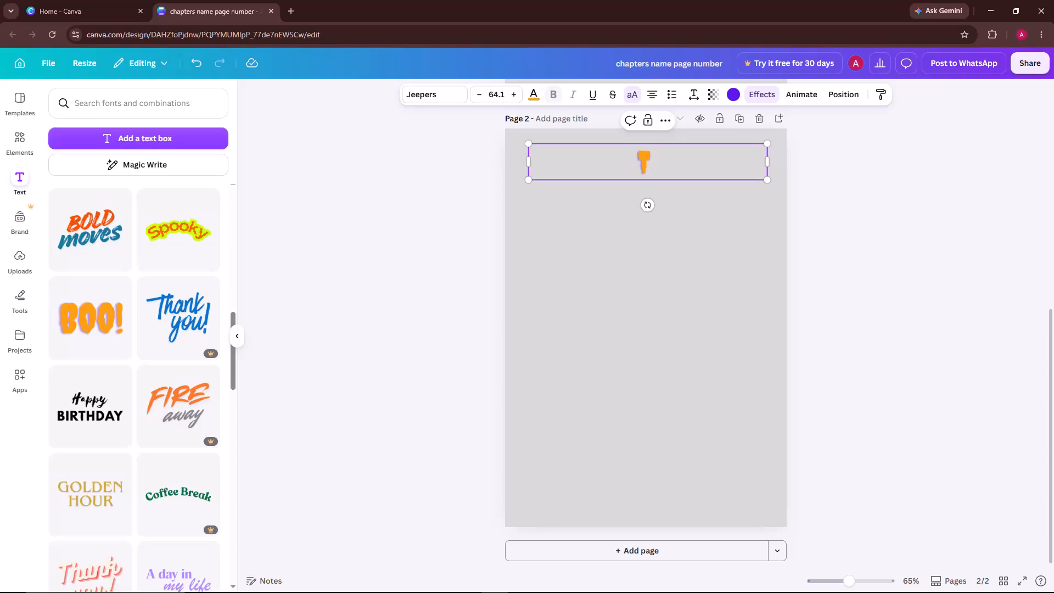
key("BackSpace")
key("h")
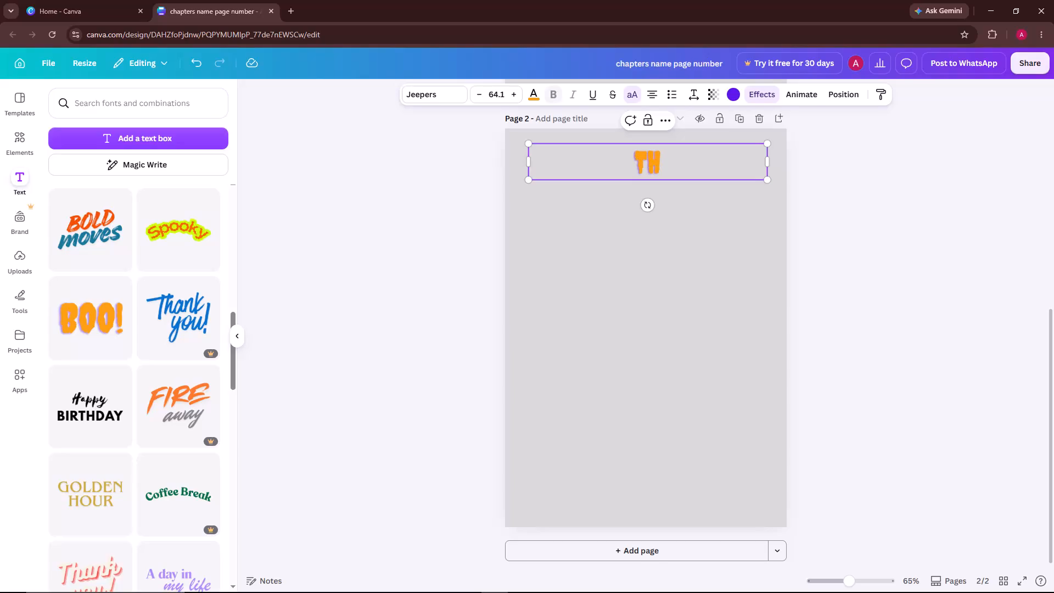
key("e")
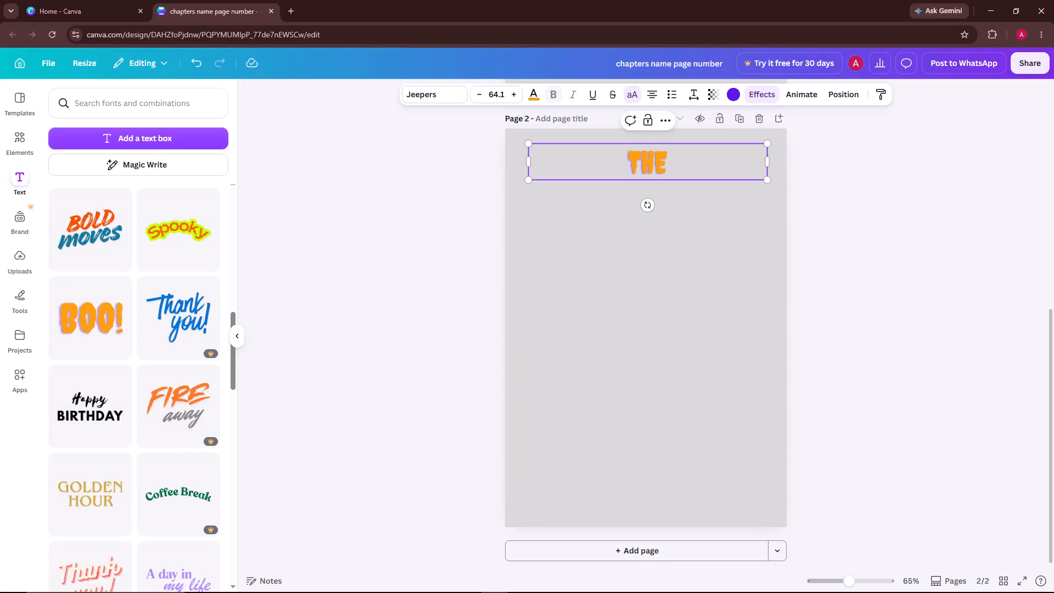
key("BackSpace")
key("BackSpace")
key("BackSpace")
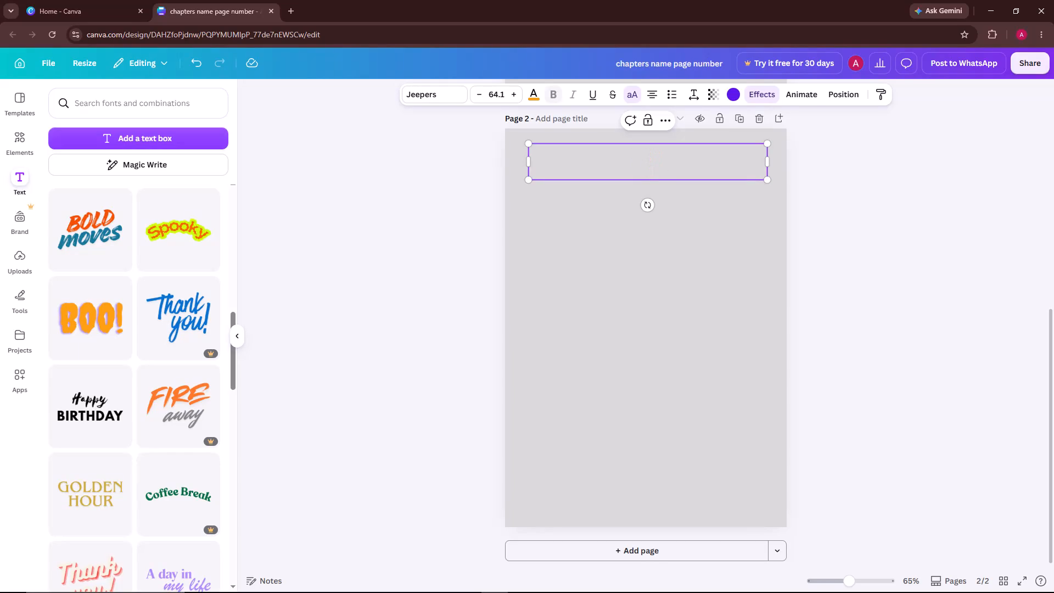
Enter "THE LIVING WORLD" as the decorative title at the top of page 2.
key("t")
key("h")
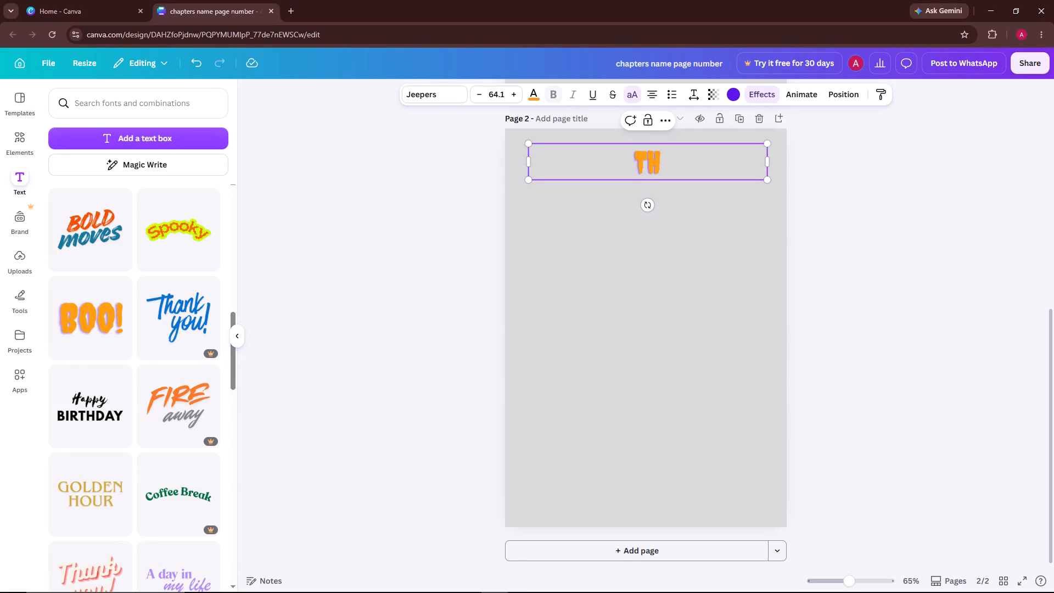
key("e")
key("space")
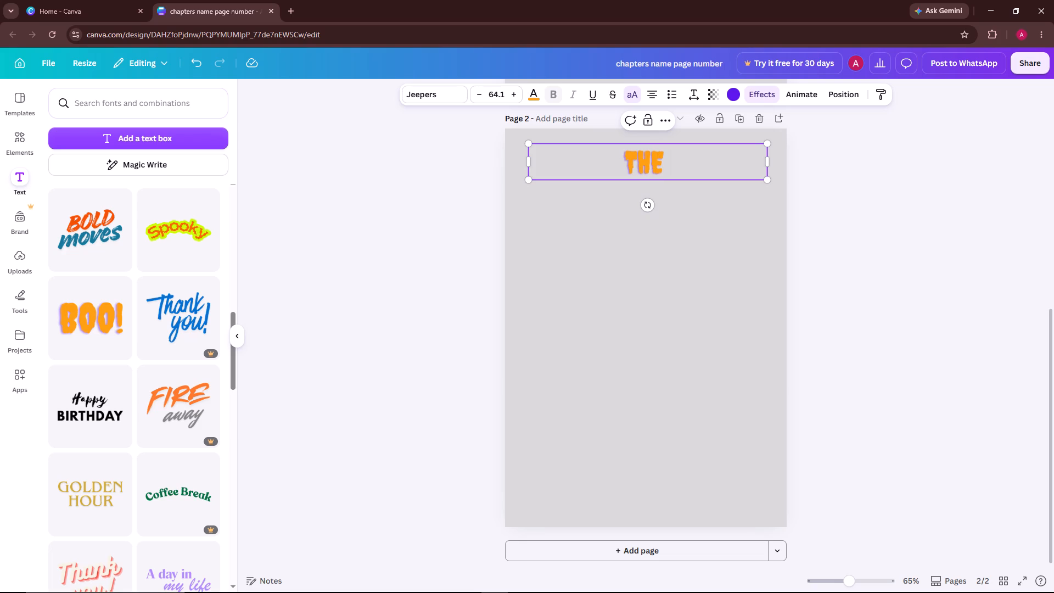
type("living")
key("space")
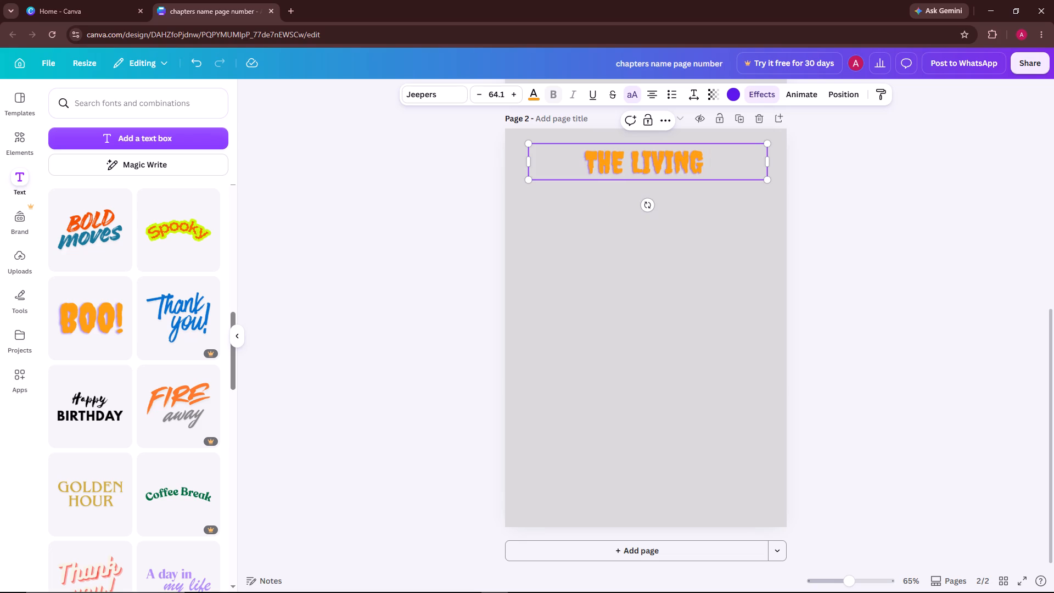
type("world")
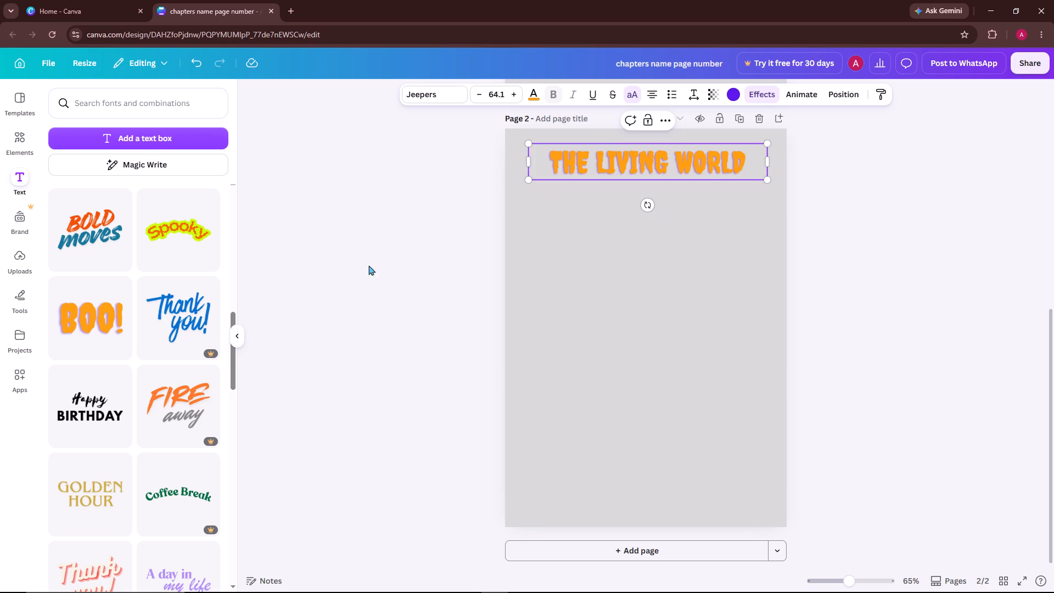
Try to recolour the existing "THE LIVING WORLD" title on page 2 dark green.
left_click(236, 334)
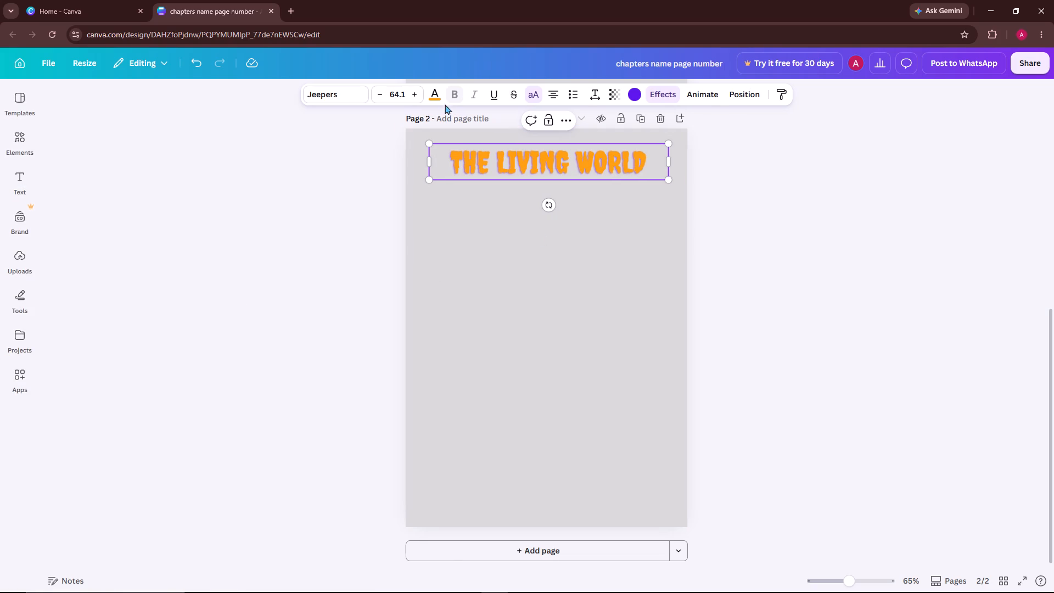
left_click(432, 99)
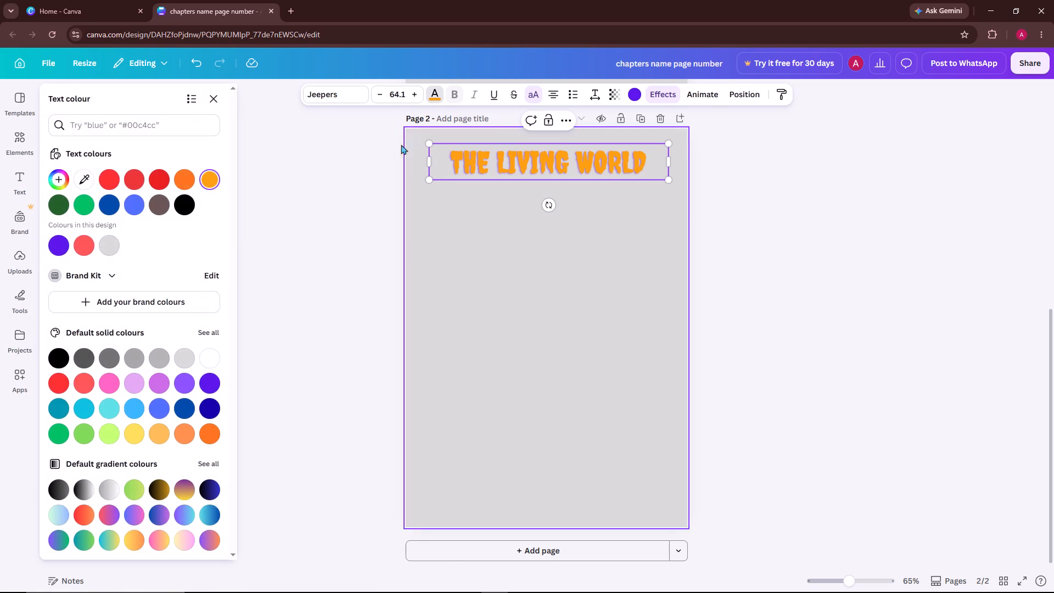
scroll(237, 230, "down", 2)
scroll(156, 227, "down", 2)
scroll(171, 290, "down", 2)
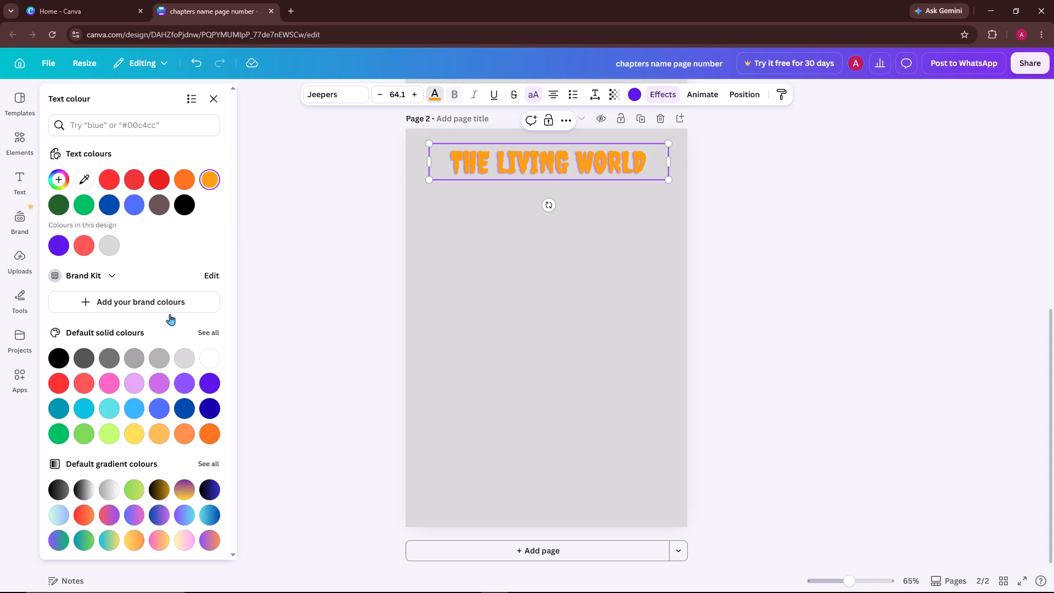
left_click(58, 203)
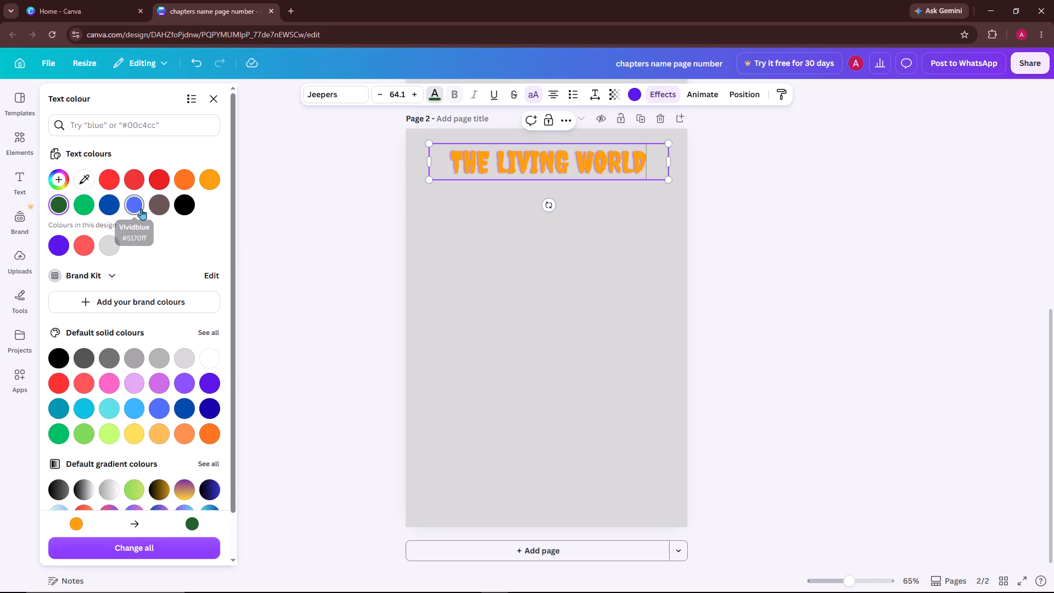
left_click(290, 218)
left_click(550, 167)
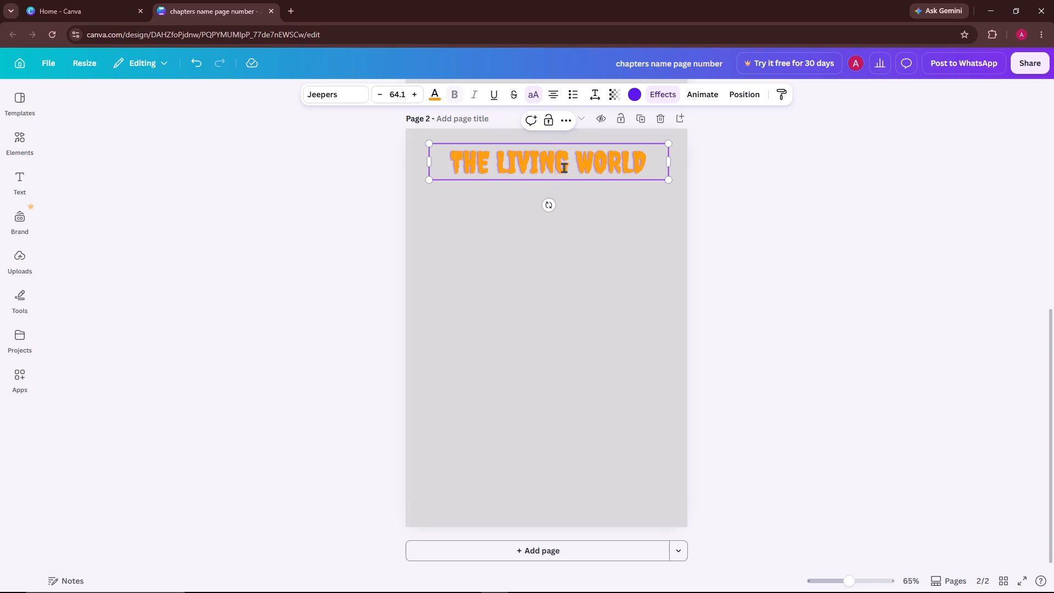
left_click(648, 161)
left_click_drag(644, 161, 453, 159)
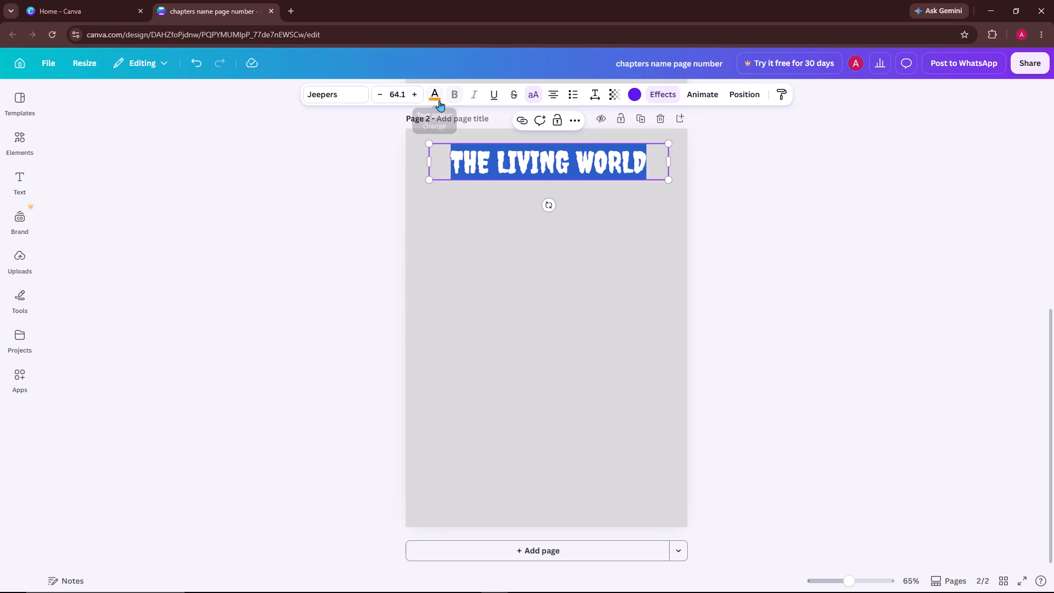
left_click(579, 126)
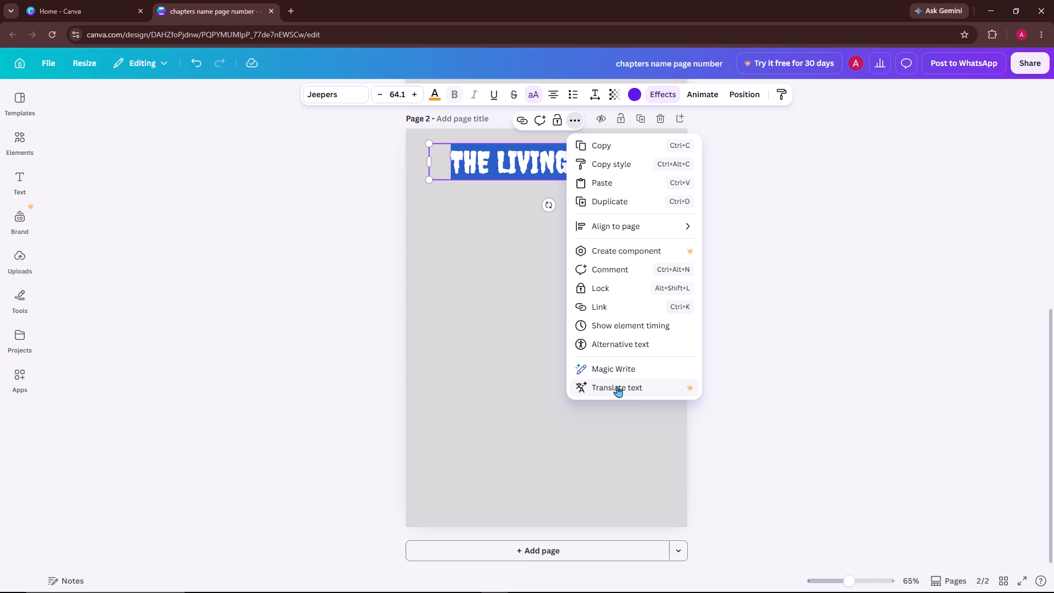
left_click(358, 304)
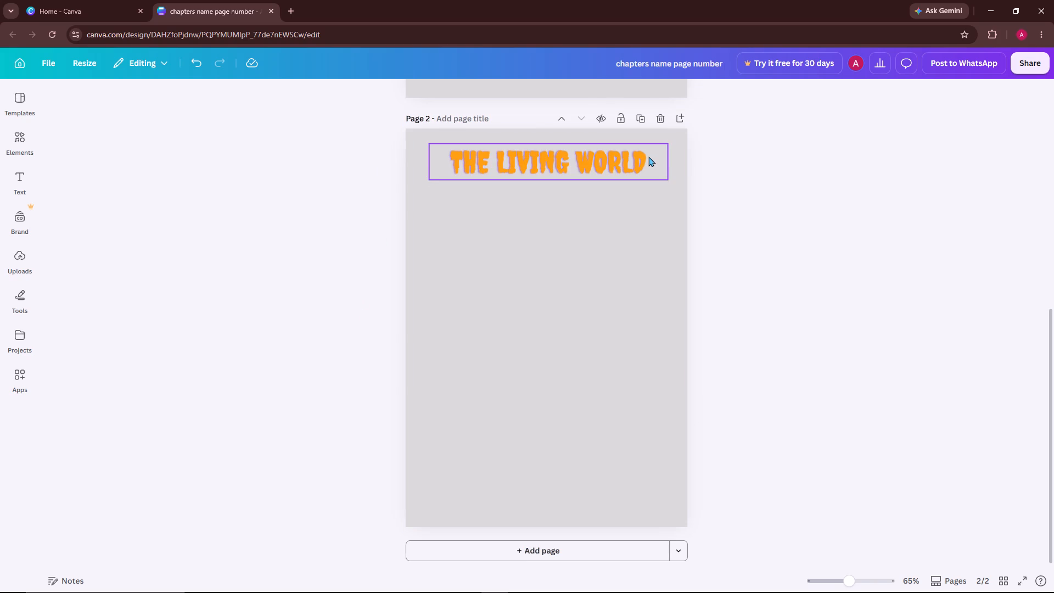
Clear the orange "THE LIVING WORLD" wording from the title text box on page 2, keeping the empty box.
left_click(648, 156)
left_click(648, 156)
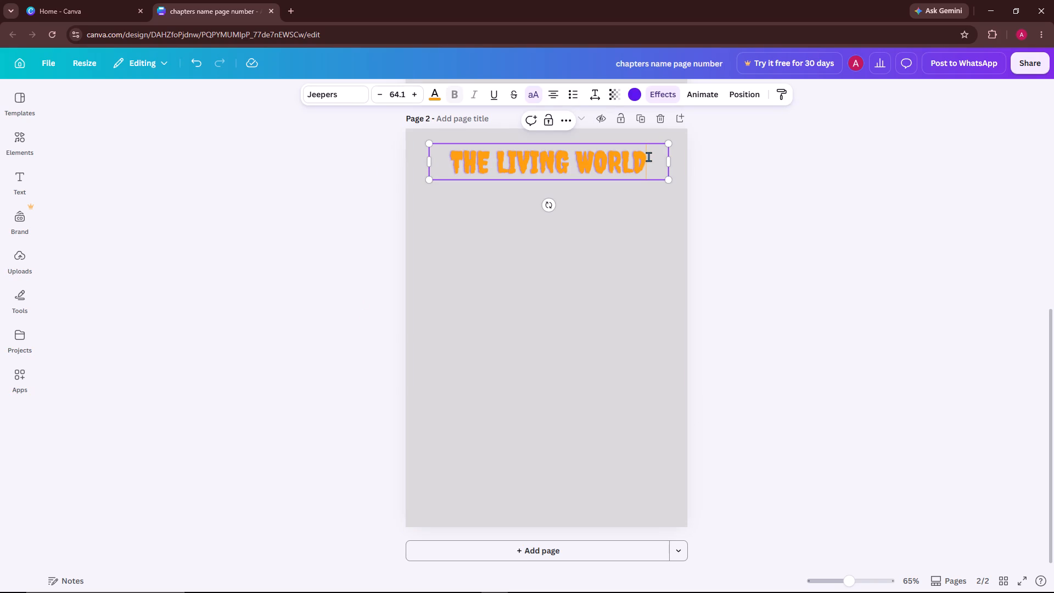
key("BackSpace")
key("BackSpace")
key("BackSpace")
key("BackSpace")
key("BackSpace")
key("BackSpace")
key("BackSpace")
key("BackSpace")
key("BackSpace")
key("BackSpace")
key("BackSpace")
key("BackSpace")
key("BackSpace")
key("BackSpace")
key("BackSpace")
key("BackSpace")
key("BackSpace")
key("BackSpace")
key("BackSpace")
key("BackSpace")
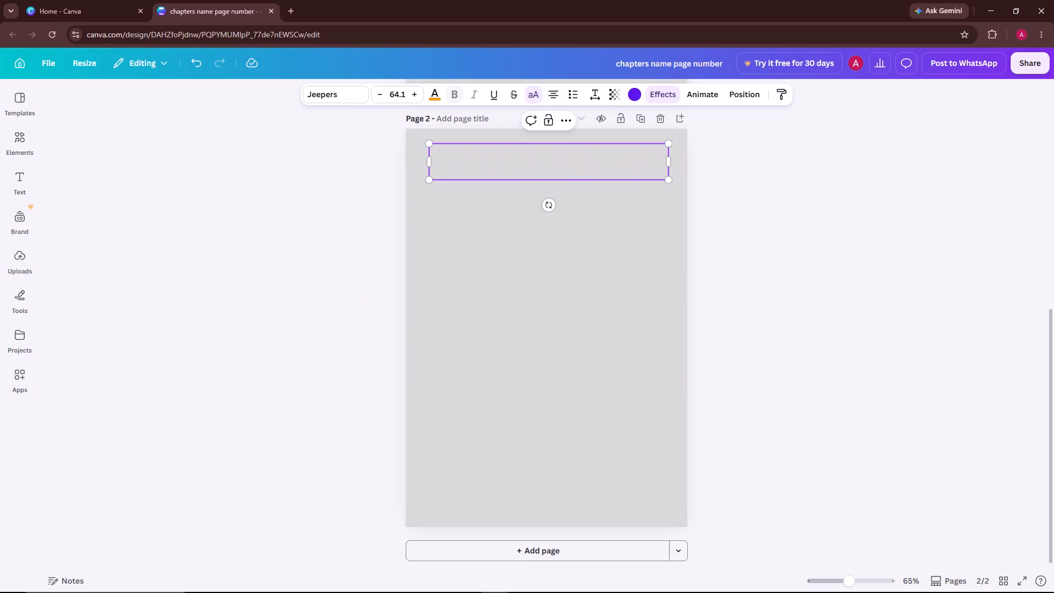
Set the empty title box's text colour to dark green and enter "THE LIVING WORLD" as the page 2 title.
left_click(427, 95)
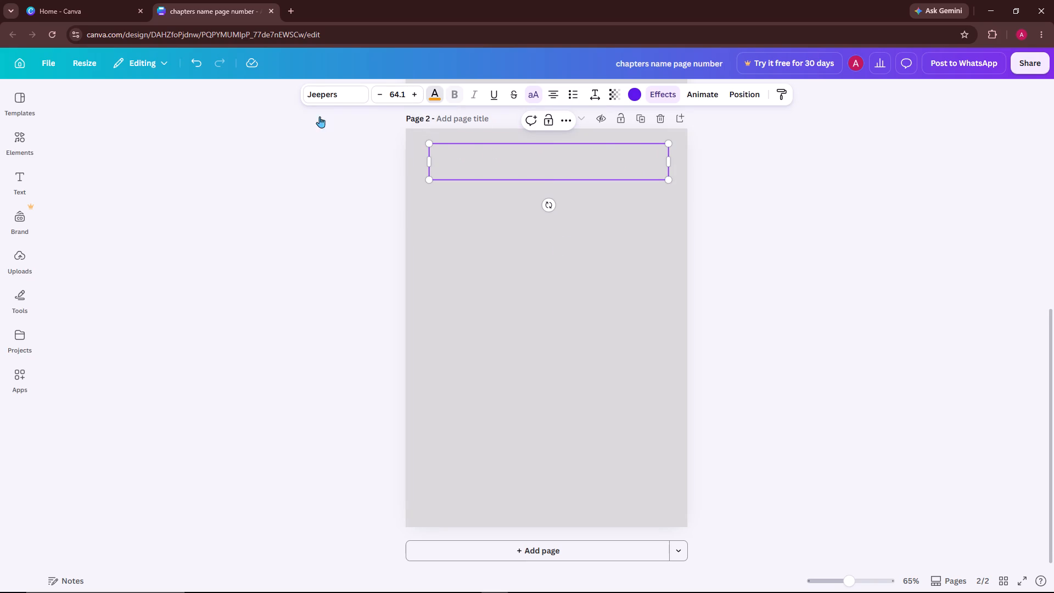
left_click(56, 204)
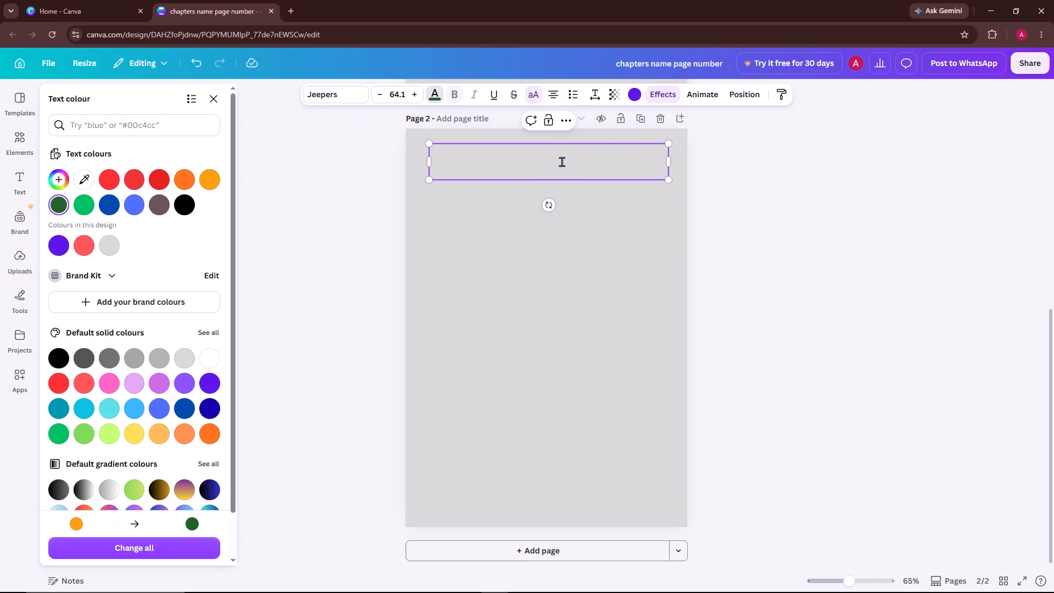
type("the living world")
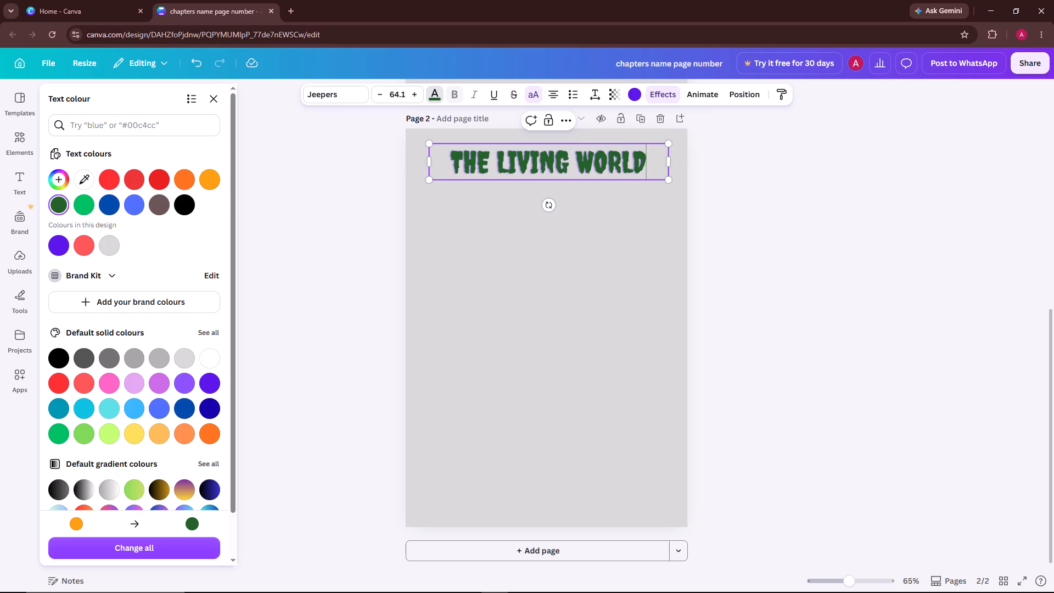
left_click(522, 210)
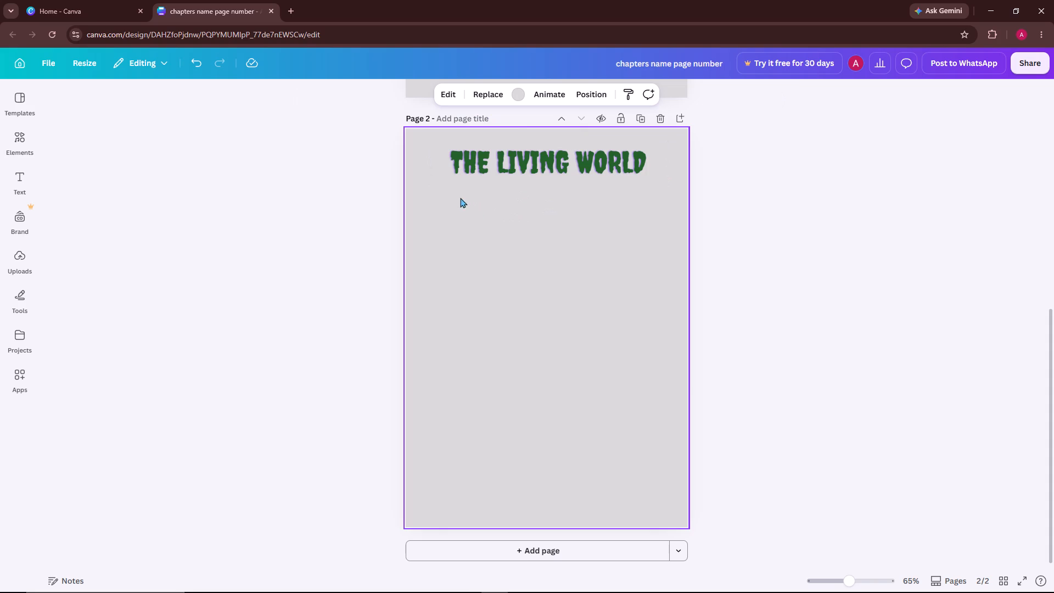
left_click(441, 197)
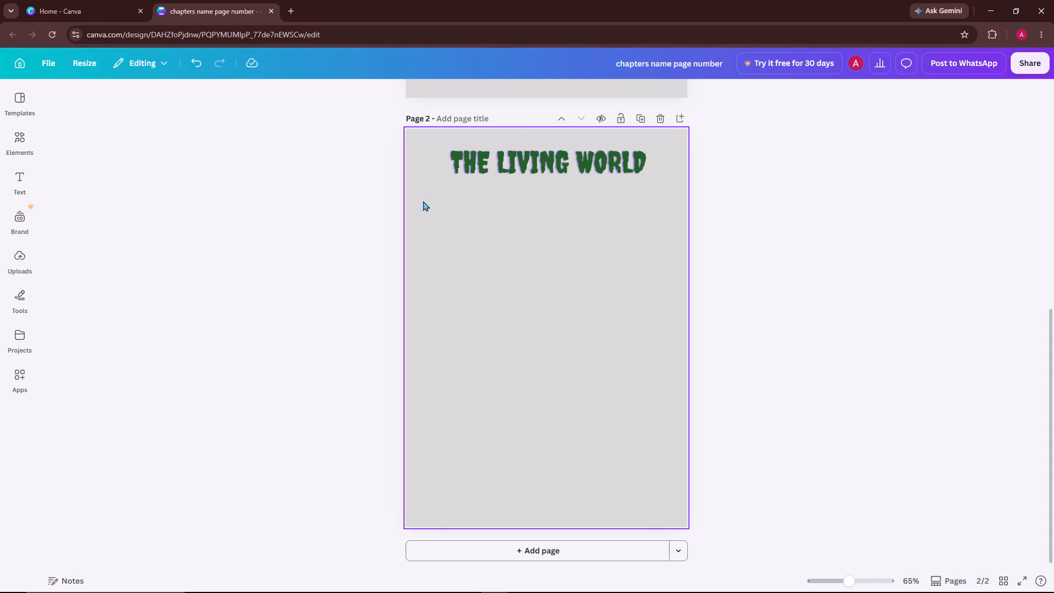
left_click(421, 203)
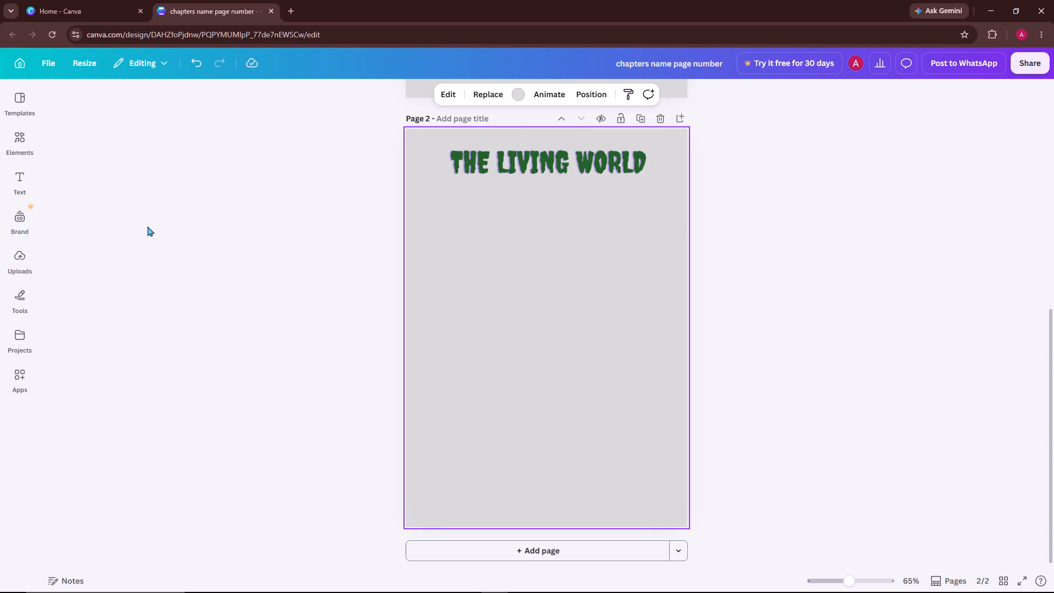
Add a default body text box to page 2 and widen it on both sides to span most of the page width.
left_click(14, 183)
scroll(126, 203, "up", 5)
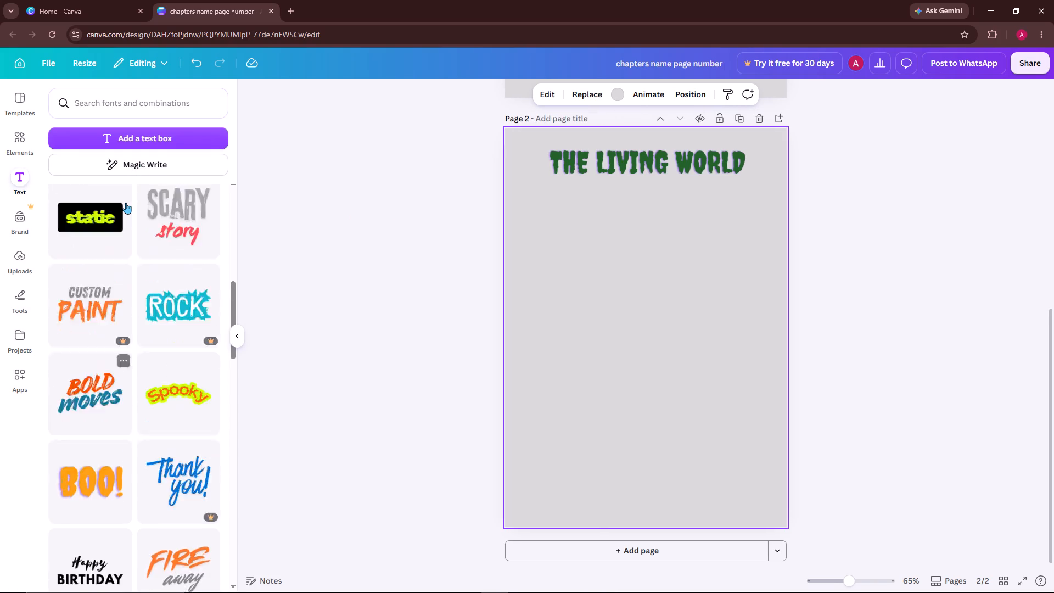
scroll(126, 203, "up", 13)
left_click(132, 349)
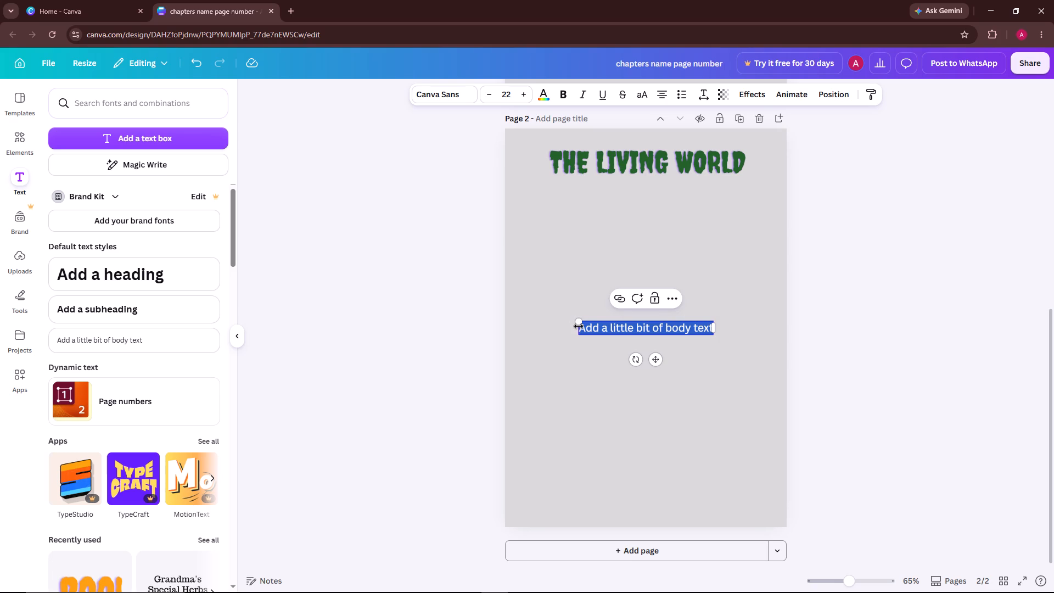
left_click_drag(579, 327, 522, 327)
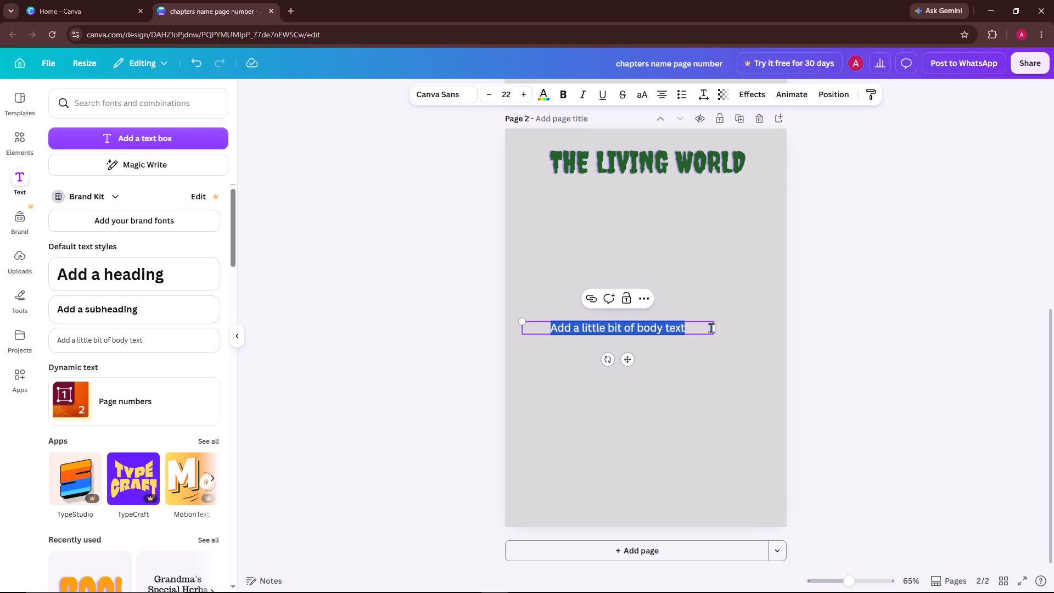
left_click_drag(715, 332, 755, 341)
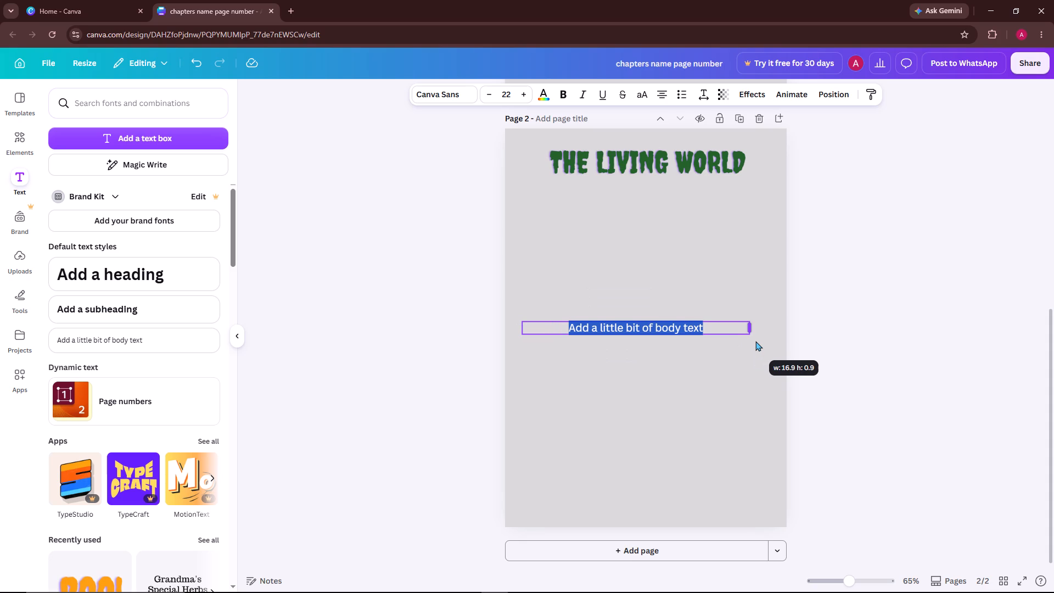
left_click_drag(755, 341, 755, 346)
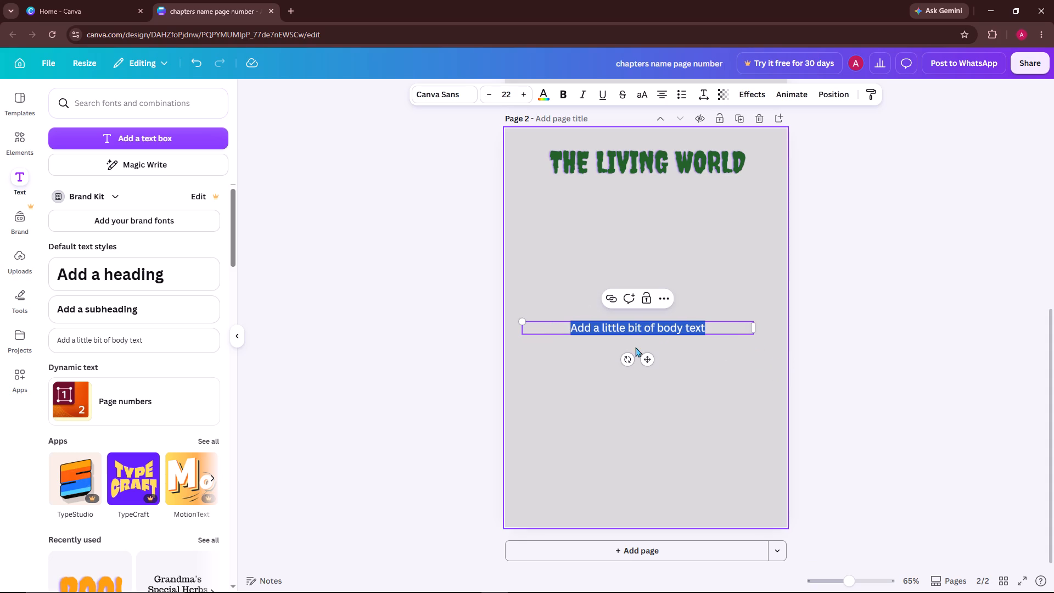
Move the body text box to just below the "THE LIVING WORLD" title.
left_click(641, 408)
left_click(642, 331)
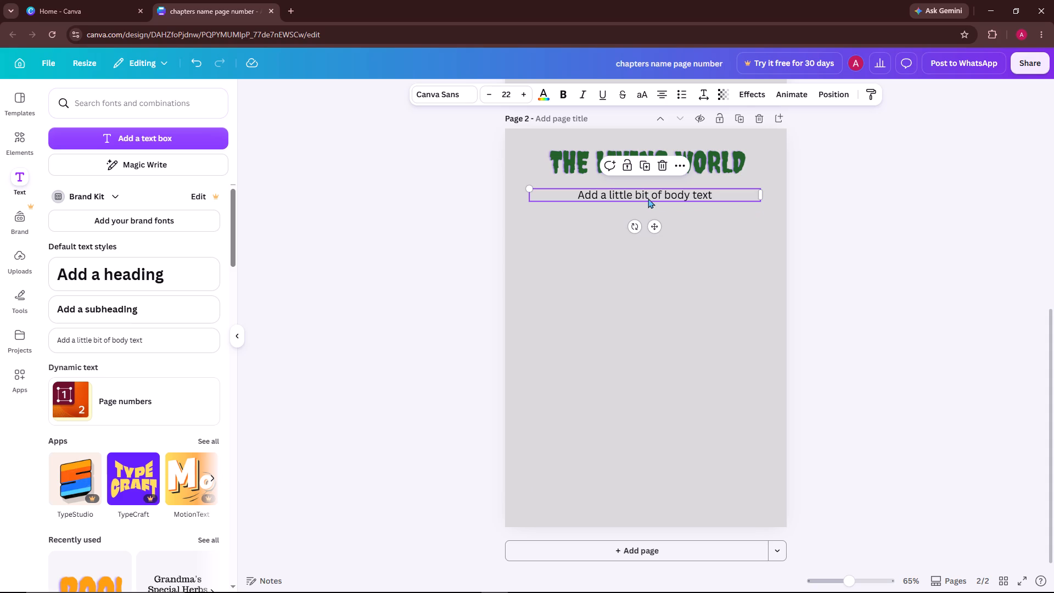
Replace the placeholder in page 2's body text box with the sentence opening ". biology is the science of".
left_click(737, 193)
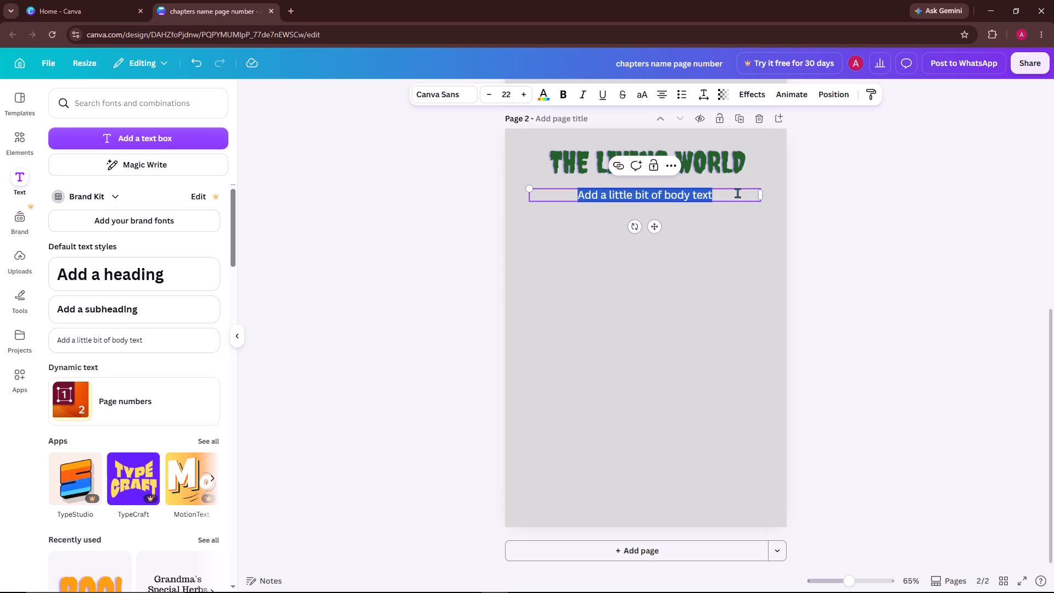
key("BackSpace")
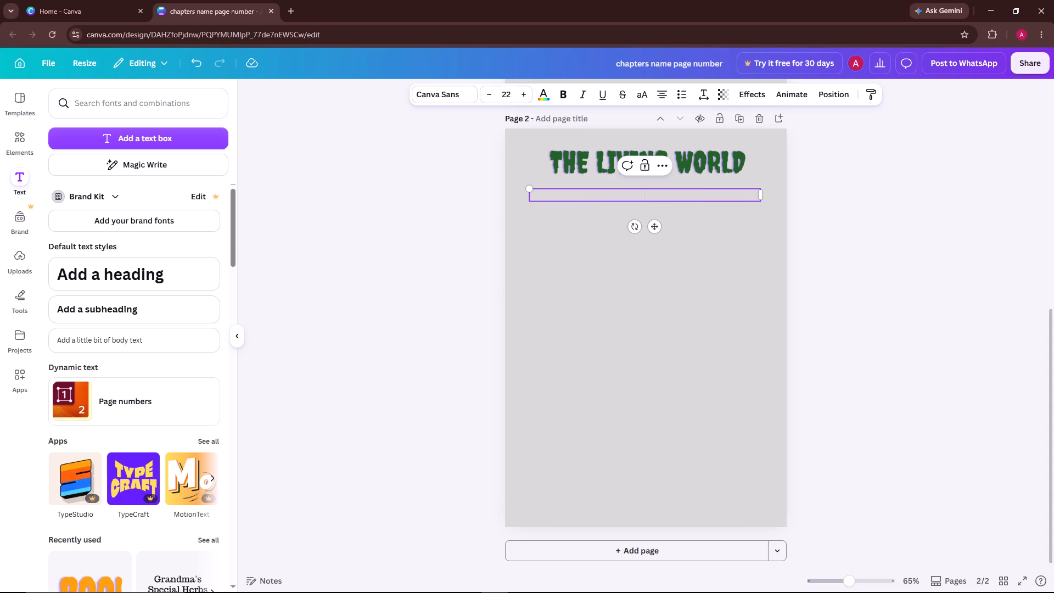
type("..")
key("BackSpace")
key("BackSpace")
key("period")
key("space")
type("bio")
type("lp")
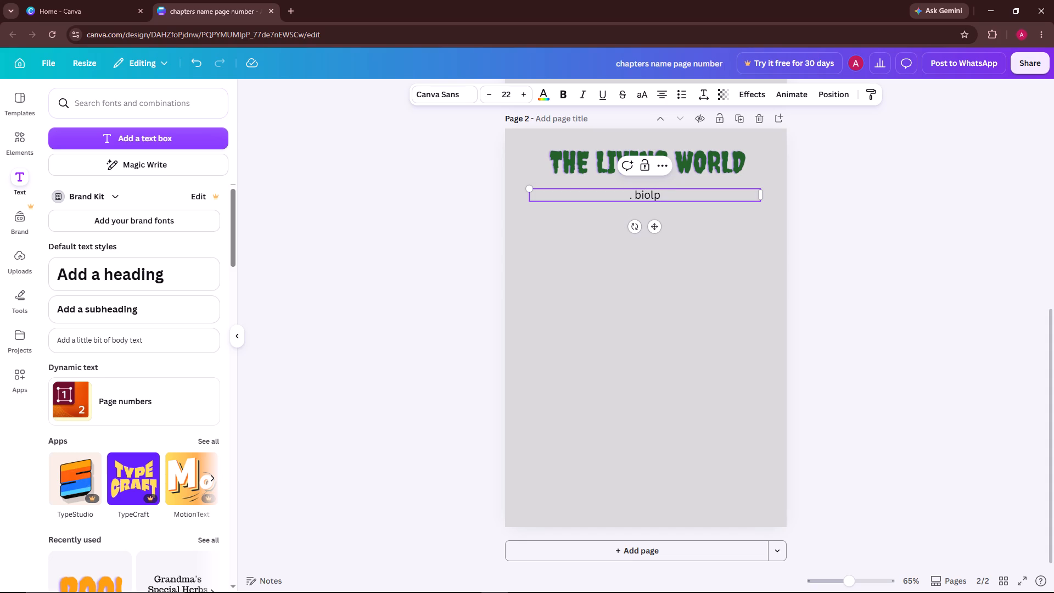
key("BackSpace")
type("ogy")
key("space")
type("id")
key("BackSpace")
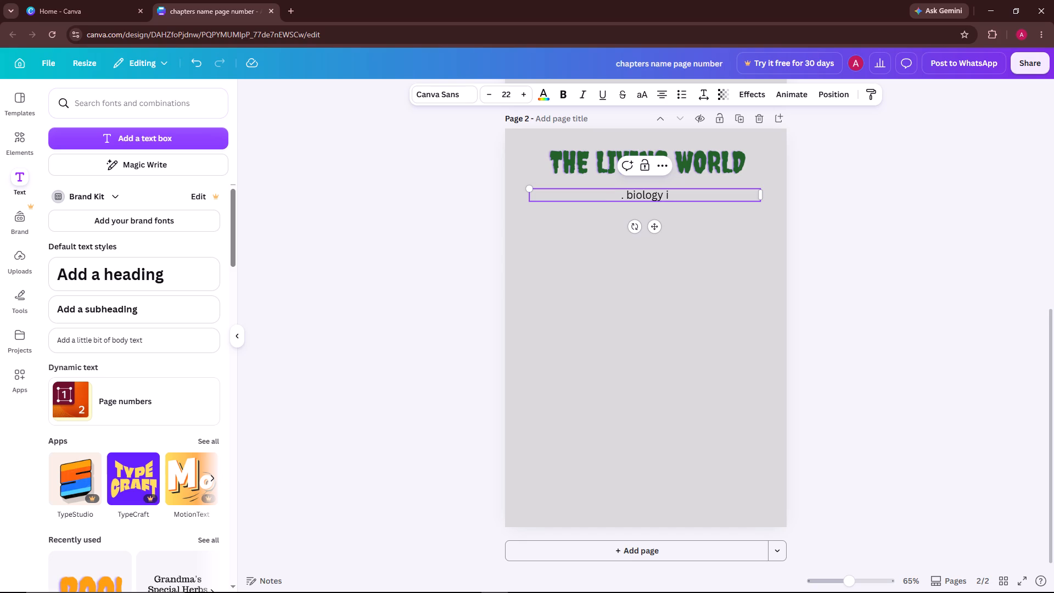
type("s the")
key("space")
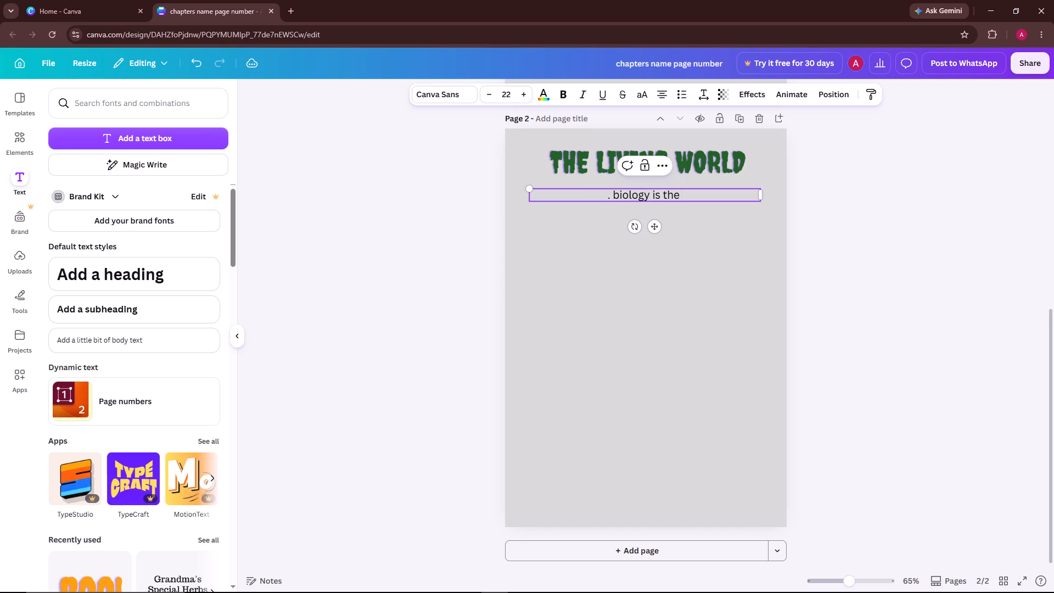
type("sc")
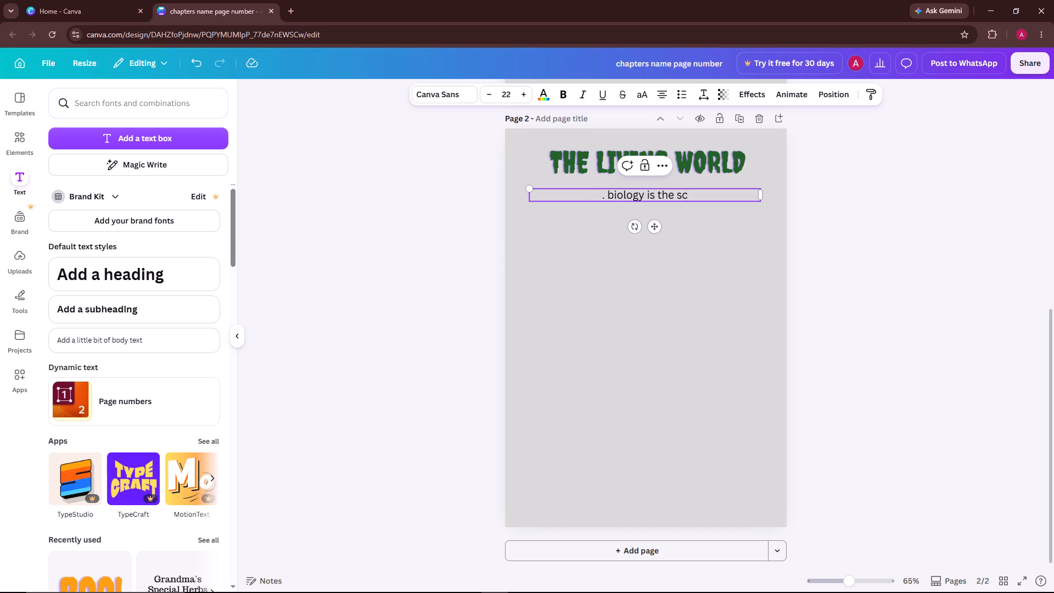
type("ien")
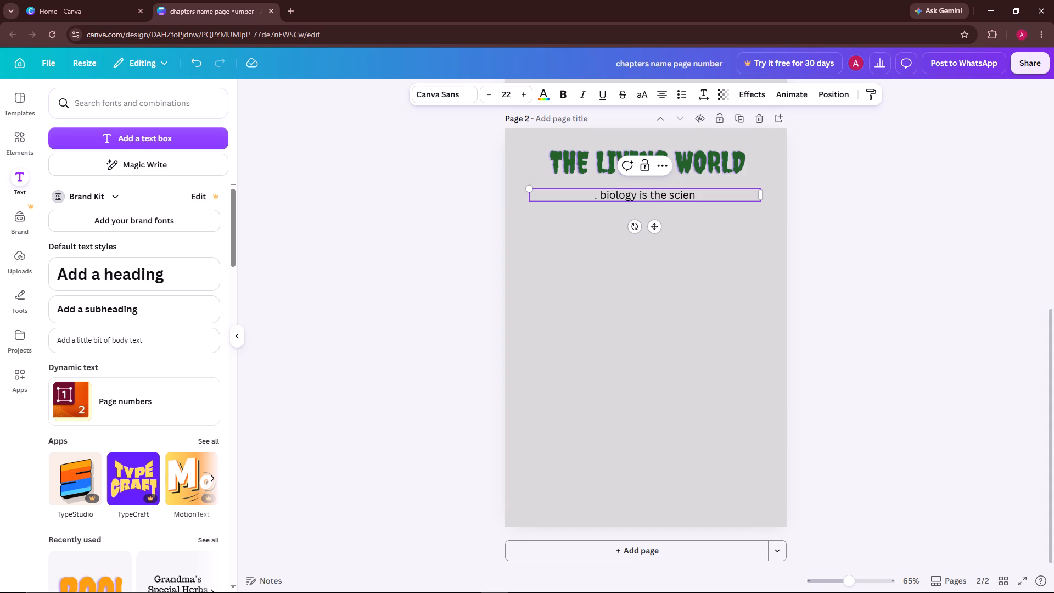
key("c")
type("e of")
key("space")
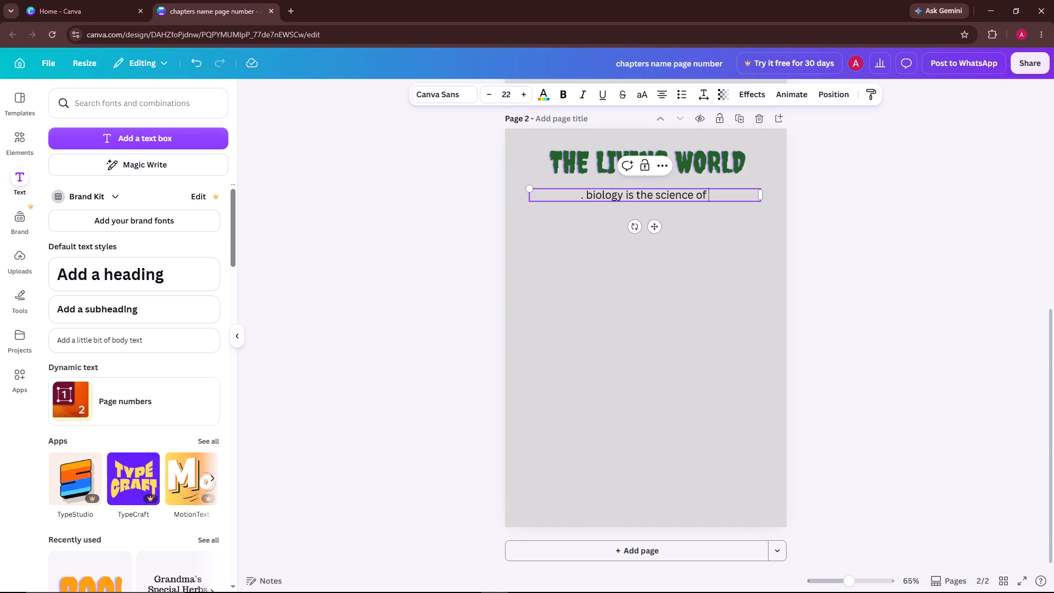
Continue the body sentence with the words ‘Life forms’ enclosed in single quotation marks.
key("l")
key("BackSpace")
key("k")
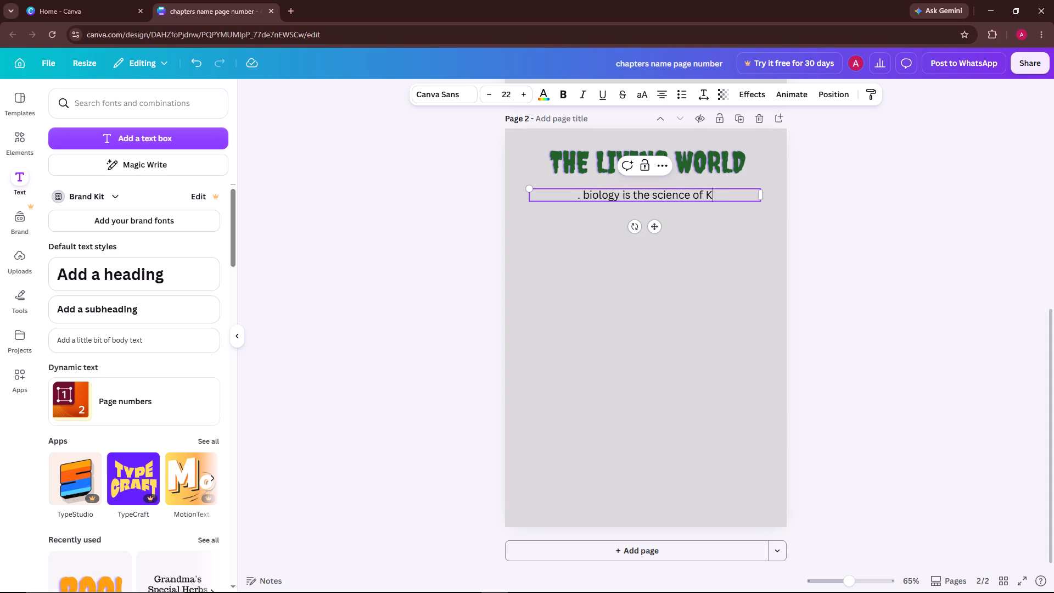
key("BackSpace")
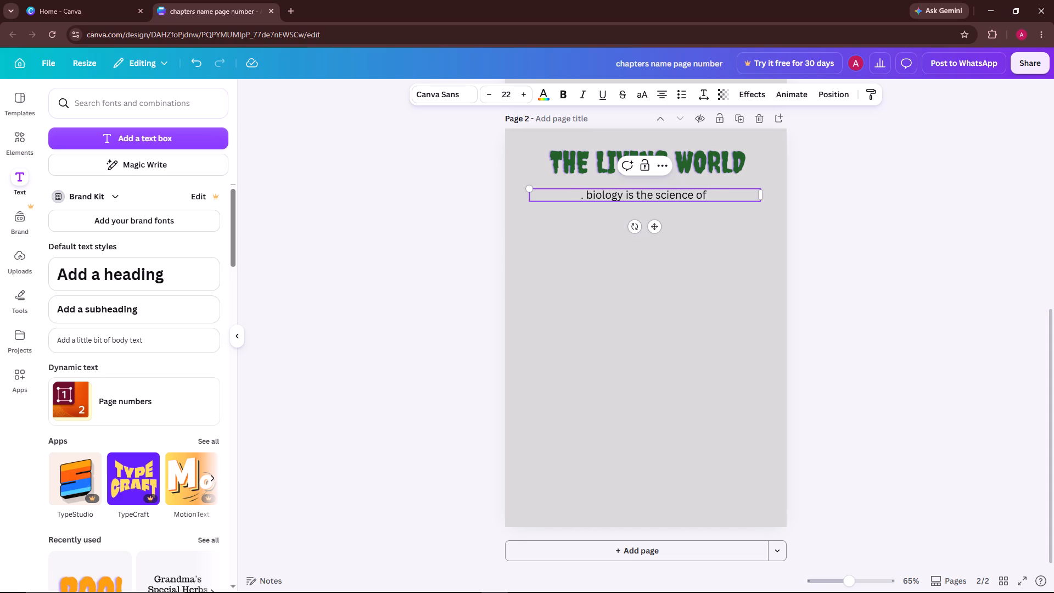
key("l")
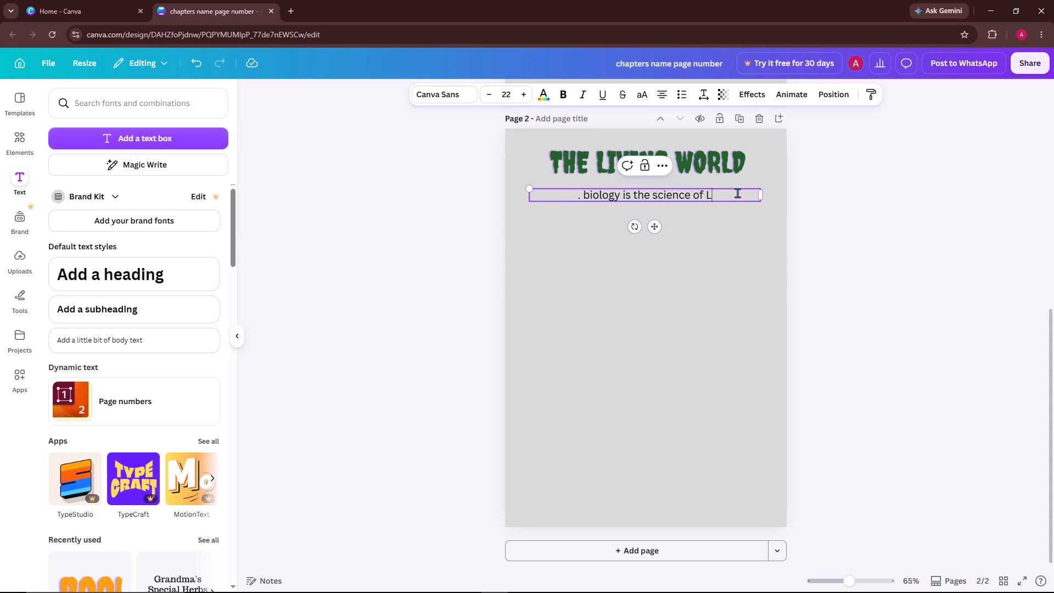
key("BackSpace")
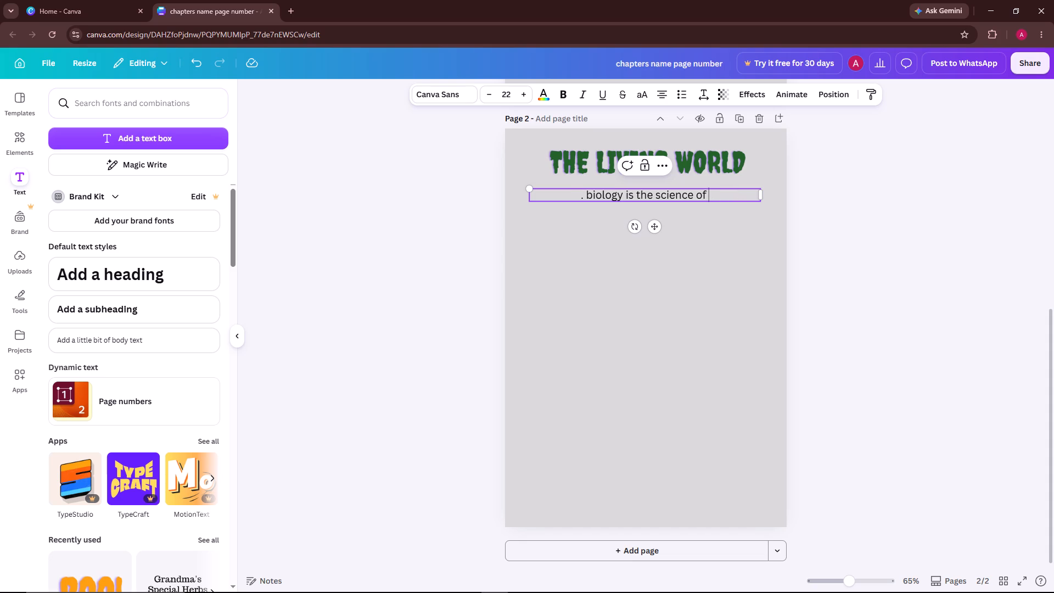
key("apostrophe")
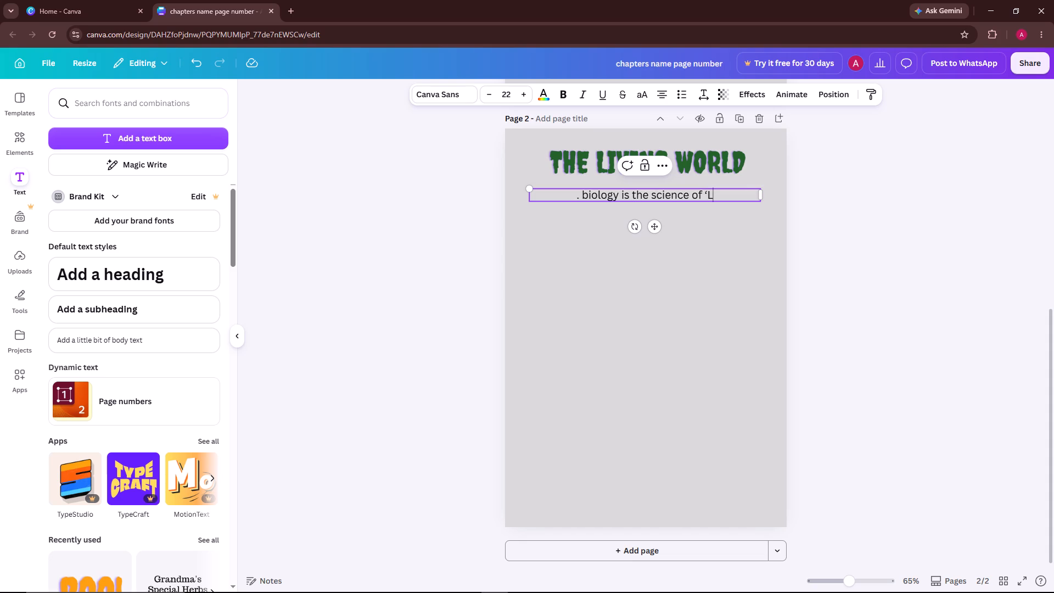
key("i")
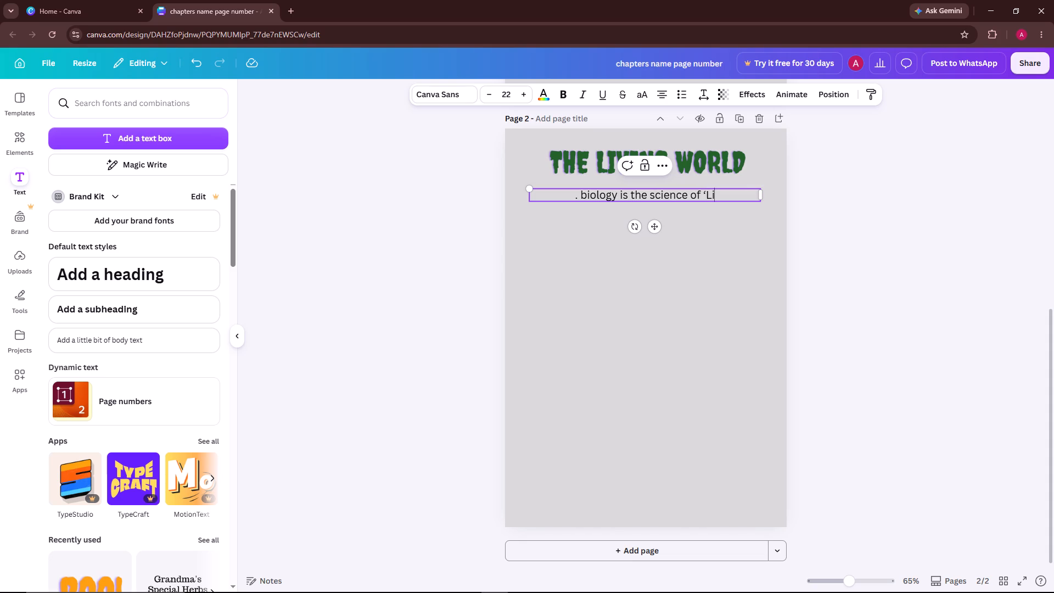
type("fe")
key("space")
type("forms")
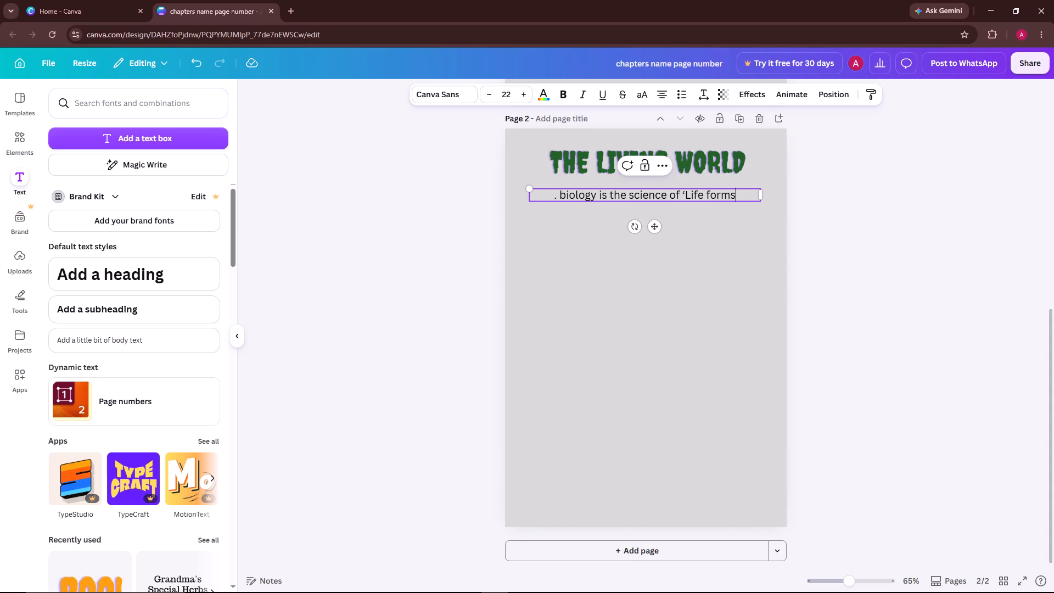
key("apostrophe")
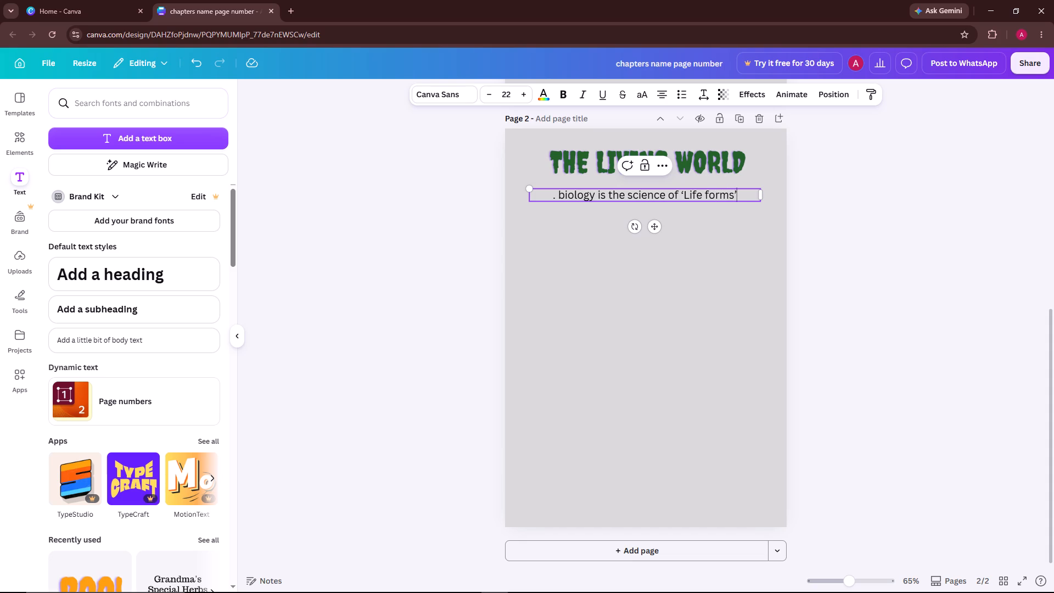
key("space")
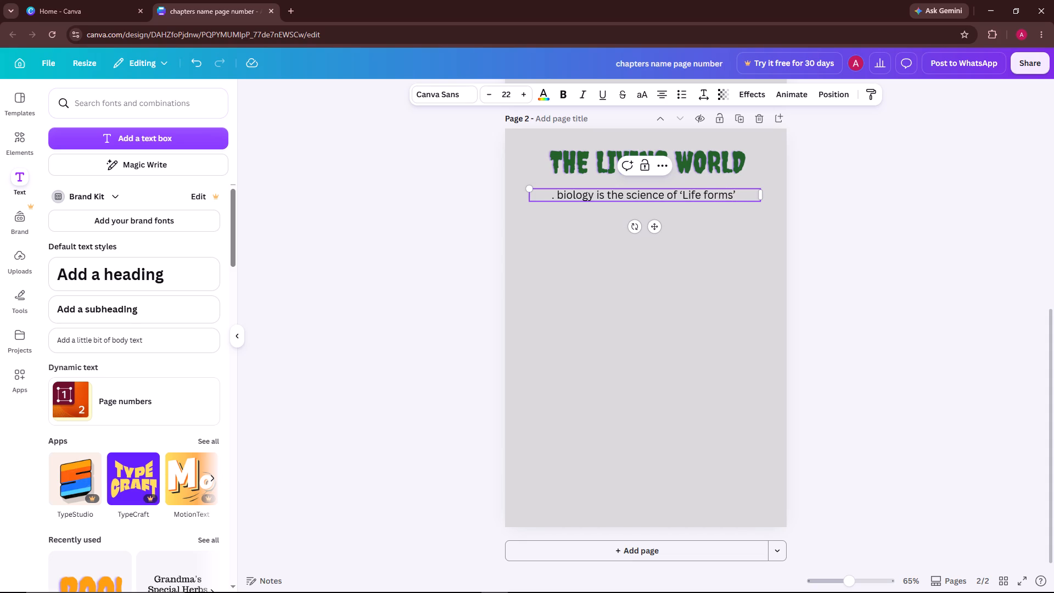
Complete the body sentence with "and ‘Life processes’." and finish editing the text.
type("am")
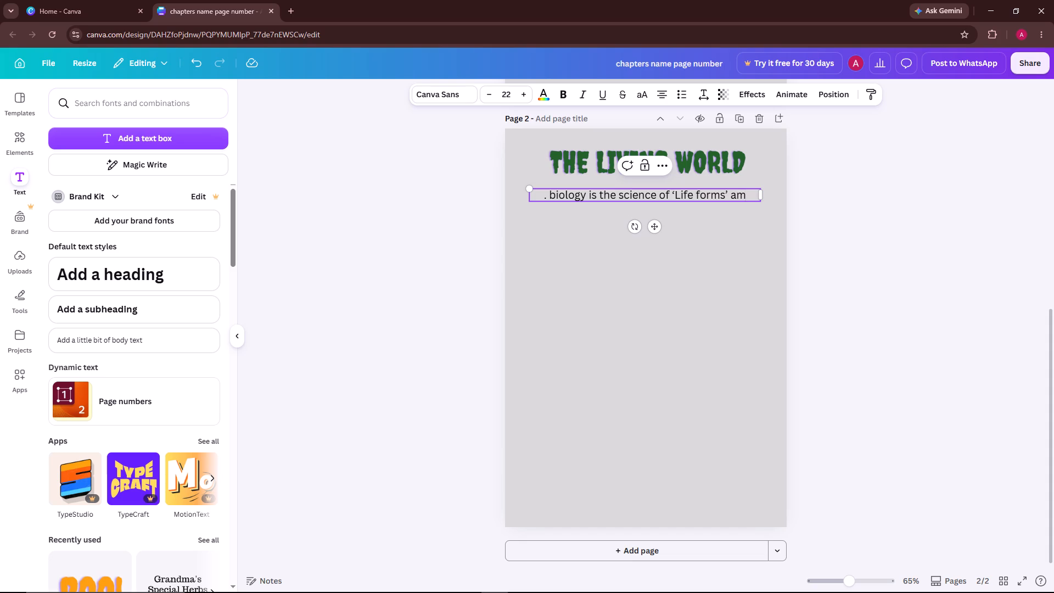
key("BackSpace")
type("nd")
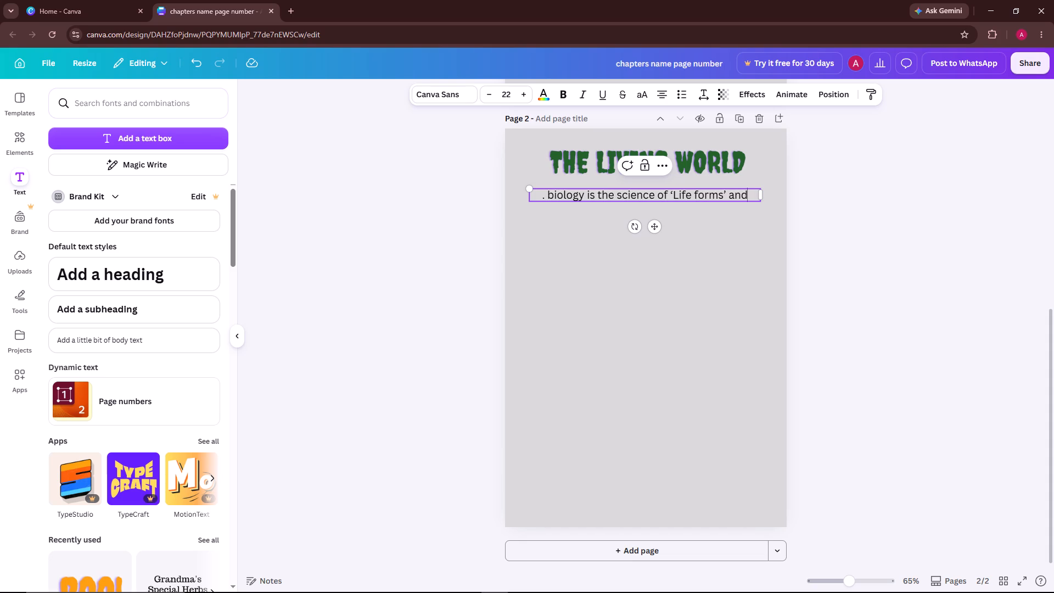
key("space")
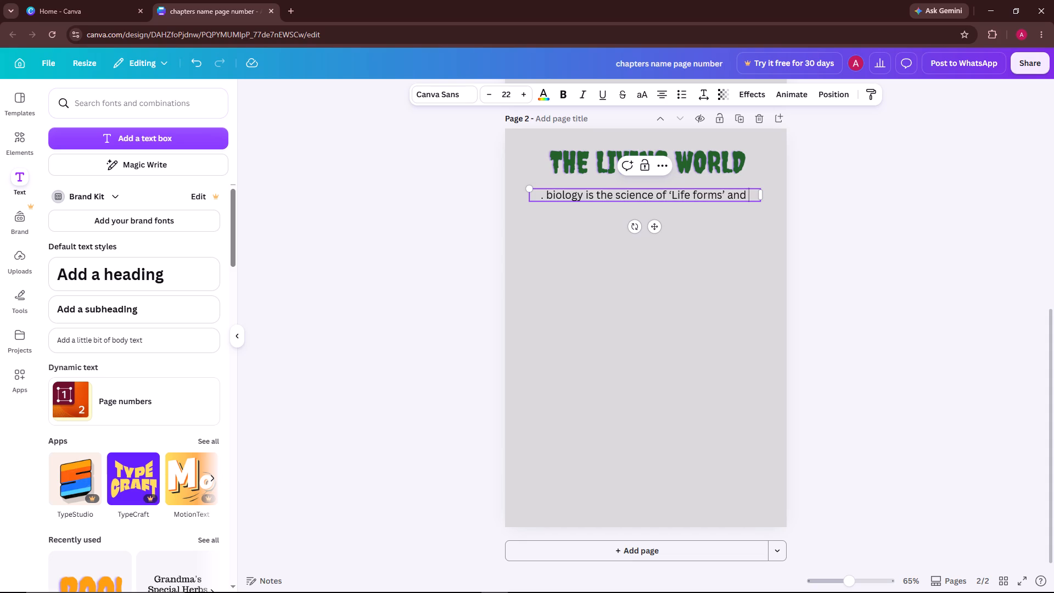
key("apostrophe")
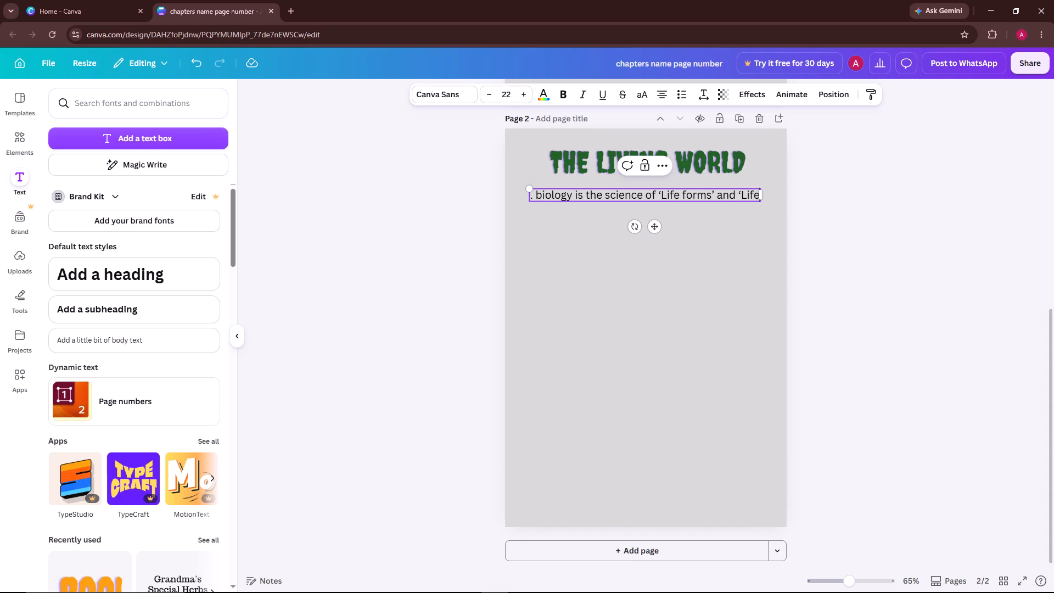
key("space")
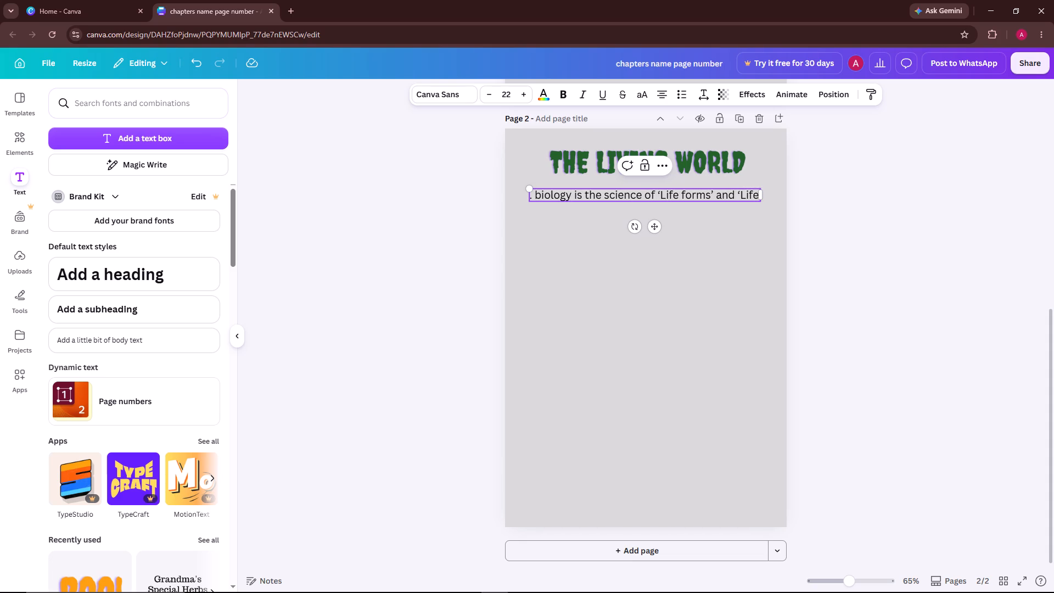
type("p")
type("ro")
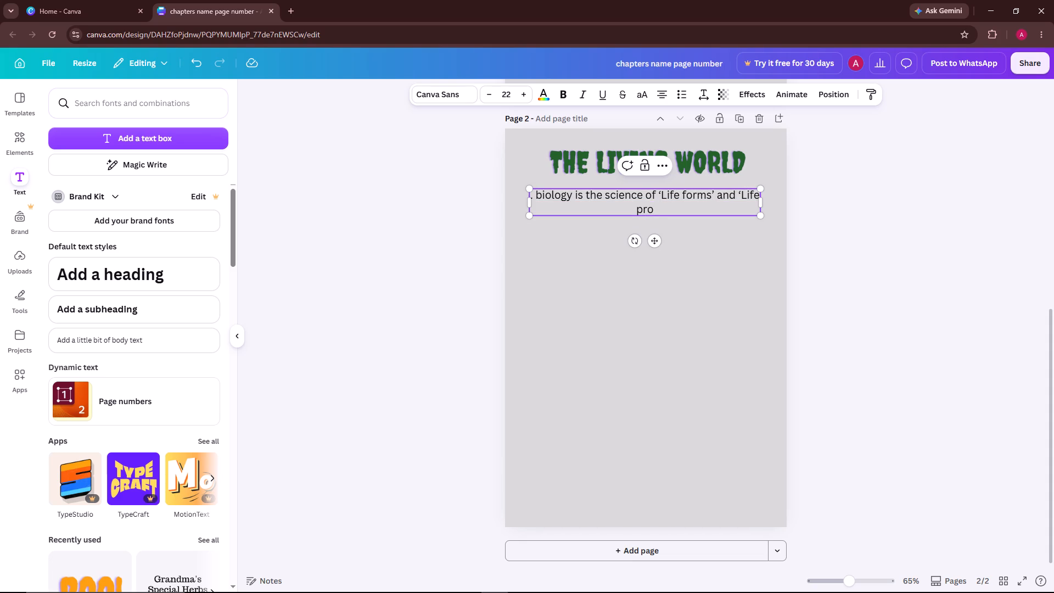
type("cess")
type("es")
key("apostrophe")
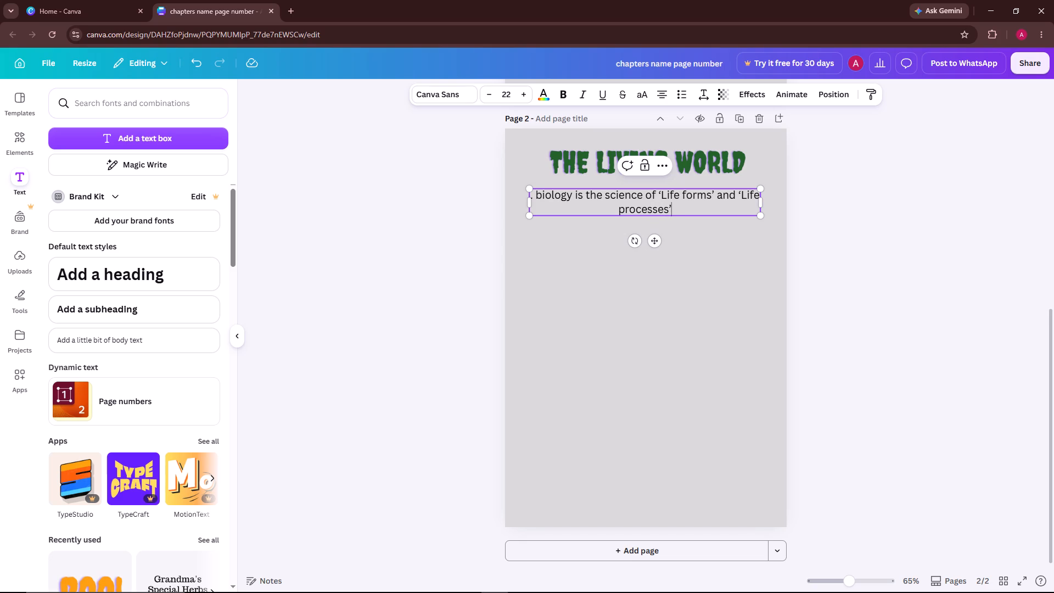
key("period")
key("Escape")
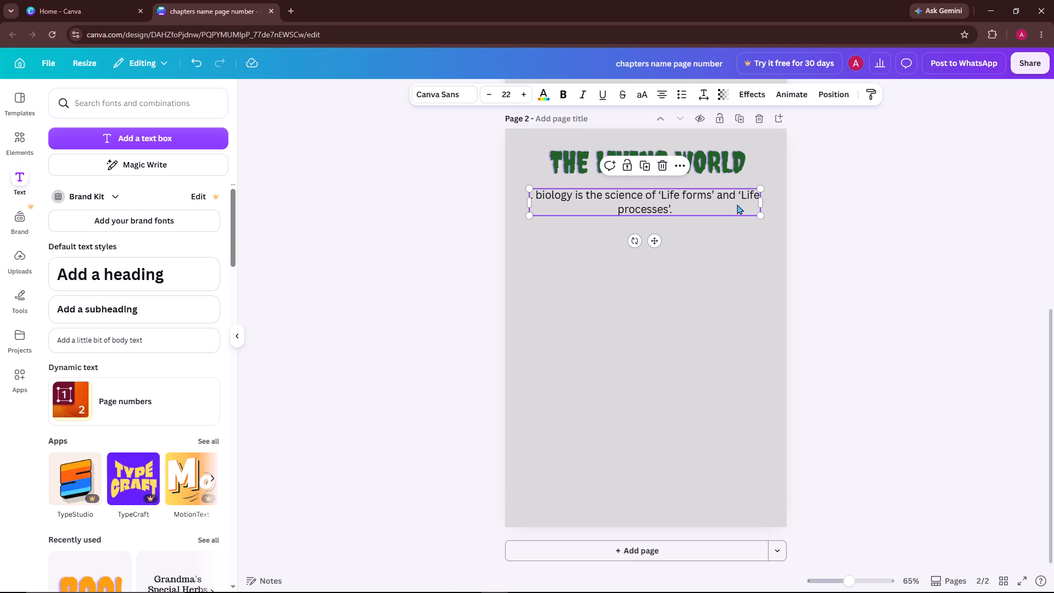
Widen the body text box on both sides so it spans nearly the full width of page 2.
left_click_drag(763, 200, 778, 198)
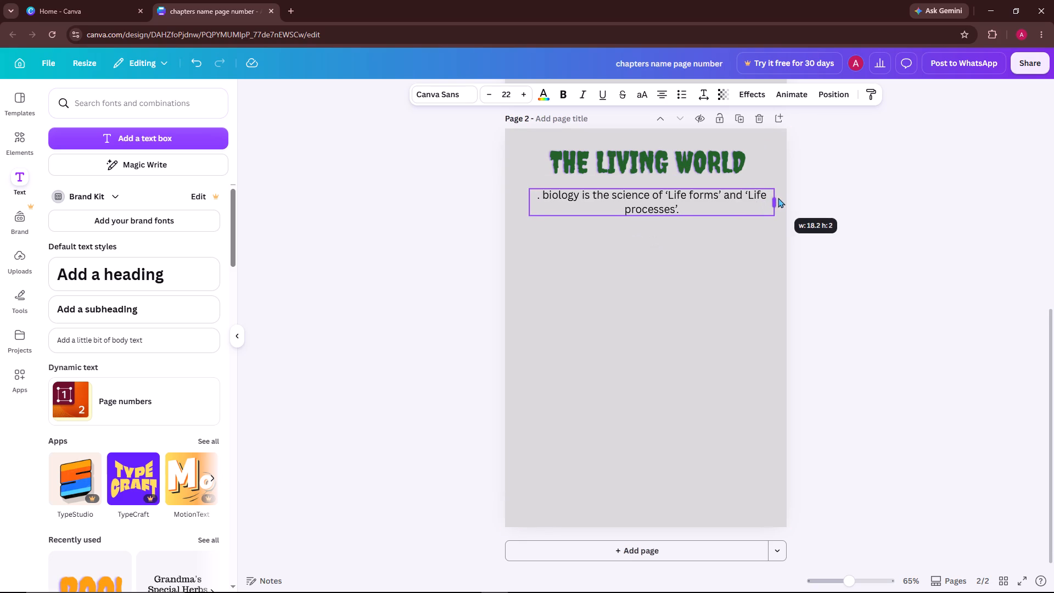
left_click_drag(778, 198, 779, 197)
left_click_drag(528, 202, 522, 202)
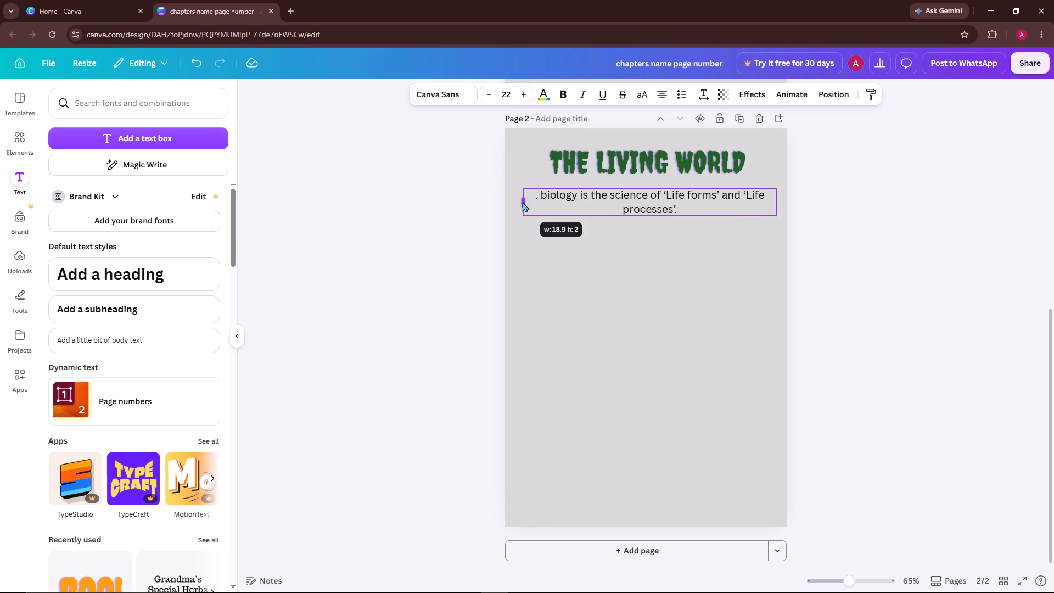
left_click_drag(522, 202, 517, 202)
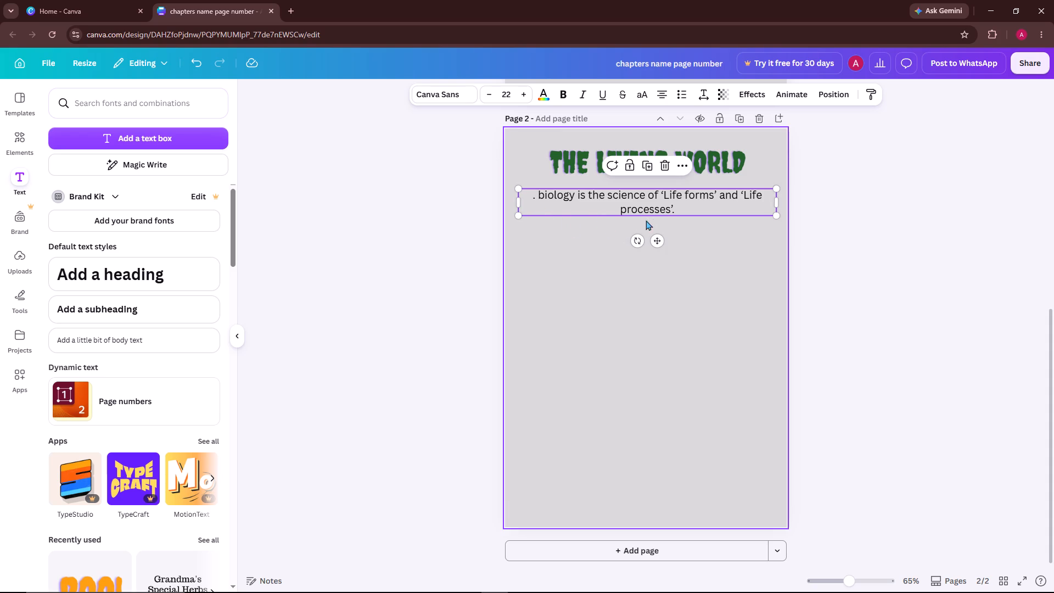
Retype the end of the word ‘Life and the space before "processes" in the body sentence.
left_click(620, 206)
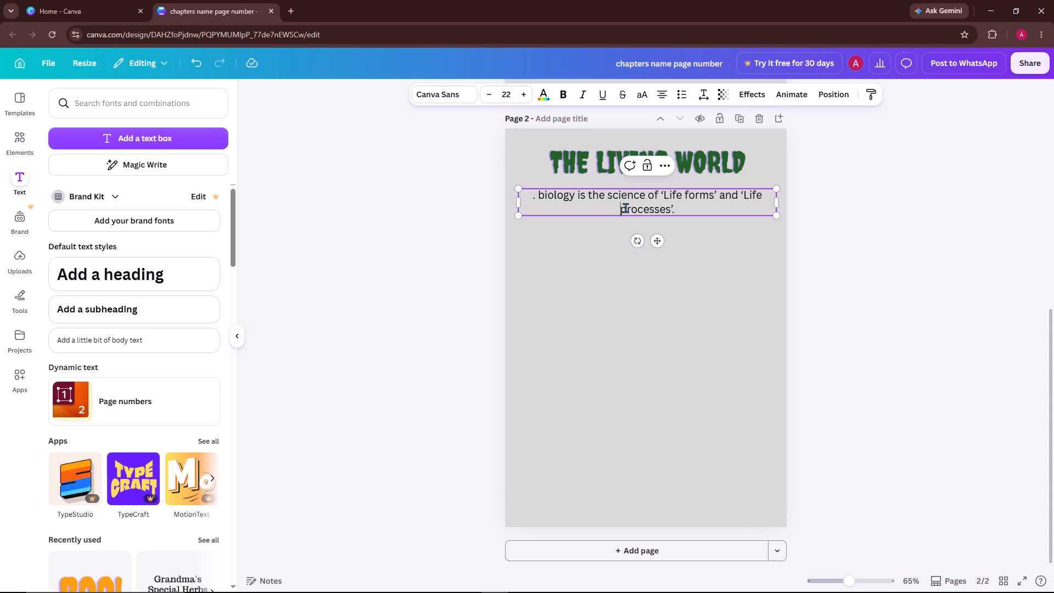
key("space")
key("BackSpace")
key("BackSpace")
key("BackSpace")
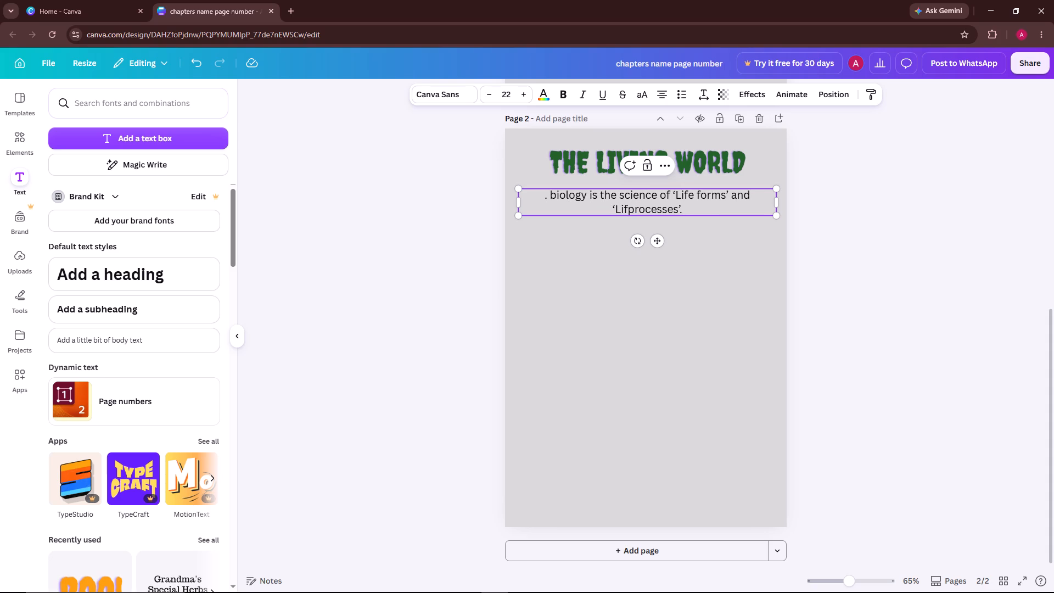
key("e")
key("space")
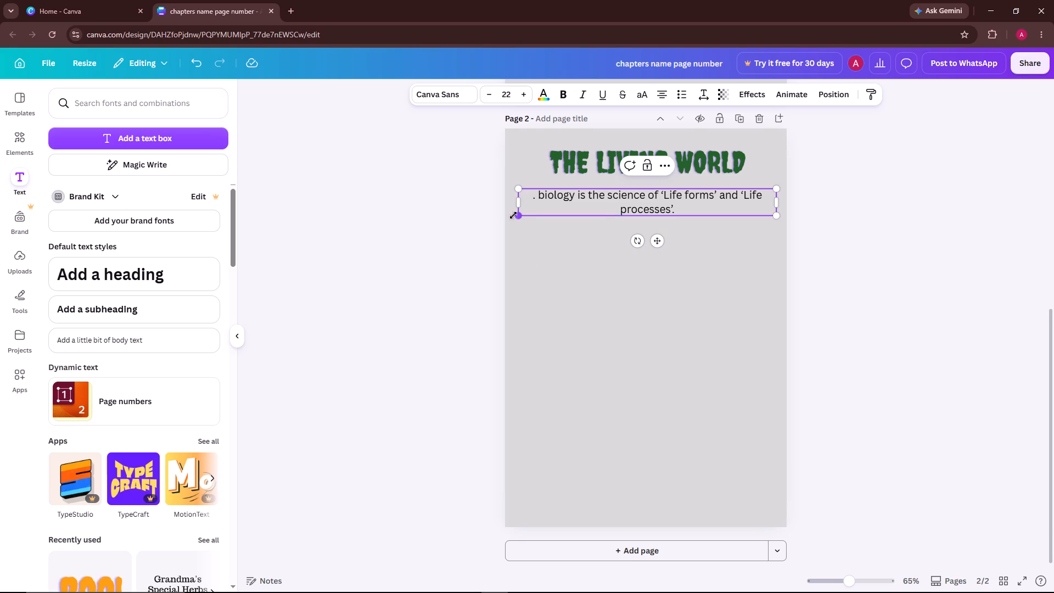
Scale the body text box to about 18.5 wide, with a font size of 21.1, and deselect it.
left_click_drag(514, 218, 557, 176)
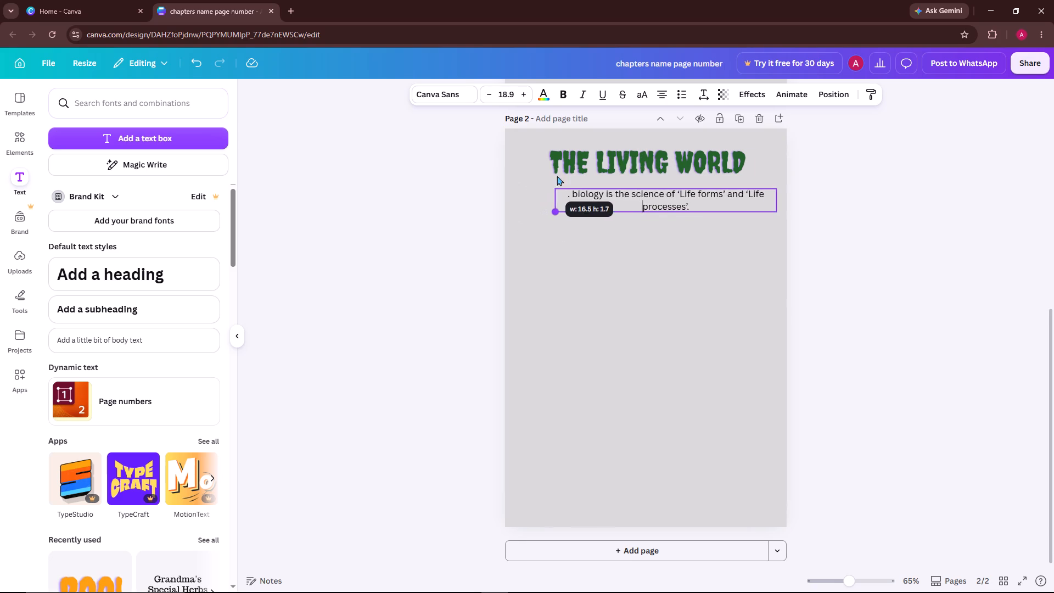
left_click_drag(557, 176, 461, 221)
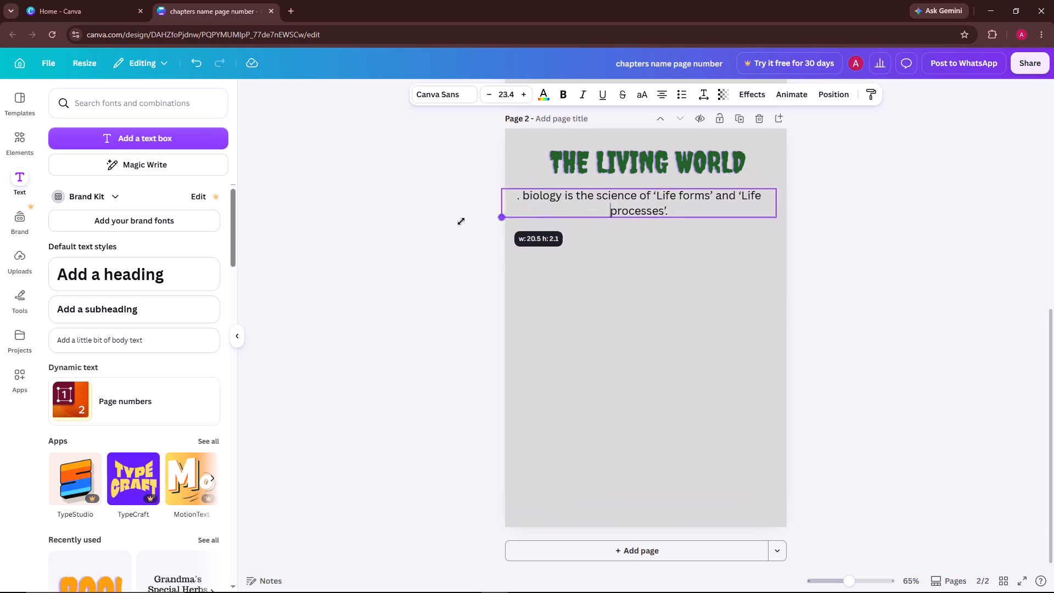
left_click_drag(461, 221, 631, 275)
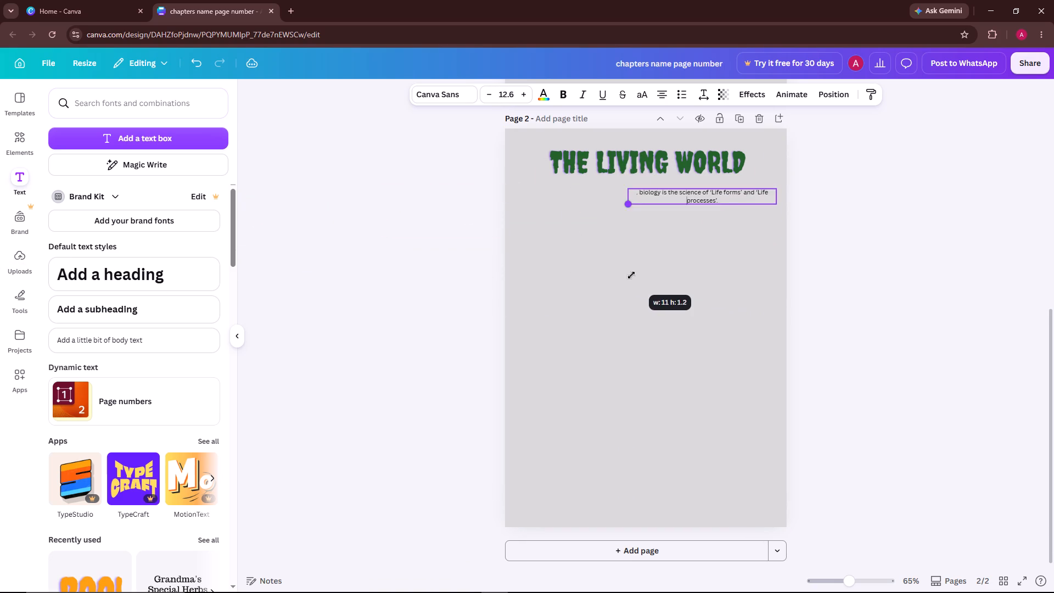
left_click_drag(631, 275, 526, 239)
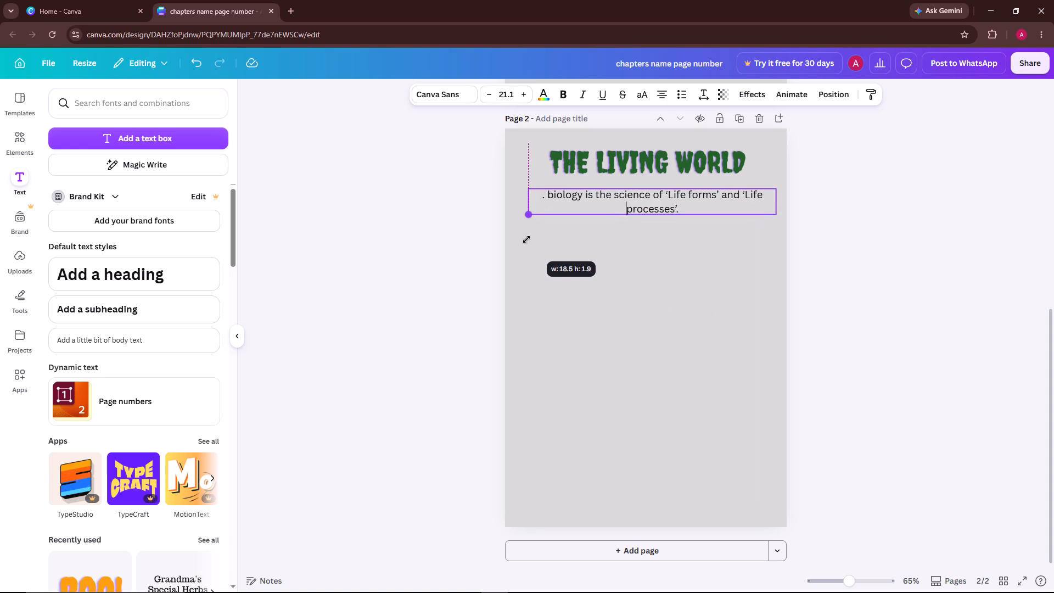
left_click_drag(526, 239, 523, 227)
left_click(636, 310)
Duplicate the body text box and place the copy directly below the original, aligned with it.
left_click(632, 211)
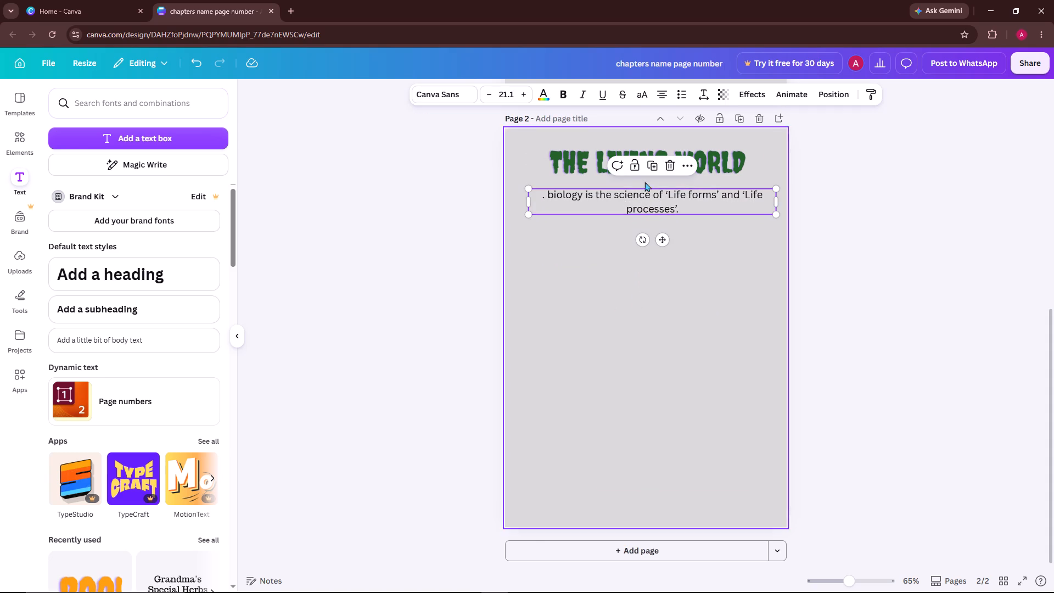
left_click(658, 167)
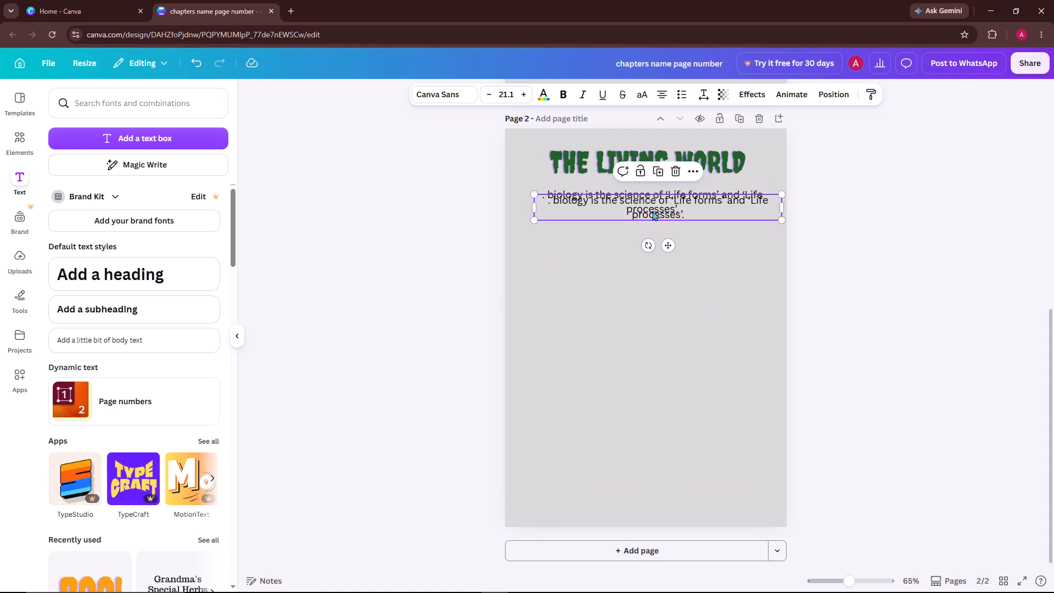
left_click_drag(652, 211, 649, 235)
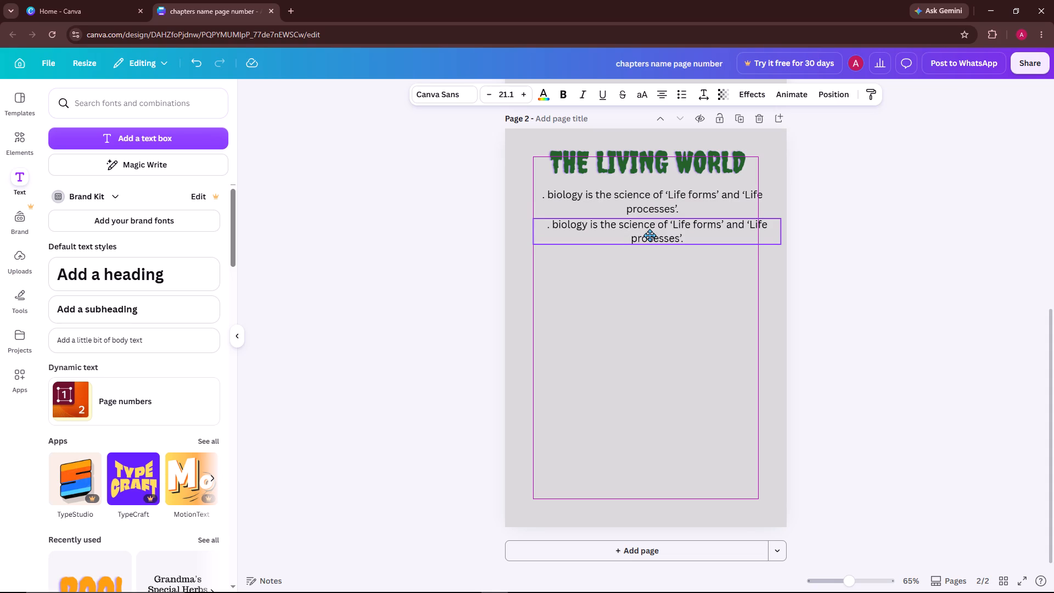
left_click_drag(649, 235, 637, 233)
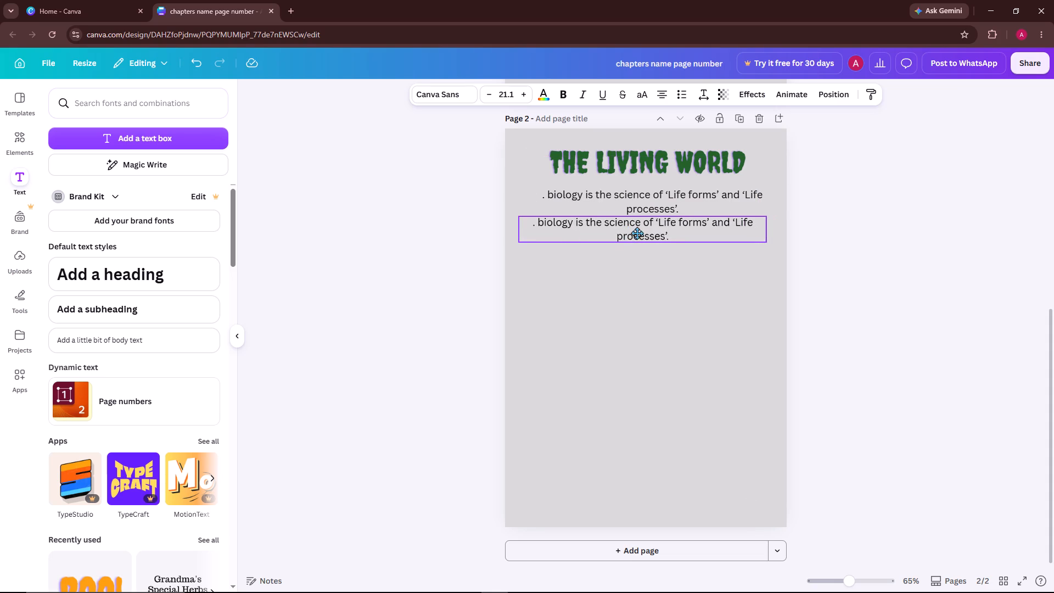
left_click_drag(637, 233, 645, 243)
Replace the duplicated box's text with the sentence opening ".Early men has classified".
left_click(681, 241)
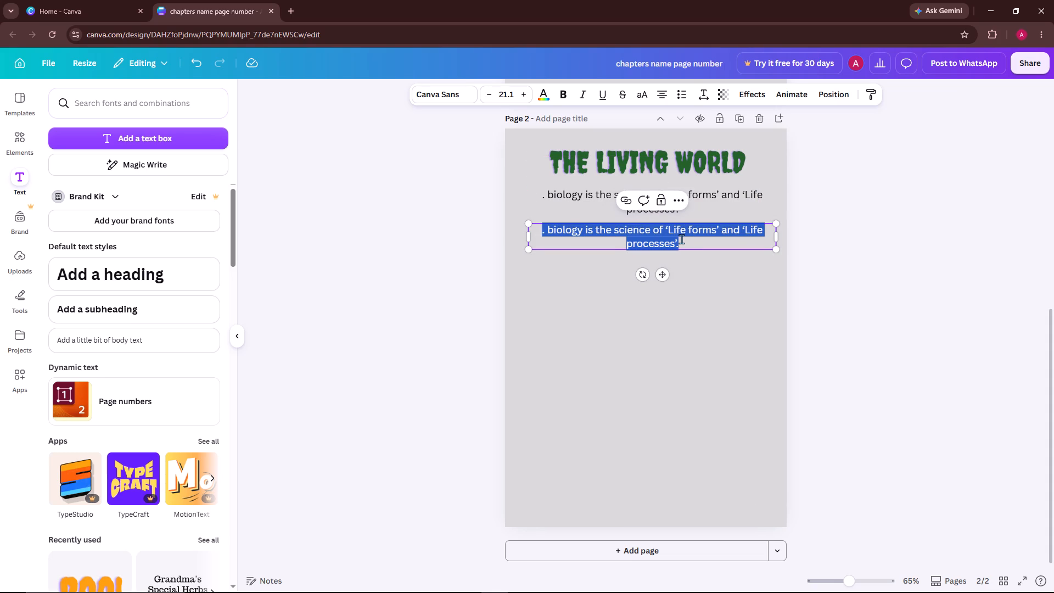
key("BackSpace")
key("period")
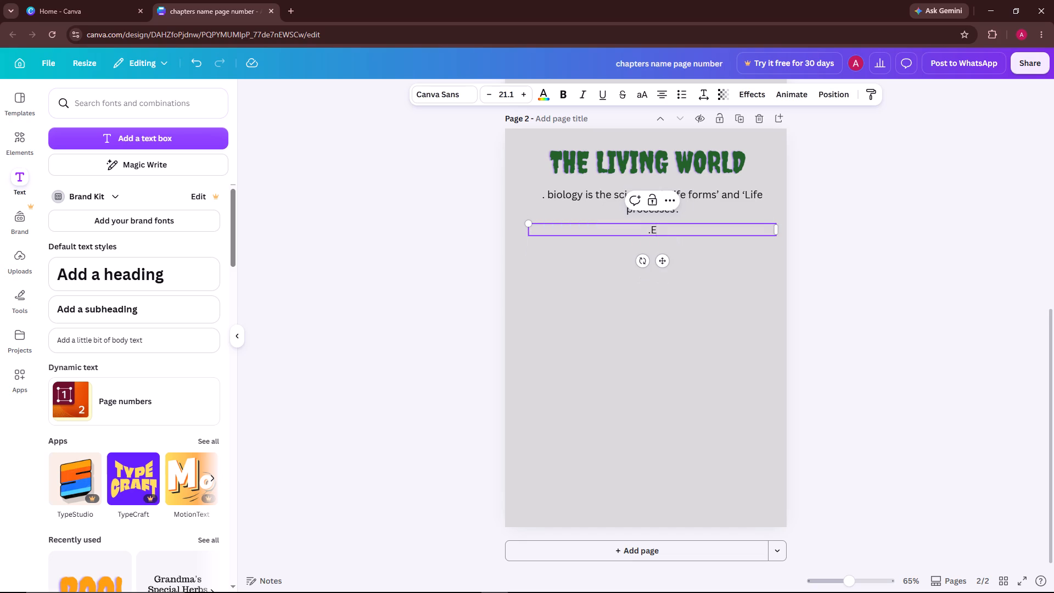
type("arly")
key("space")
type("men")
key("space")
type("has")
key("space")
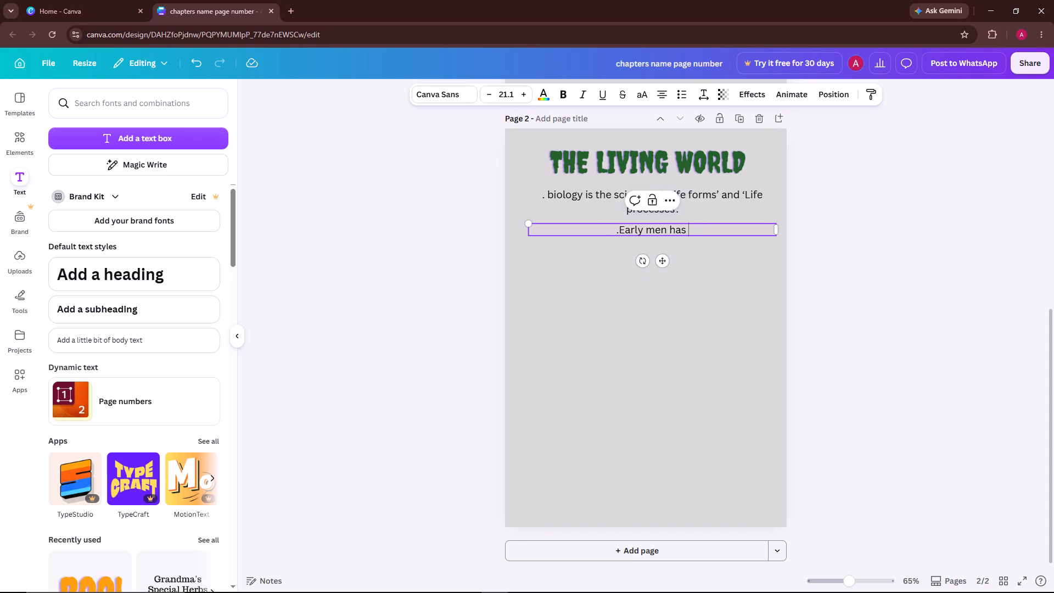
type("classifi")
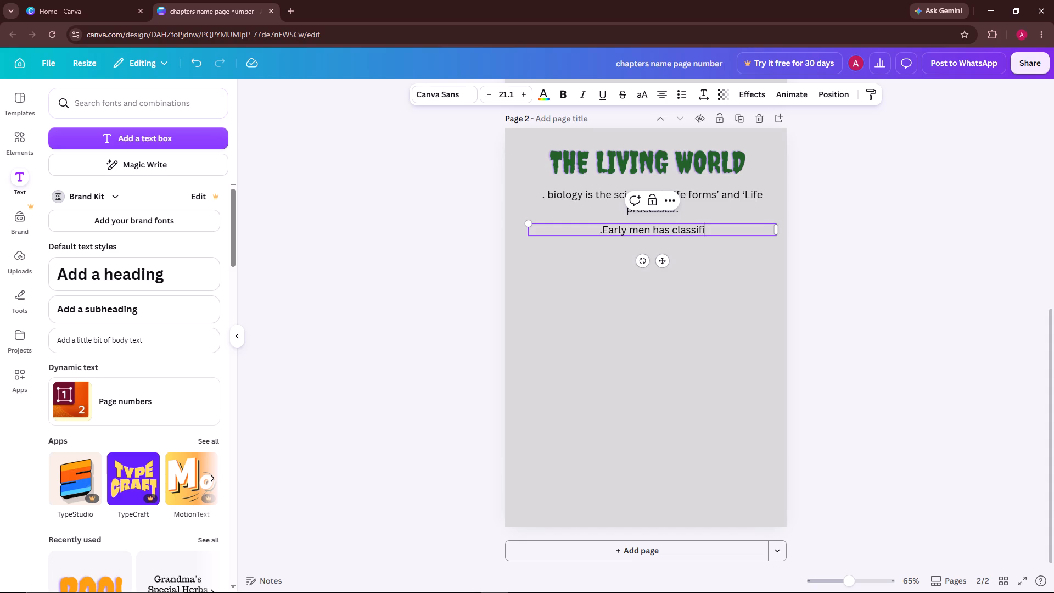
type("ed")
key("space")
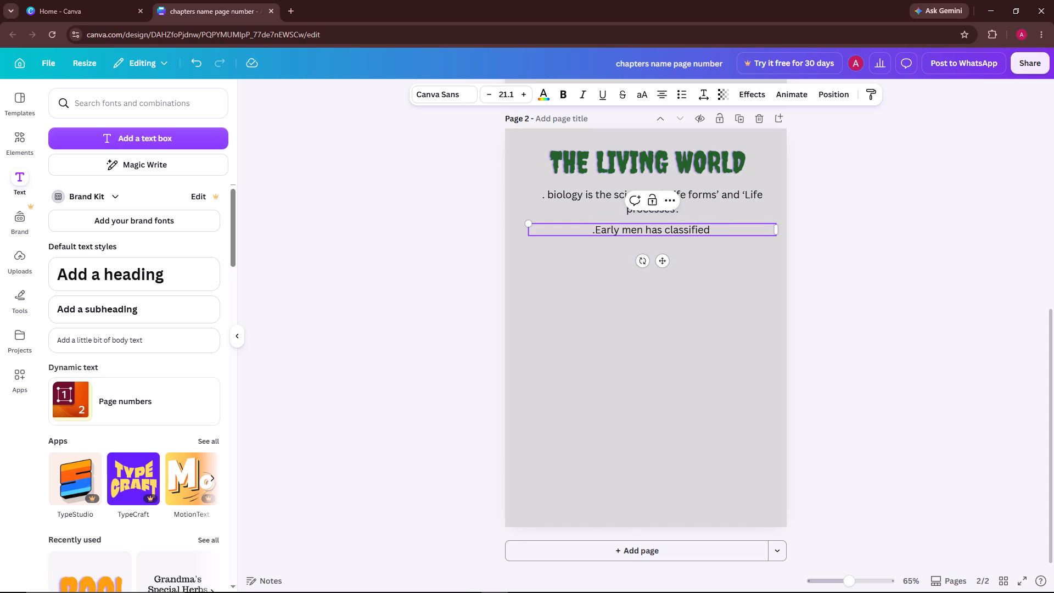
Continue the second body sentence with "all matter present on earth".
type("all")
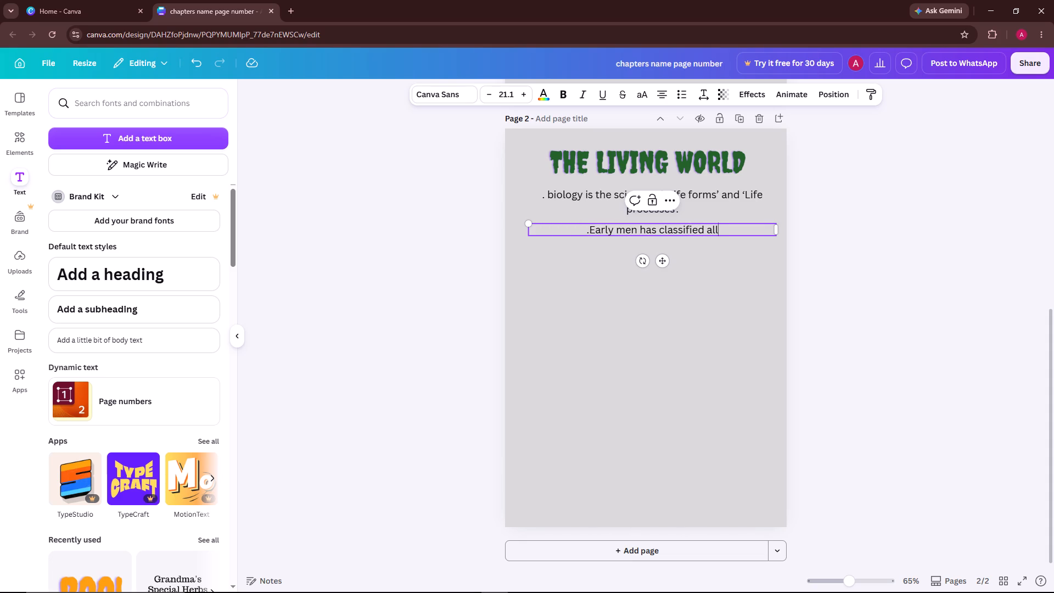
key("space")
type("matter")
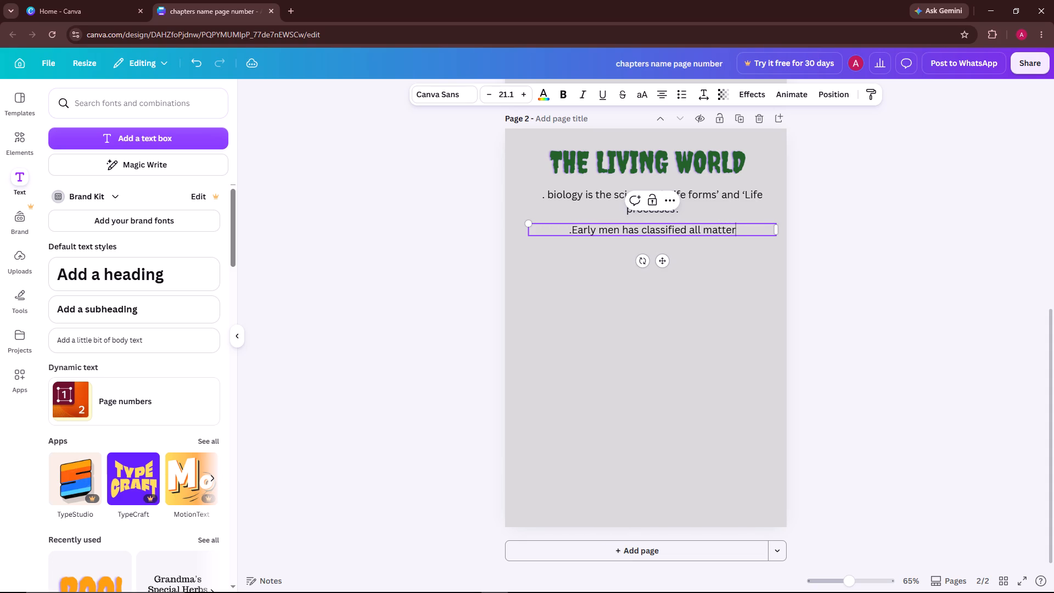
key("space")
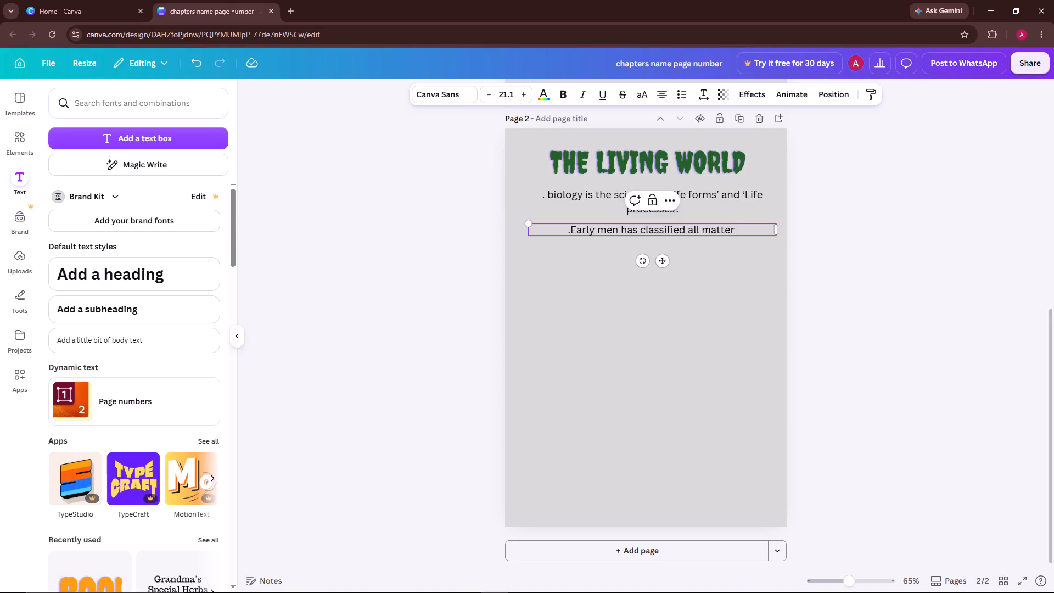
type("present")
key("space")
type("on")
key("space")
type("eart")
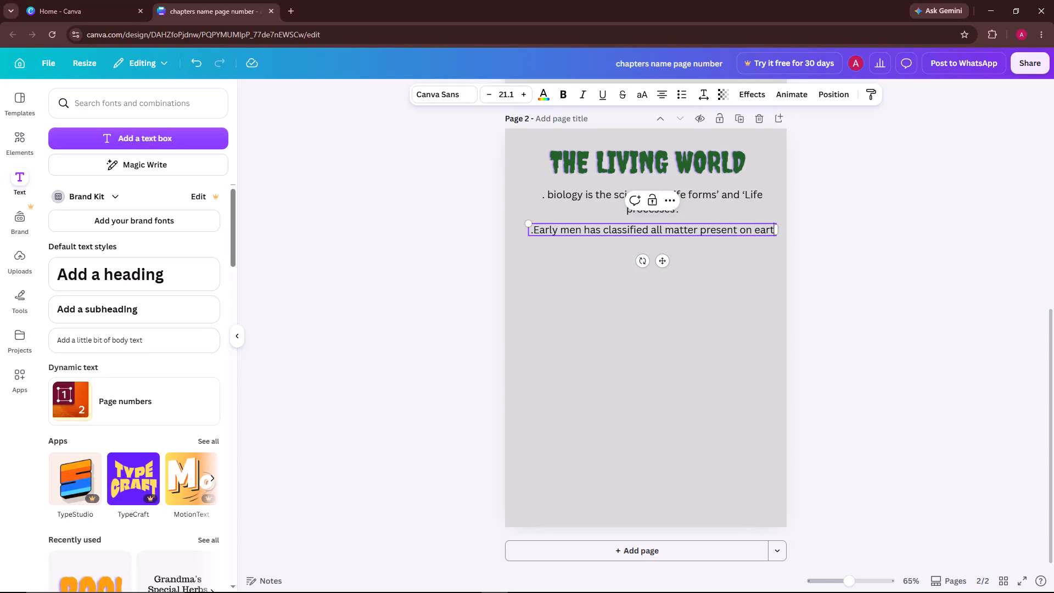
key("h")
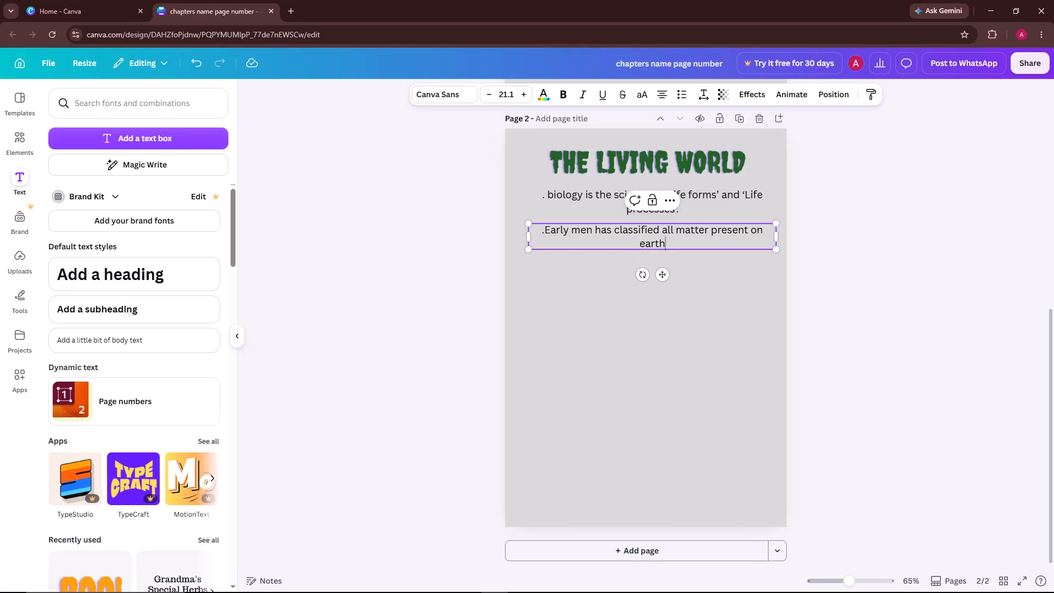
key("space")
Finish the second body sentence with "in 2- categories:" and start a new line below it.
type("in")
key("space")
type("2-")
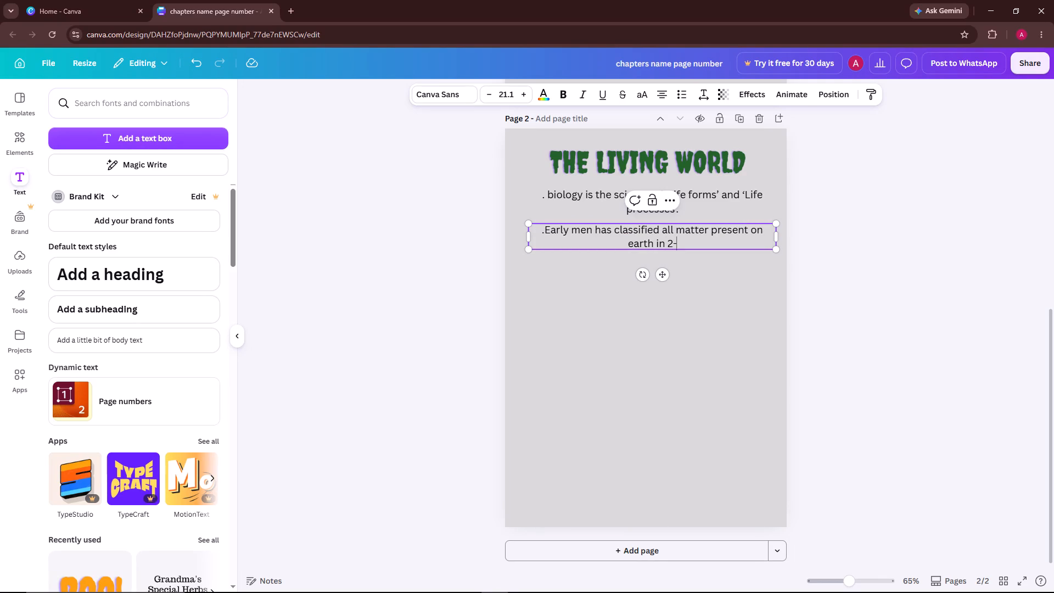
key("space")
type("category")
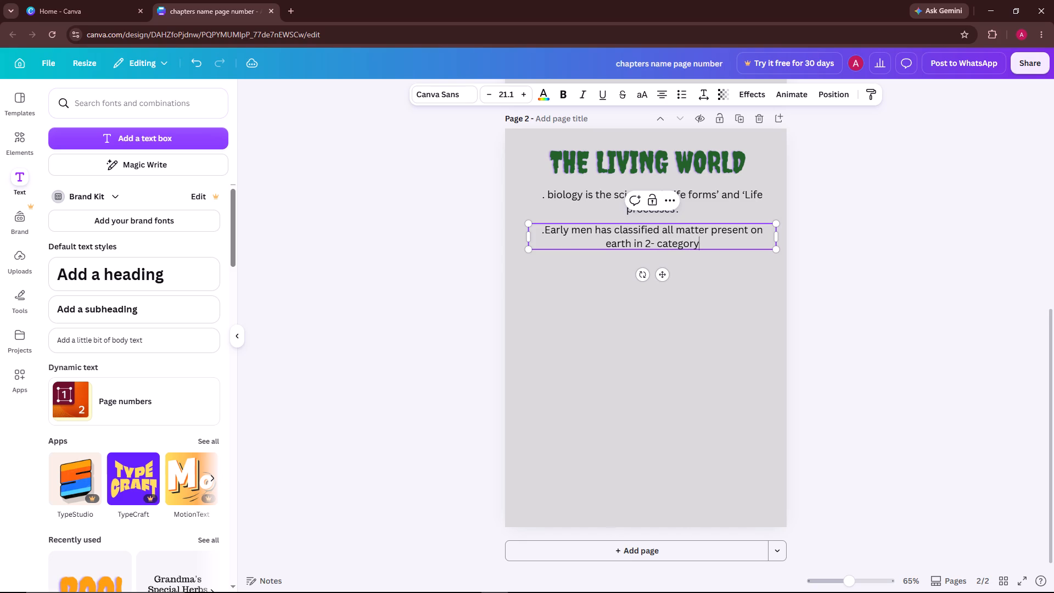
key("BackSpace")
key("BackSpace")
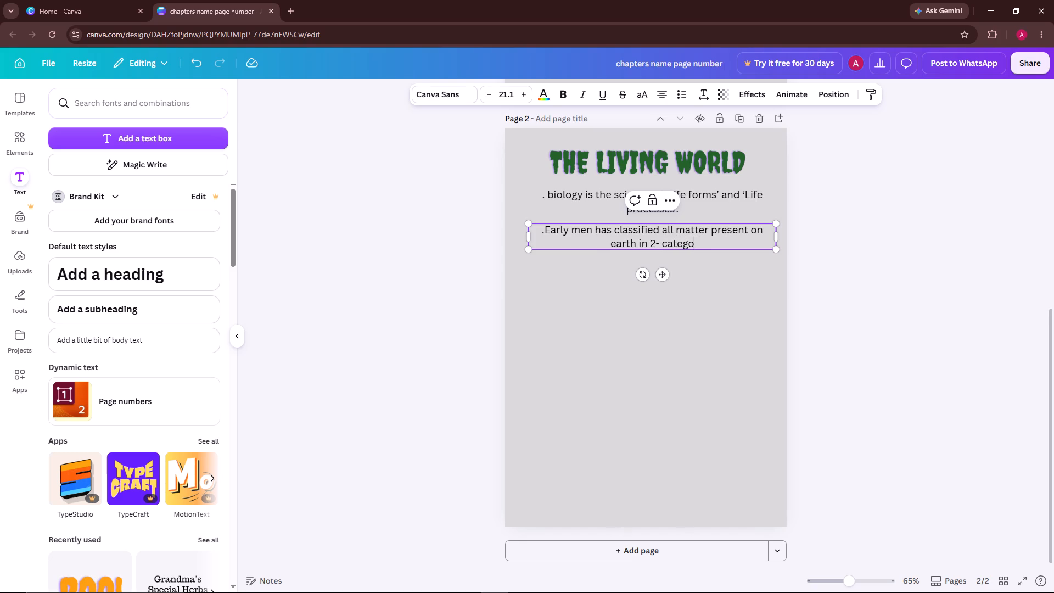
type("ries")
key("semicolon")
key("BackSpace")
key("shift+colon")
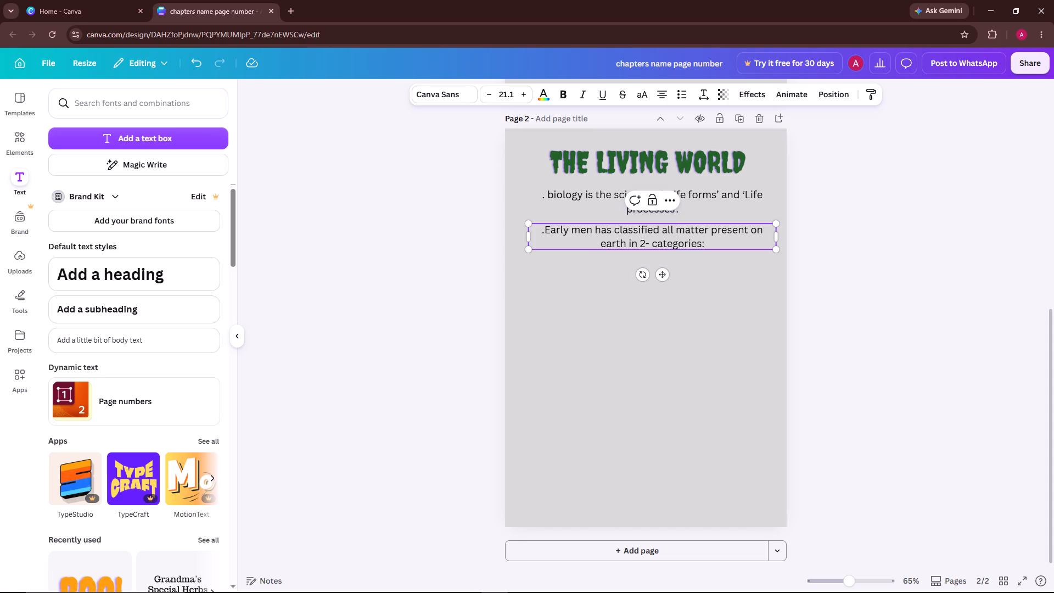
key("Return")
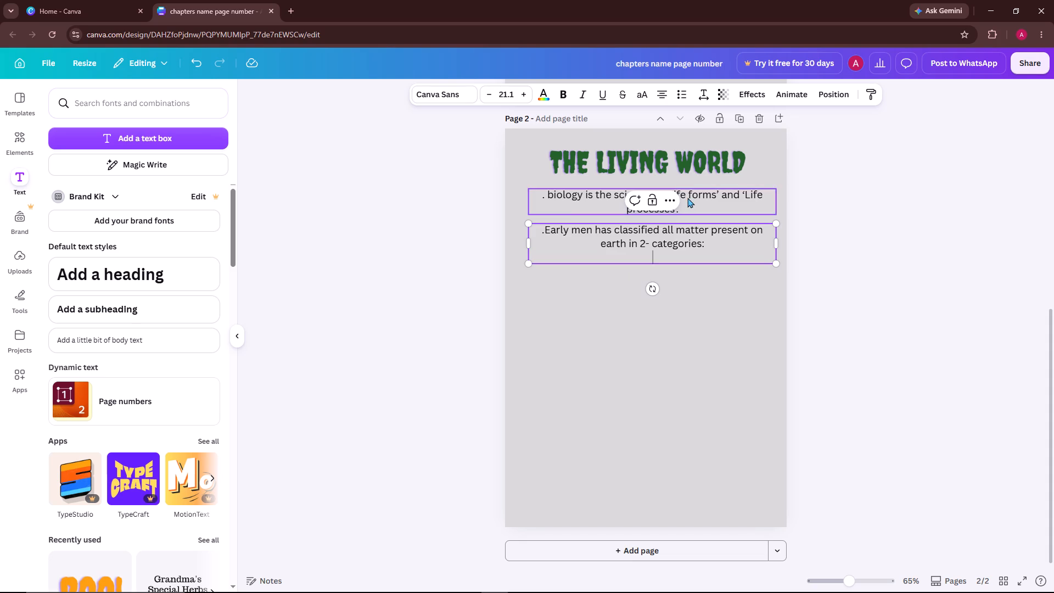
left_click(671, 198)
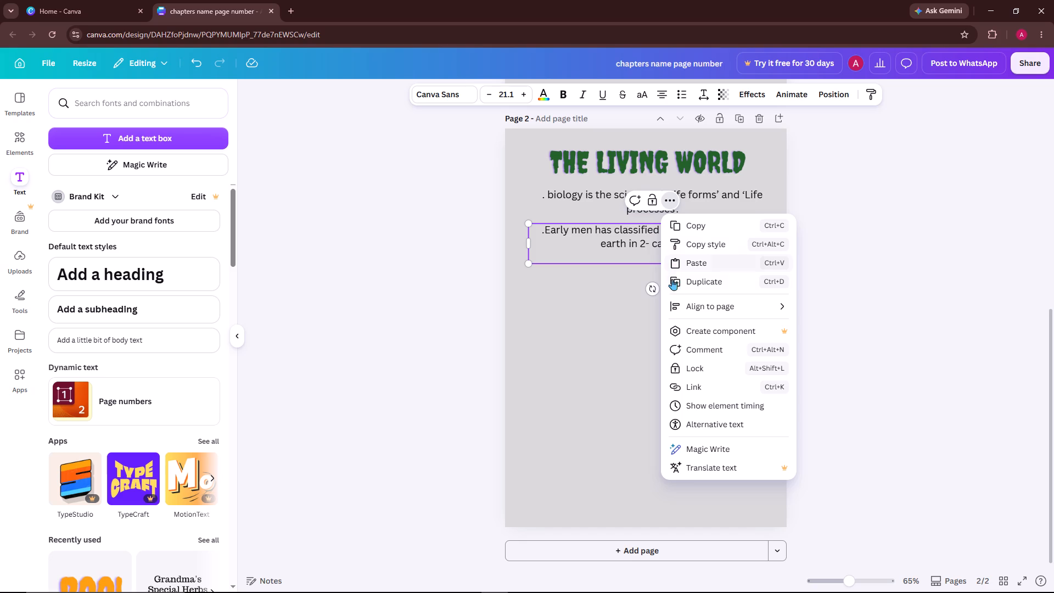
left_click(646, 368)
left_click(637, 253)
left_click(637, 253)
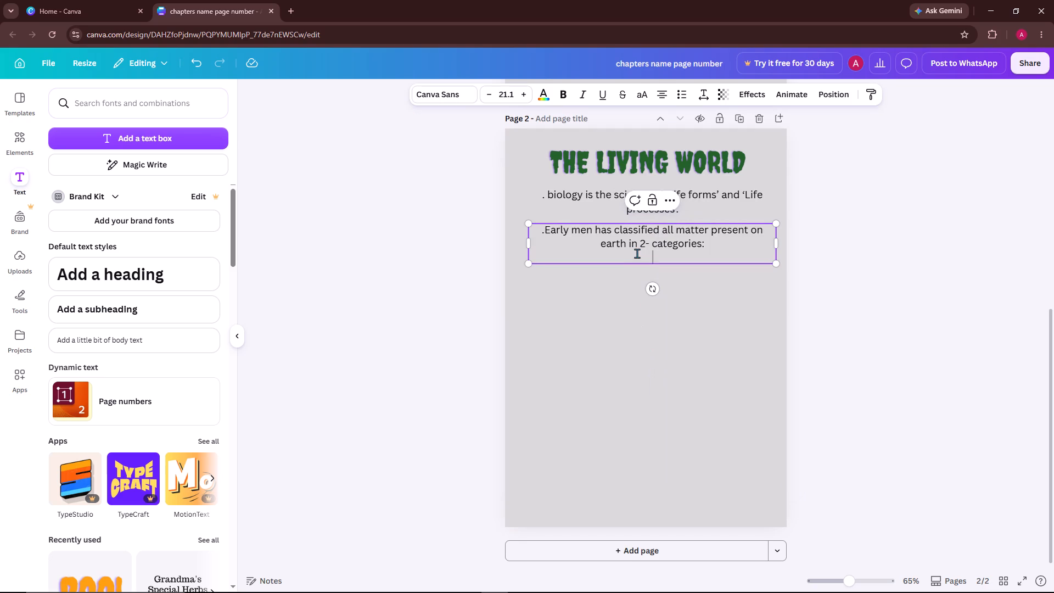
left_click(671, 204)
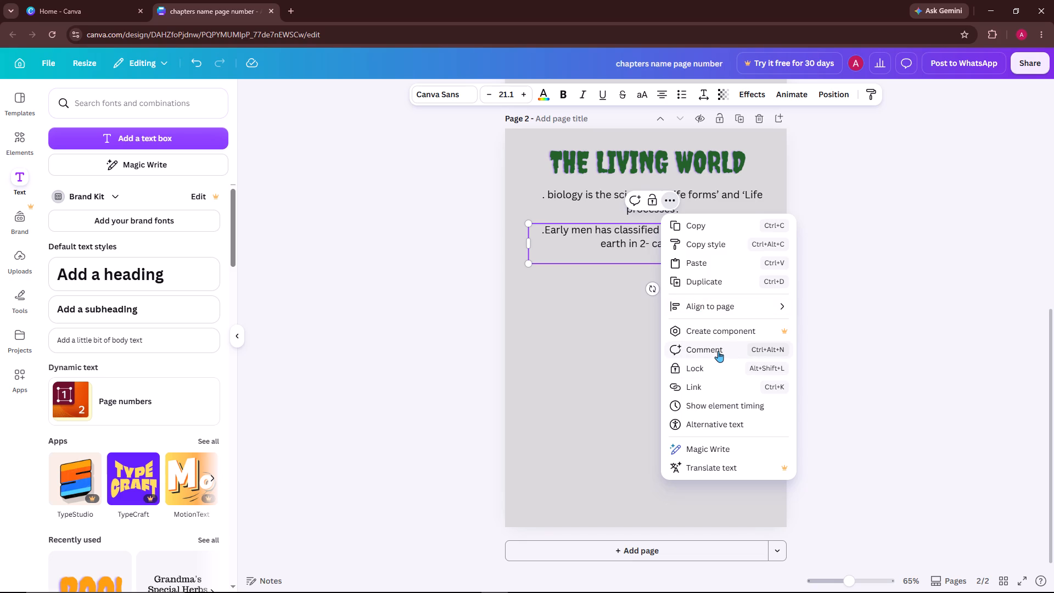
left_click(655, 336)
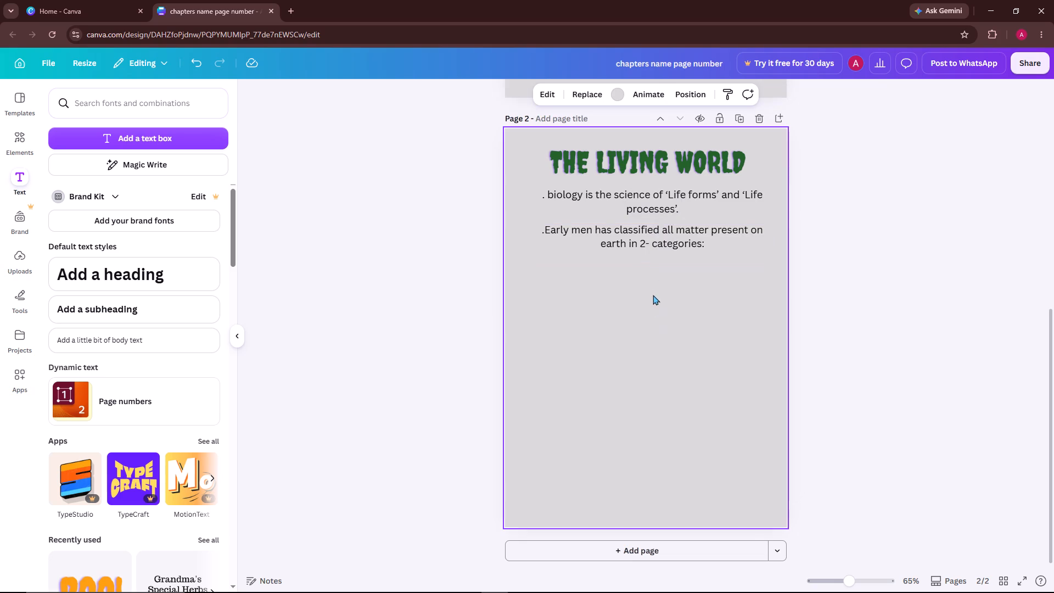
Choose bright green text for the empty line below "earth in 2- categories:" and start a numbered list there with "1.".
left_click(653, 254)
left_click(682, 253)
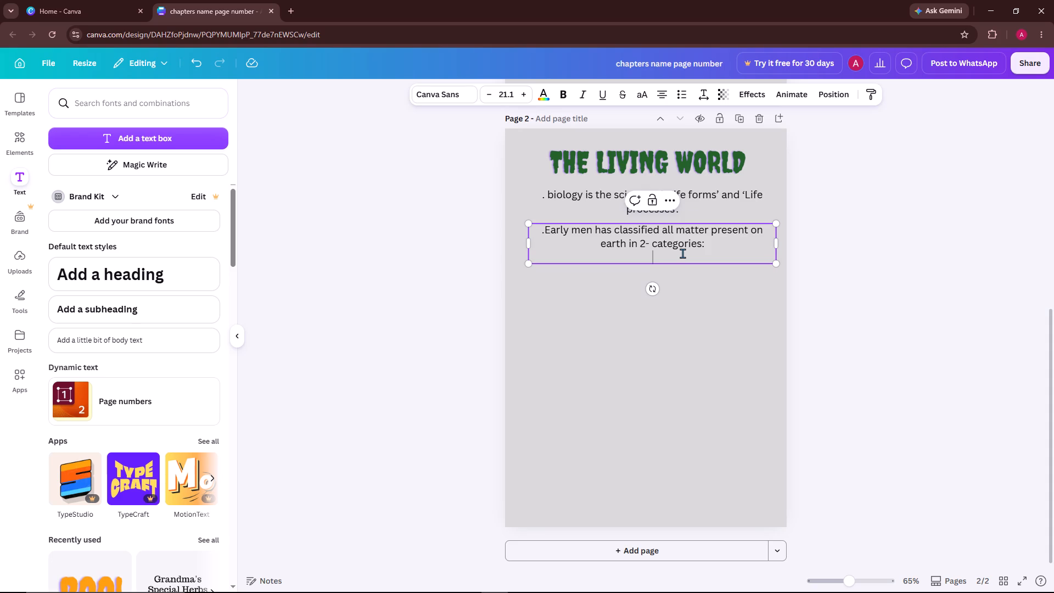
type("1.")
key("BackSpace")
key("BackSpace")
left_click(536, 99)
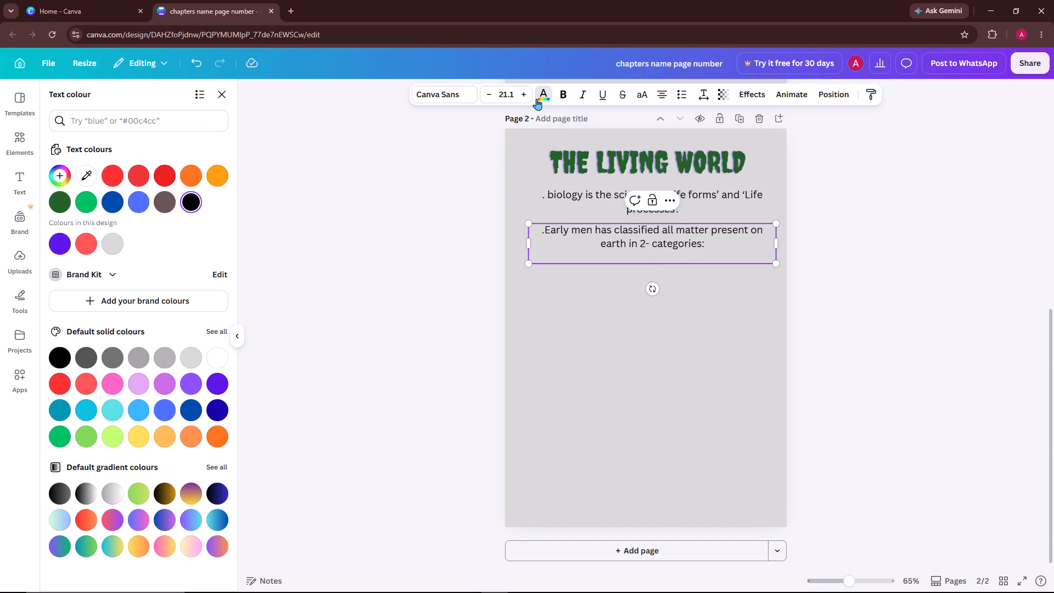
left_click(93, 200)
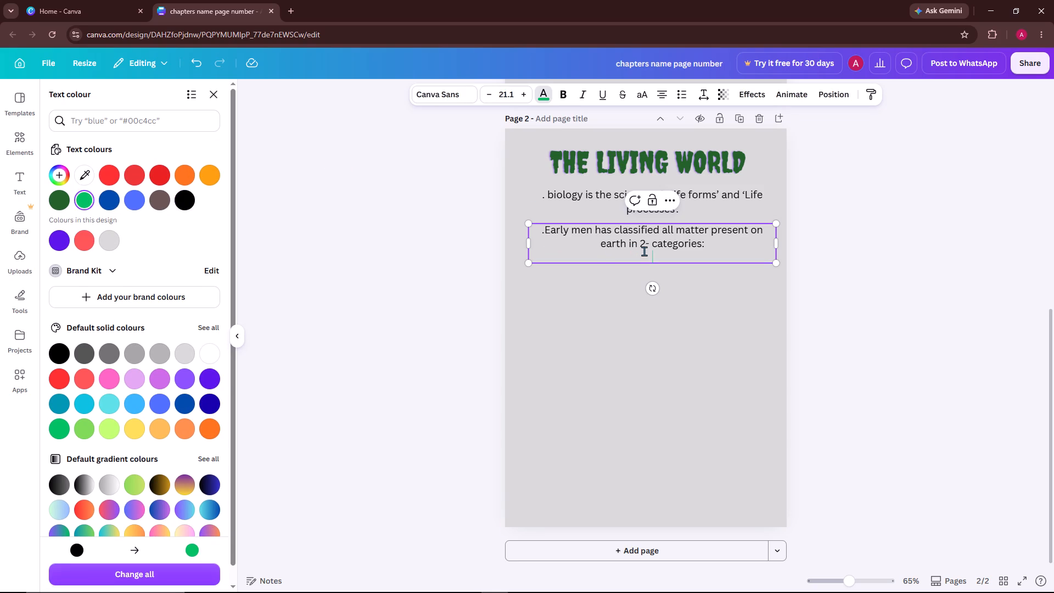
type("1.")
key("space")
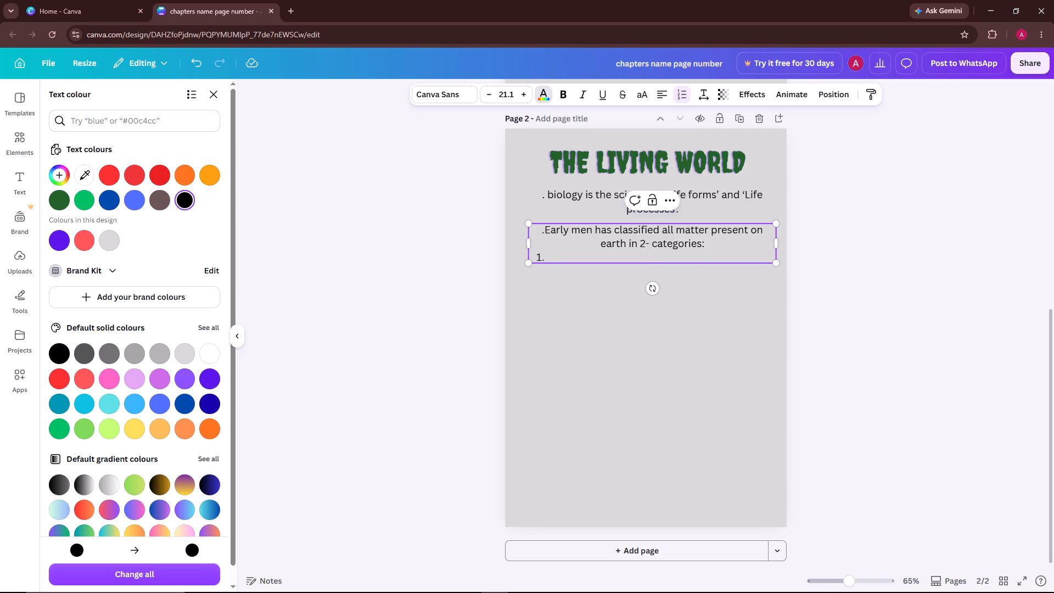
Enter "Animate/Living/Biotic:" as the first item of the numbered list.
key("a")
type("nimal")
key("BackSpace")
key("t")
key("e")
key("backslash")
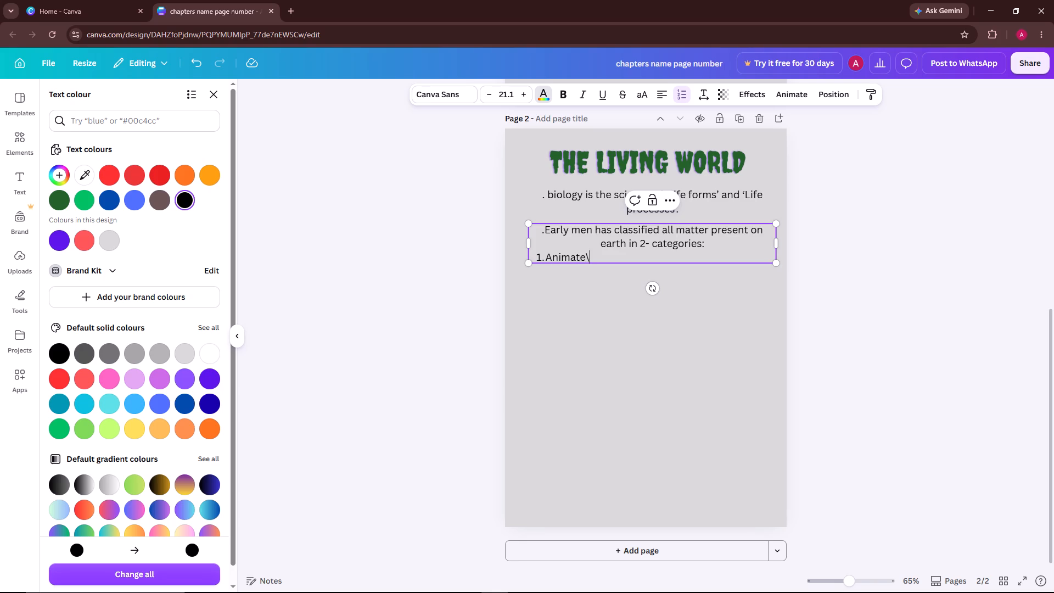
key("BackSpace")
key("shift+question")
key("BackSpace")
key("slash")
key("l")
key("i")
type("ving")
key("shift+question")
key("BackSpace")
key("slash")
type("iotic")
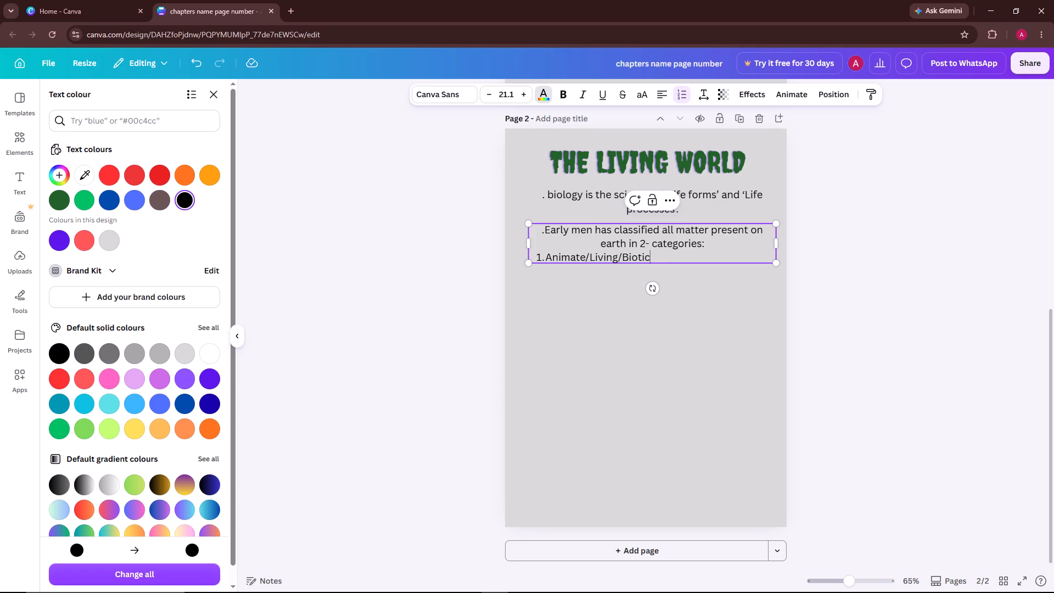
key("shift+colon")
Add the examples "e.g, plants, animals" after the colon in the first list item.
key("space")
key("e")
key("period")
key("g")
key("comma")
key("space")
type("plant")
key("s")
key("comma")
key("space")
type("animal")
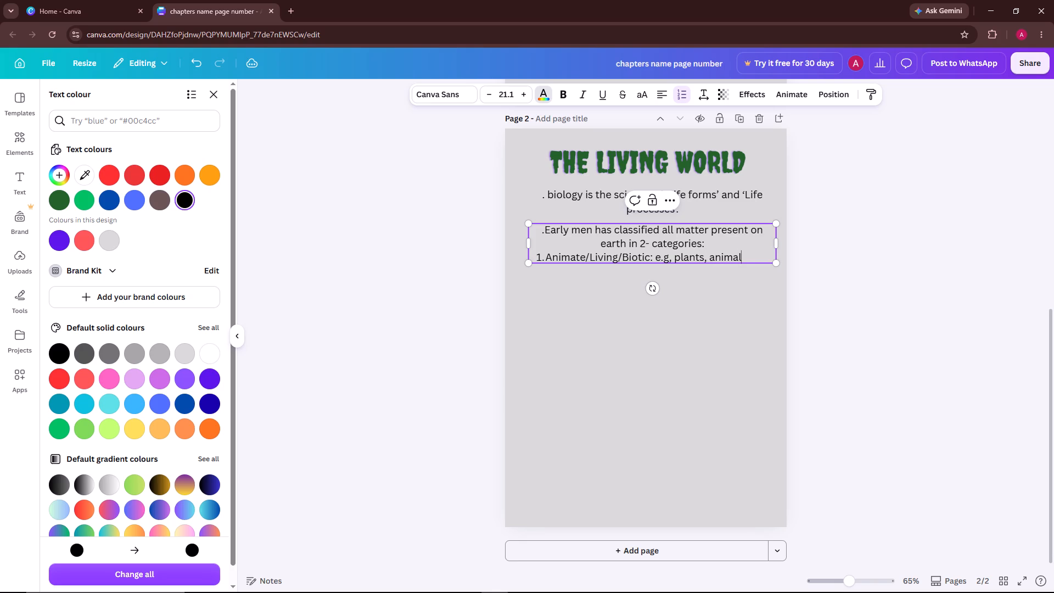
key("s")
Add a second numbered item below the Animate/Living/Biotic line, beginning "Inanimate/non-living".
key("Return")
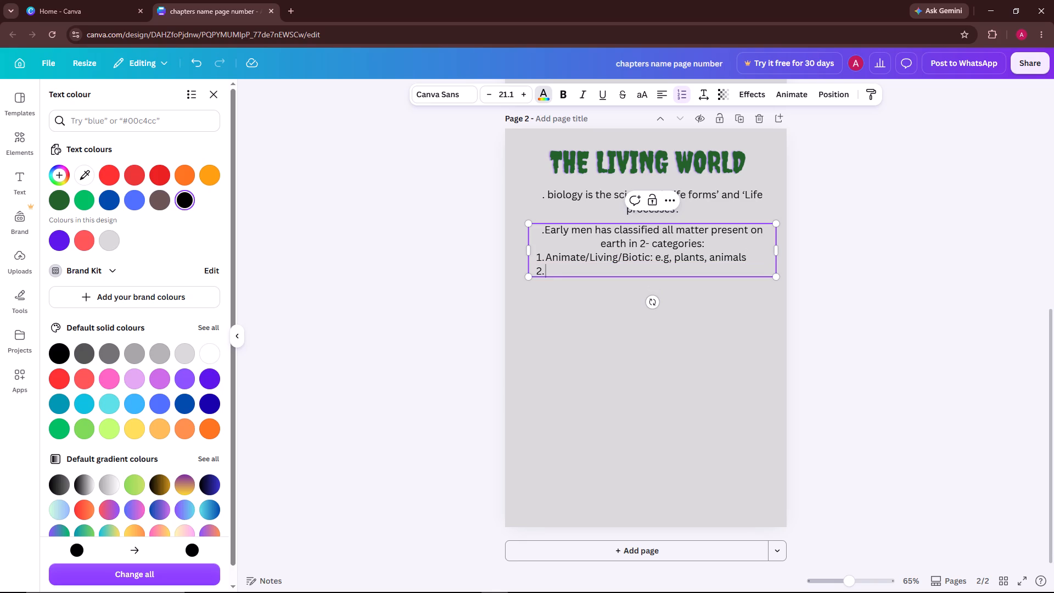
type("2.")
key("BackSpace")
key("BackSpace")
key("space")
type("na")
type("nimate")
key("slash")
type("non")
type("-l")
key("i")
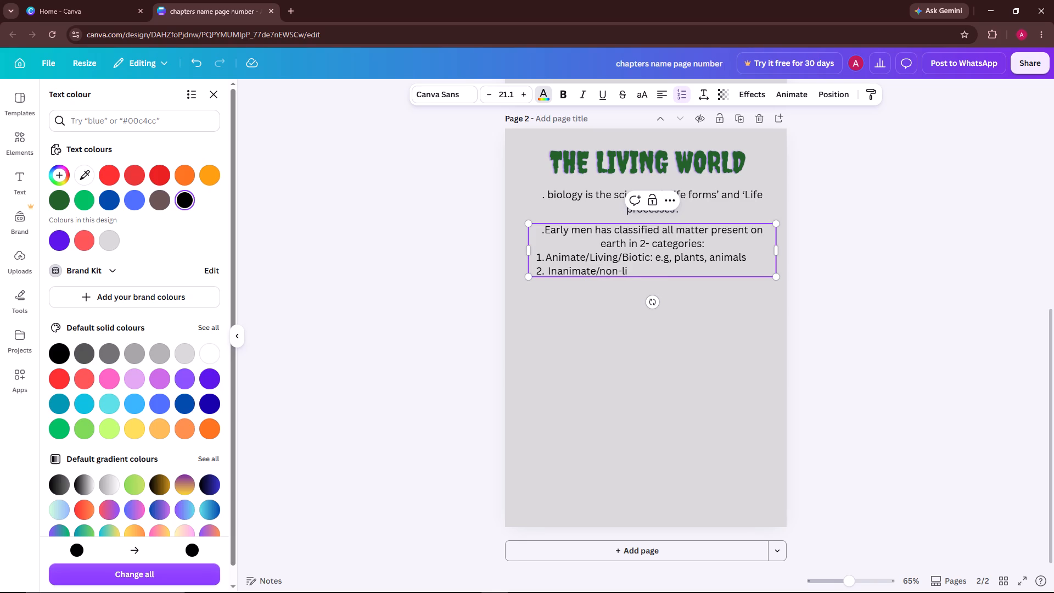
key("n")
key("BackSpace")
type("ving")
Extend the second list item with "/ Abiotic :" after "non-living".
key("slash")
key("space")
key("BackSpace")
key("space")
key("space")
key("BackSpace")
type("bioti")
key("c")
key("space")
type(";")
key("BackSpace")
type(":")
key("space")
Add the examples "e.g, wind, sea, life." after the colon in the second list item and finish editing the text.
type("e.g")
key("space")
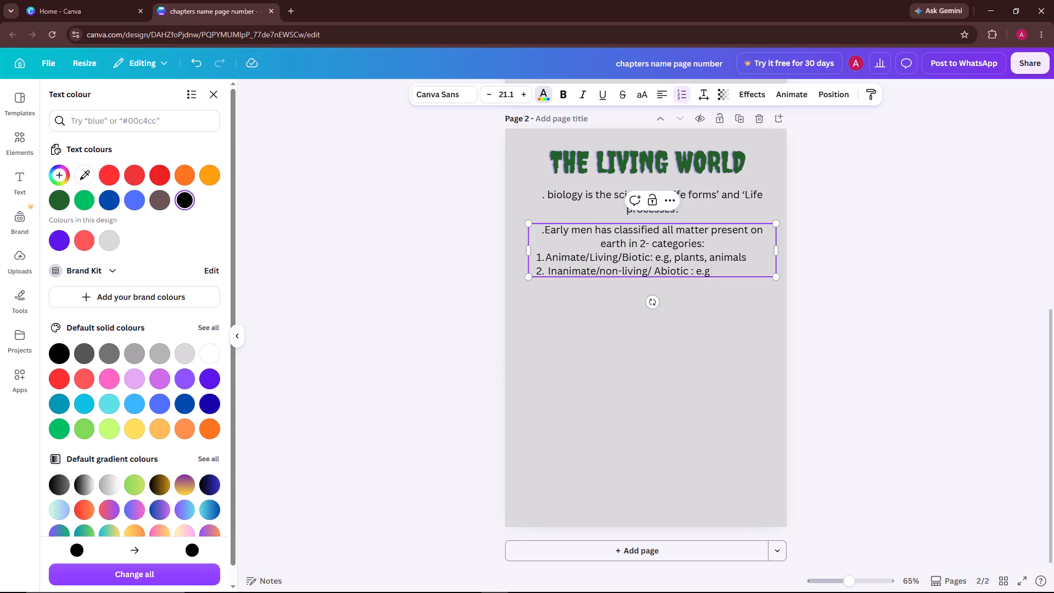
key("BackSpace")
type(",")
key("space")
type("wind")
type(",")
key("space")
type("sea")
key("space")
key("BackSpace")
type(",")
key("space")
type("life")
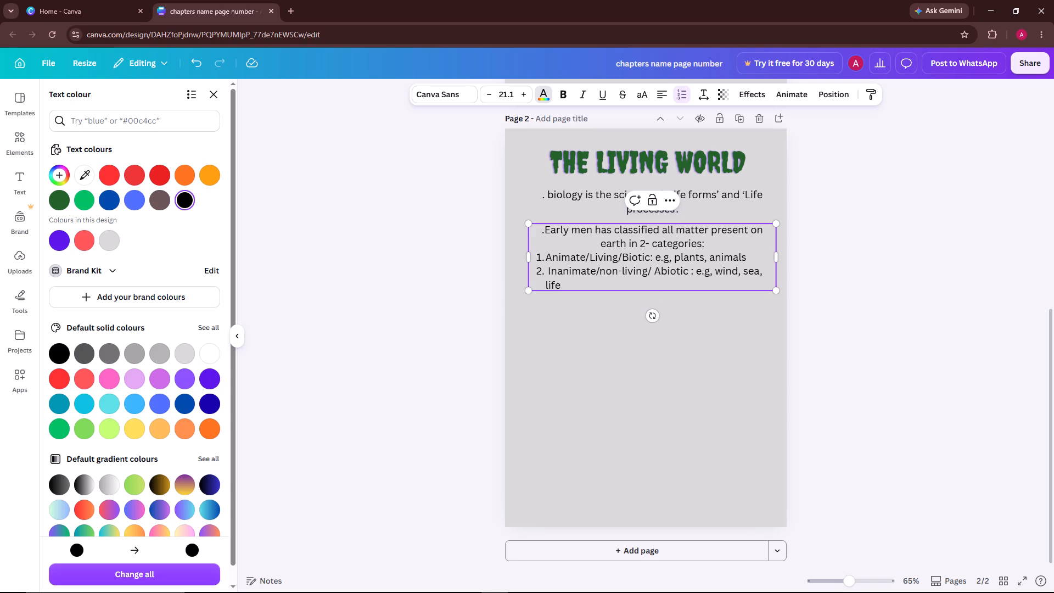
key("period")
left_click(888, 264)
left_click(885, 278)
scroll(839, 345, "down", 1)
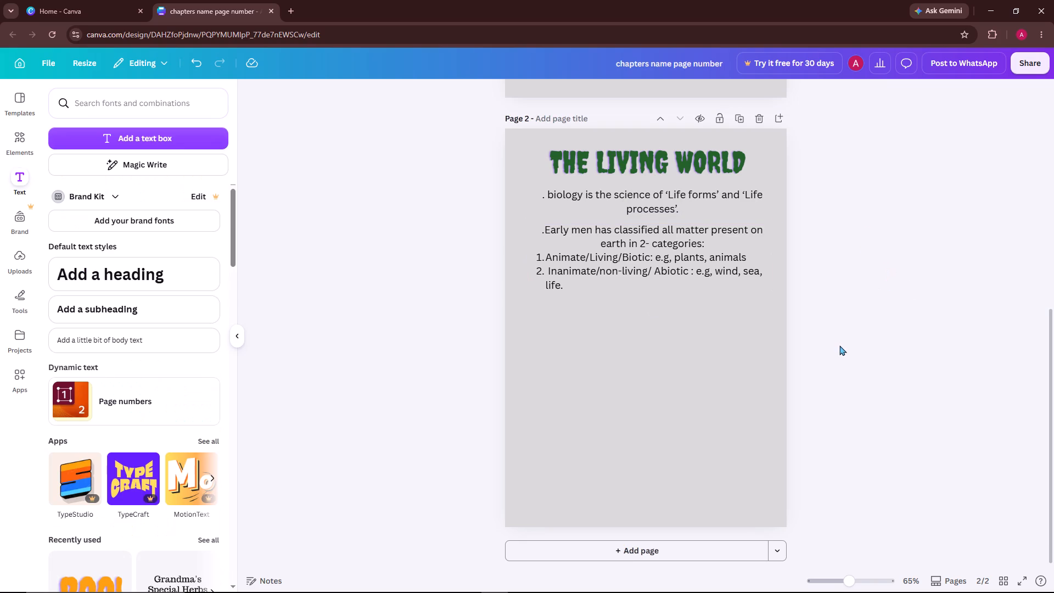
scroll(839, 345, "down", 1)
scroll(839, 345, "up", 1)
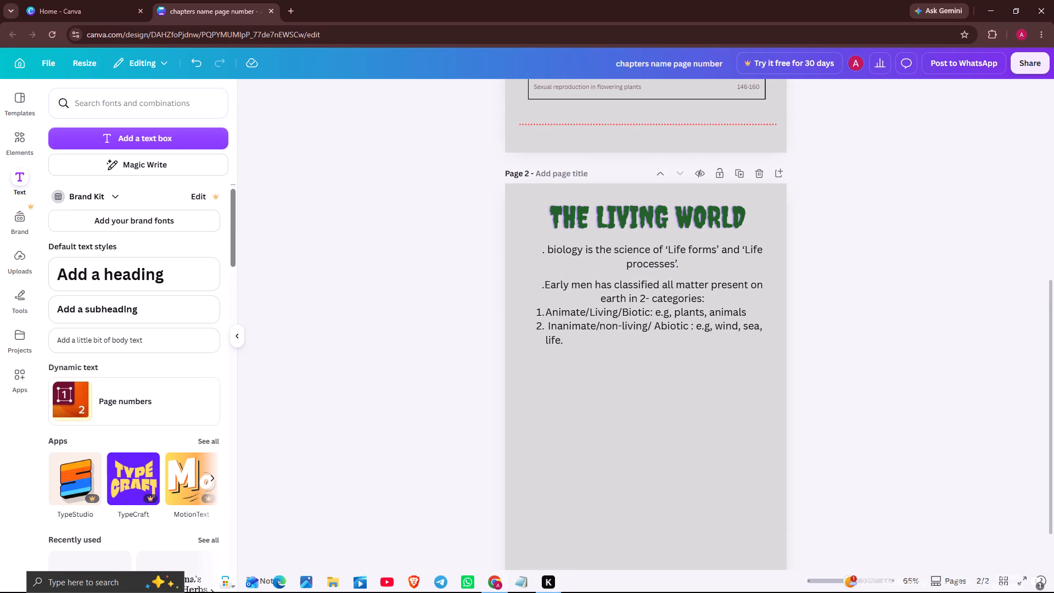
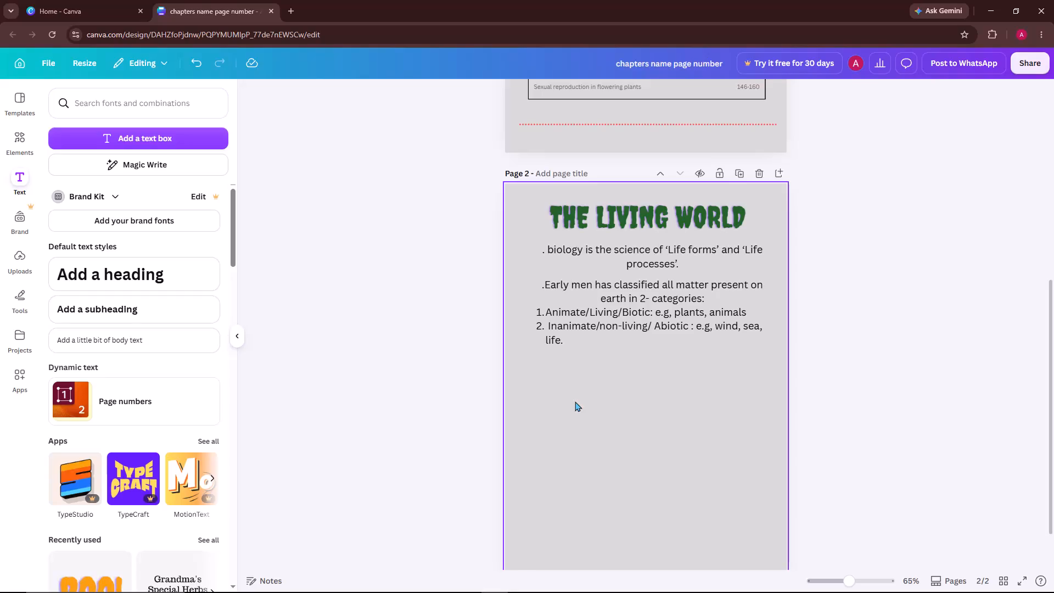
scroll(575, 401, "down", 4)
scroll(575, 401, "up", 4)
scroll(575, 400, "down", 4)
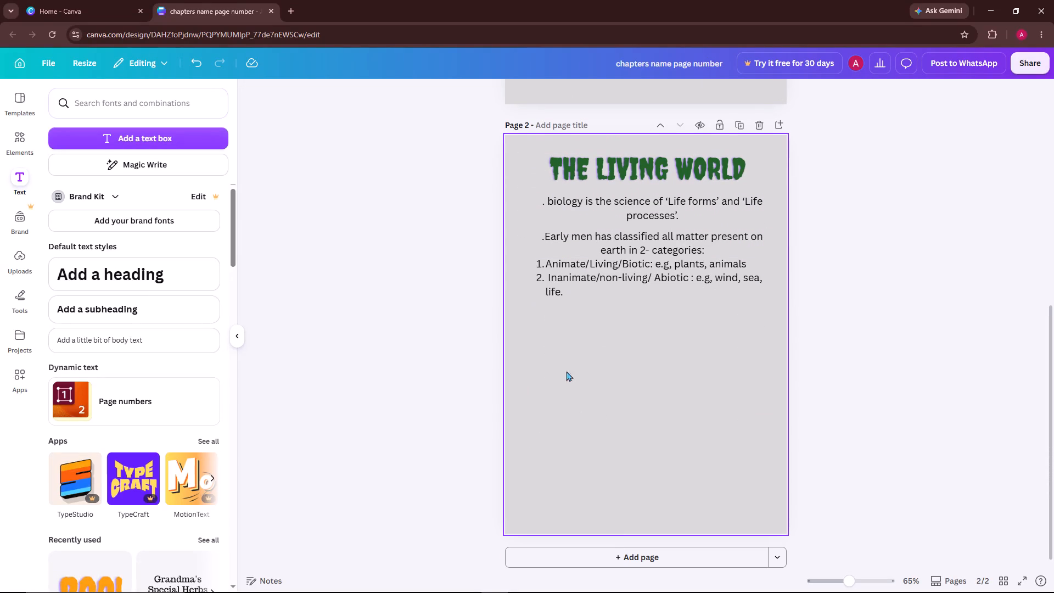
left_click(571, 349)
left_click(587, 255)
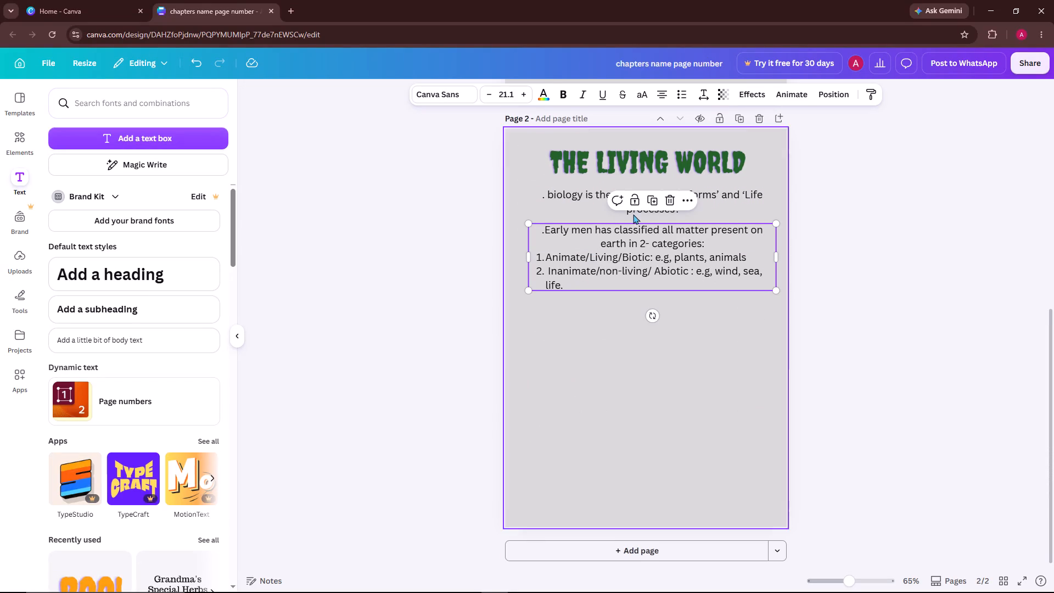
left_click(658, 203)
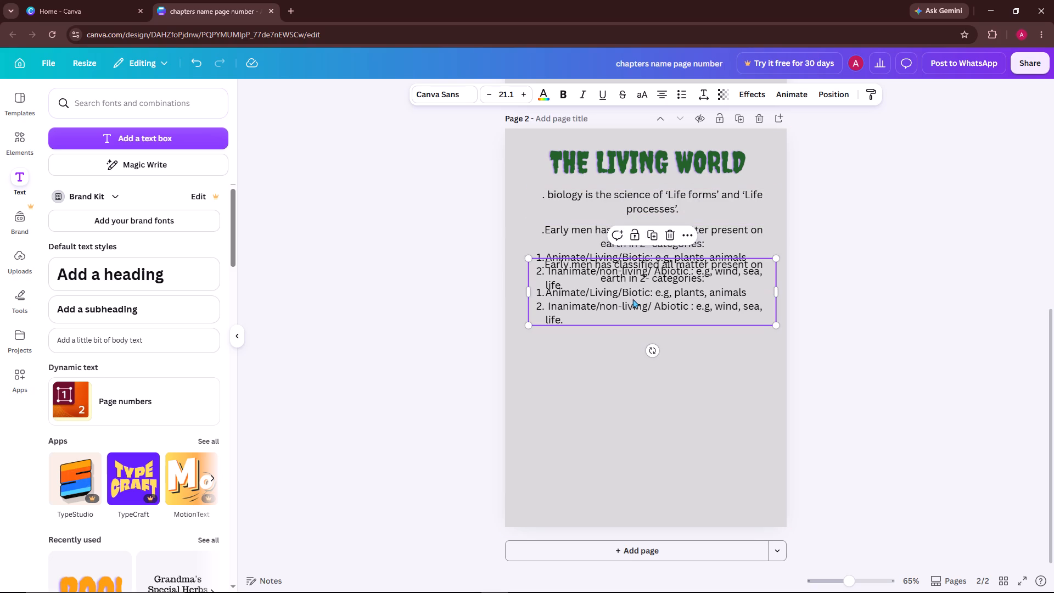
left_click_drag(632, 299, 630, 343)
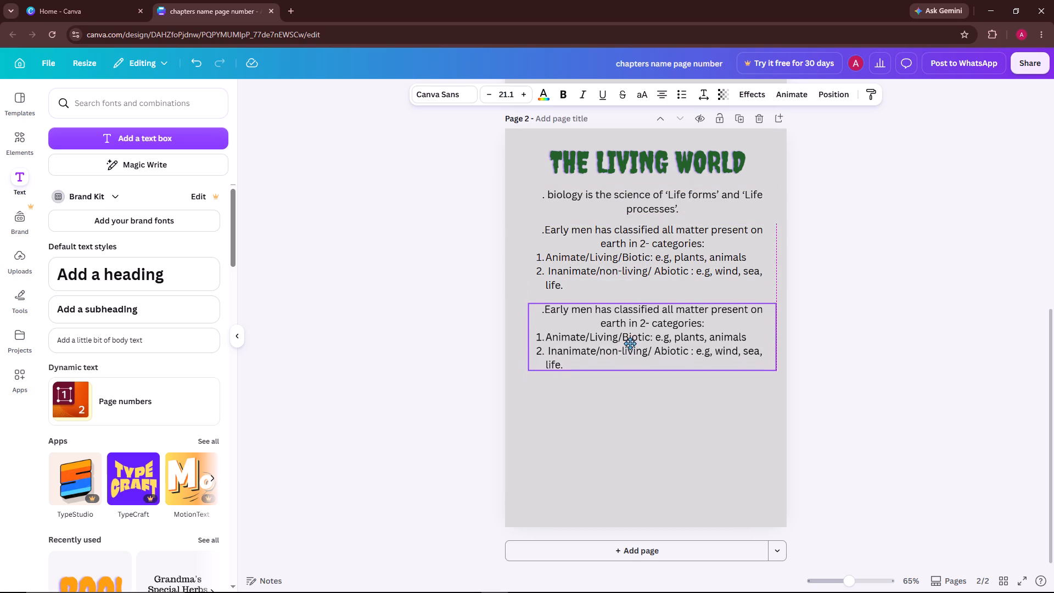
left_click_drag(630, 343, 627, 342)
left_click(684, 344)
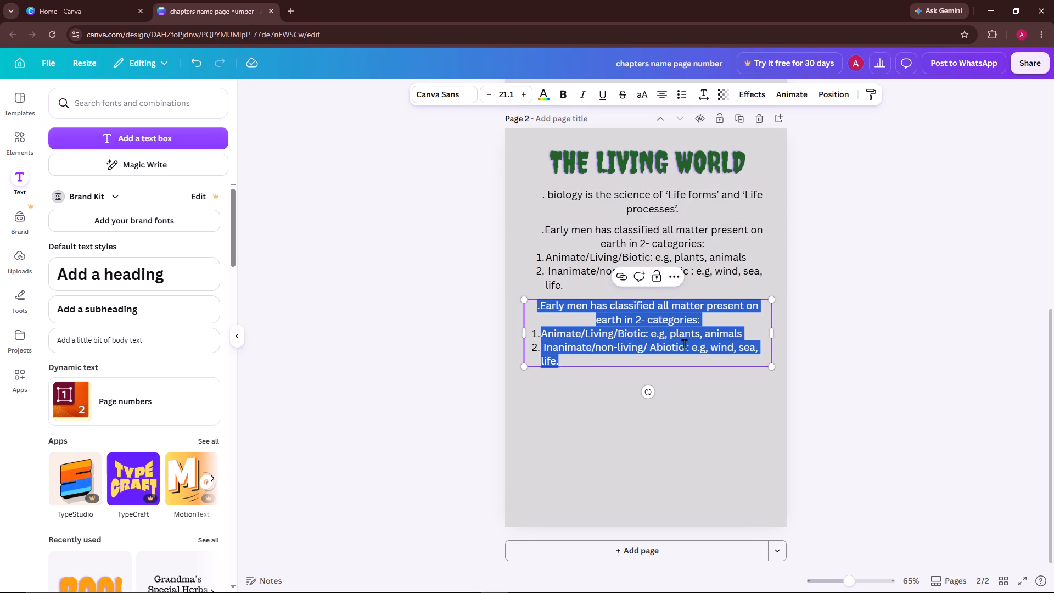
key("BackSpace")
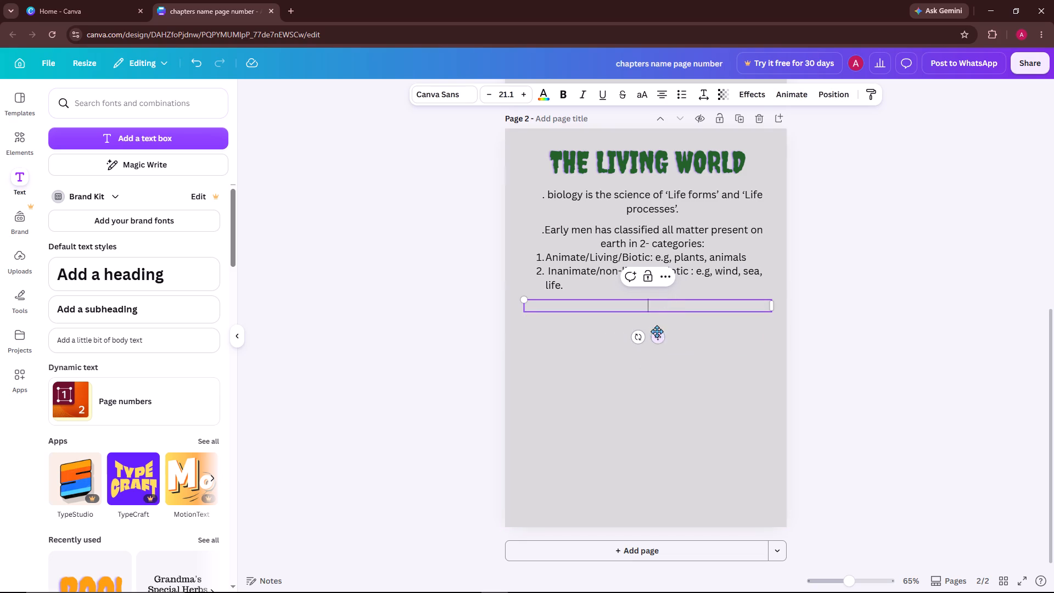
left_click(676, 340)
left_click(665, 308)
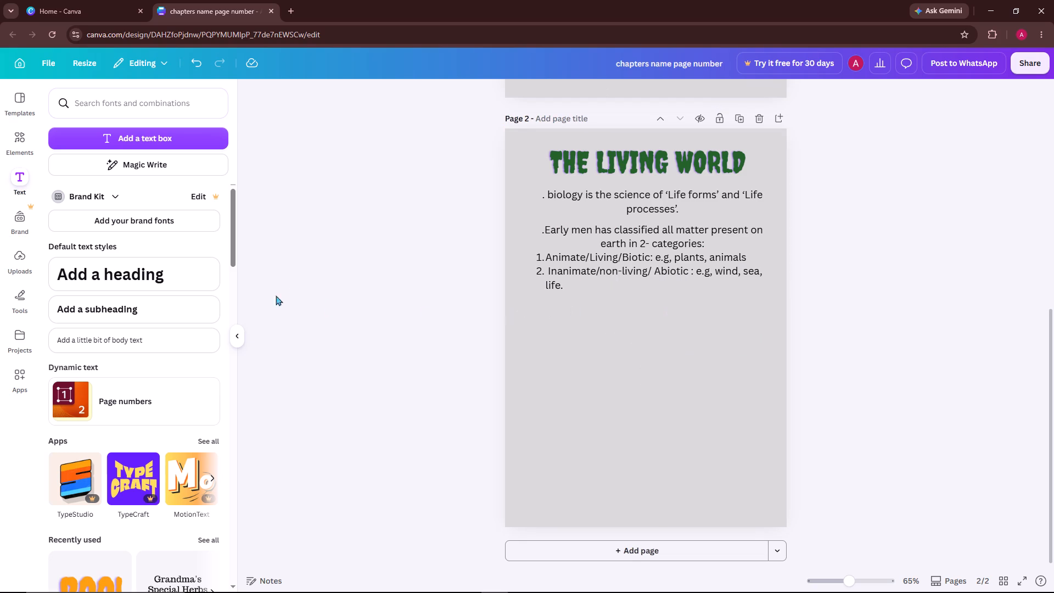
Add a bold subheading text box below the numbered list, in red, reading "what is living".
left_click(126, 303)
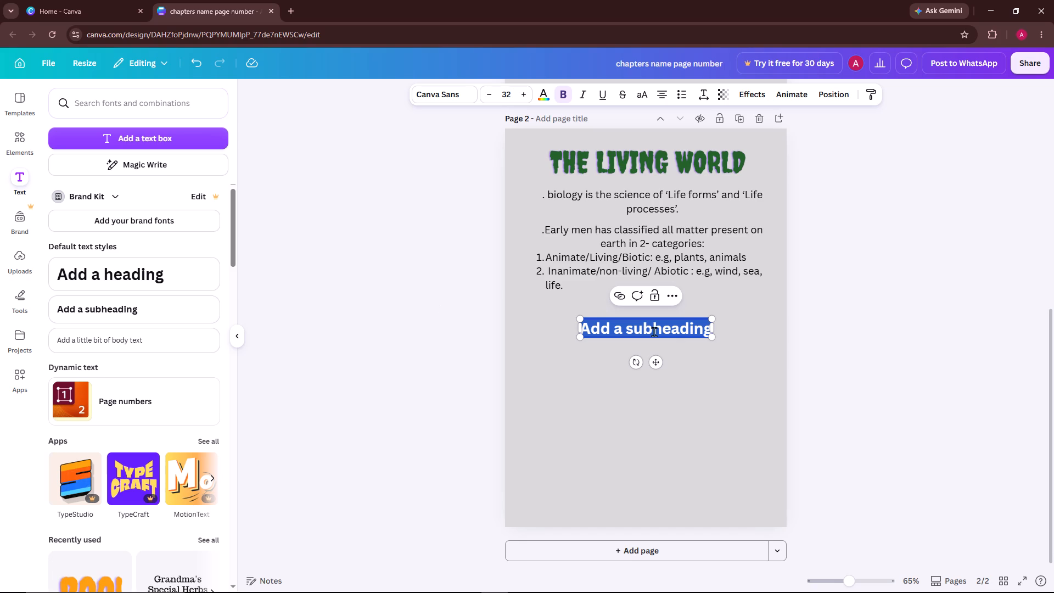
key("BackSpace")
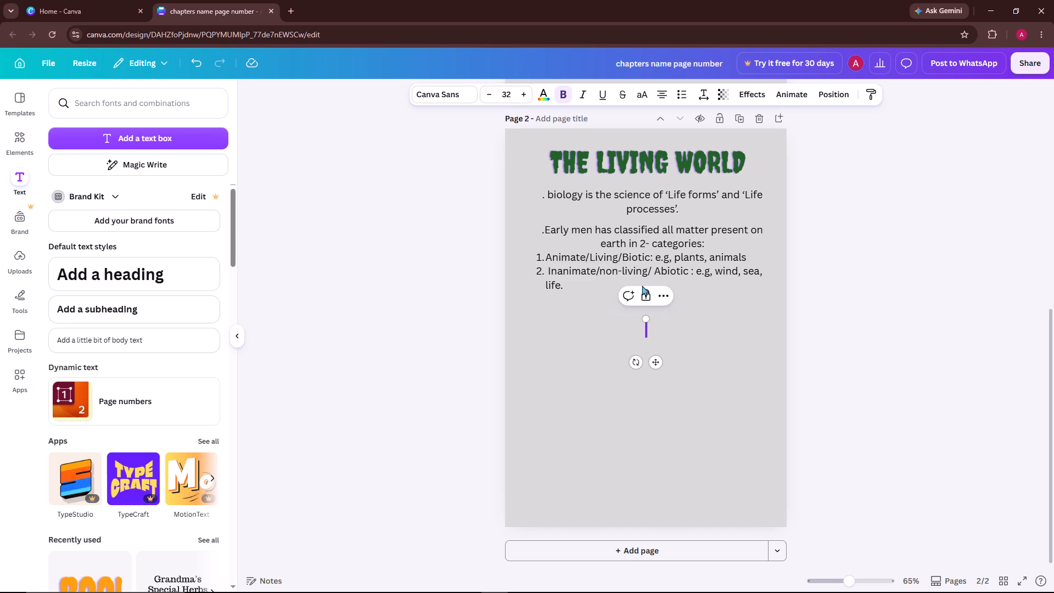
left_click(545, 89)
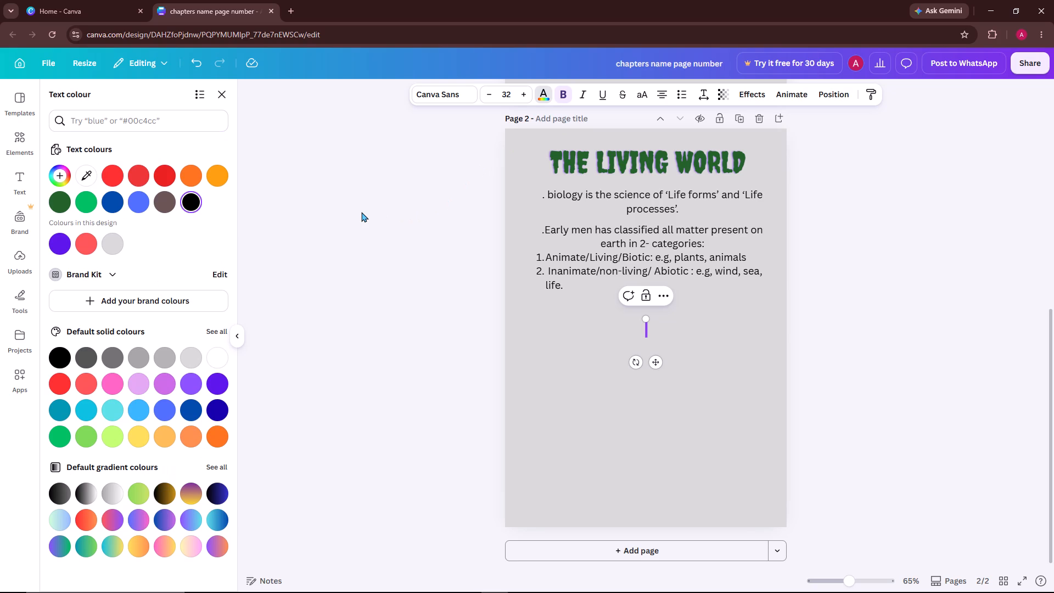
left_click(106, 180)
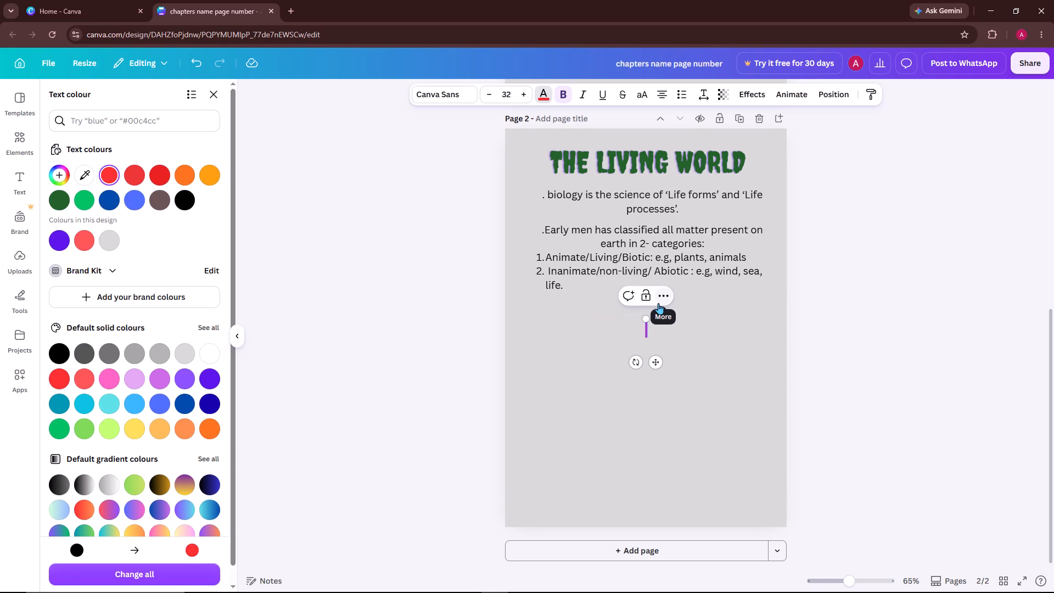
key("w")
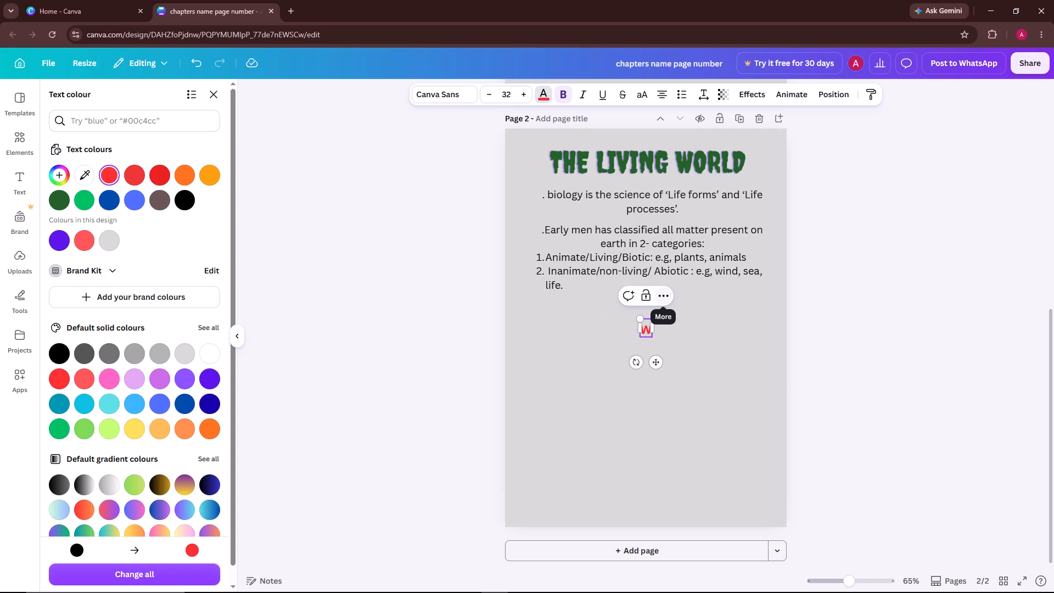
type("hat is")
key("space")
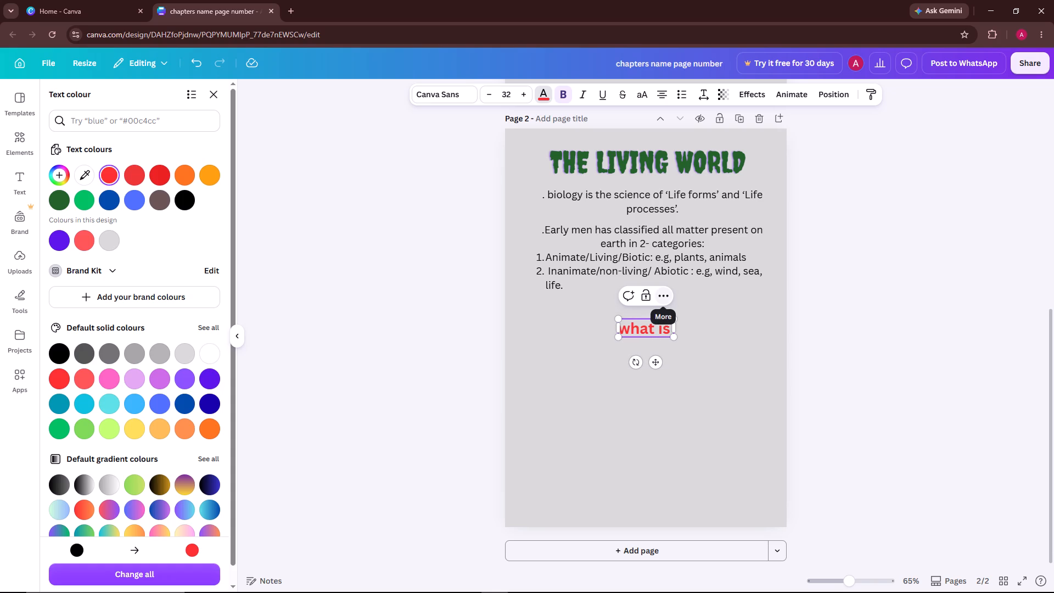
type("li")
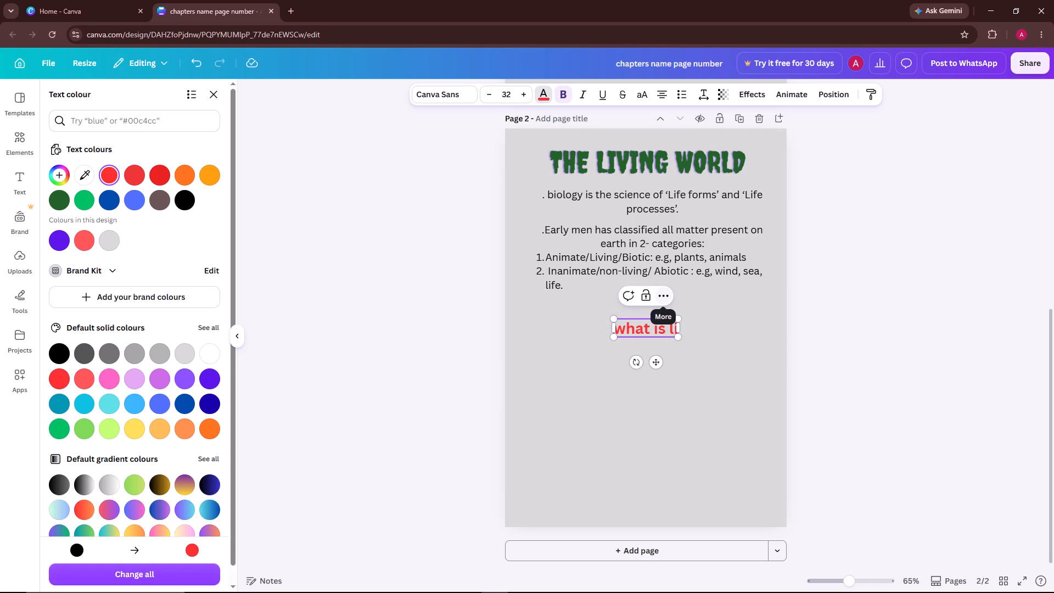
type("vin")
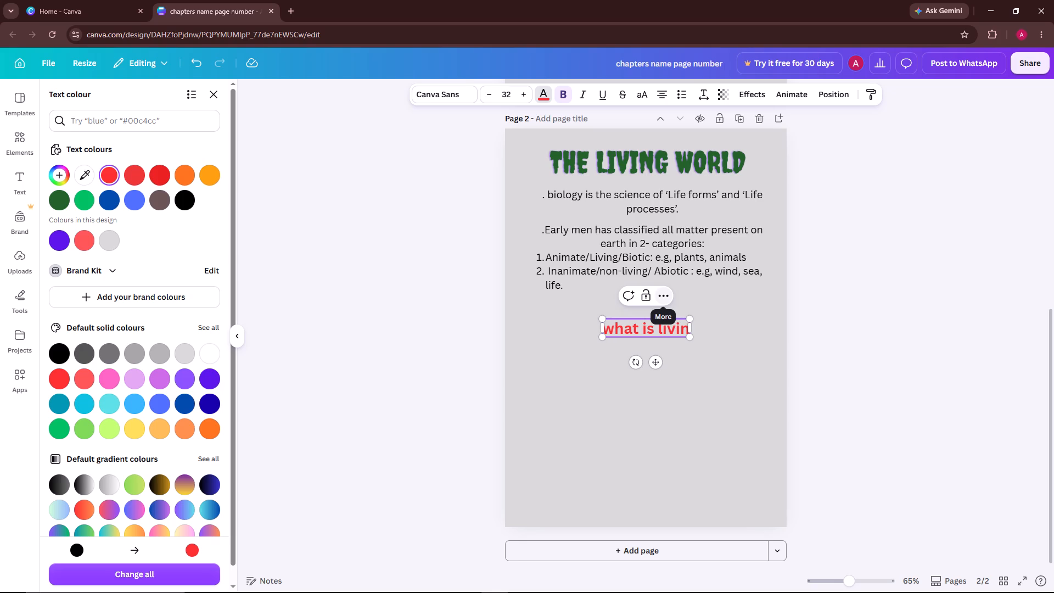
key("g")
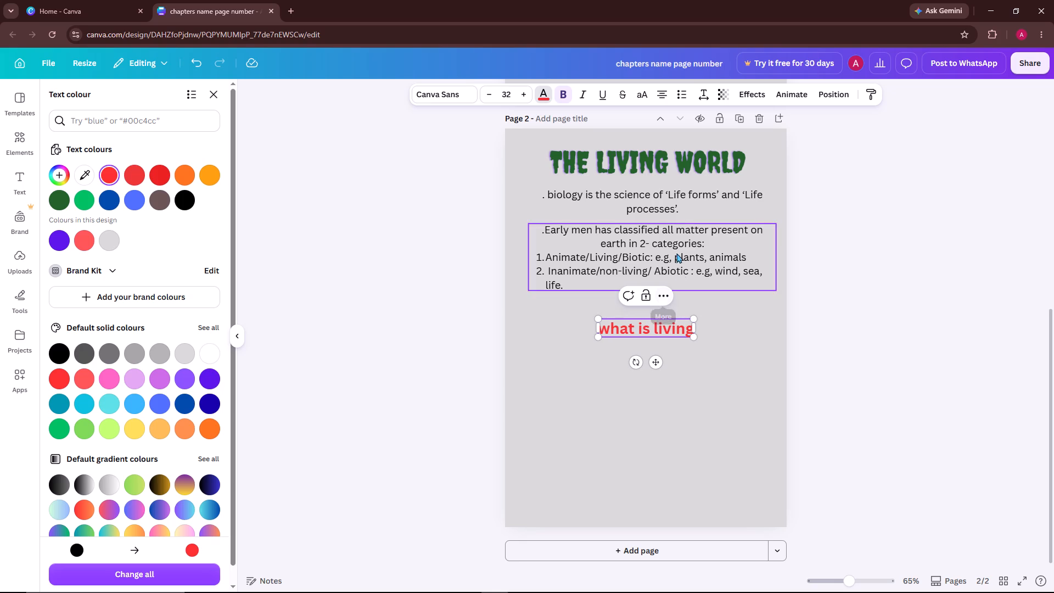
left_click(728, 318)
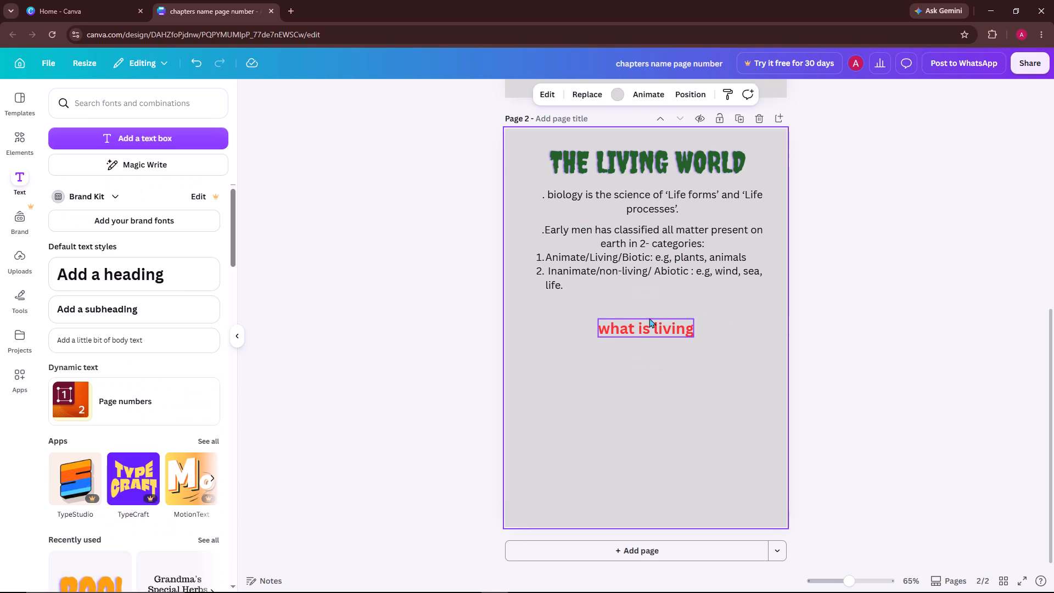
Move the red "what is living" subheading just beneath the numbered list, aligned with the body text boxes' left edge.
left_click_drag(646, 329, 596, 321)
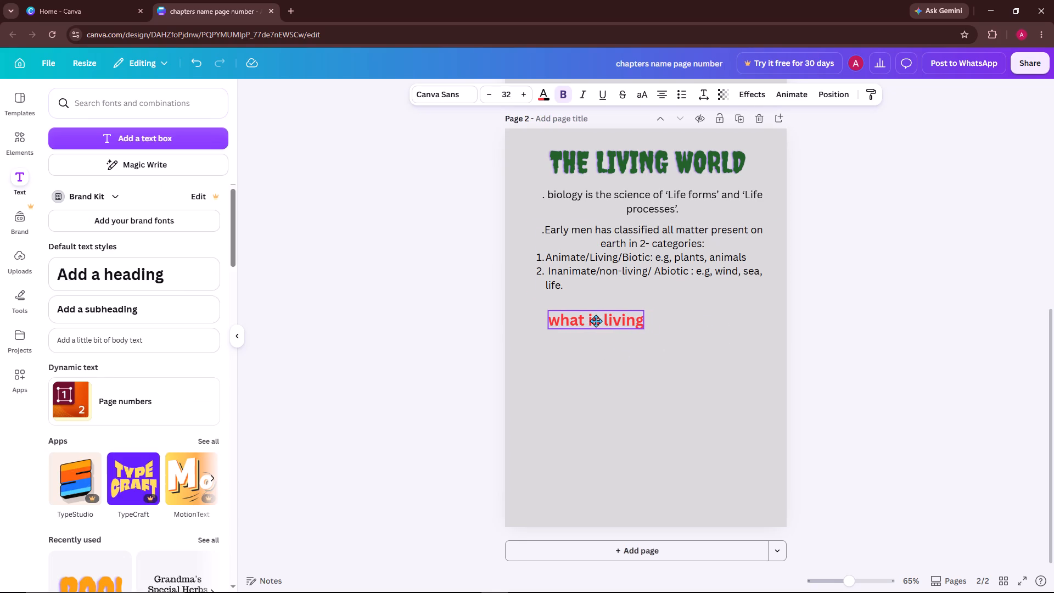
left_click_drag(596, 321, 575, 315)
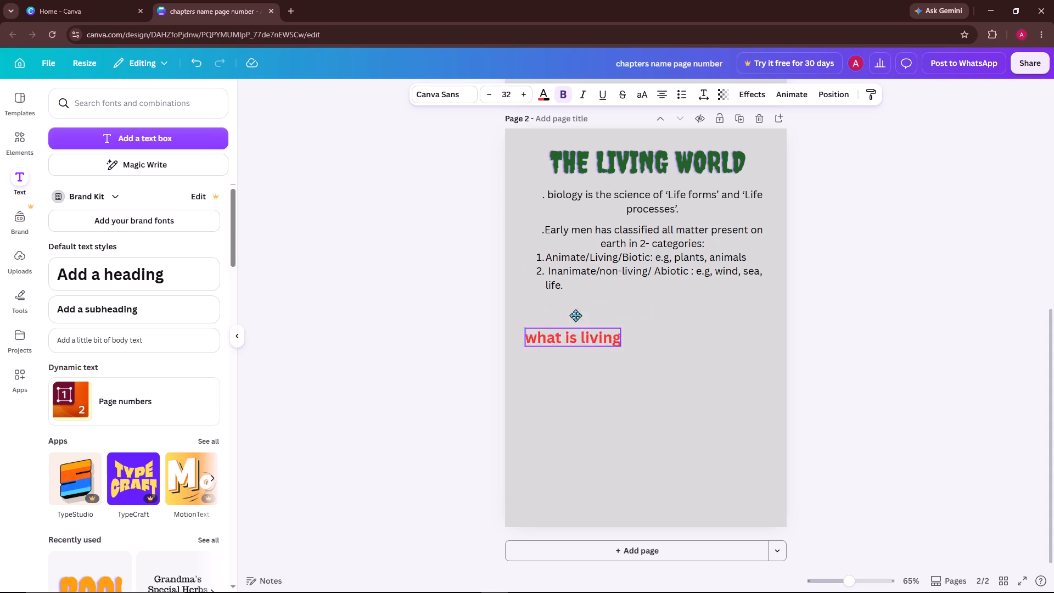
left_click_drag(575, 315, 577, 315)
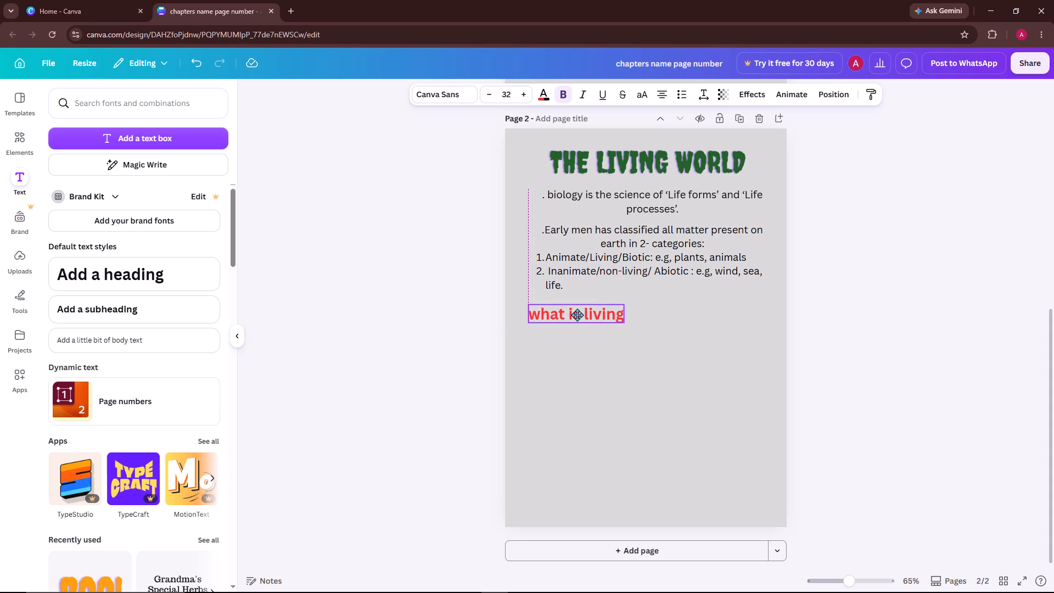
left_click_drag(577, 315, 576, 307)
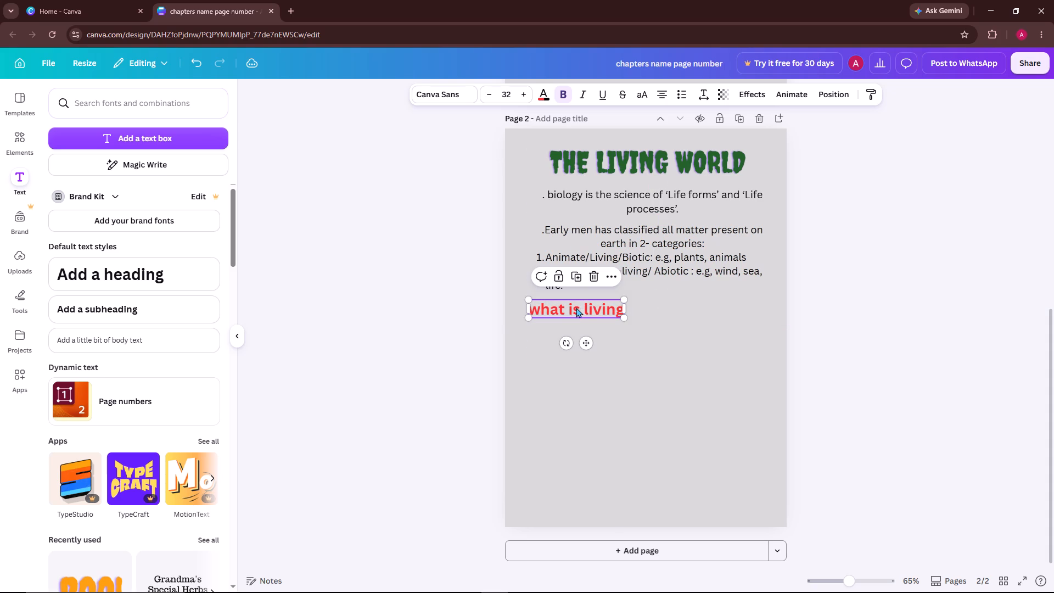
left_click(710, 353)
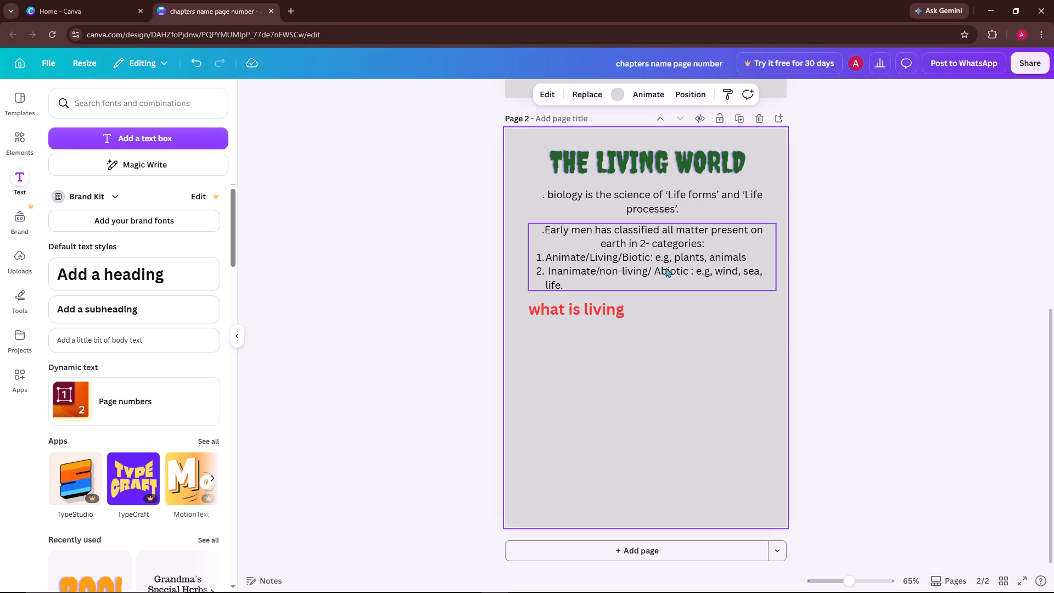
Duplicate the "biology is the science" paragraph and place the copy just below the "what is living" subheading.
left_click(633, 214)
left_click(648, 170)
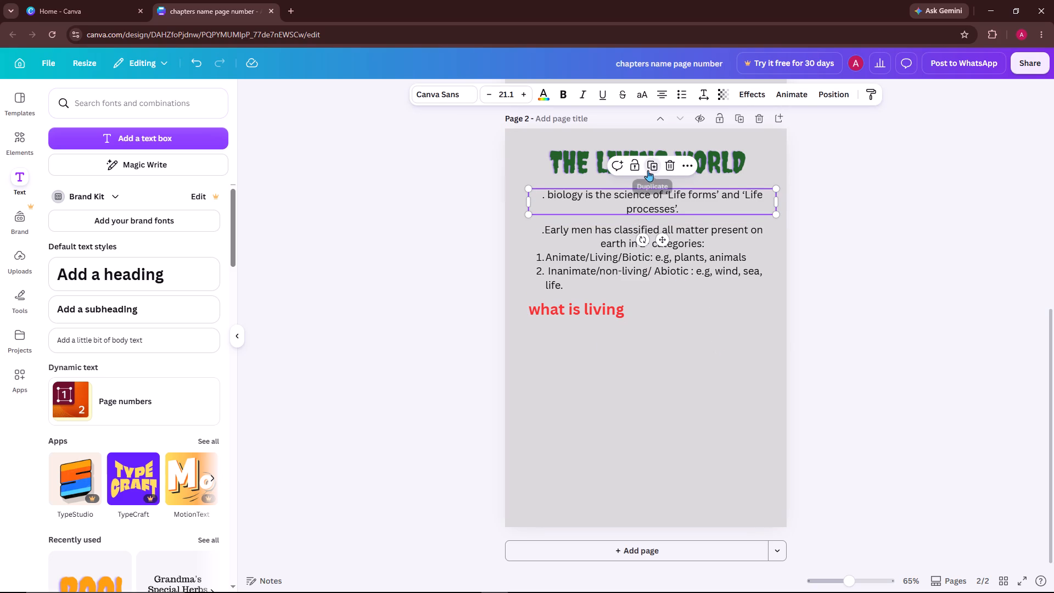
left_click_drag(630, 211, 625, 341)
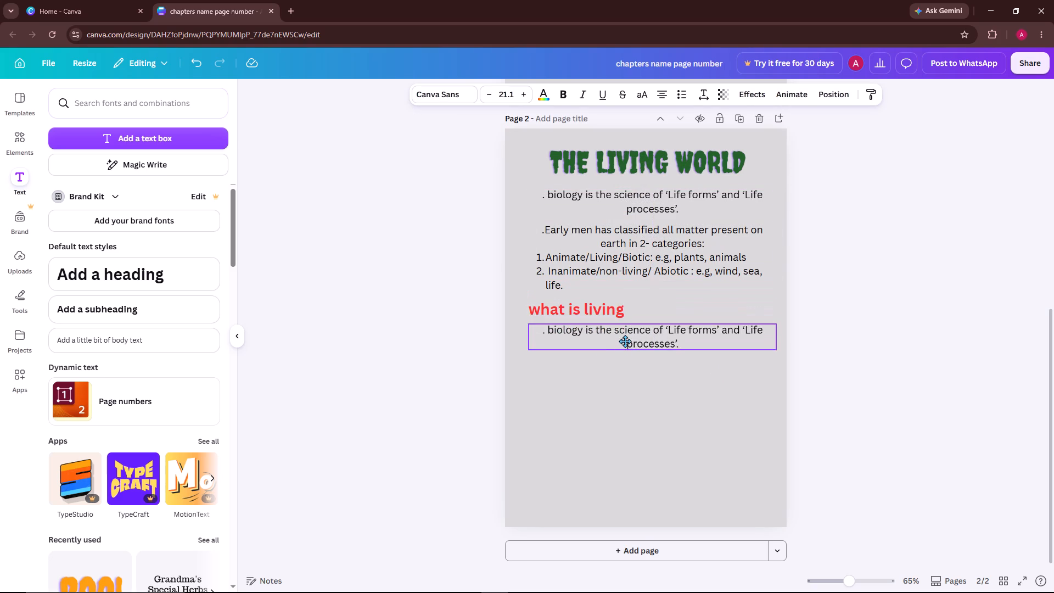
left_click_drag(625, 341, 625, 344)
Replace the copied paragraph's text below the "what is living" subheading with ".characteristic features:".
left_click(663, 342)
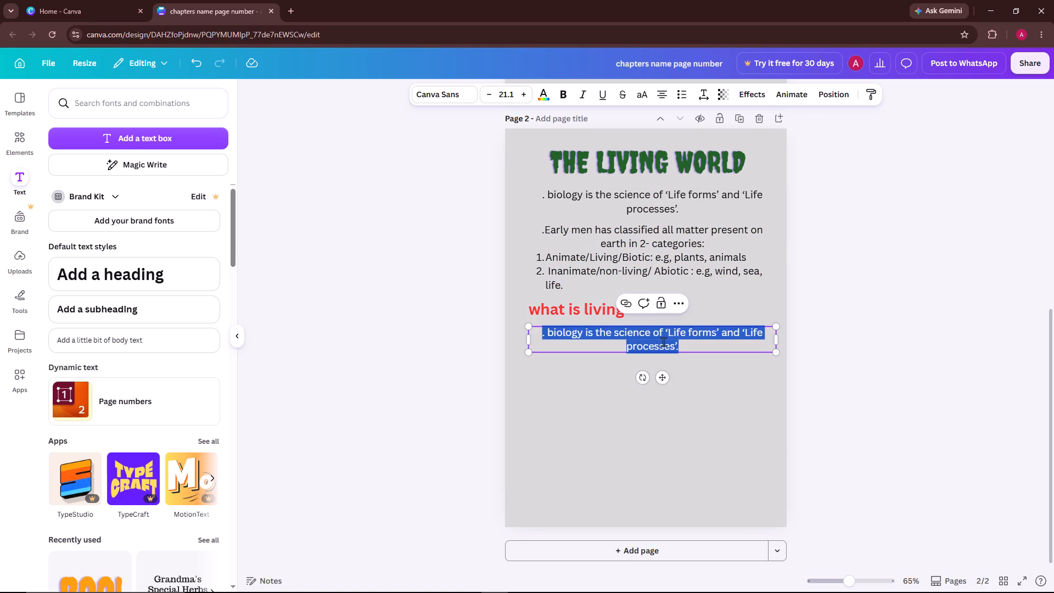
key("BackSpace")
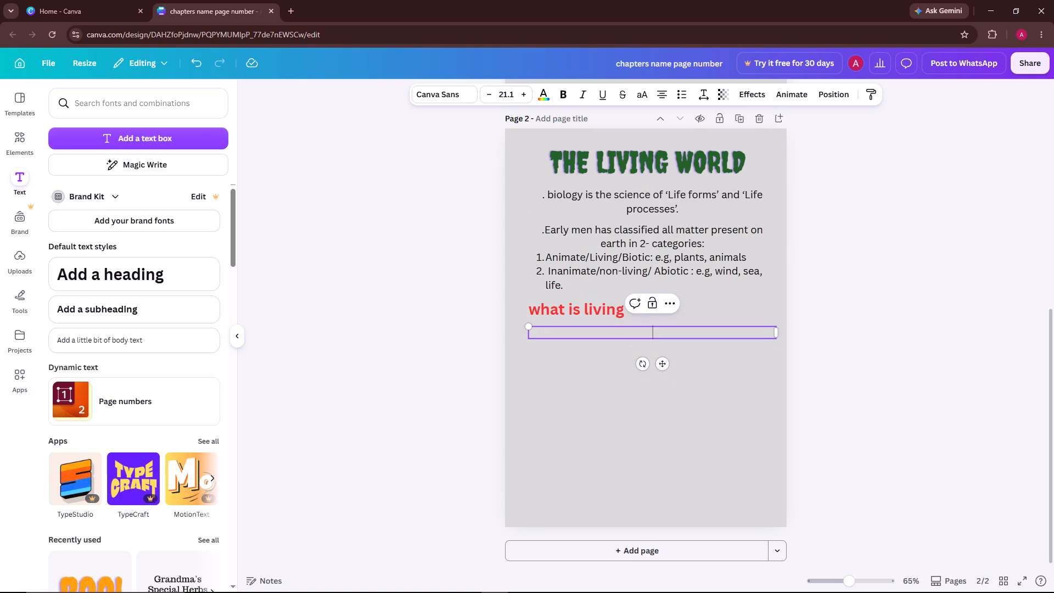
key("period")
type("cha")
key("r")
type("act")
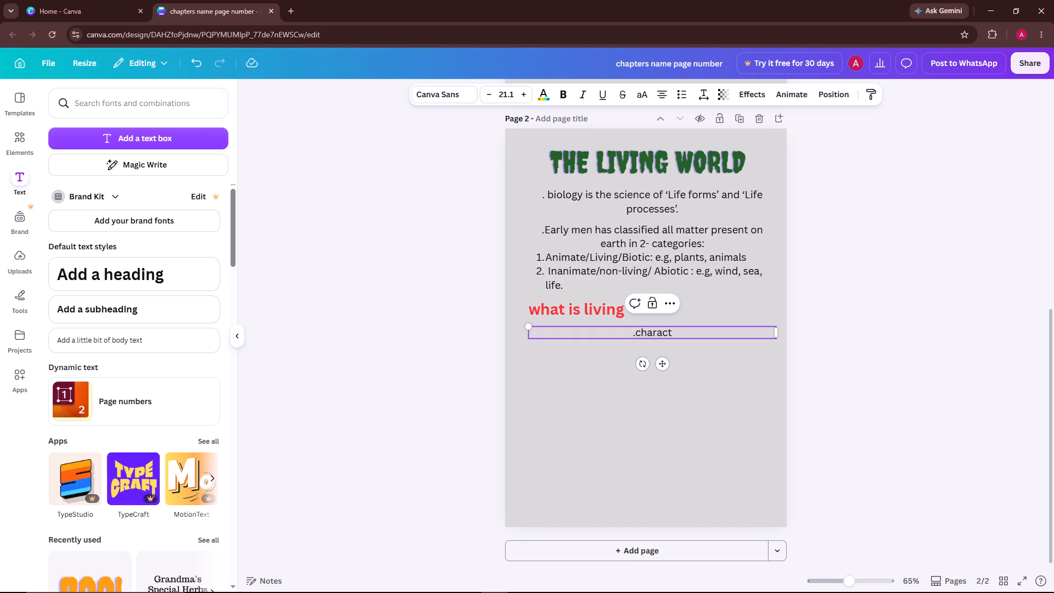
type("er")
type("isti")
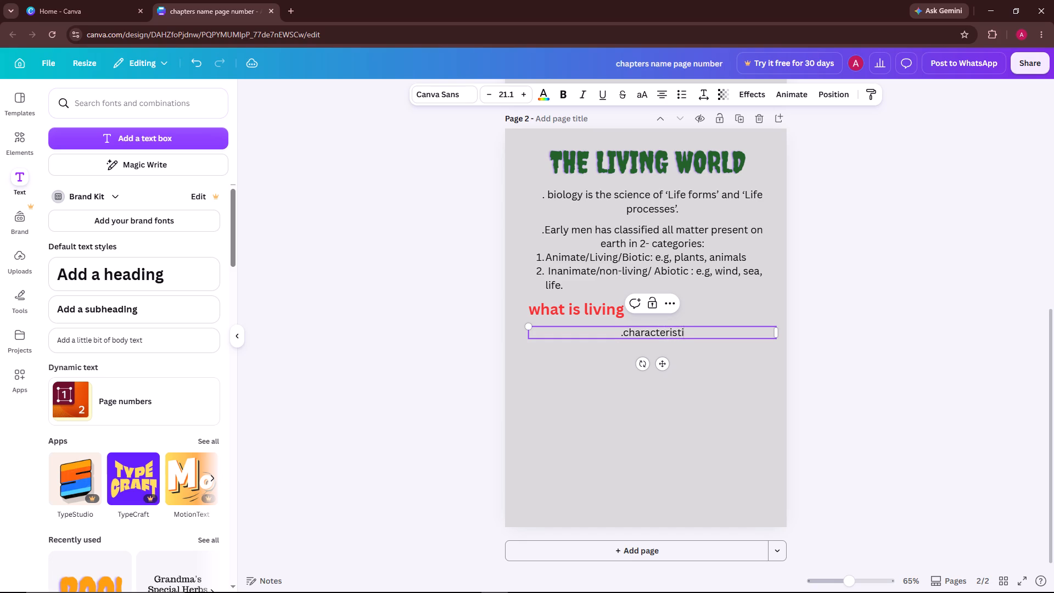
type("c fe")
type("atu")
type("res")
key("shift+colon")
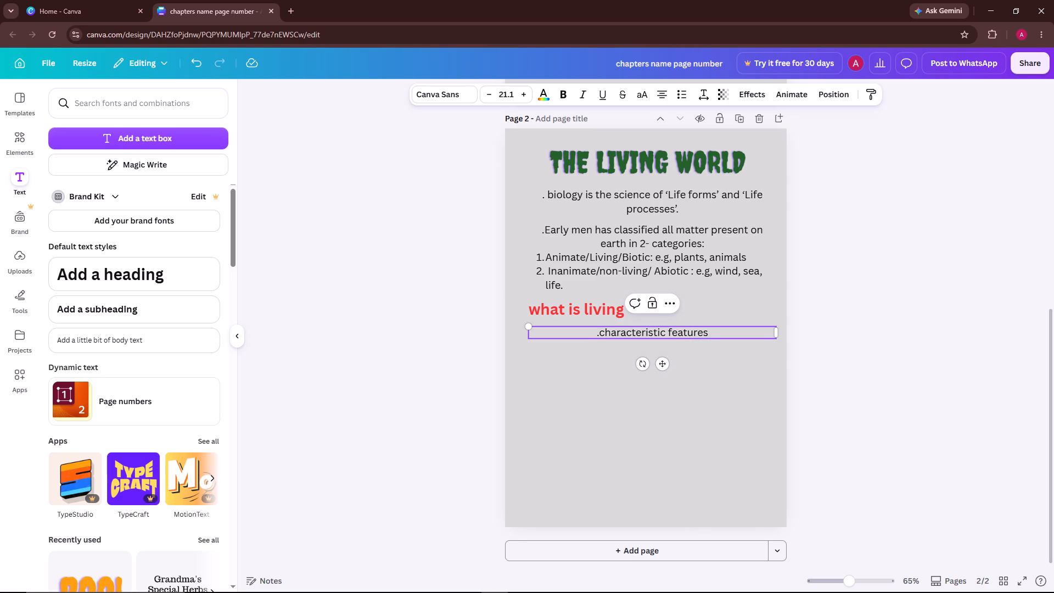
Continue the paragraph after the colon with "thay include all the features".
key("space")
type("thay")
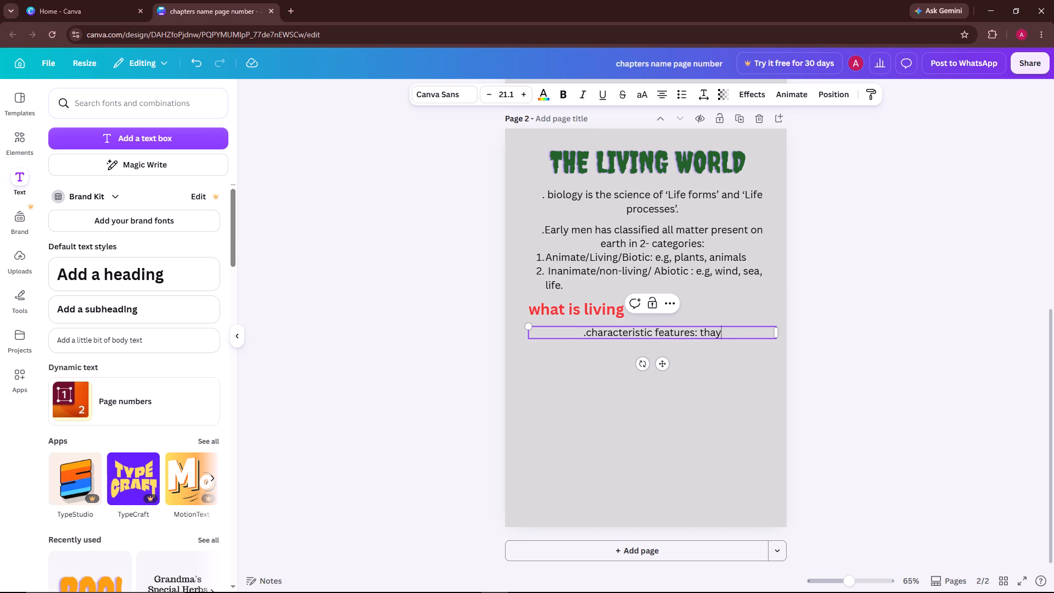
key("space")
type("inclu")
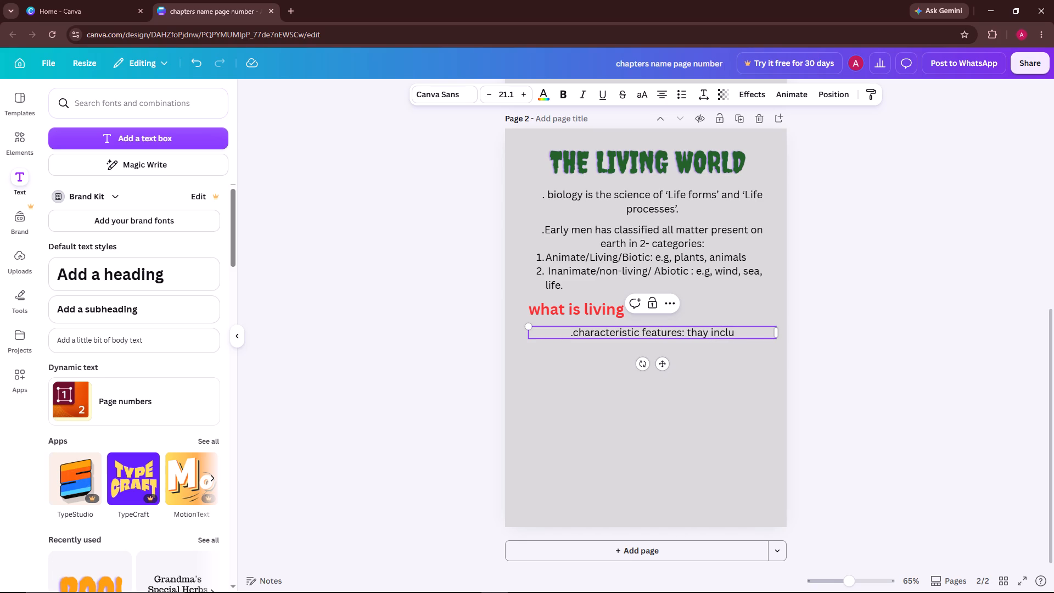
type("de")
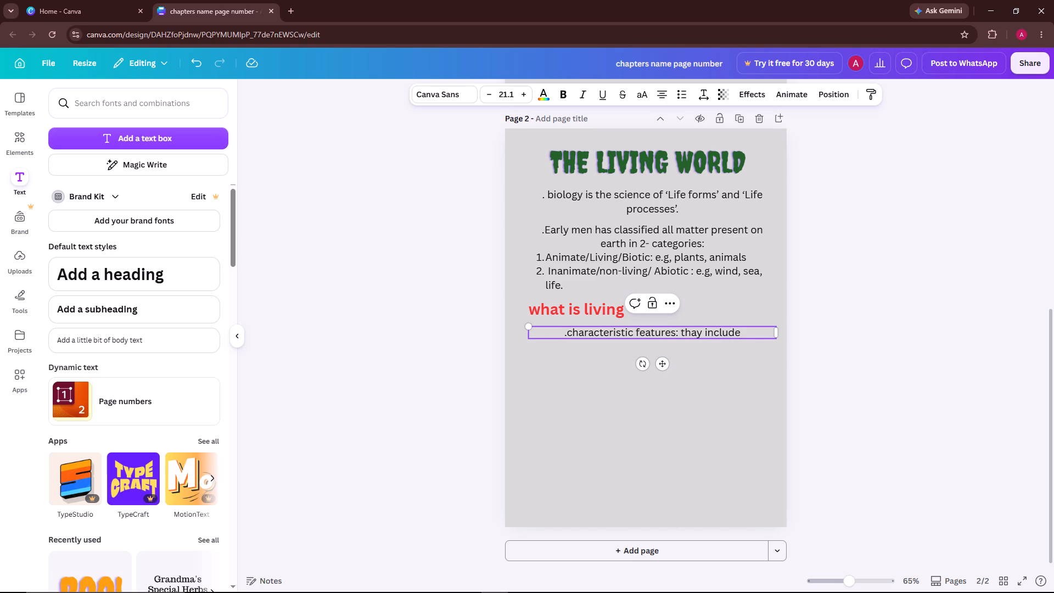
key("space")
type("all")
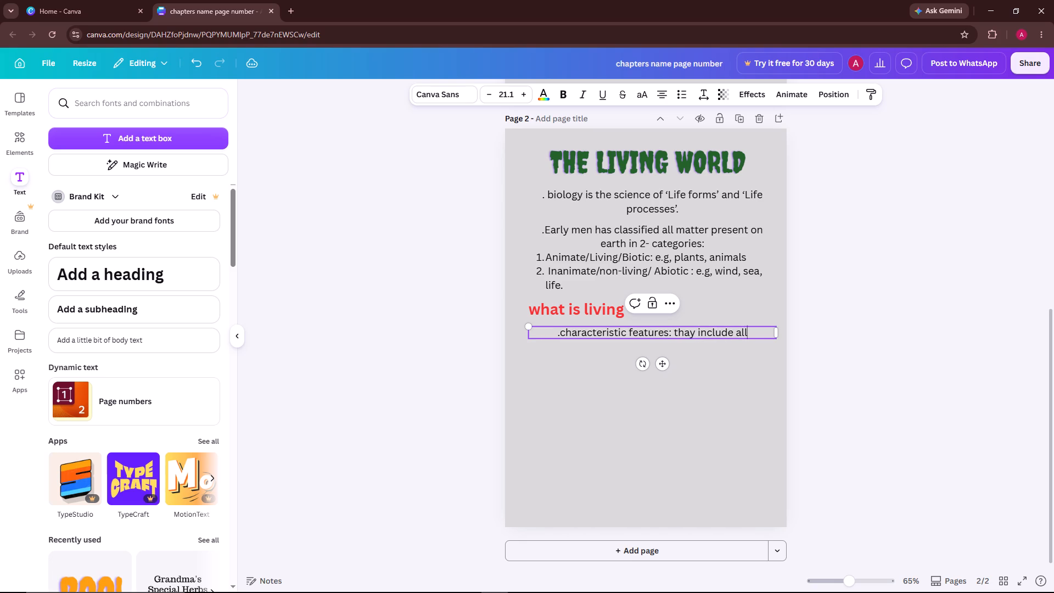
key("space")
type("tge")
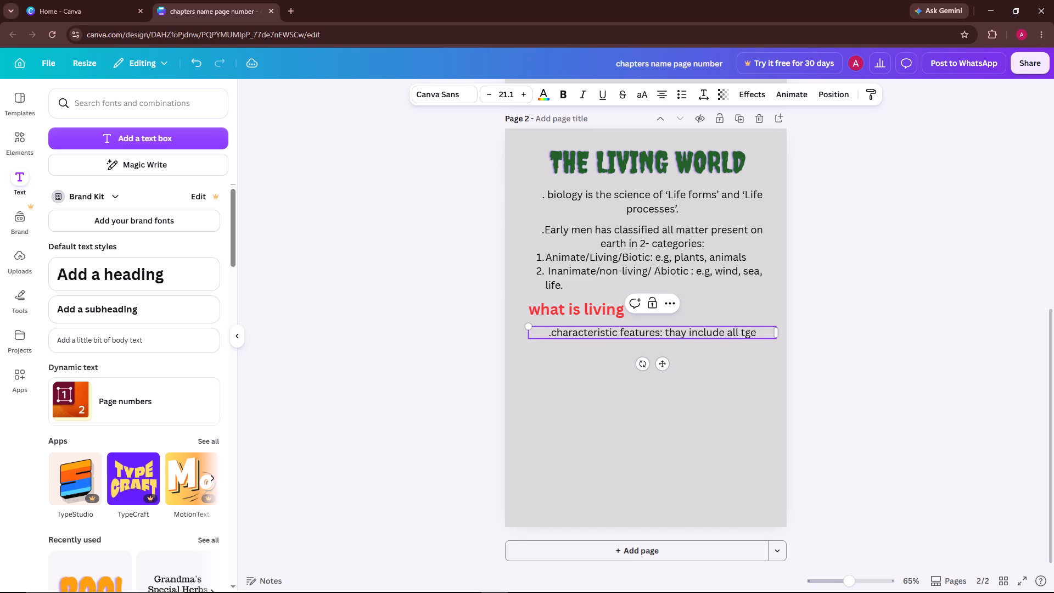
key("space")
key("BackSpace")
key("BackSpace")
key("BackSpace")
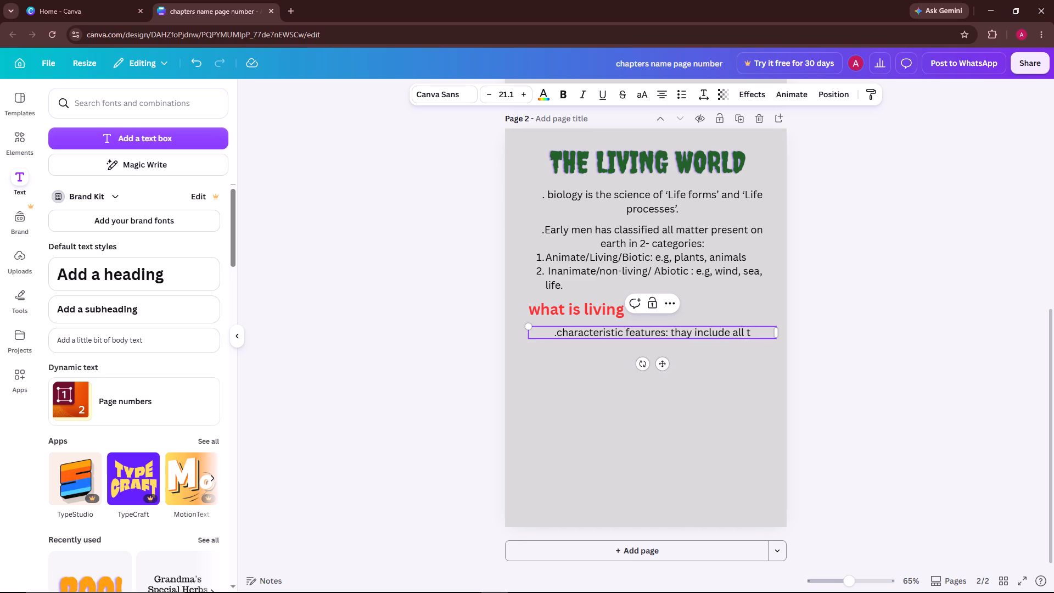
type("he")
key("space")
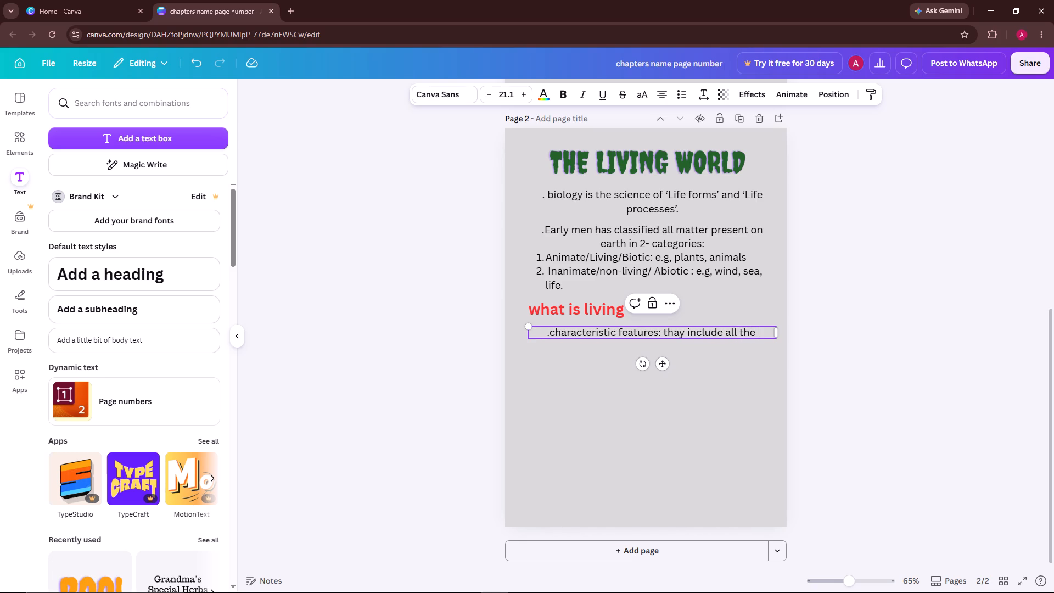
type("featu")
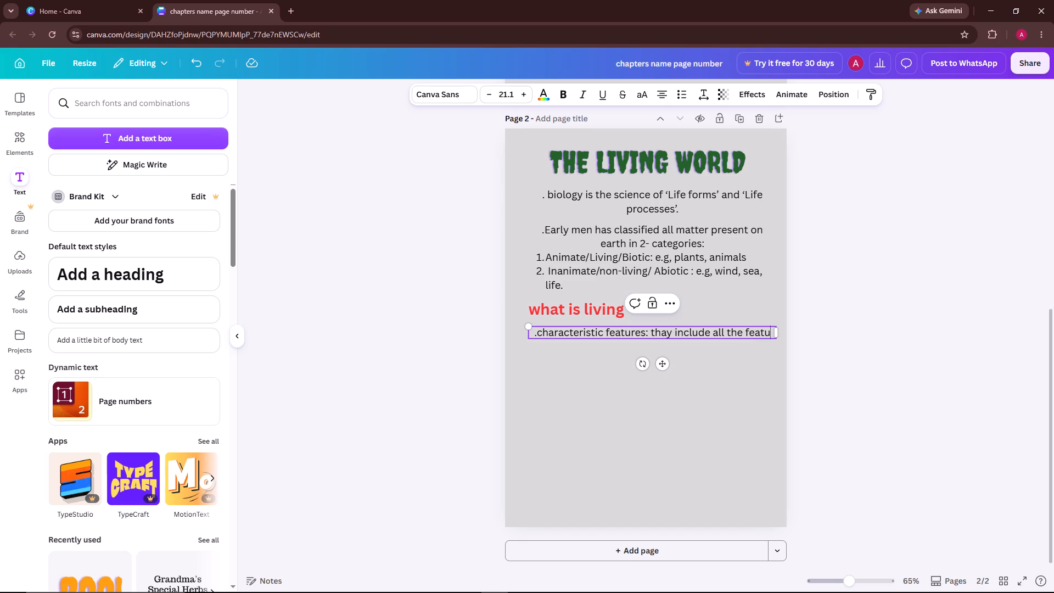
key("r")
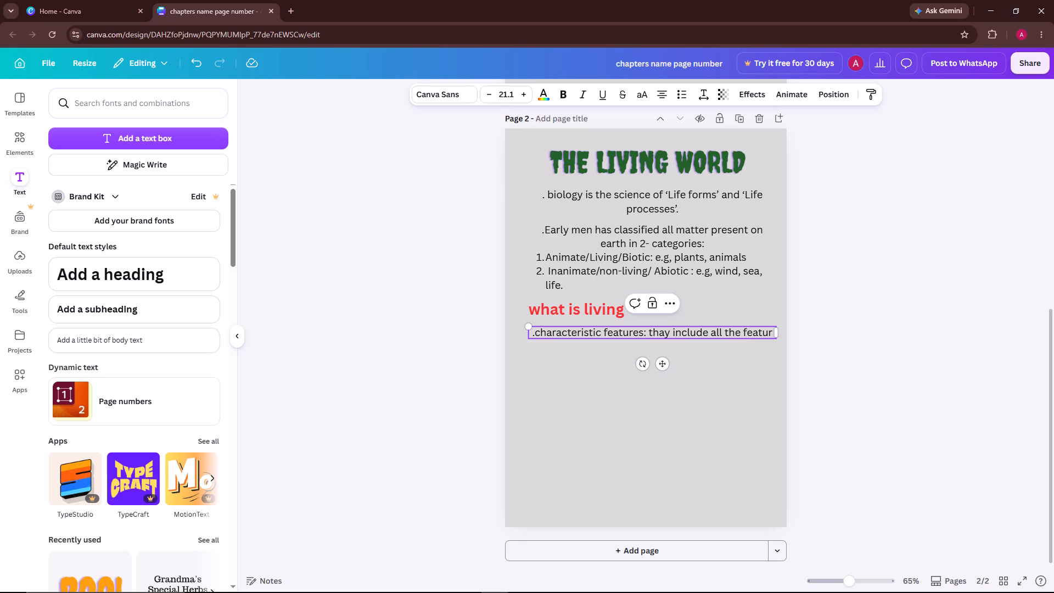
type("es")
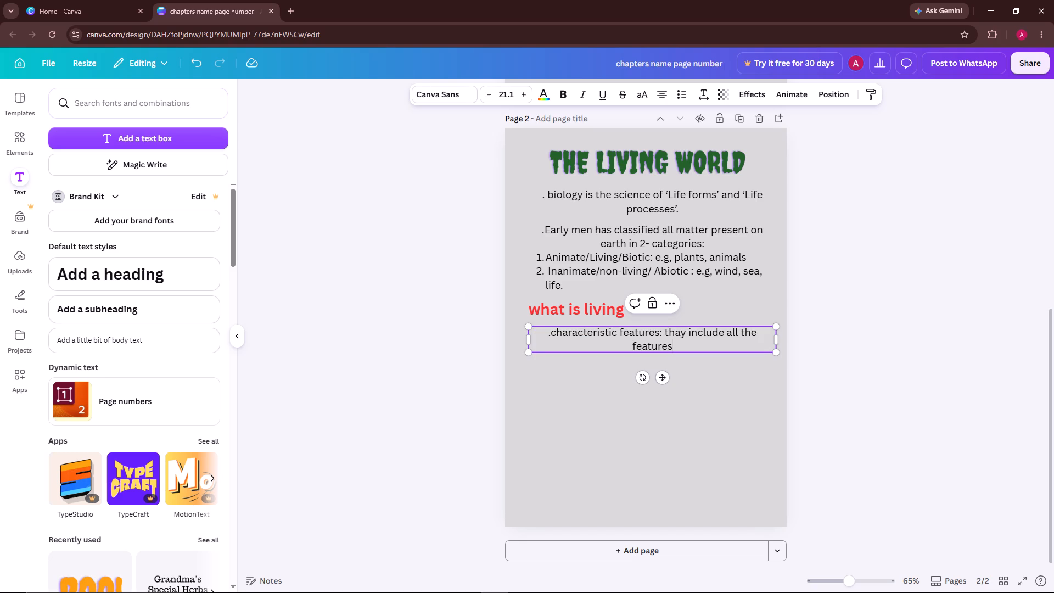
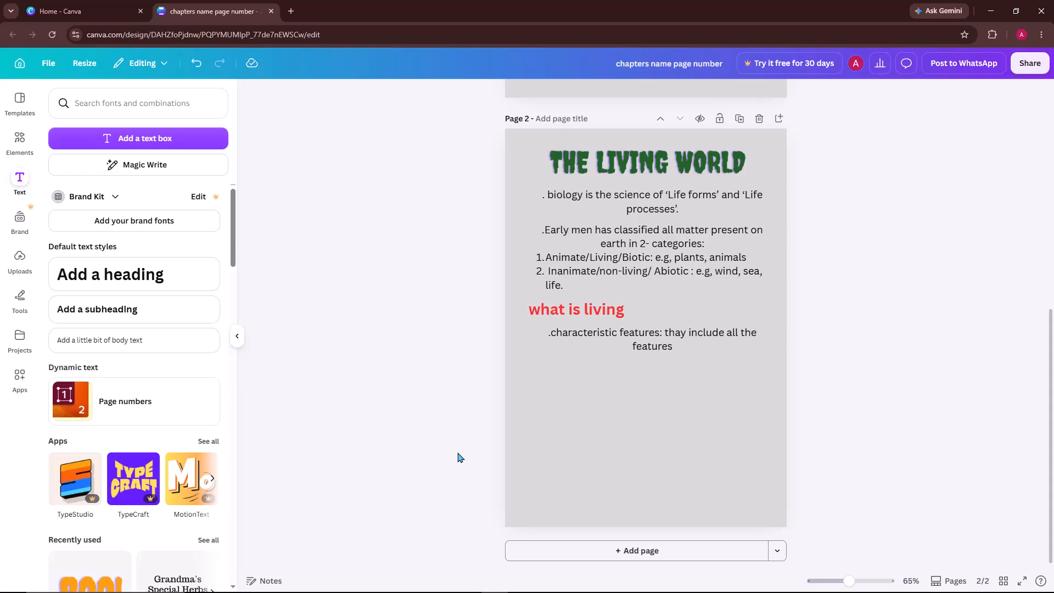
Continue the paragraph below the "what is living" subheading with "found in a living organism.".
left_click(689, 343)
left_click(689, 343)
key("space")
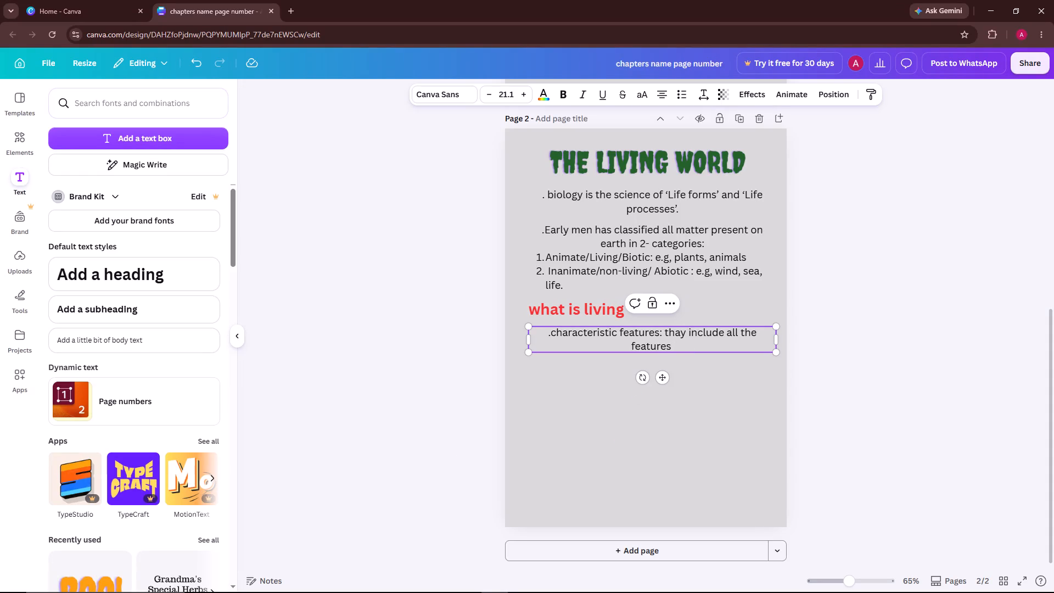
type("found in s")
key("BackSpace")
type("a")
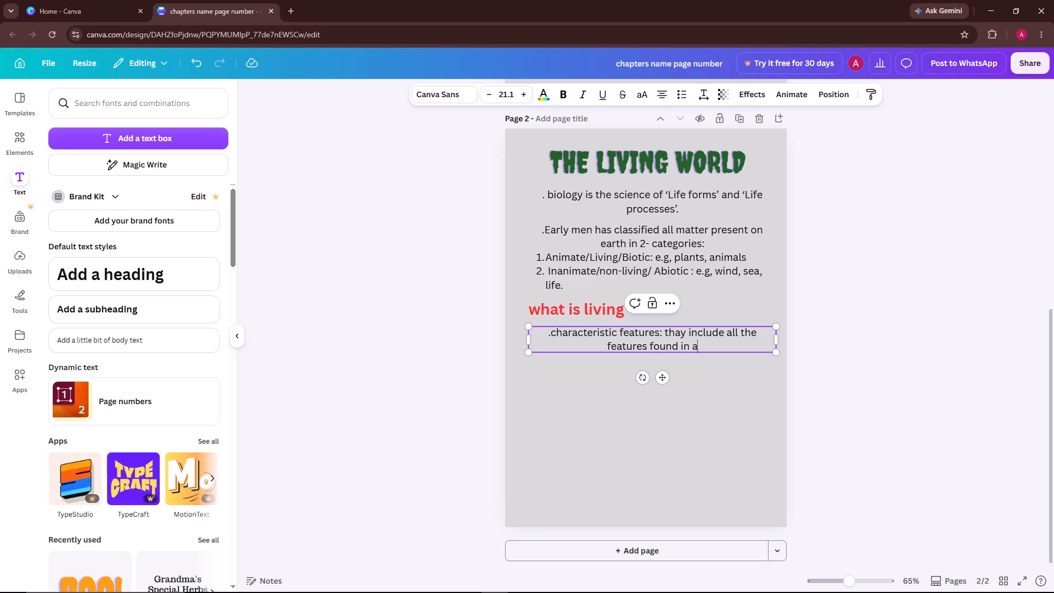
key("space")
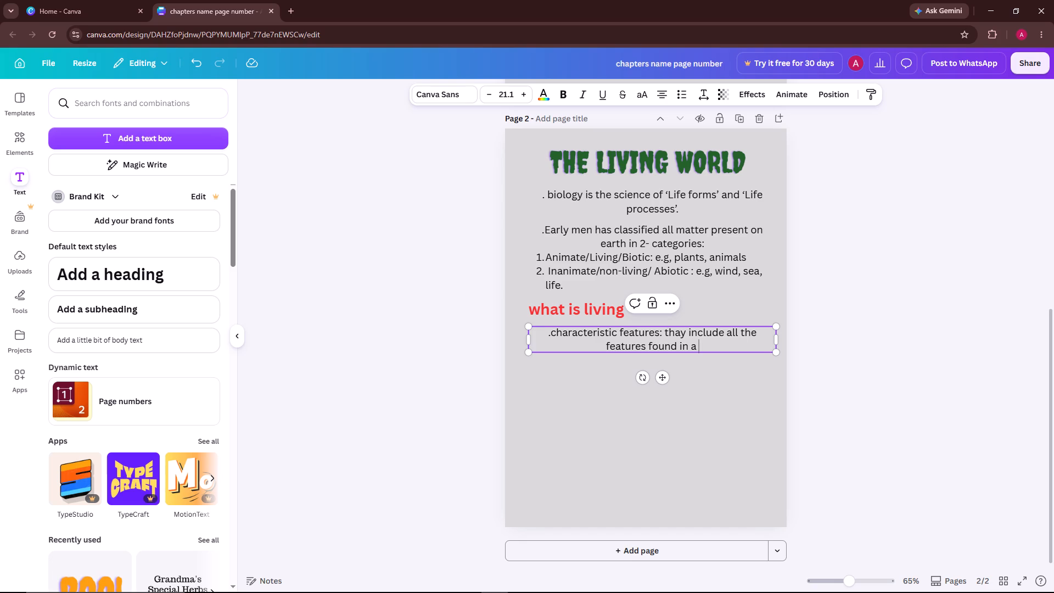
type("living organism")
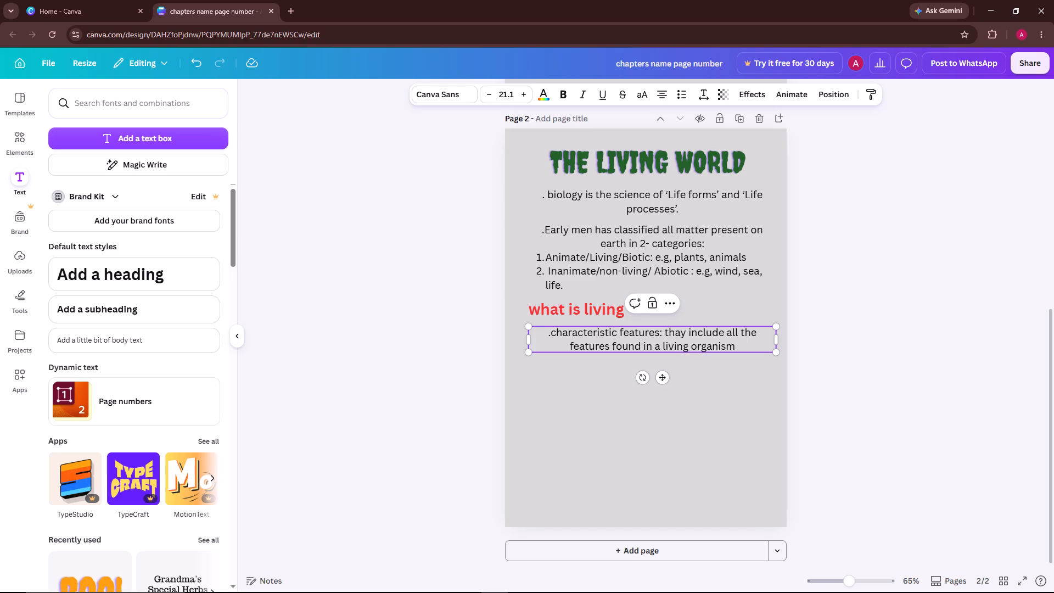
key("period")
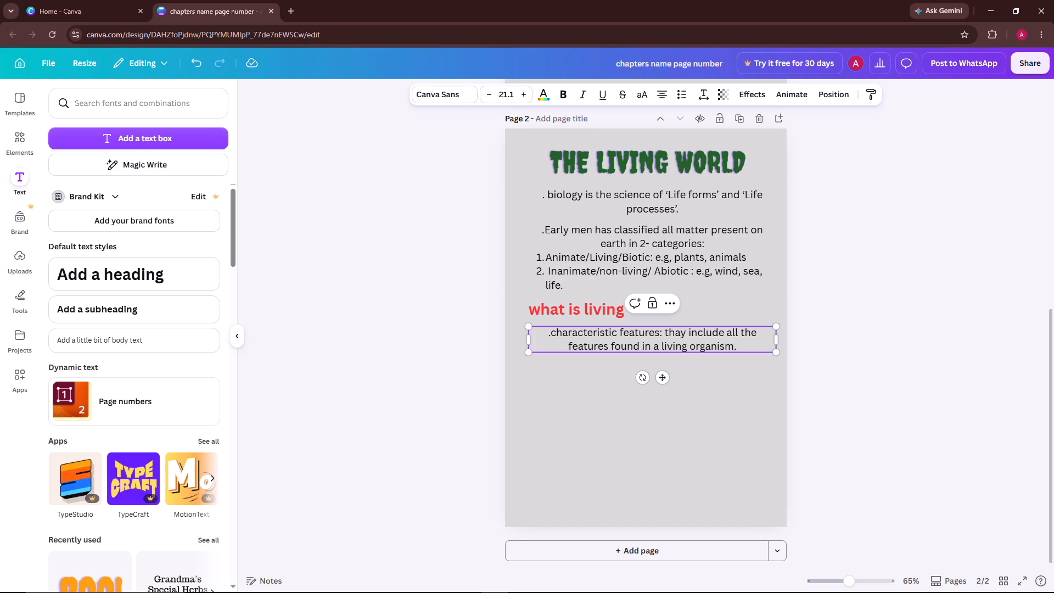
Start a new line in the characteristic features paragraph reading "e.g, Respiration, reproduction,".
key("Return")
key("e")
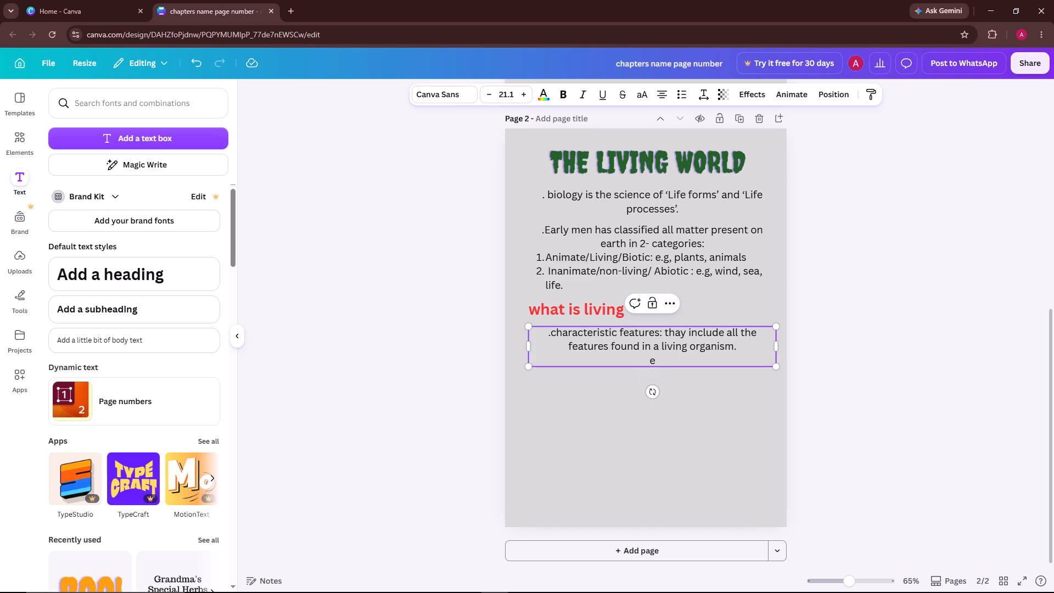
key("period")
type("g,")
key("space")
type("es")
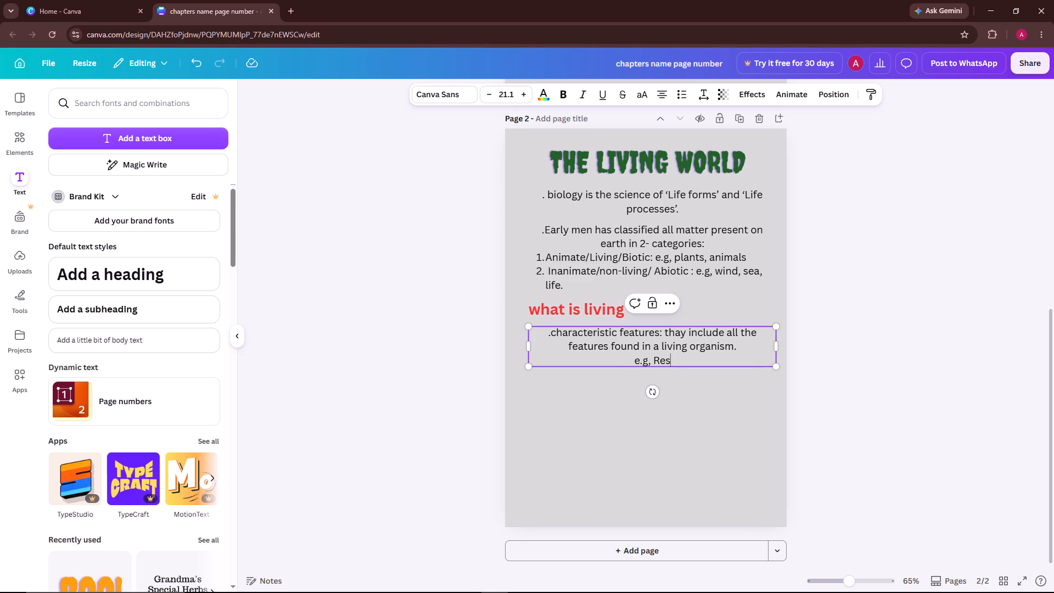
type("piration")
type(",")
key("space")
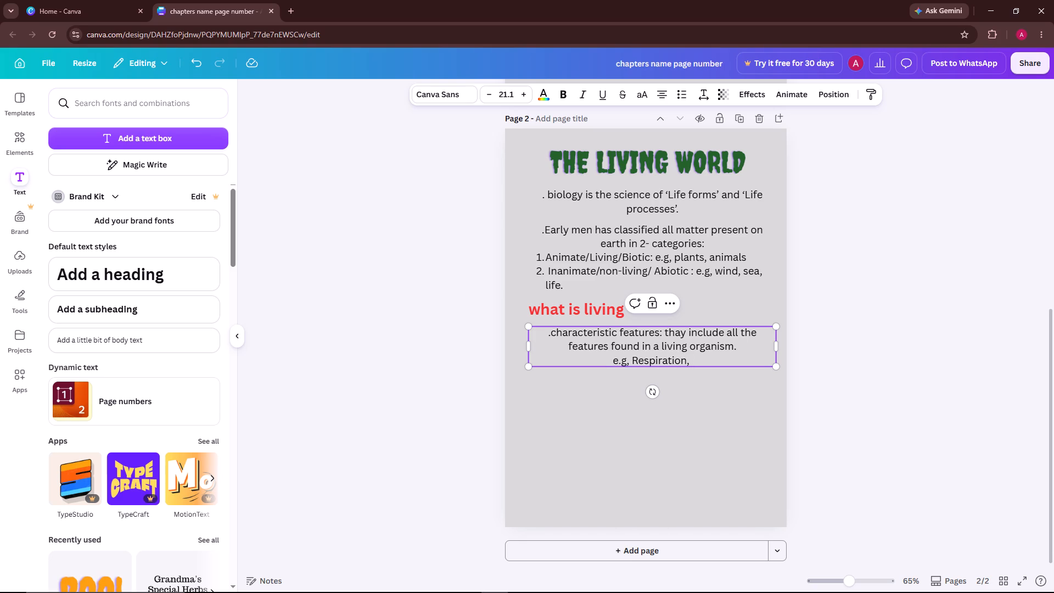
type("repro")
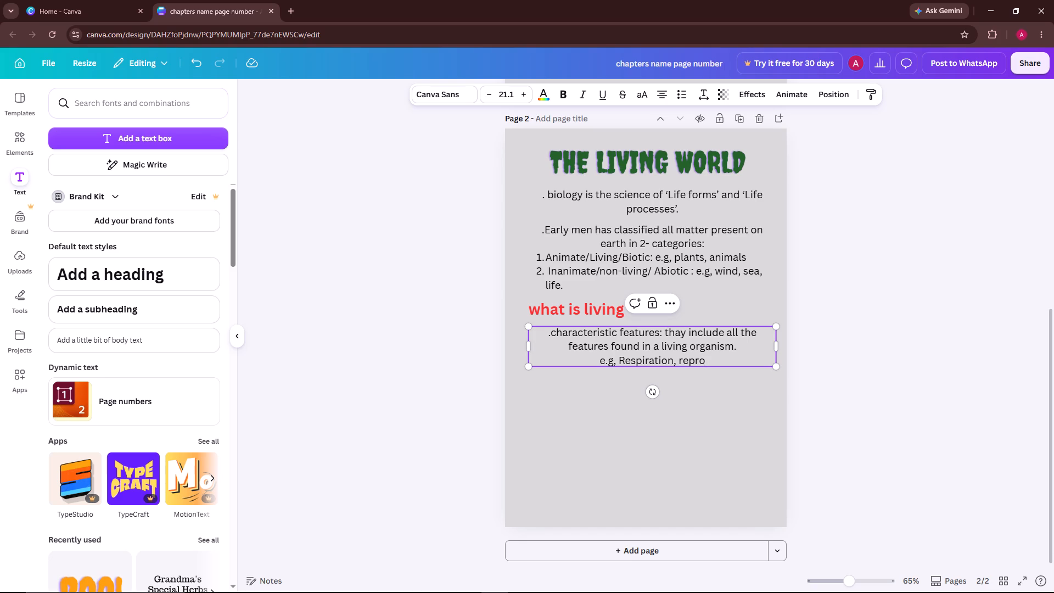
type("duction")
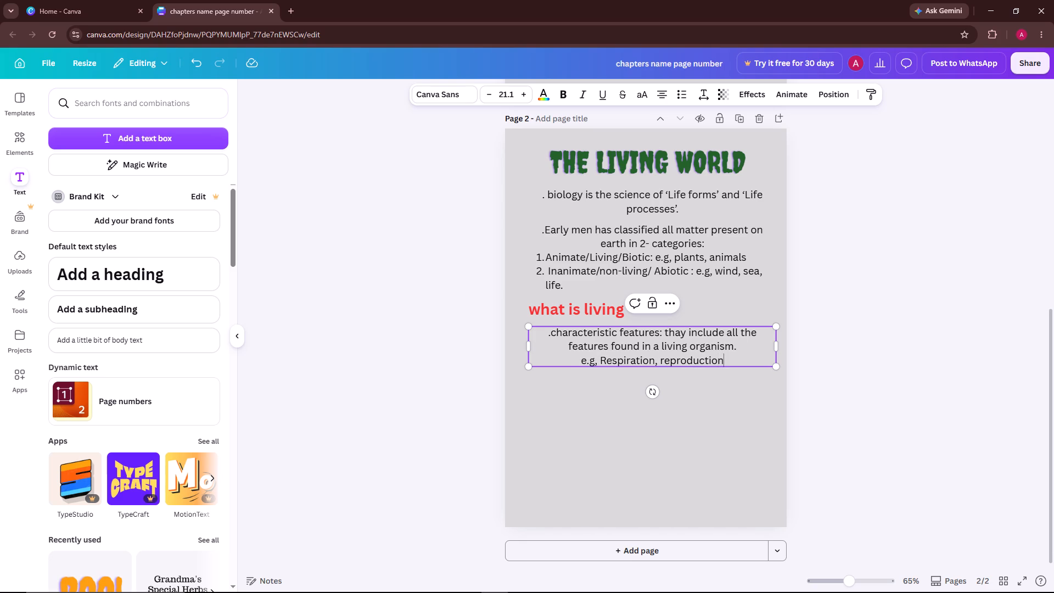
type(",")
key("space")
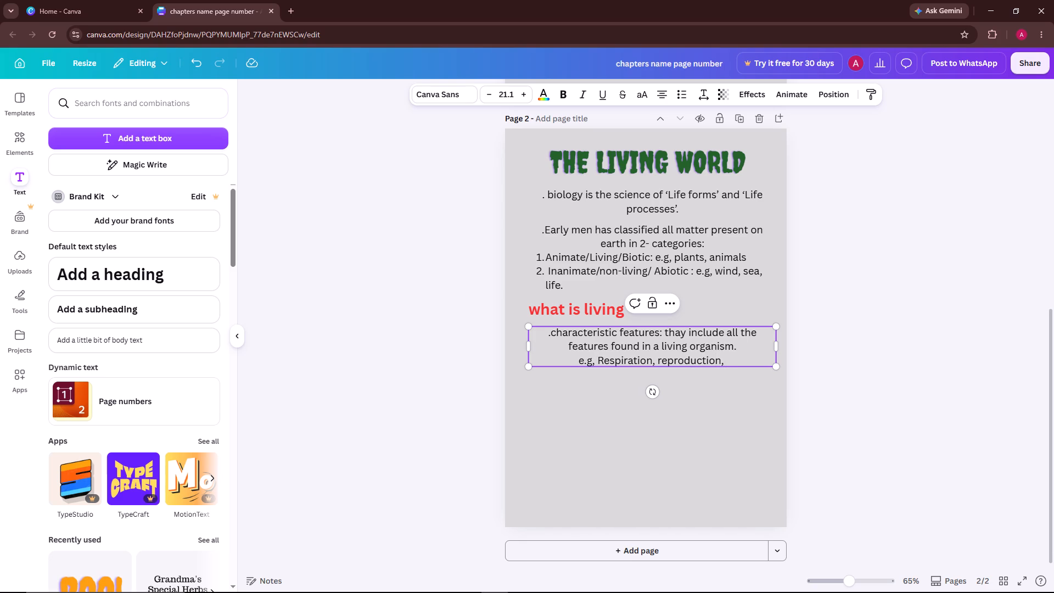
Complete the examples line of the characteristic features paragraph with "walking, talking etc.".
type("walkinf")
key("BackSpace")
type("g,")
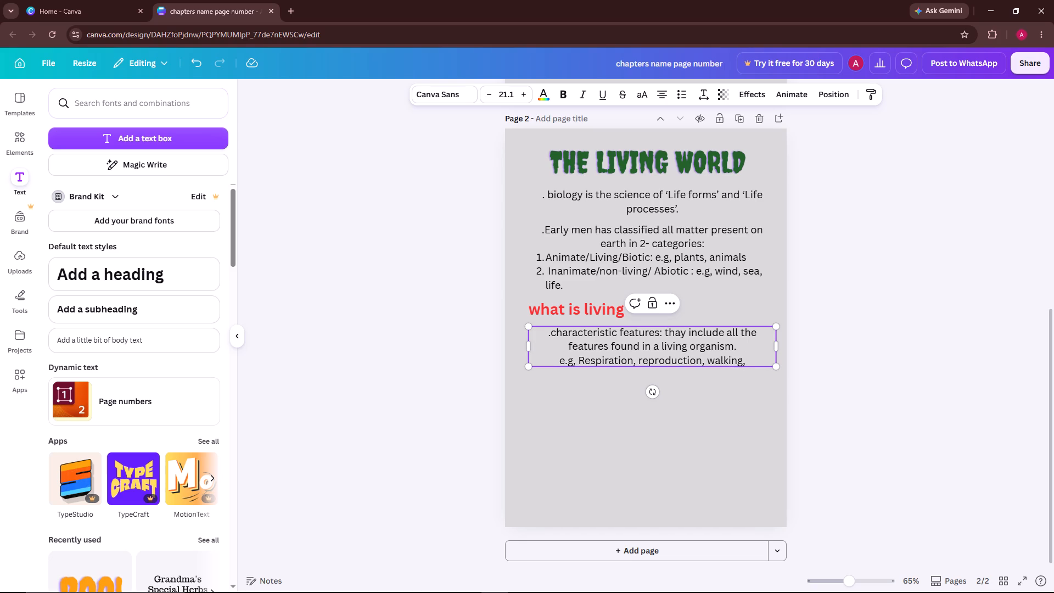
key("space")
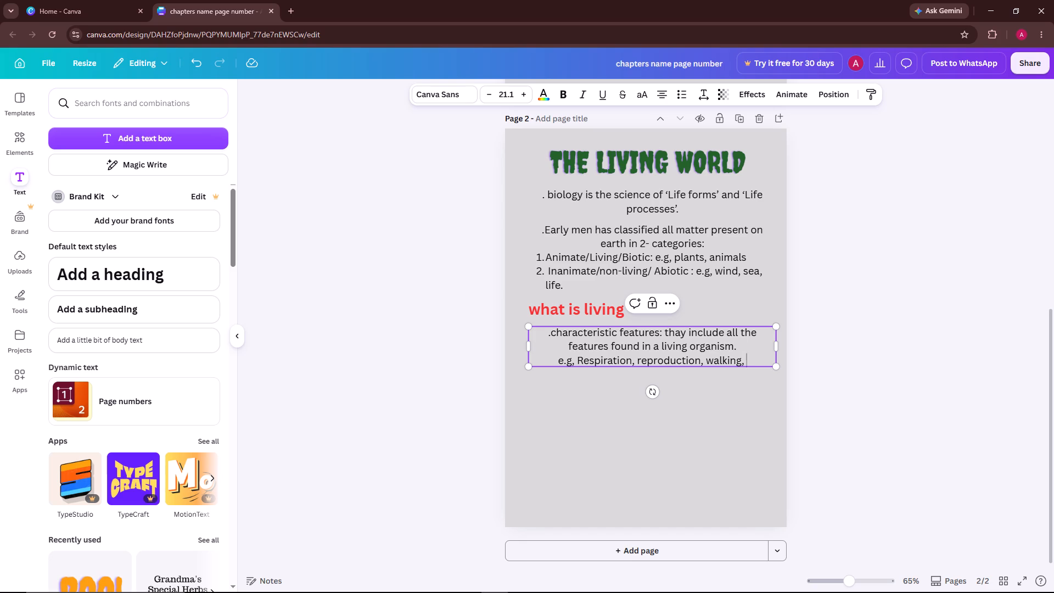
type("talking")
key("space")
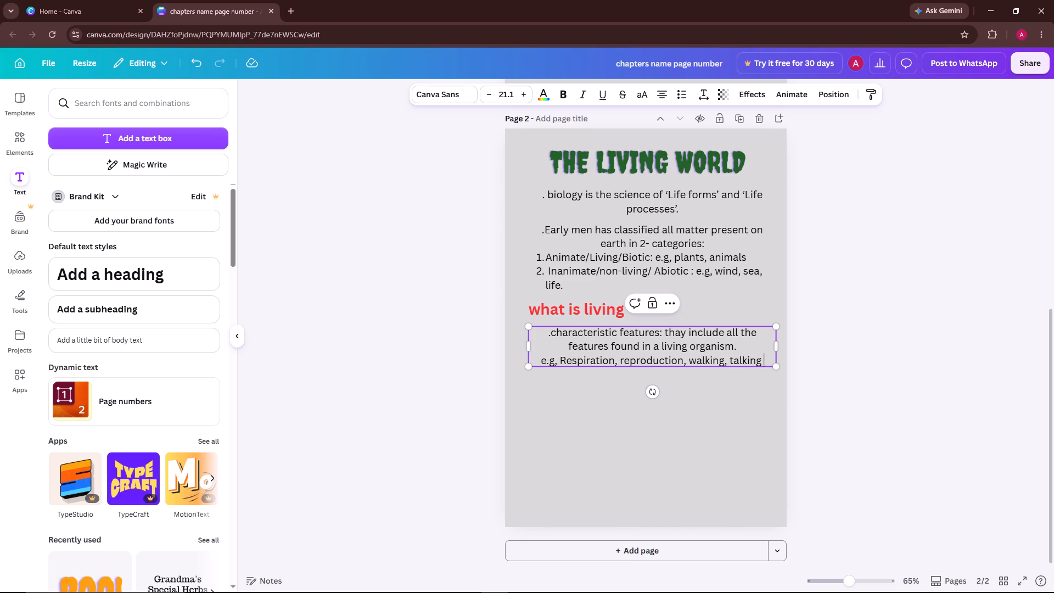
type("etc.")
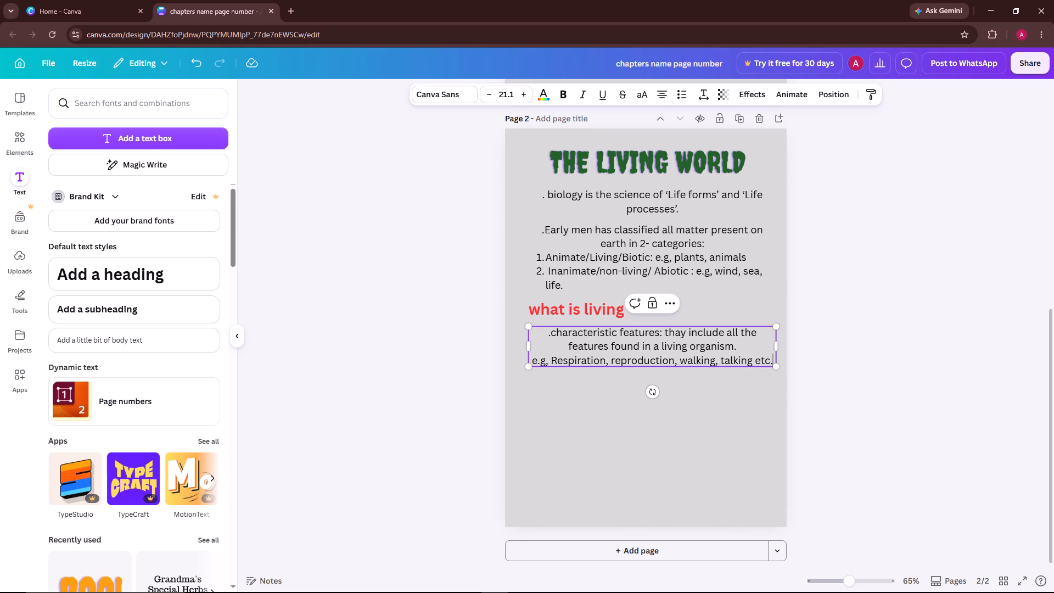
Review the INDEX page and the "THE LIVING WORLD" page of the design.
scroll(678, 312, "up", 8)
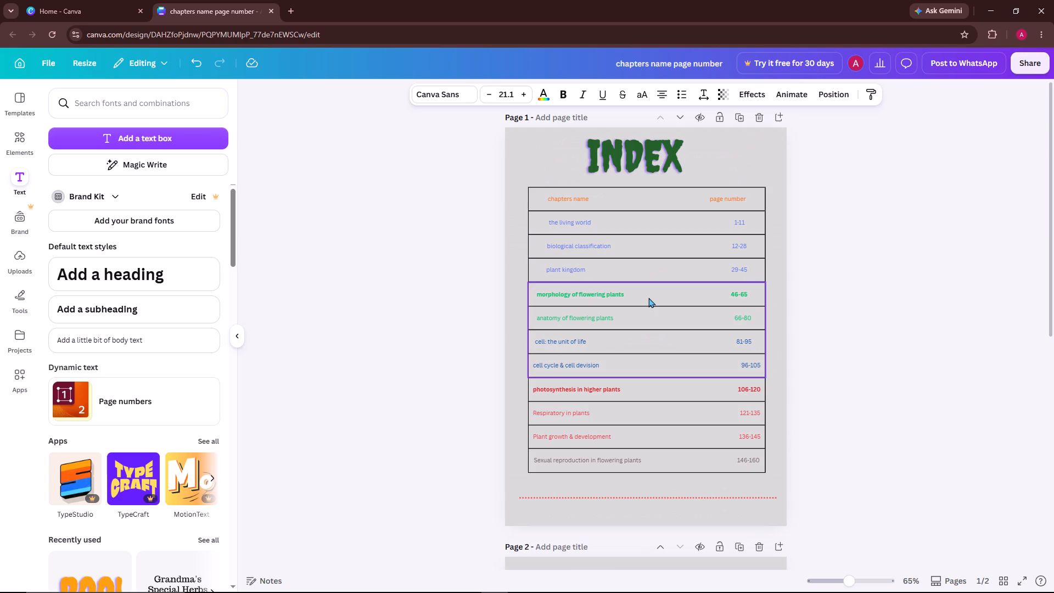
scroll(648, 298, "up", 3)
scroll(648, 298, "down", 12)
left_click(427, 303)
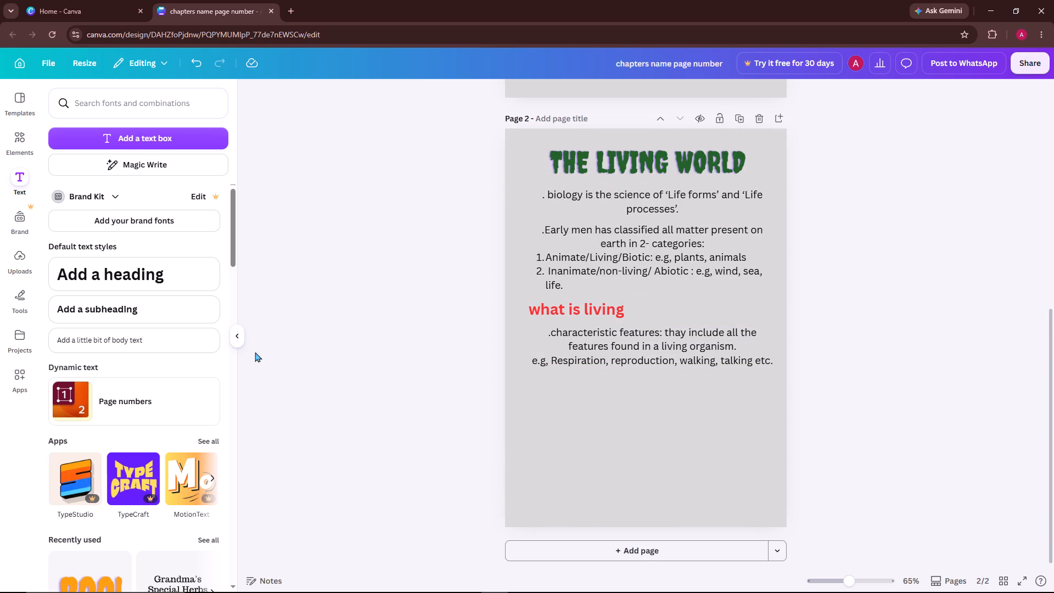
left_click(236, 335)
scroll(458, 387, "down", 4)
scroll(464, 397, "up", 2)
scroll(464, 396, "down", 2)
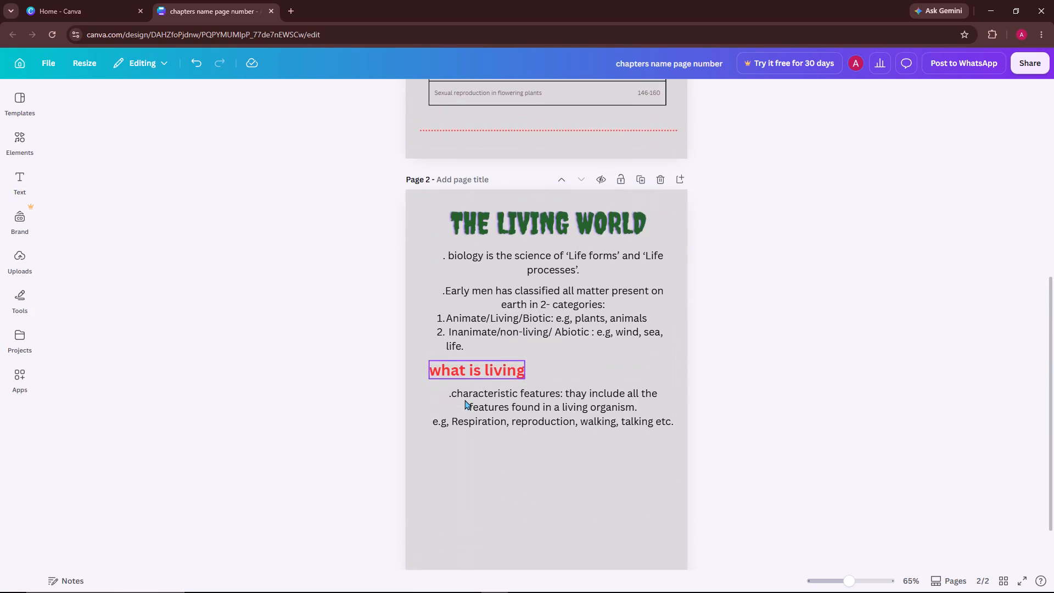
scroll(464, 398, "down", 3)
left_click(674, 546)
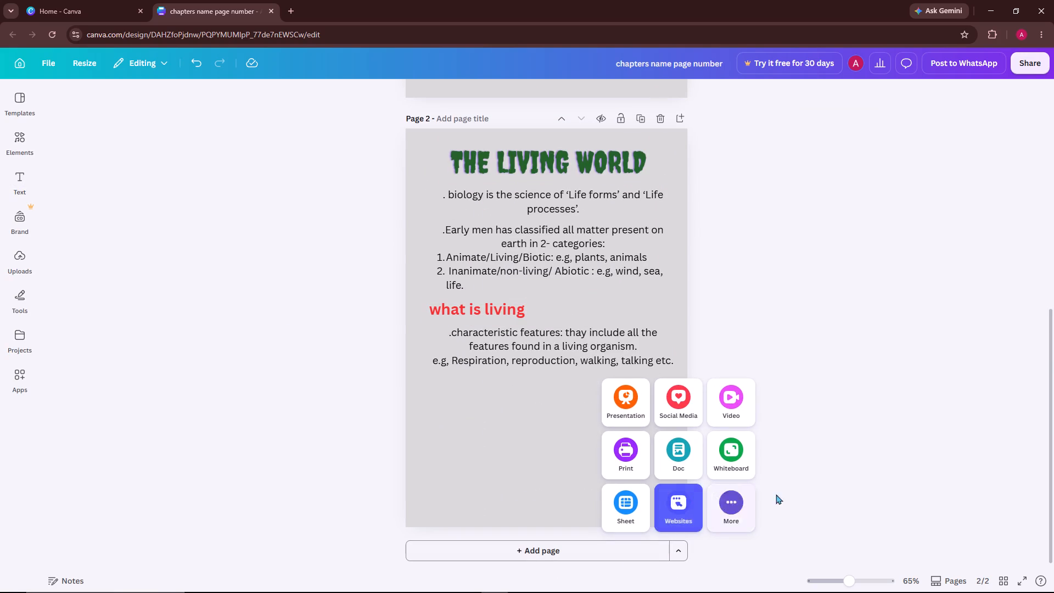
left_click(826, 447)
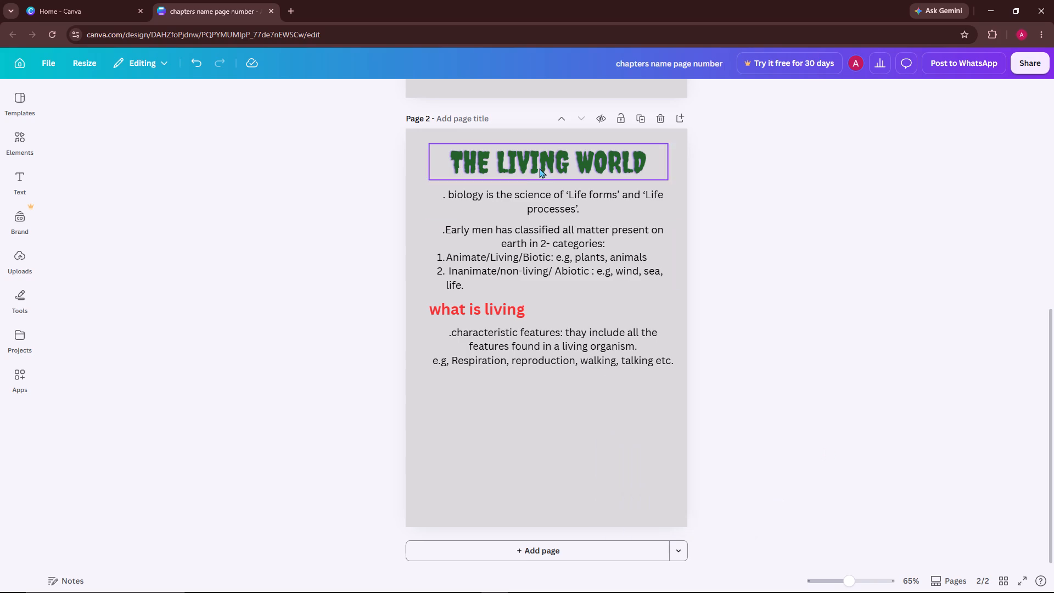
scroll(535, 178, "up", 13)
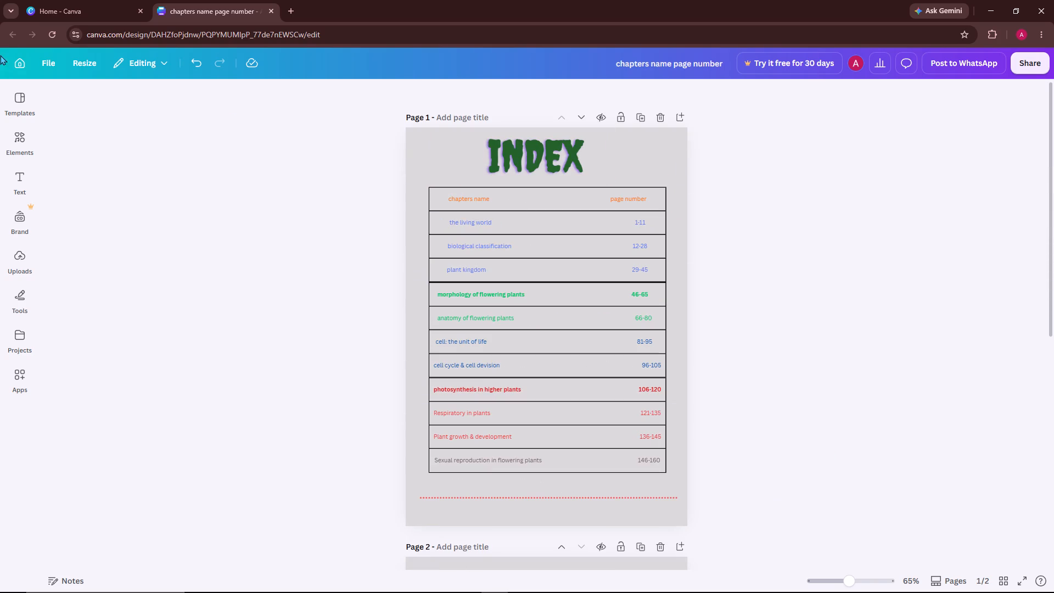
Return to the Canva home page and create a new blank Document (A4, Portrait) from the frequently used formats.
left_click(15, 57)
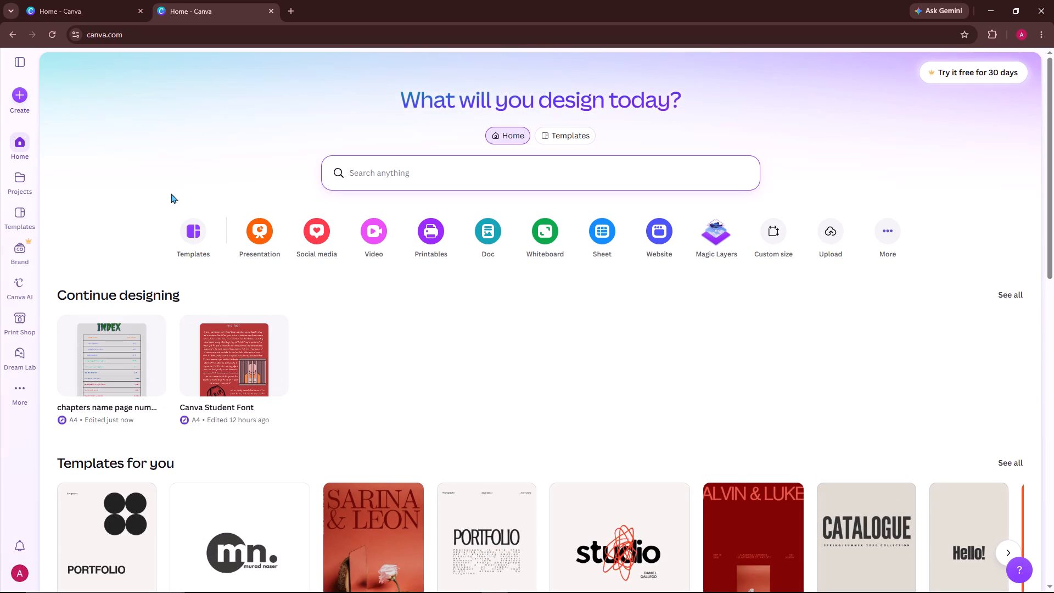
scroll(293, 405, "down", 3)
scroll(250, 385, "down", 2)
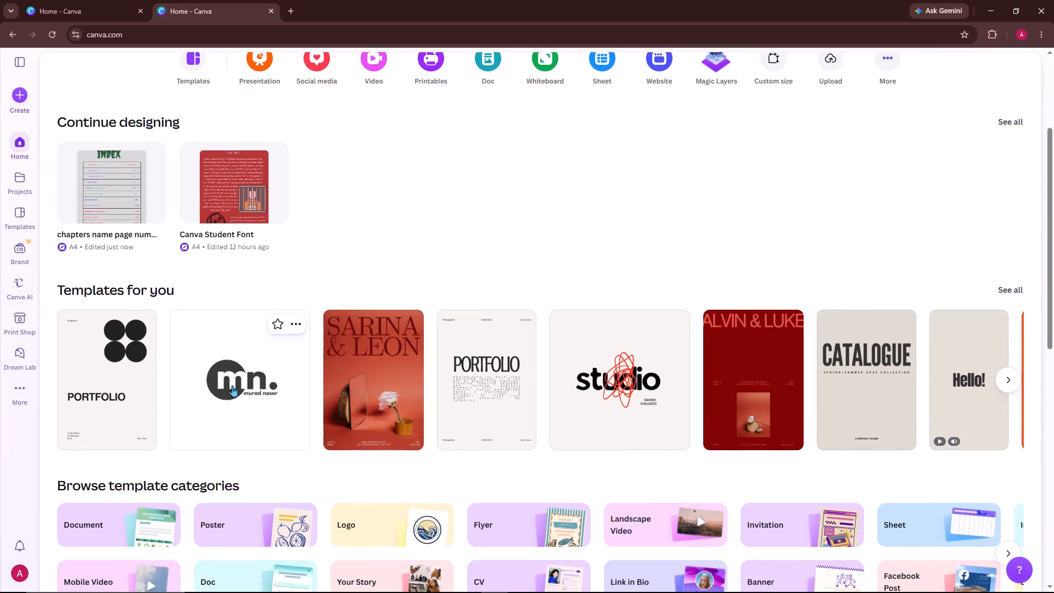
scroll(232, 385, "down", 3)
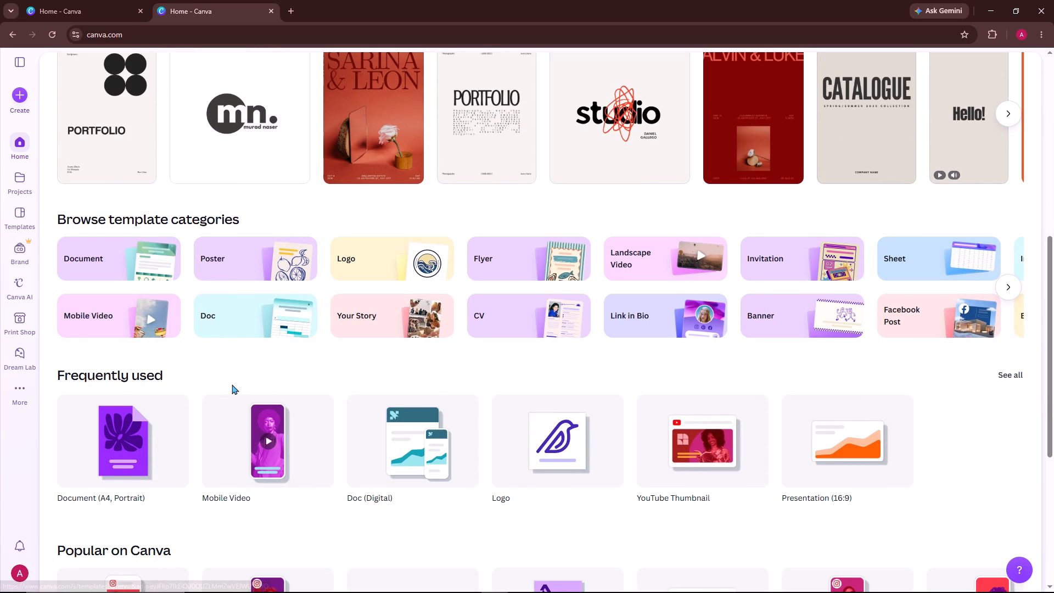
scroll(232, 384, "down", 1)
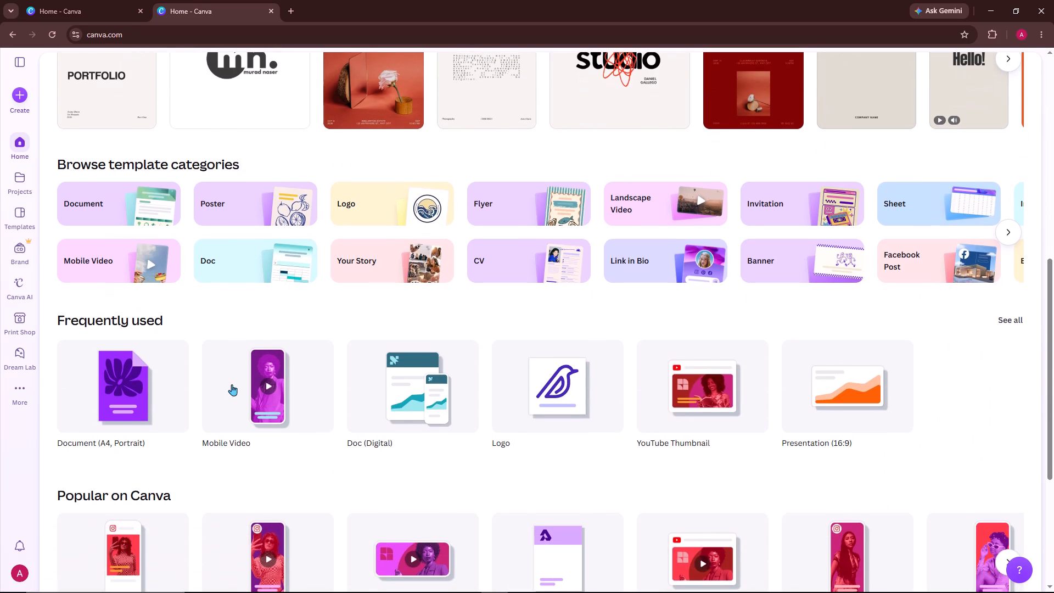
left_click(124, 362)
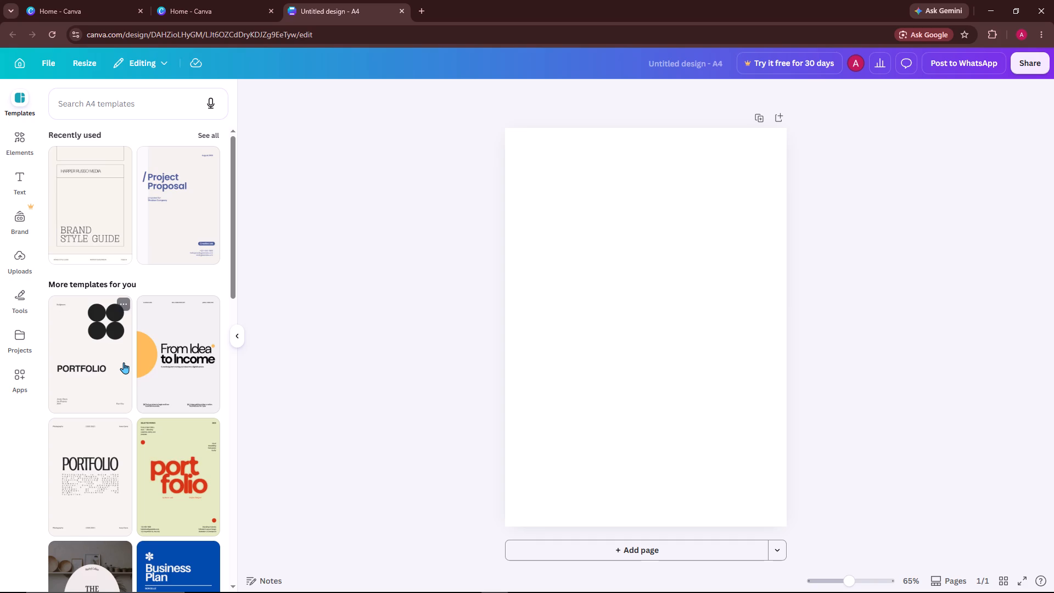
Search the design elements for "asthetic row".
left_click(24, 146)
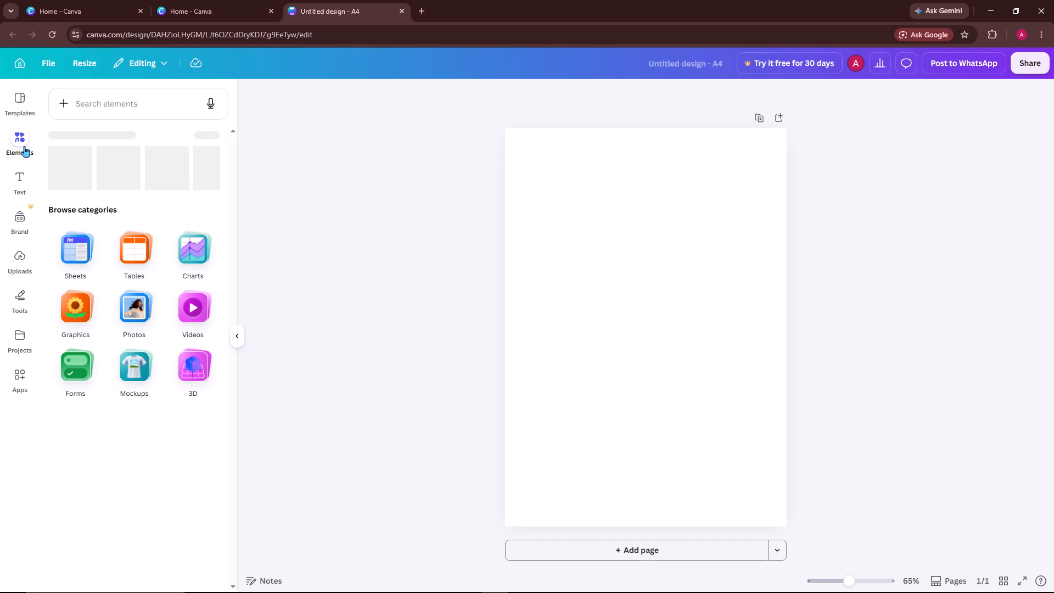
left_click(92, 104)
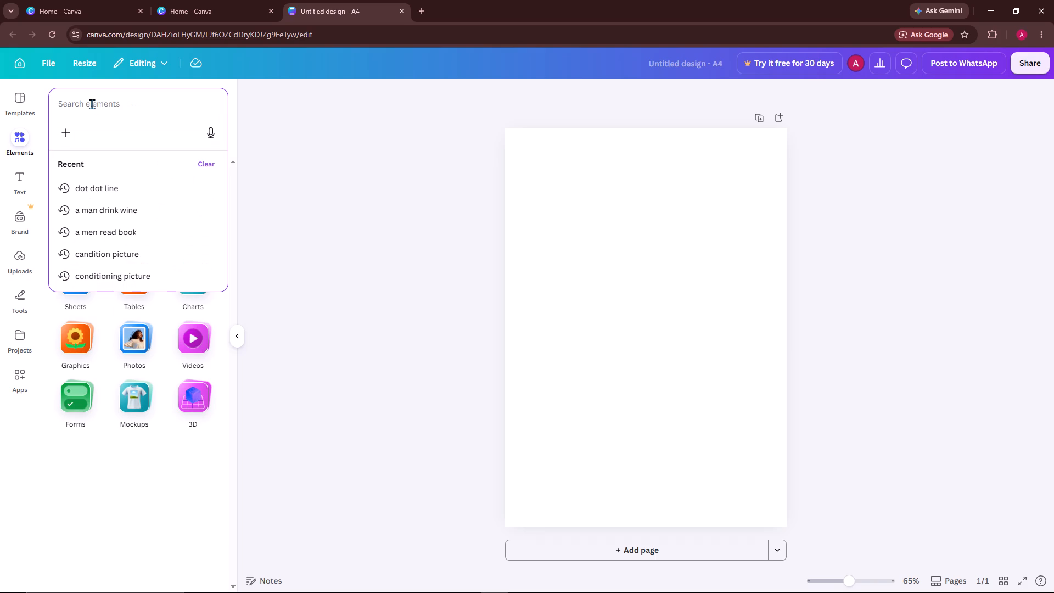
type("asthetic")
key("space")
key("r")
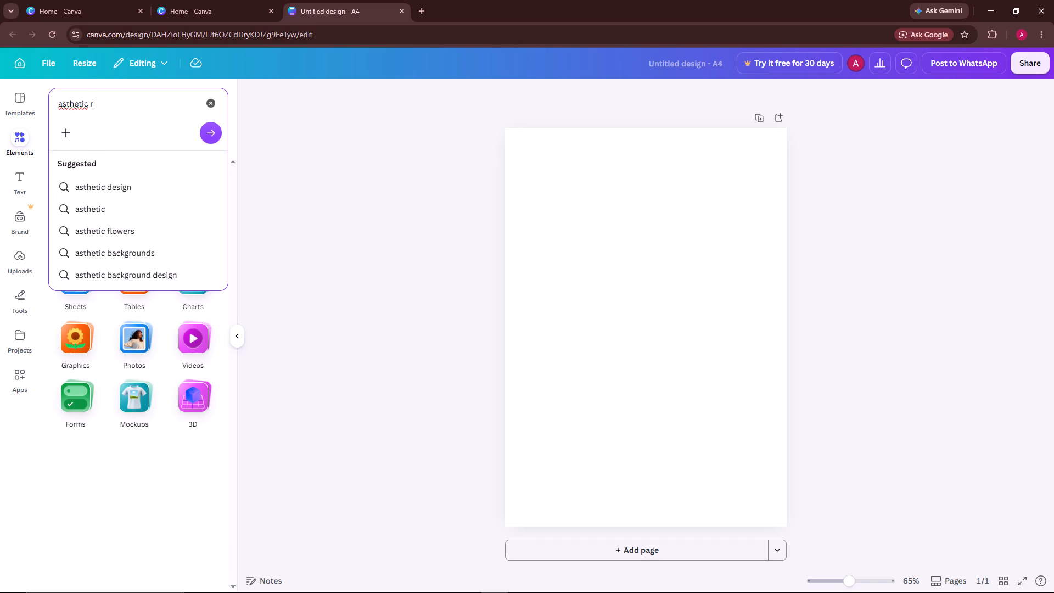
type("ow")
key("Return")
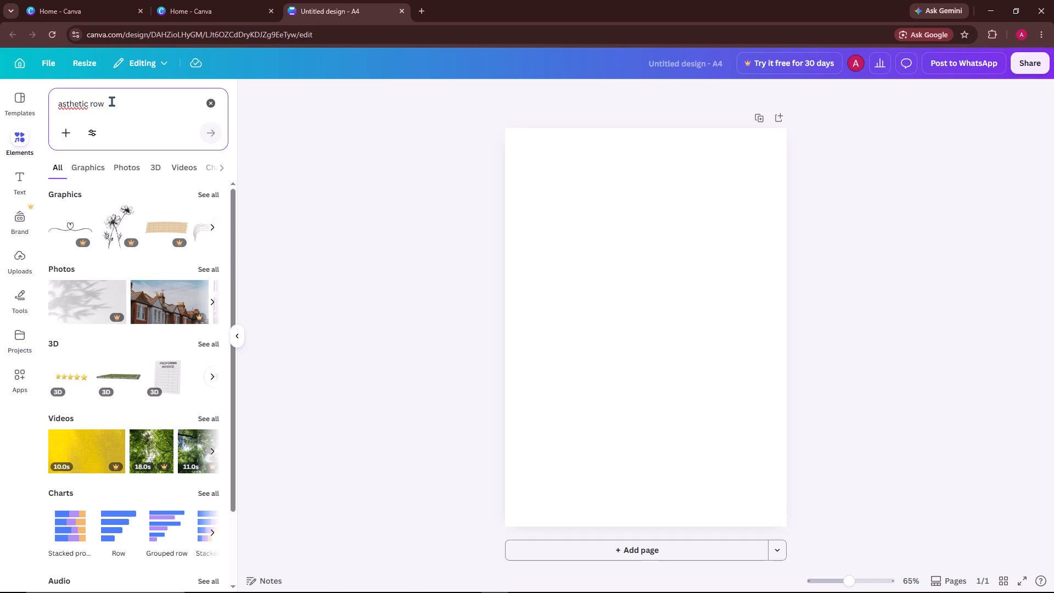
Browse the chart and graphics results for "asthetic row" to look for a suitable row element.
scroll(68, 243, "down", 2)
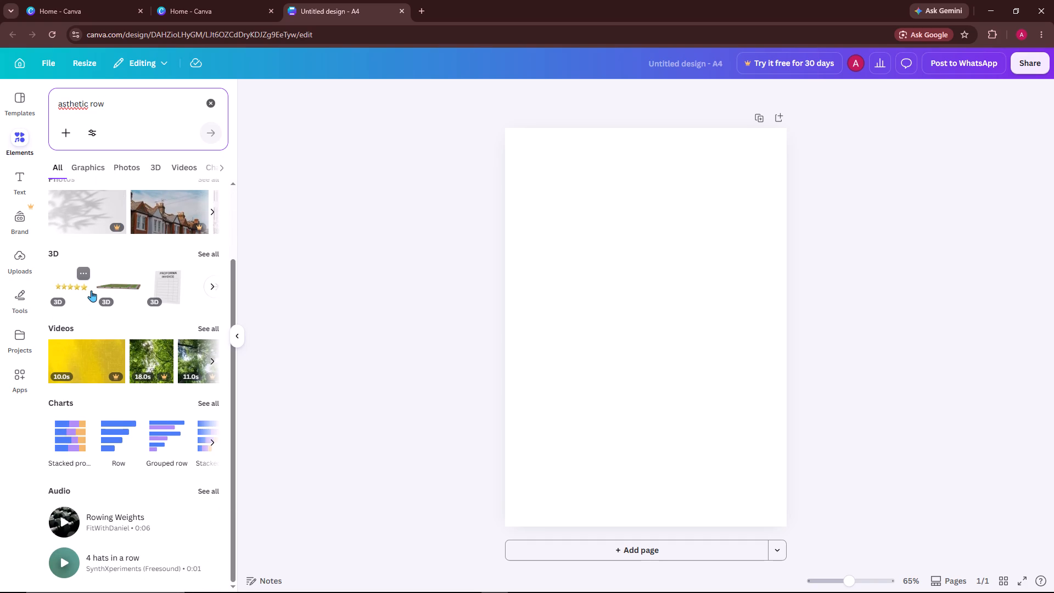
scroll(87, 300, "down", 2)
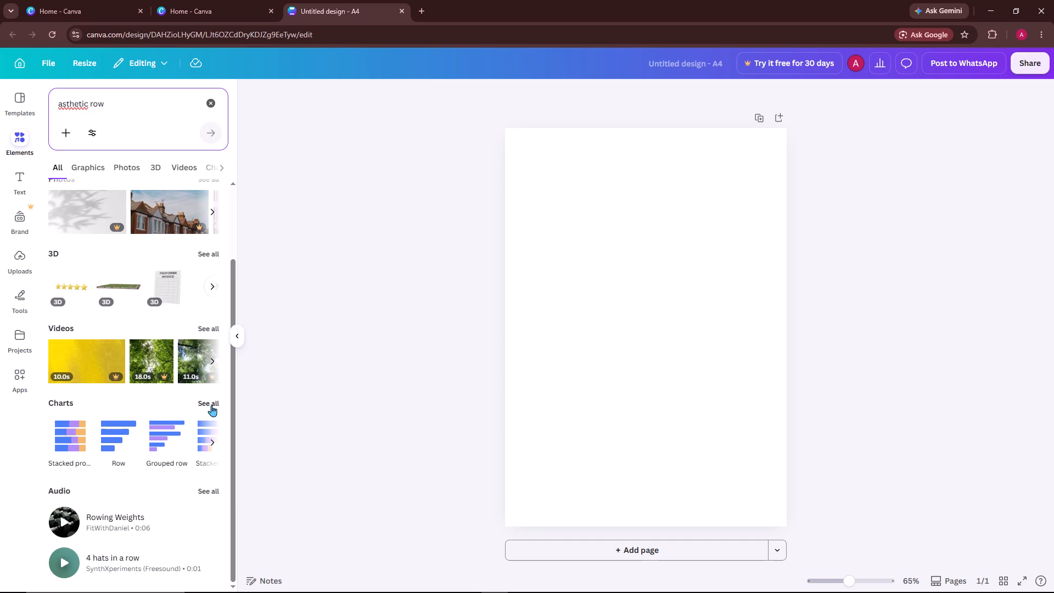
left_click(211, 405)
scroll(132, 273, "down", 1)
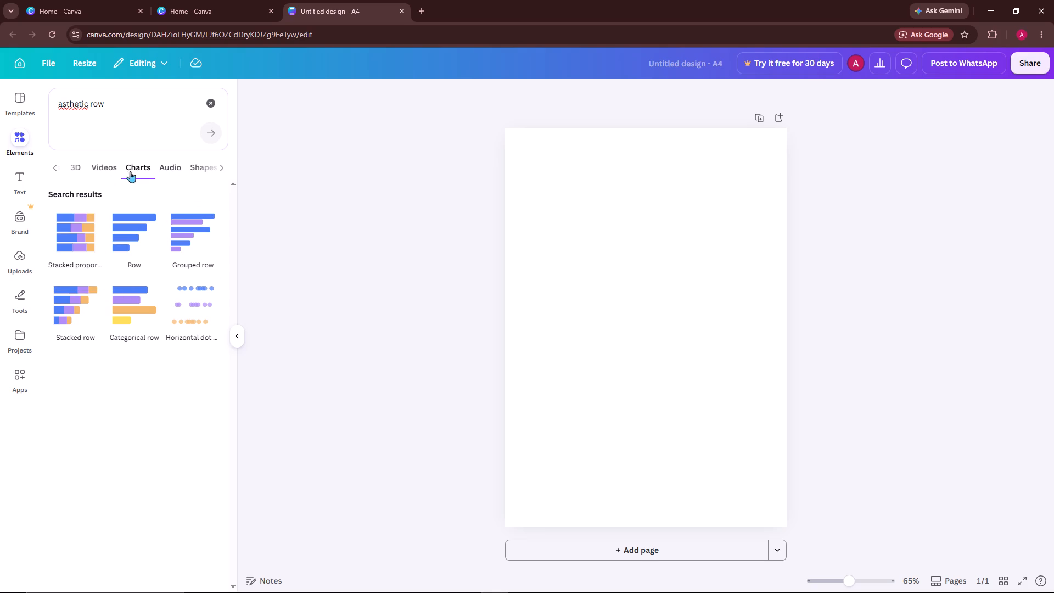
left_click(96, 167)
left_click(92, 167)
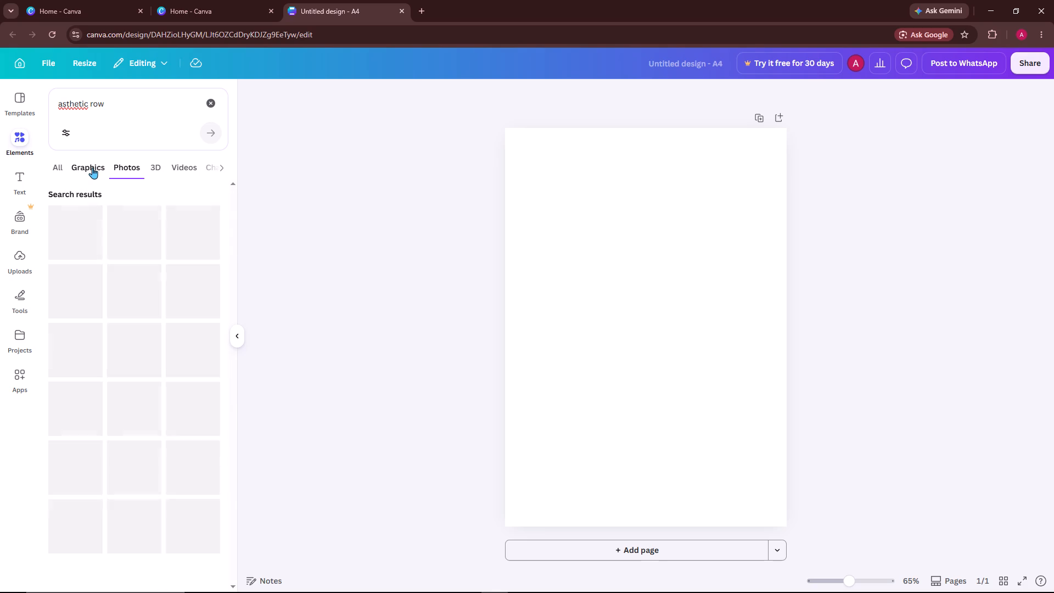
left_click(92, 167)
scroll(104, 265, "down", 2)
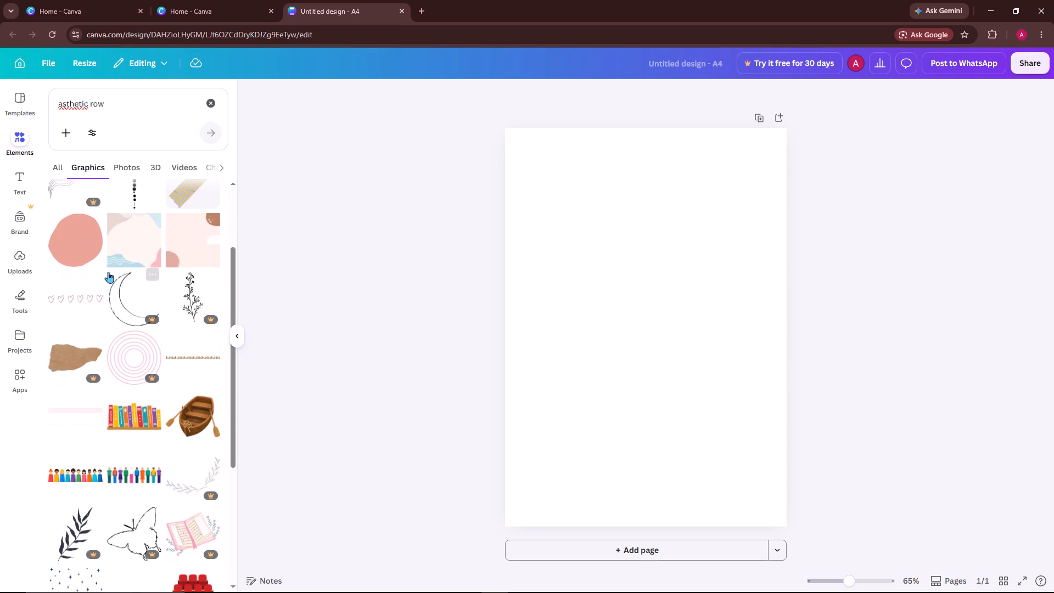
scroll(108, 272, "down", 6)
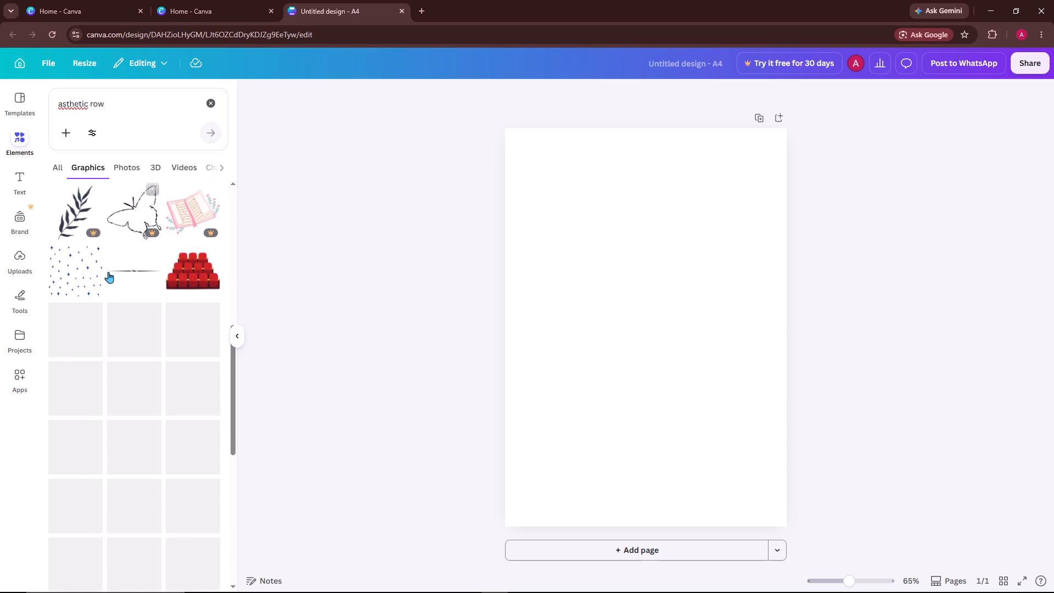
scroll(108, 272, "down", 2)
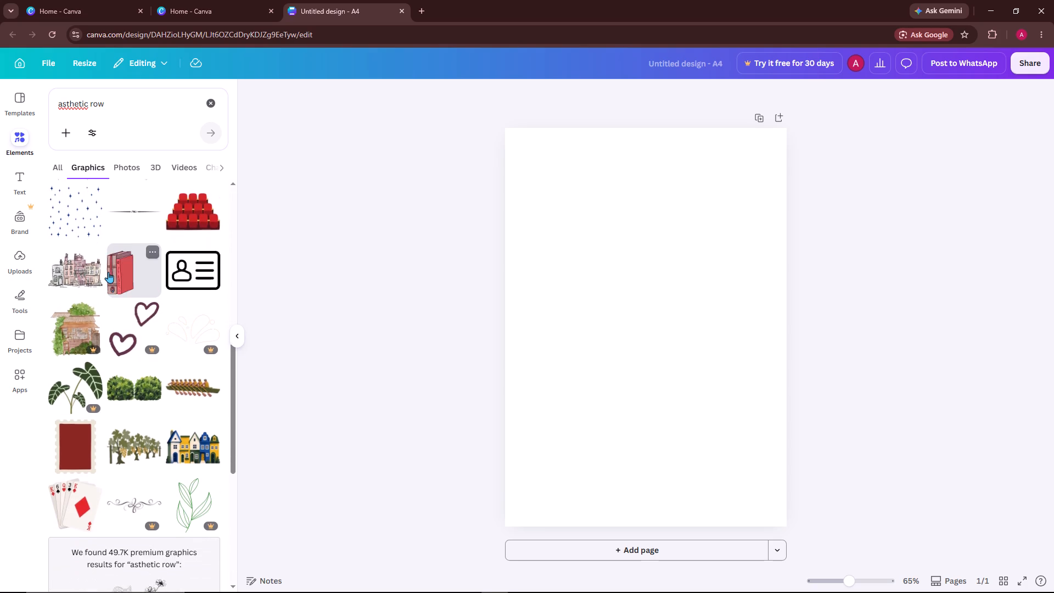
scroll(108, 272, "down", 6)
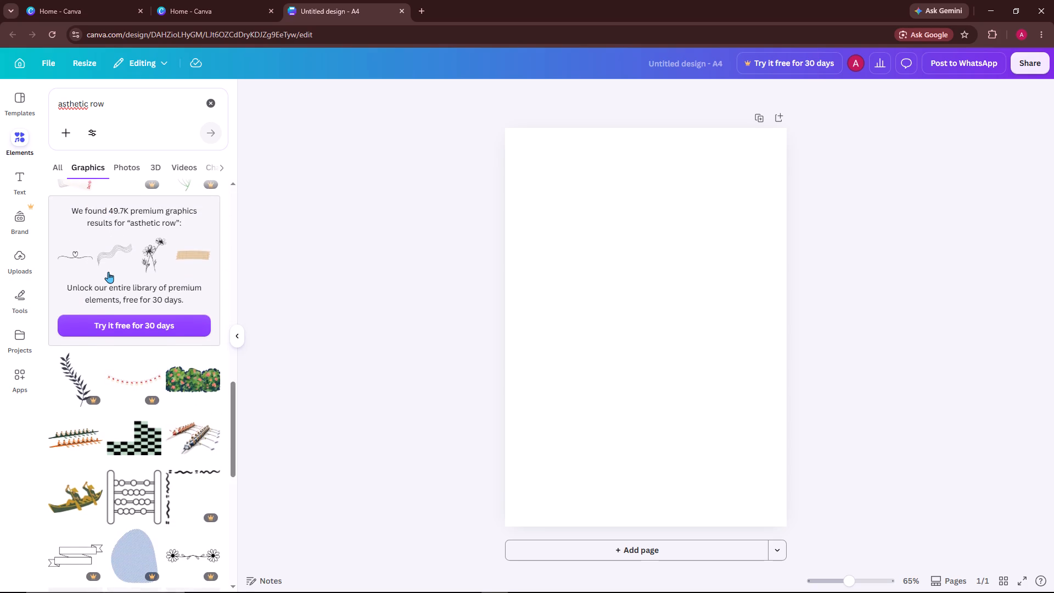
scroll(108, 272, "down", 6)
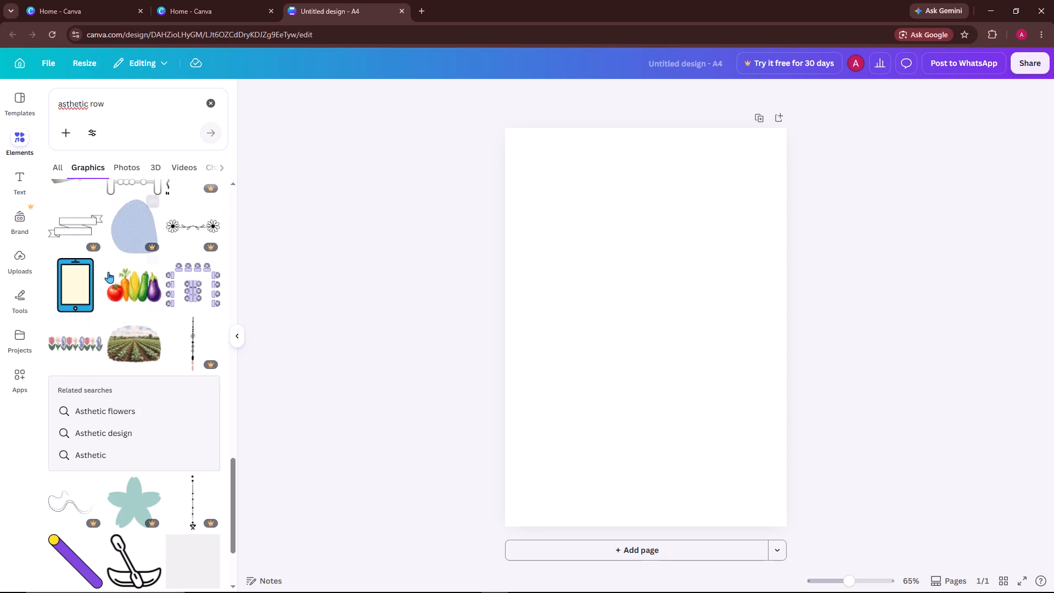
scroll(108, 272, "down", 6)
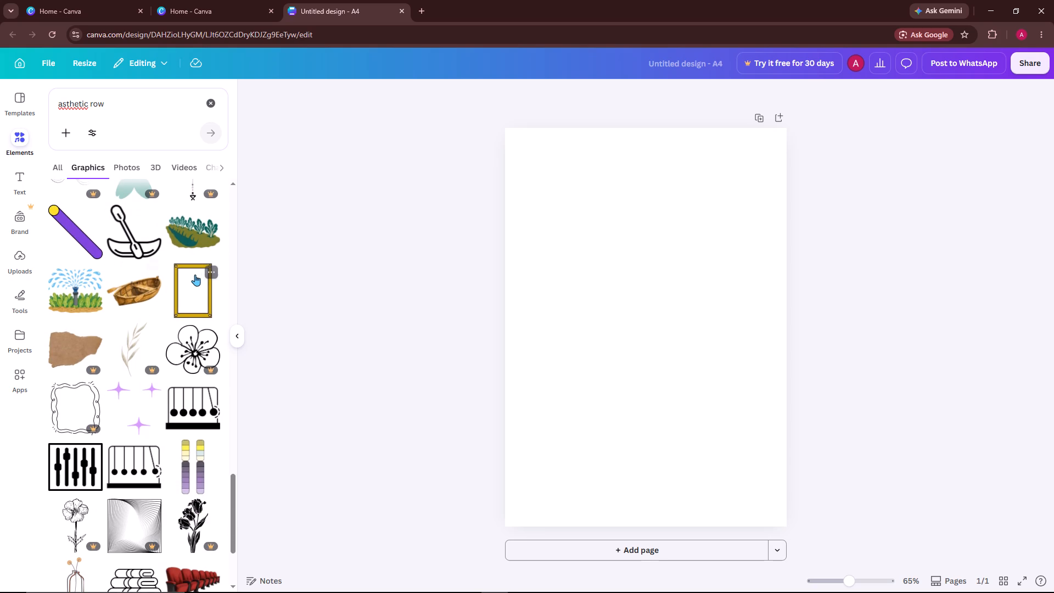
scroll(161, 275, "down", 7)
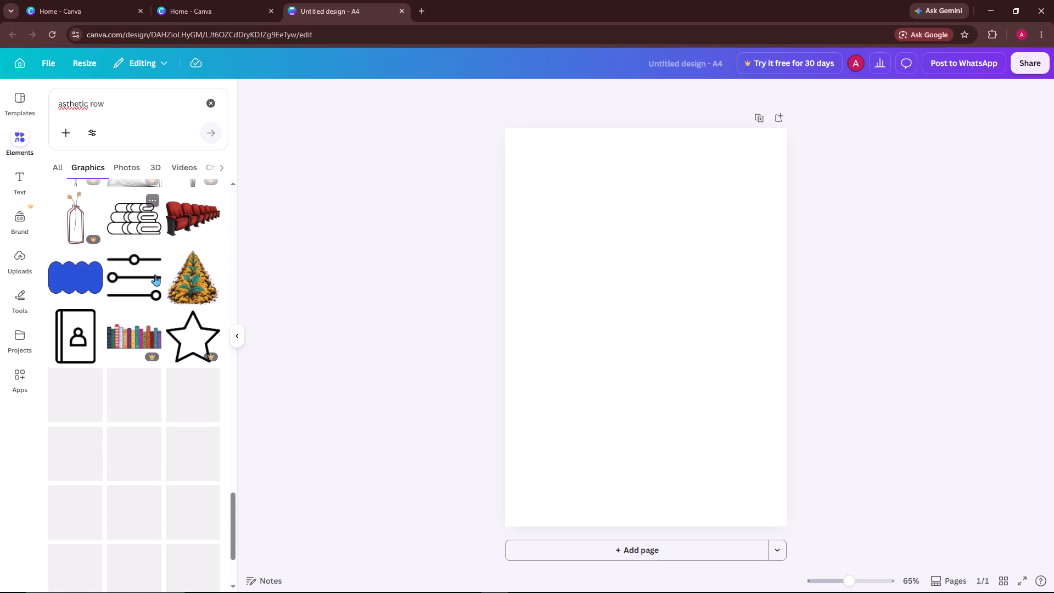
scroll(155, 275, "up", 20)
scroll(155, 275, "up", 15)
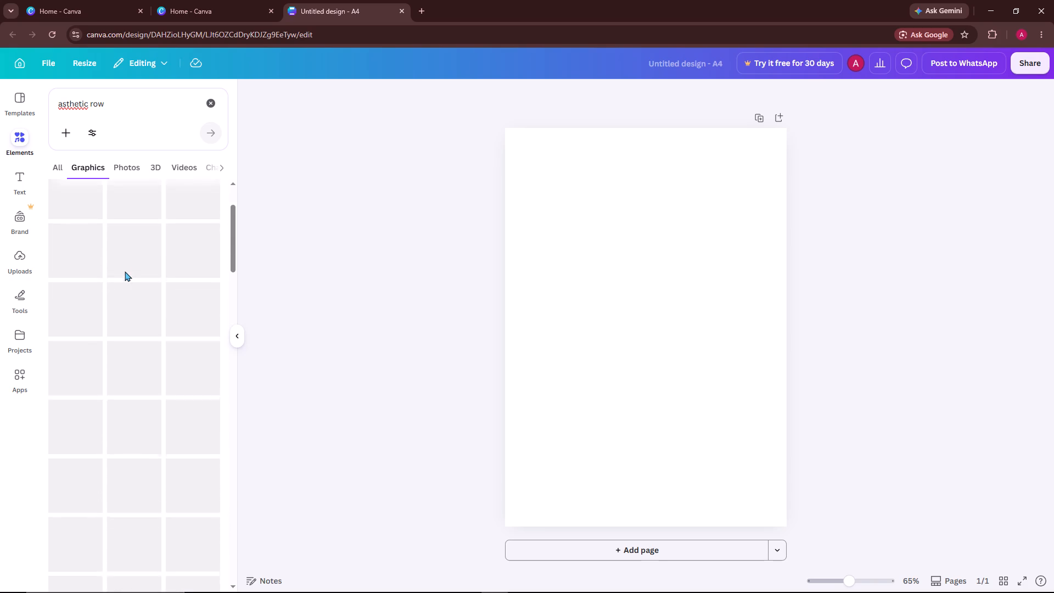
scroll(125, 271, "up", 17)
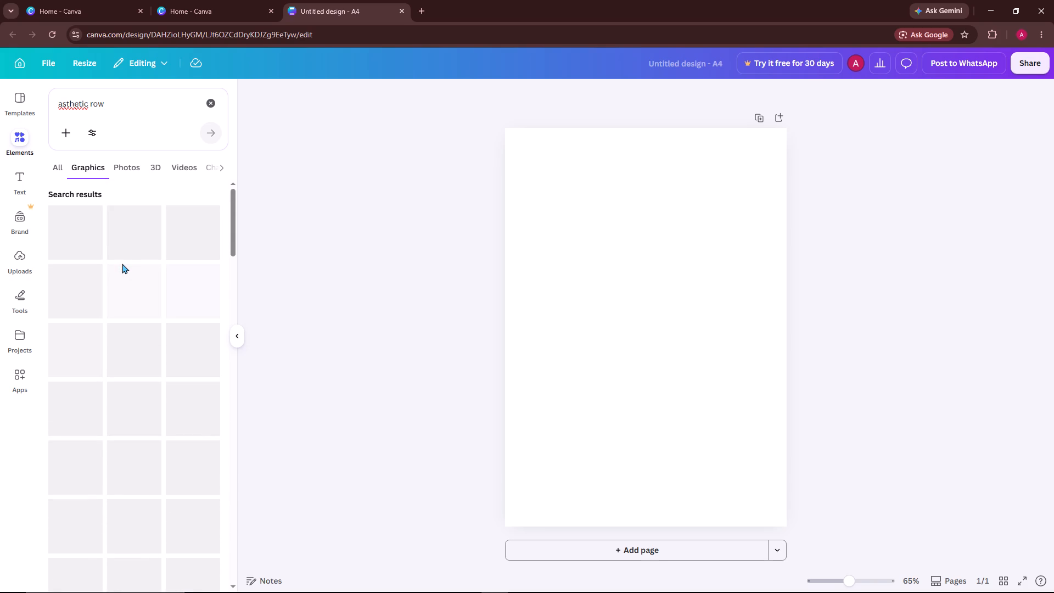
scroll(122, 264, "up", 5)
Clear the element search and rerun the recent search "dot dot line".
left_click(211, 105)
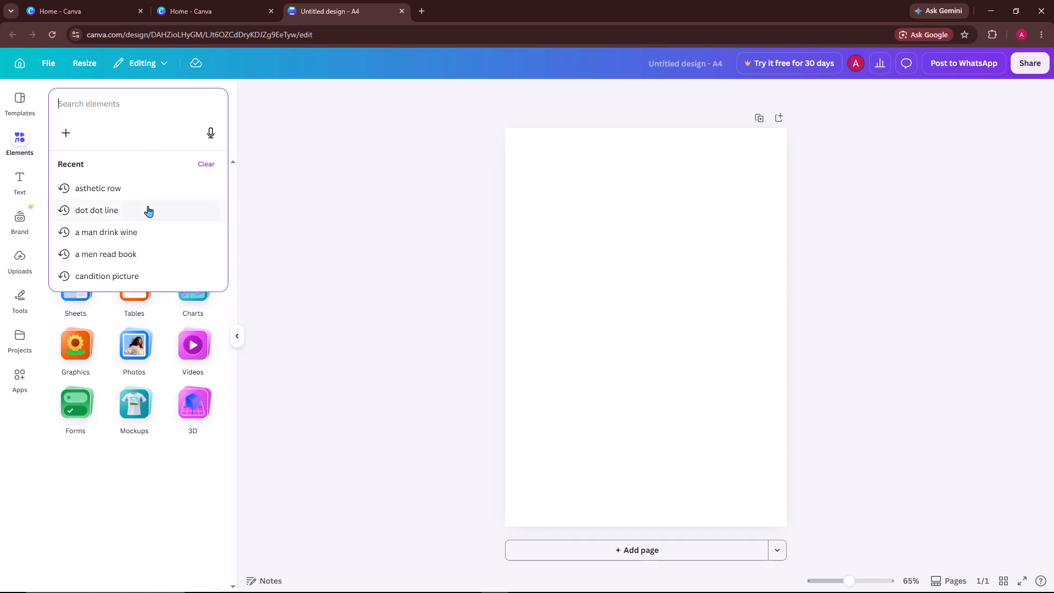
left_click(148, 206)
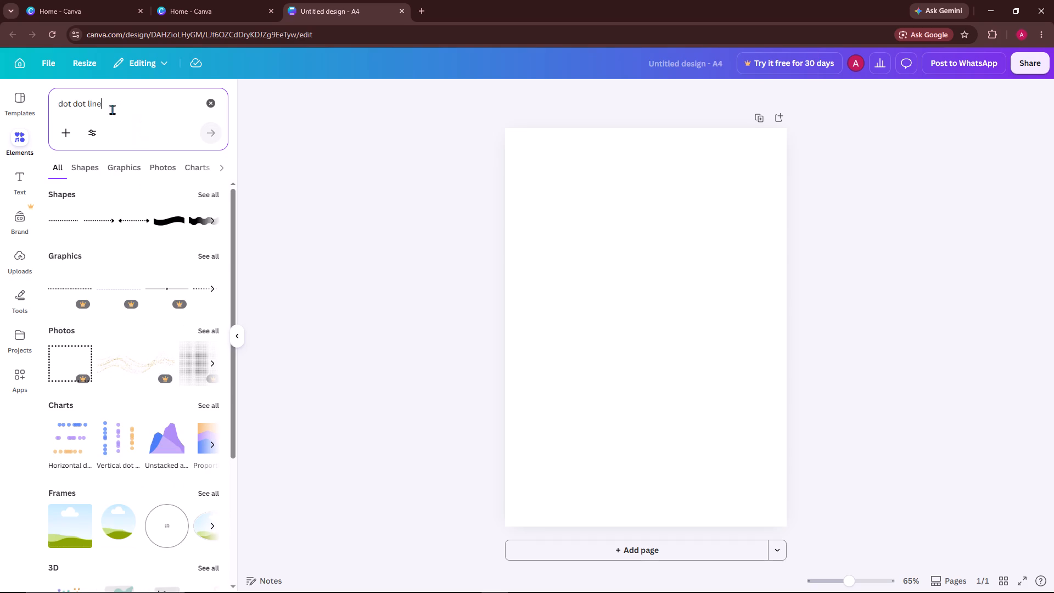
Replace "dot dot" in the element search with "solid aro" and search for "solid aro line".
left_click(84, 104)
left_click(87, 104)
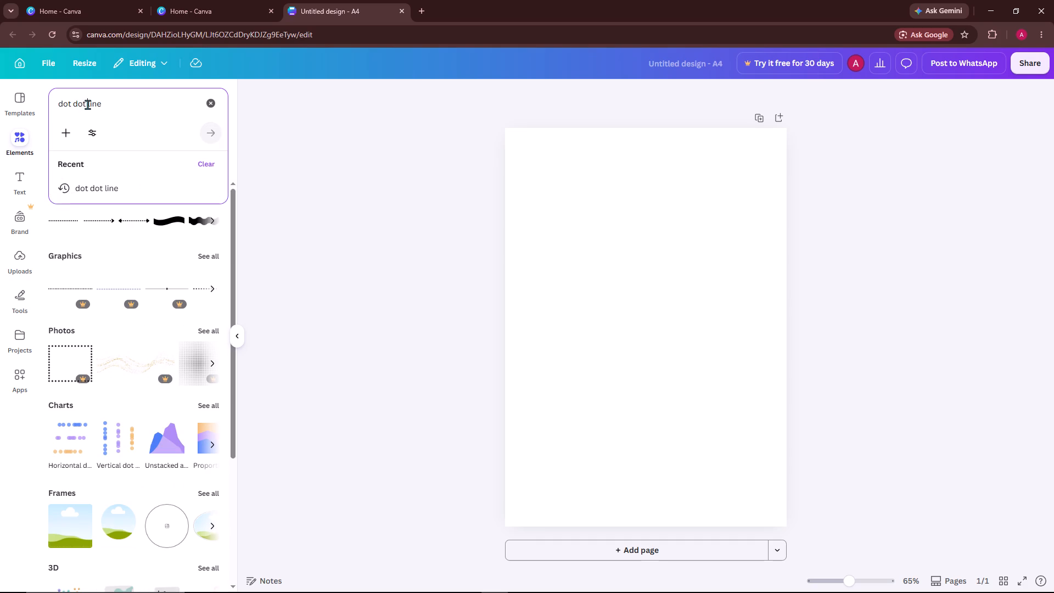
left_click(85, 104)
key("BackSpace")
key("BackSpace")
key("BackSpace")
key("BackSpace")
key("BackSpace")
key("BackSpace")
key("BackSpace")
key("BackSpace")
key("BackSpace")
key("BackSpace")
key("BackSpace")
key("BackSpace")
key("BackSpace")
key("BackSpace")
key("BackSpace")
key("BackSpace")
key("BackSpace")
key("BackSpace")
key("BackSpace")
key("BackSpace")
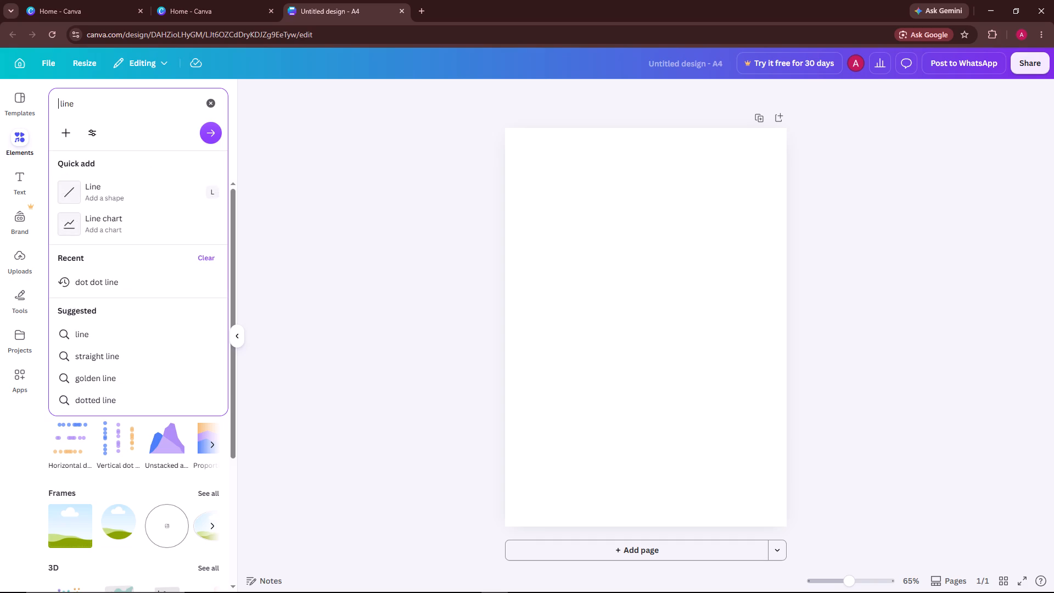
type("solid")
key("space")
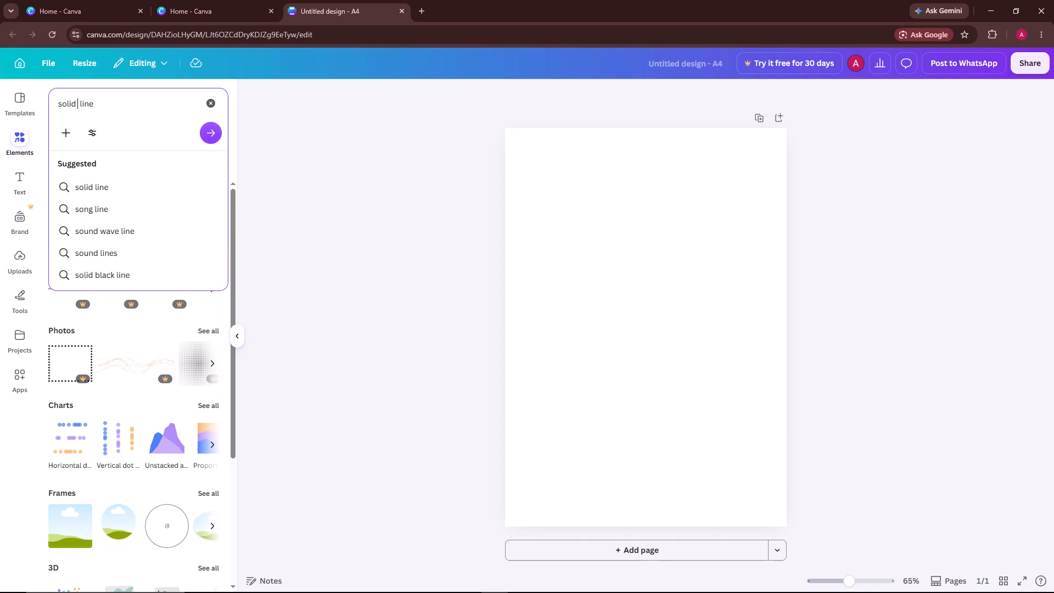
key("a")
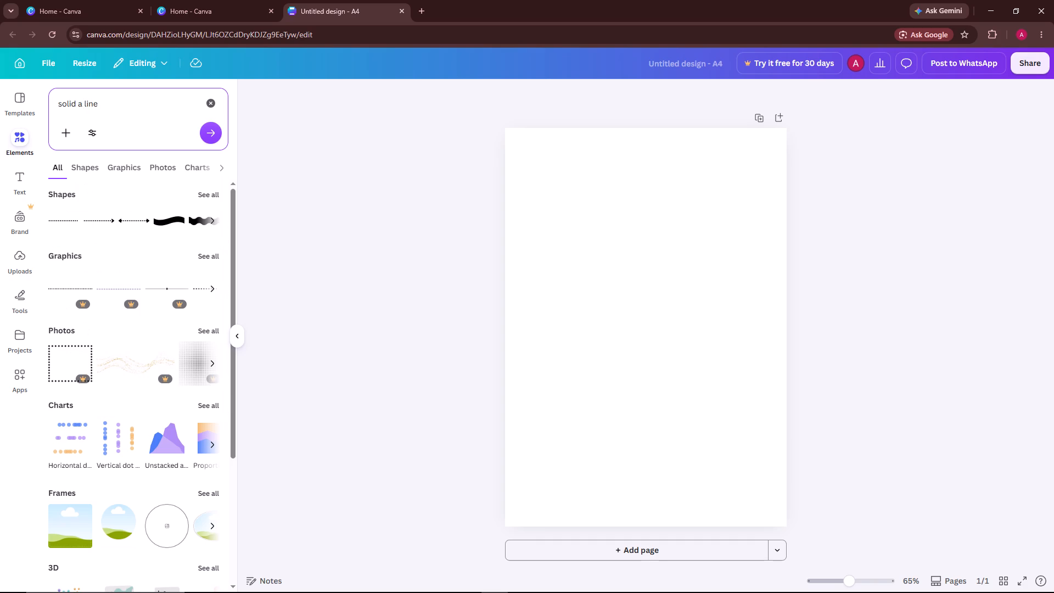
type("ro li")
key("BackSpace")
key("BackSpace")
key("Return")
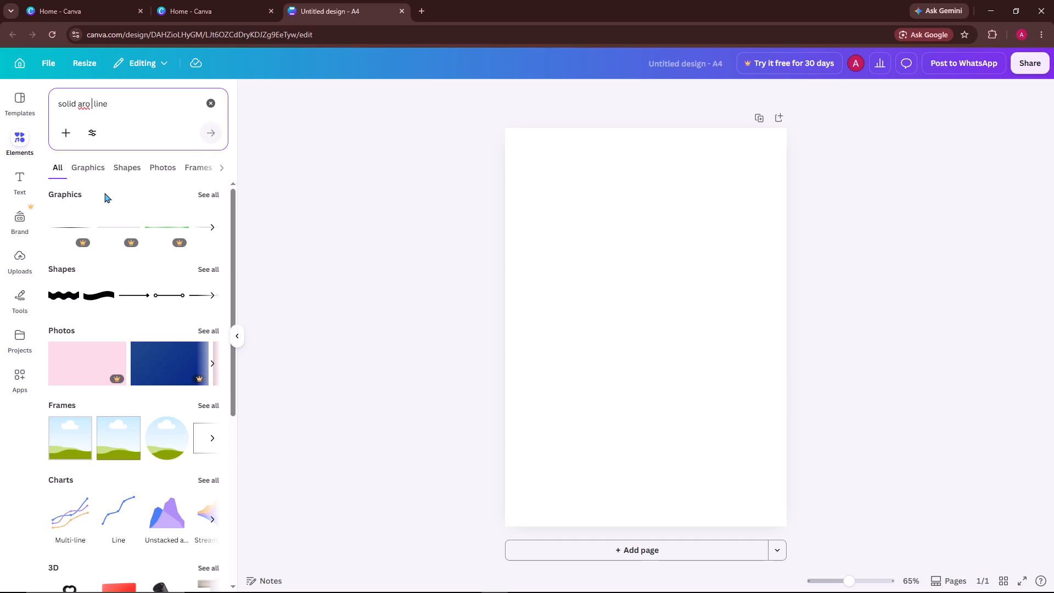
Browse the graphics results for "solid aro line" to look for a suitable arrow line, including the graphics preview among all results.
left_click(200, 197)
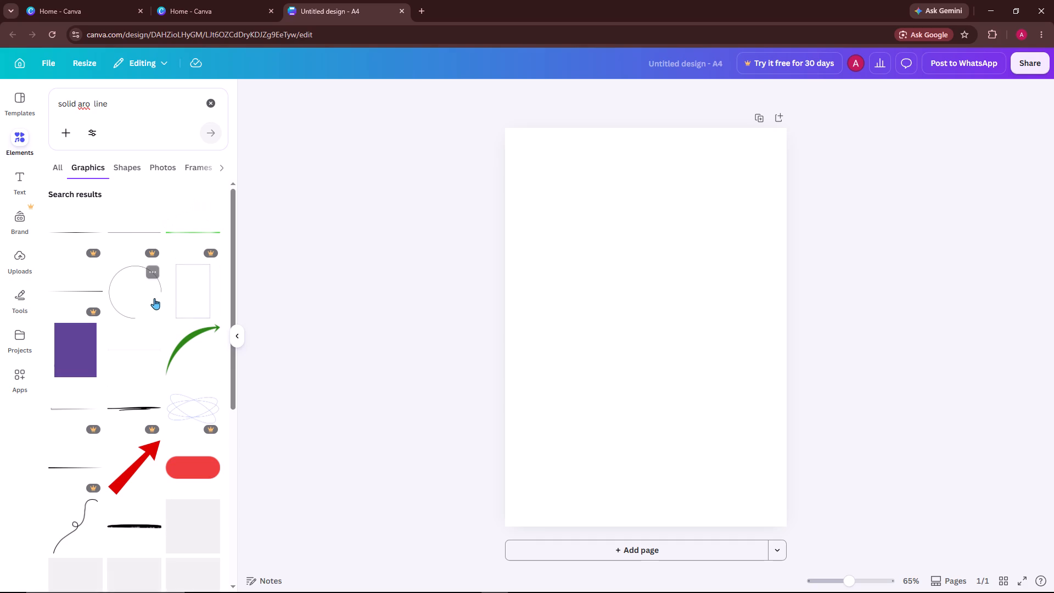
scroll(93, 304, "down", 6)
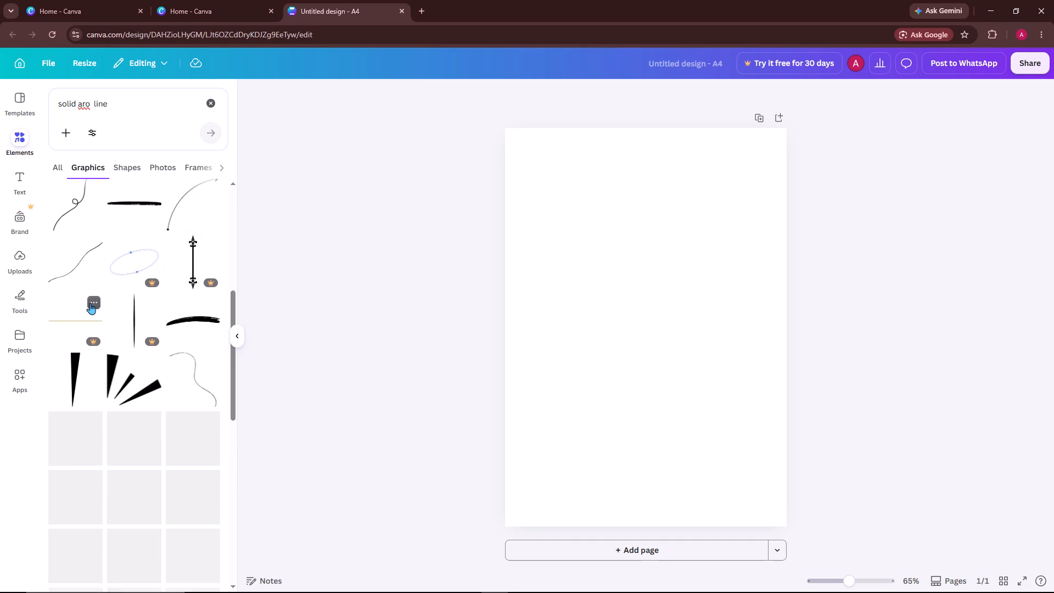
scroll(90, 303, "down", 12)
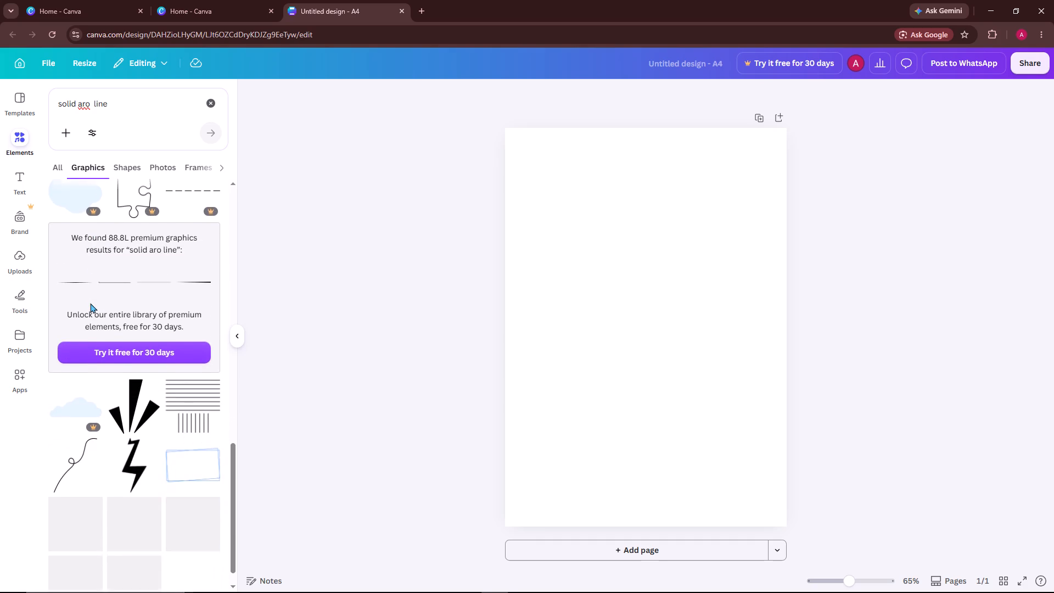
scroll(90, 303, "up", 11)
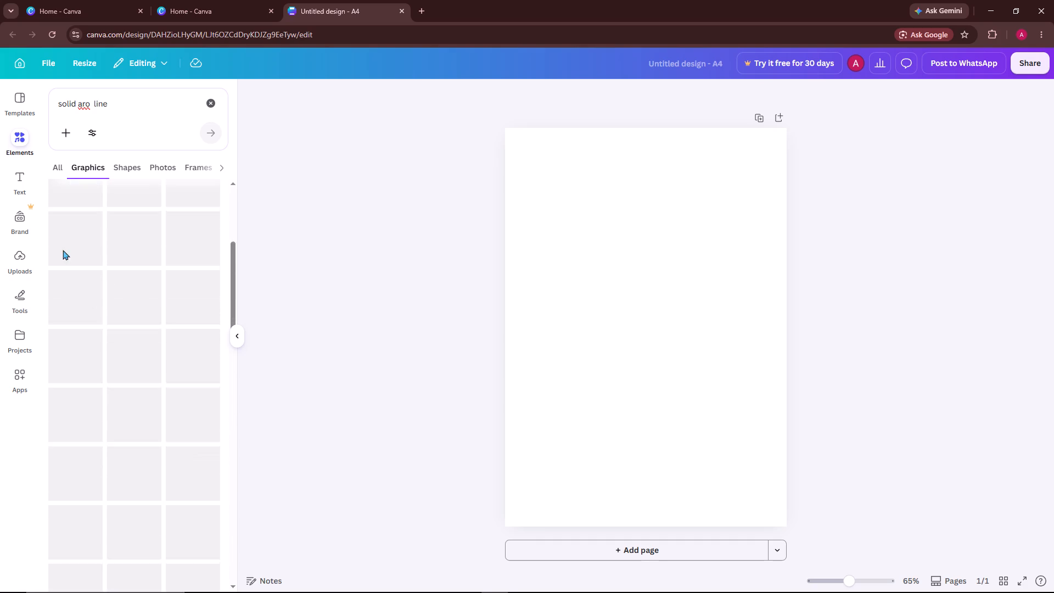
scroll(59, 243, "up", 9)
right_click(274, 228)
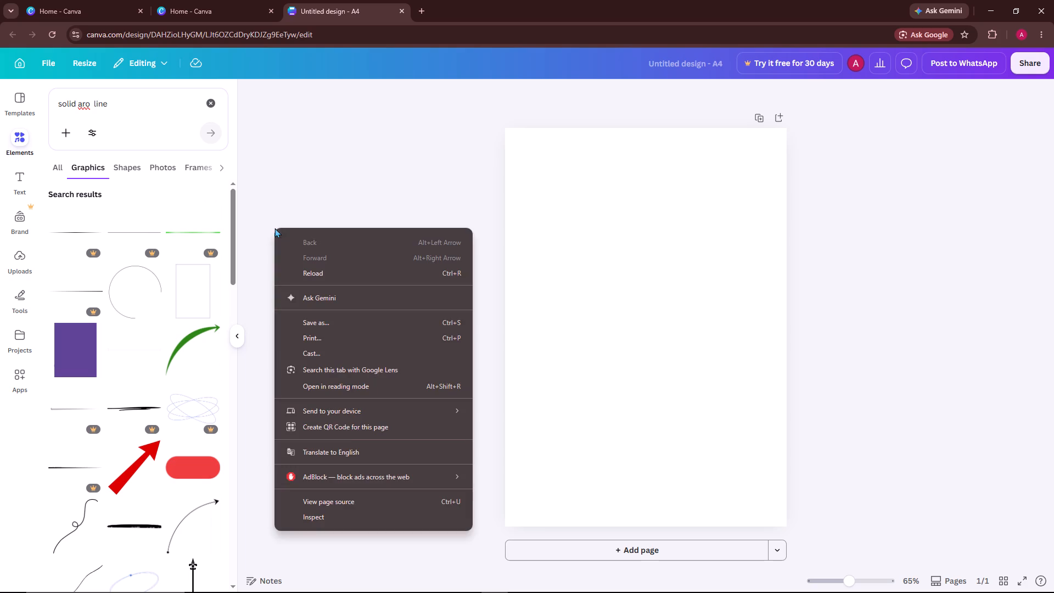
left_click(294, 205)
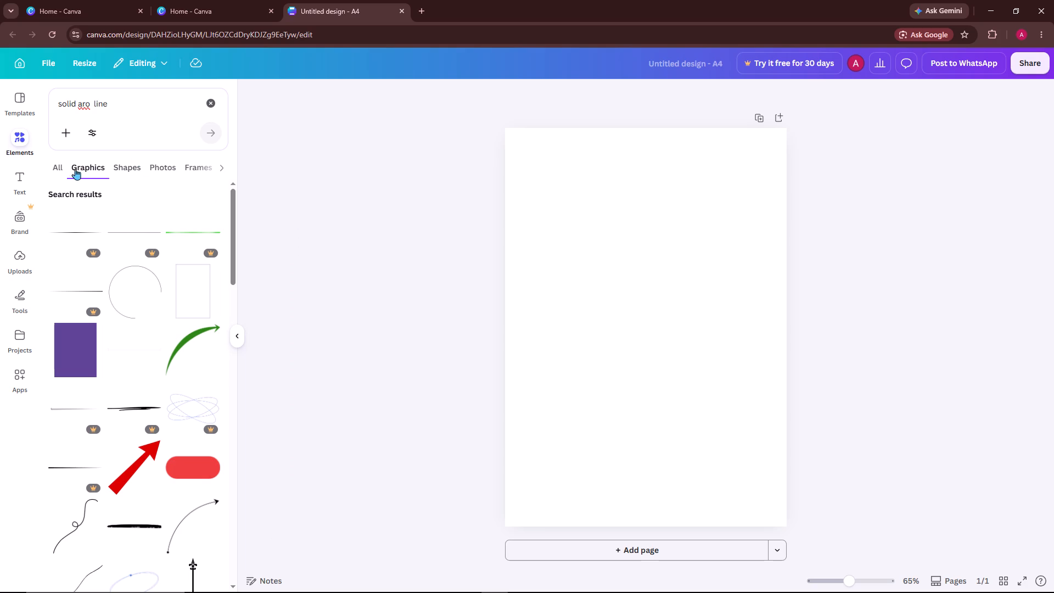
left_click(53, 165)
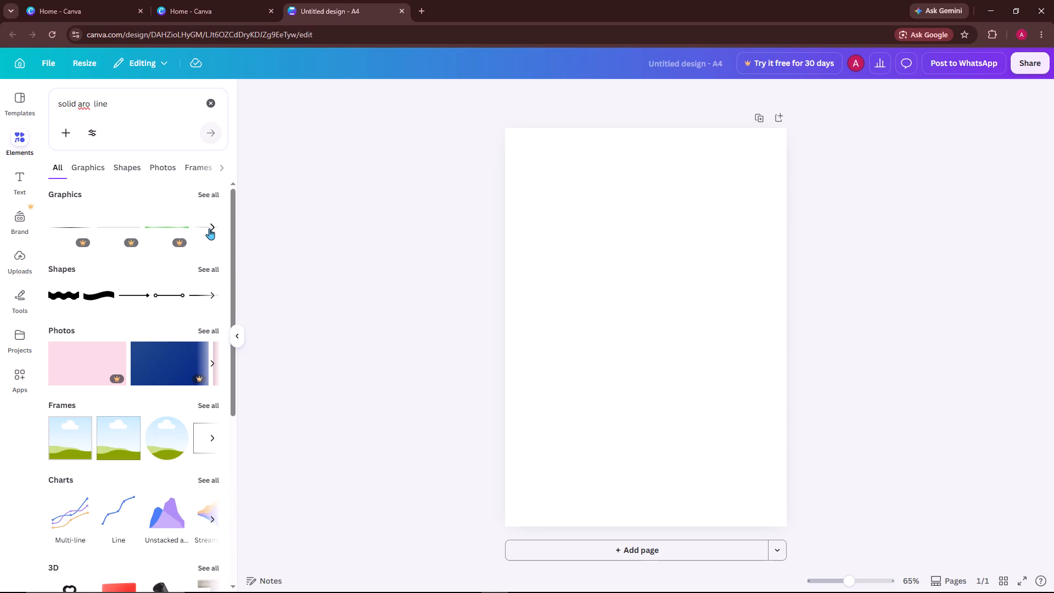
left_click(209, 228)
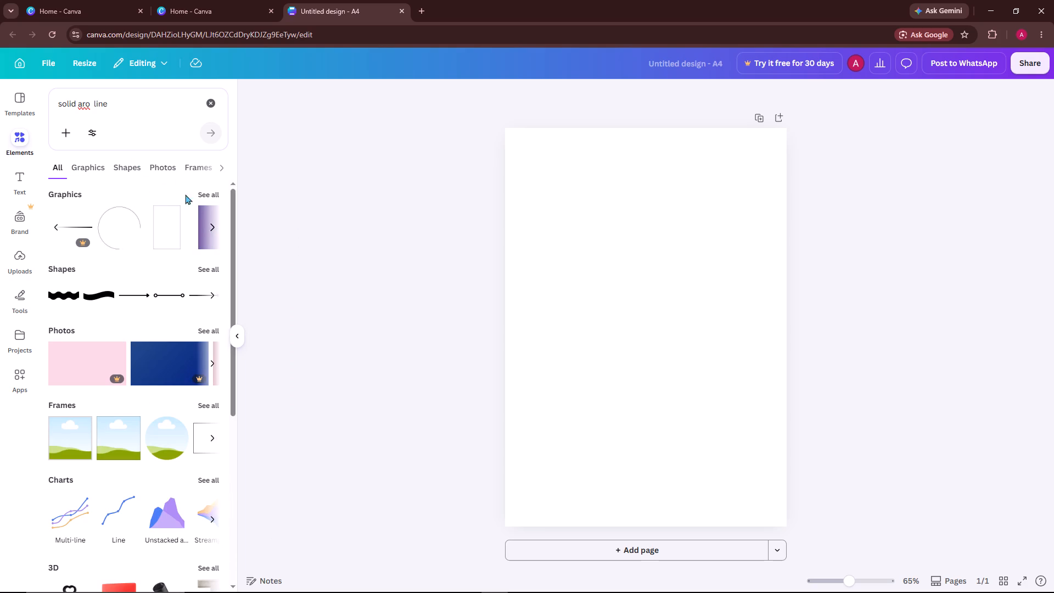
Shorten the element search to "aro line" and run the suggested search "arow line".
left_click(75, 104)
key("BackSpace")
key("BackSpace")
key("BackSpace")
key("BackSpace")
key("BackSpace")
key("BackSpace")
key("BackSpace")
key("BackSpace")
key("BackSpace")
key("BackSpace")
key("BackSpace")
key("BackSpace")
key("BackSpace")
key("BackSpace")
key("BackSpace")
key("BackSpace")
key("BackSpace")
key("BackSpace")
key("BackSpace")
key("BackSpace")
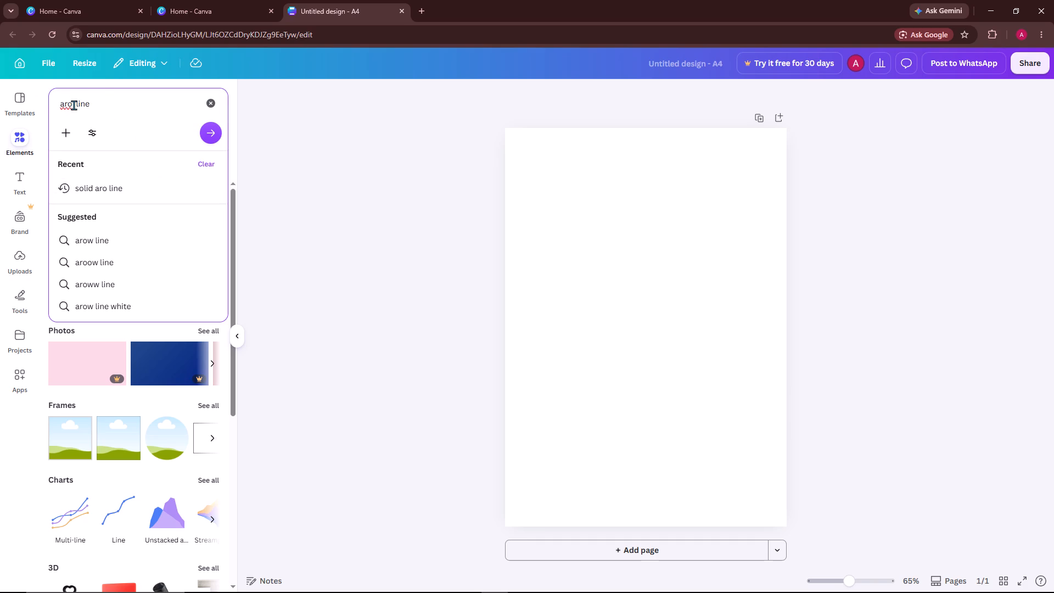
left_click(74, 105)
left_click(120, 240)
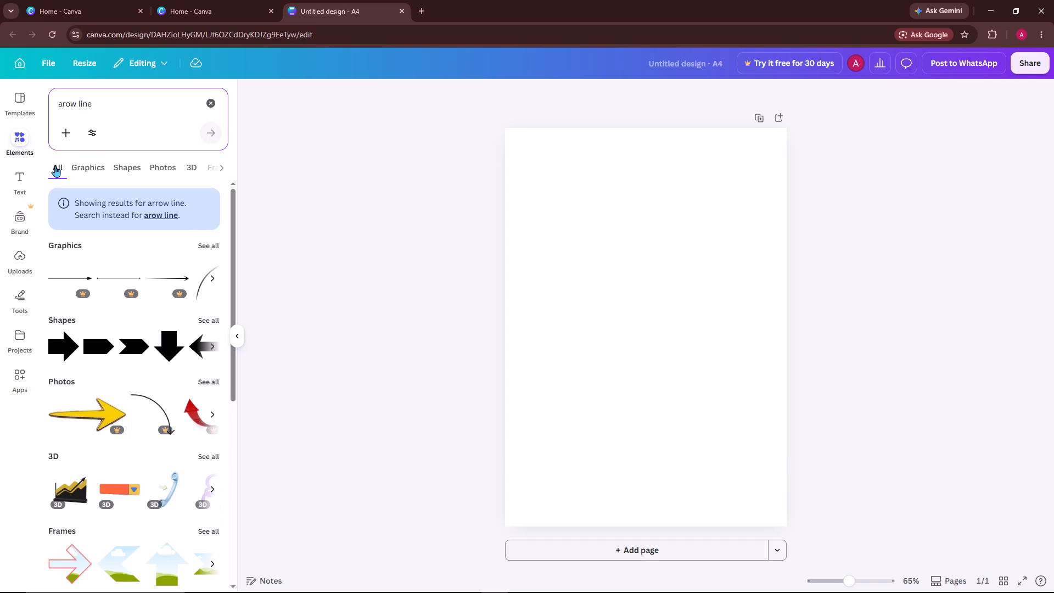
Browse all the graphics results for "arow line" to look for a suitable straight arrow.
left_click(214, 250)
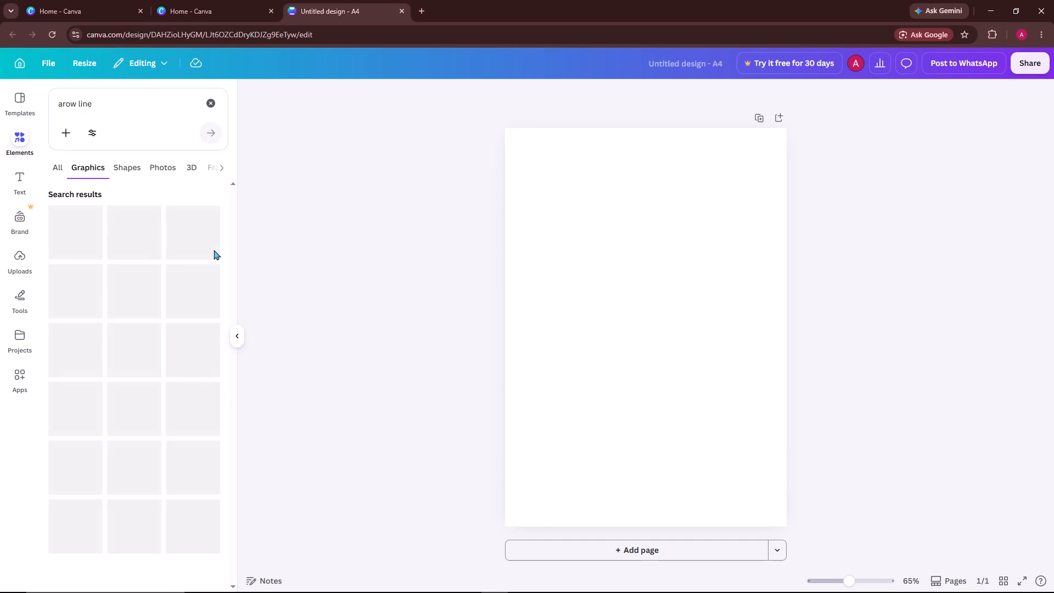
scroll(138, 333, "down", 4)
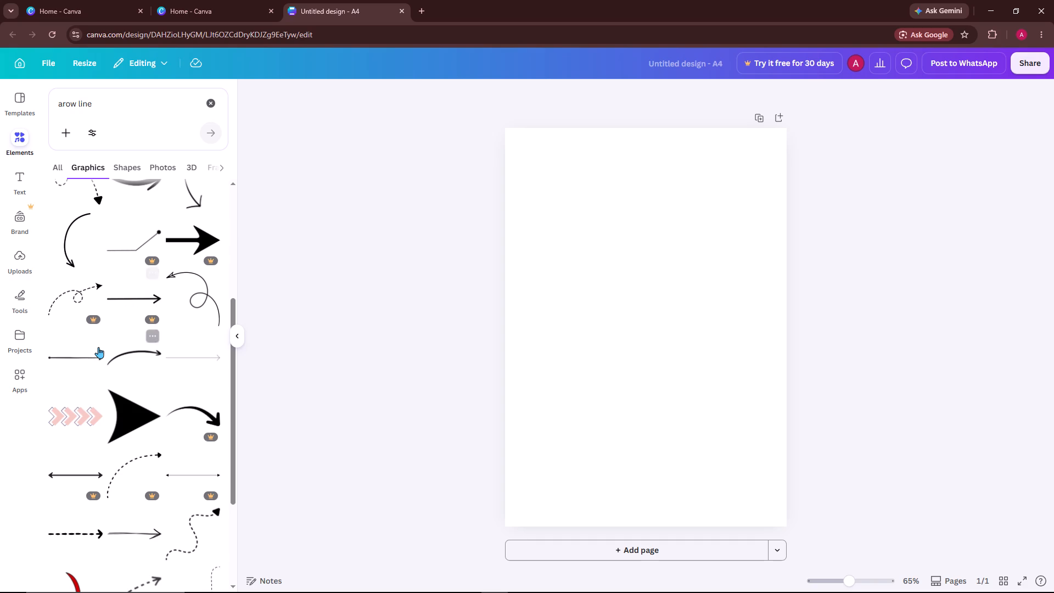
scroll(105, 350, "down", 2)
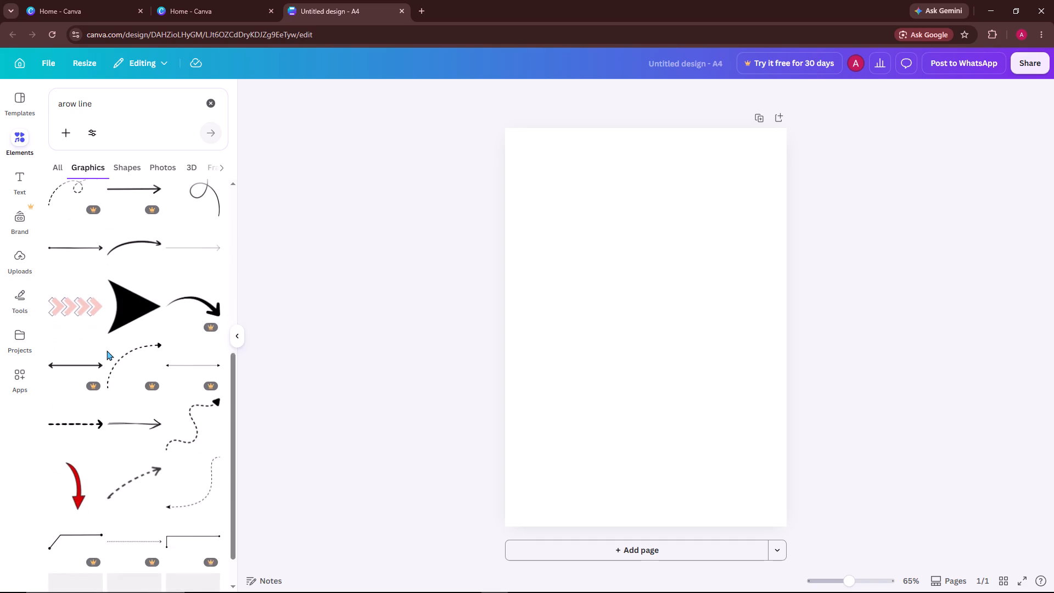
scroll(106, 350, "down", 1)
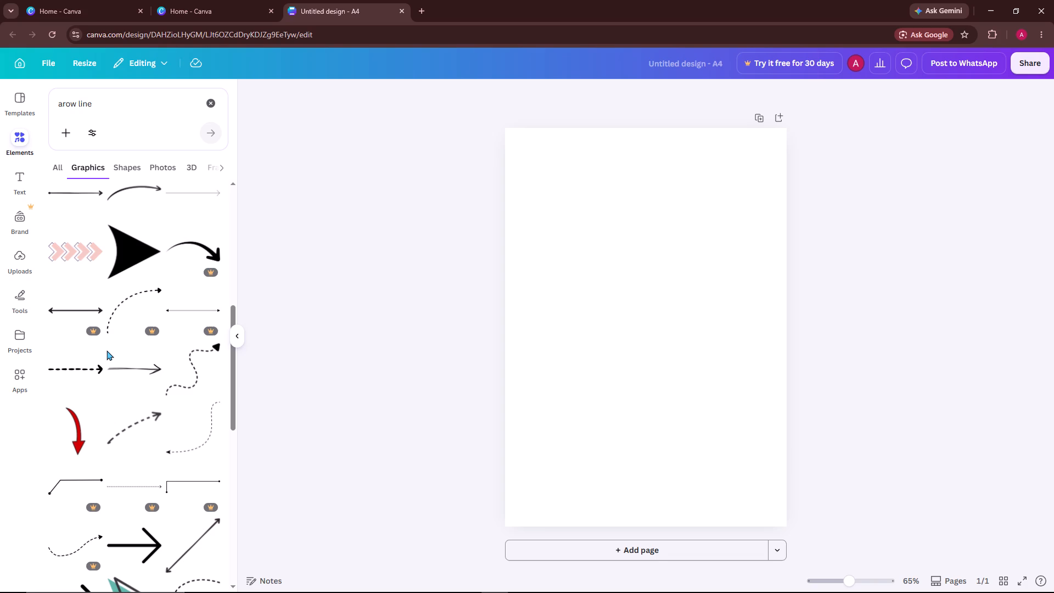
scroll(113, 343, "down", 4)
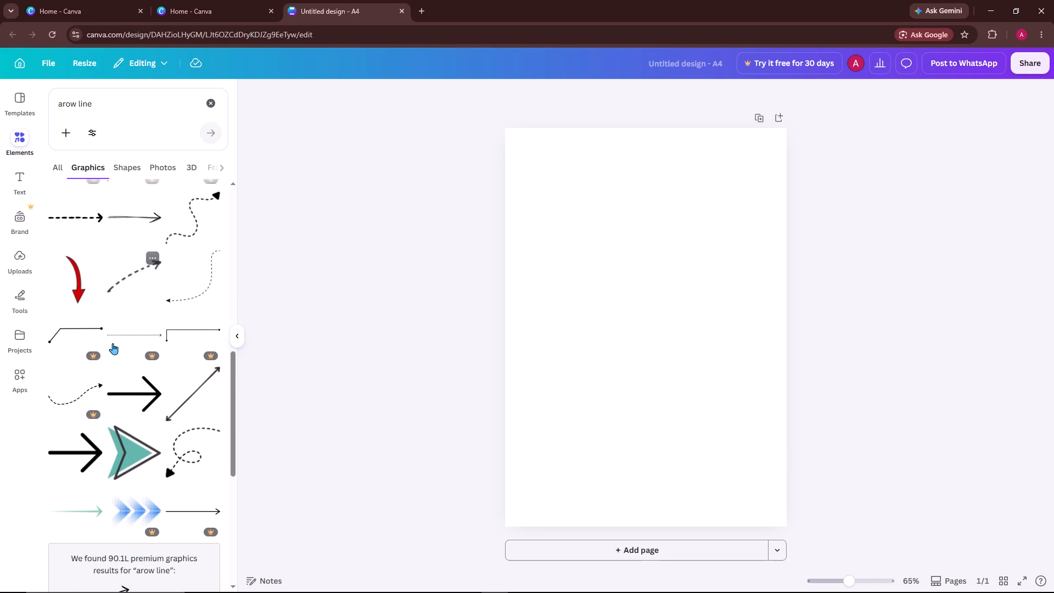
scroll(113, 343, "down", 6)
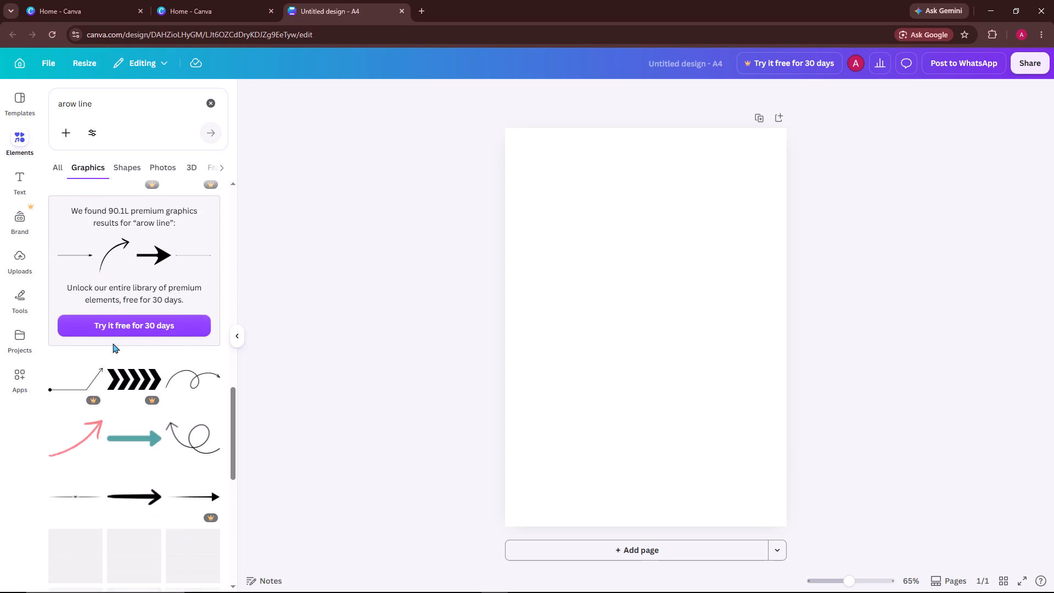
scroll(113, 343, "down", 3)
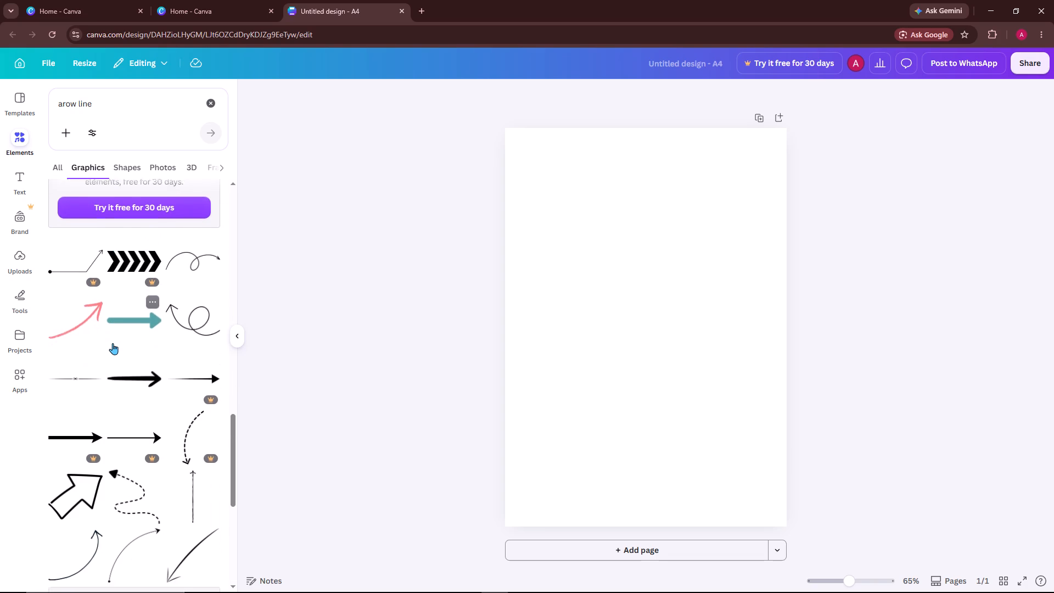
scroll(113, 343, "down", 1)
scroll(113, 343, "up", 14)
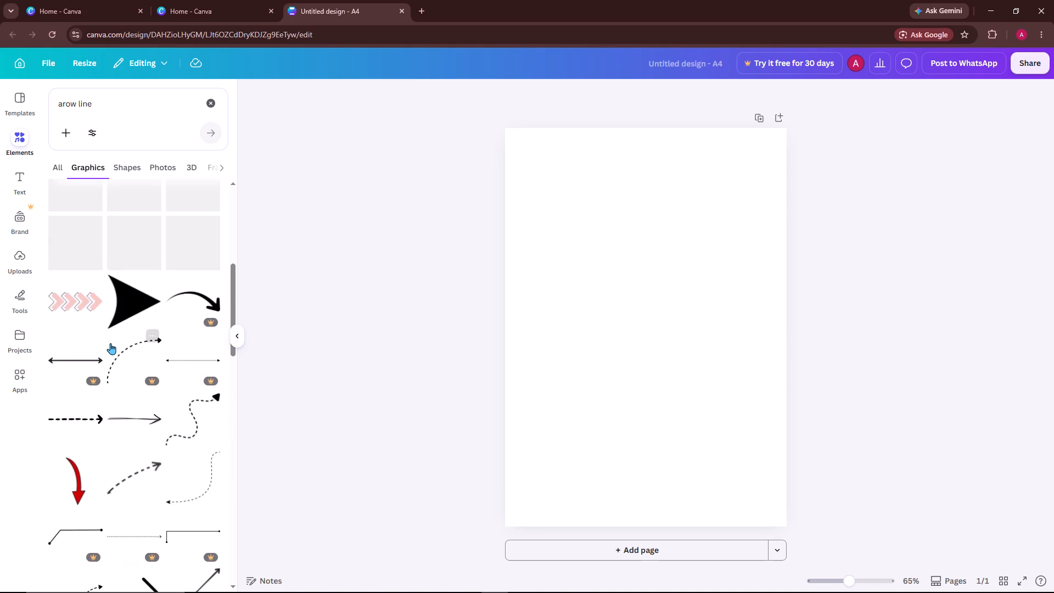
scroll(110, 343, "up", 4)
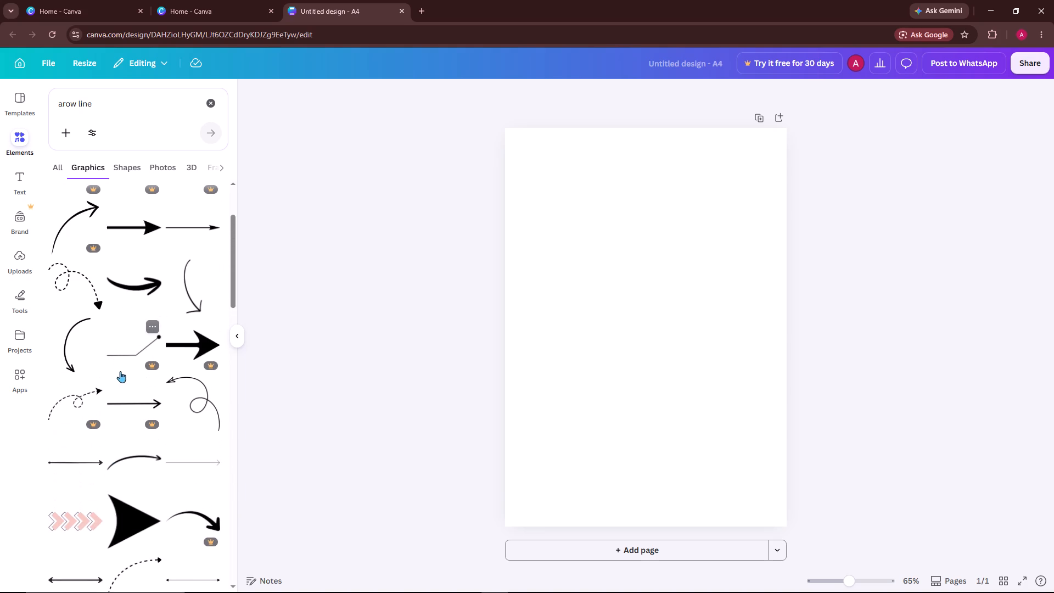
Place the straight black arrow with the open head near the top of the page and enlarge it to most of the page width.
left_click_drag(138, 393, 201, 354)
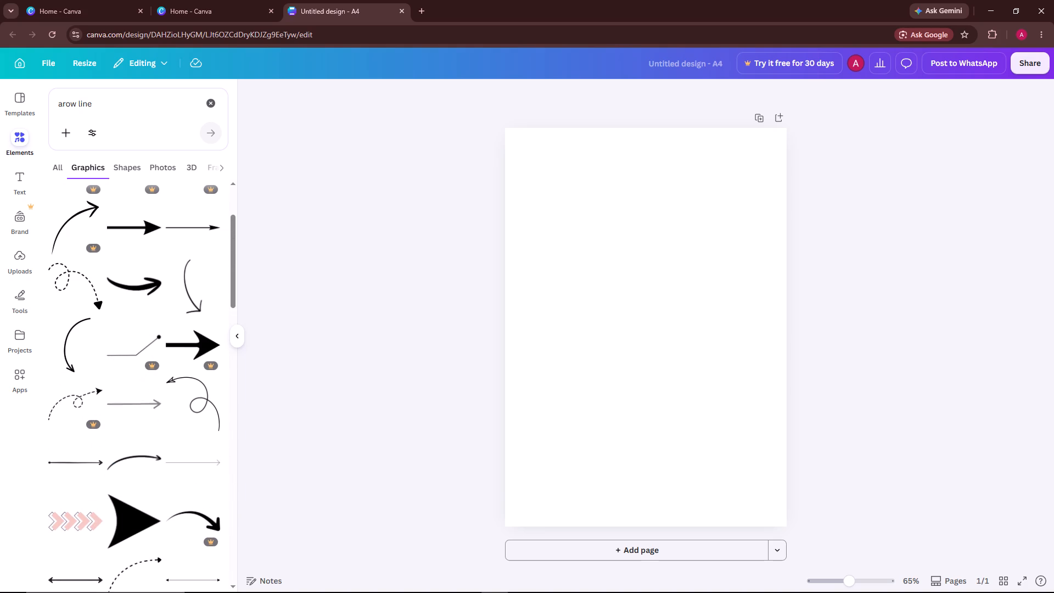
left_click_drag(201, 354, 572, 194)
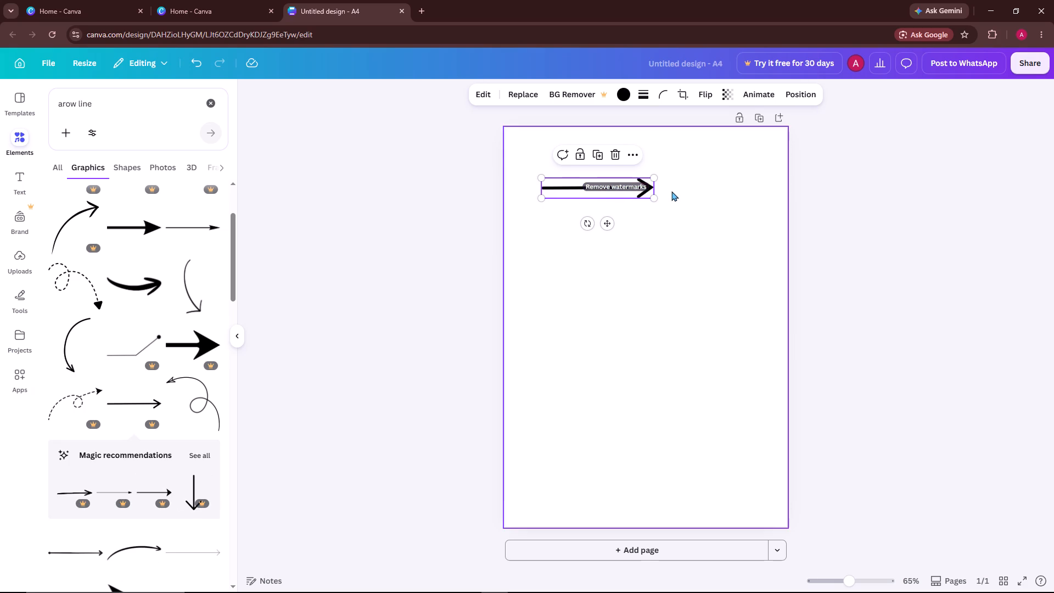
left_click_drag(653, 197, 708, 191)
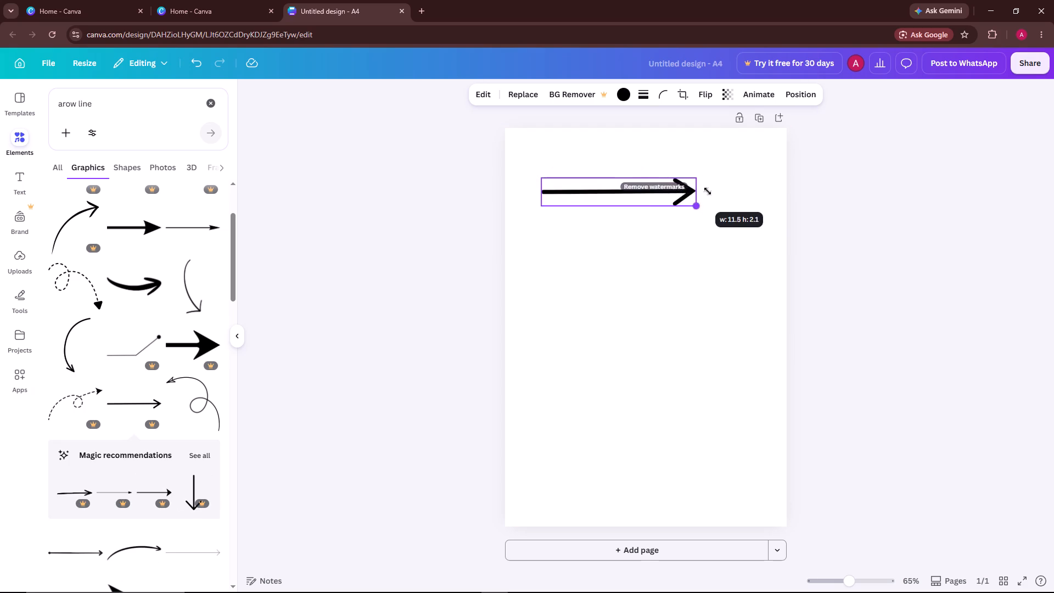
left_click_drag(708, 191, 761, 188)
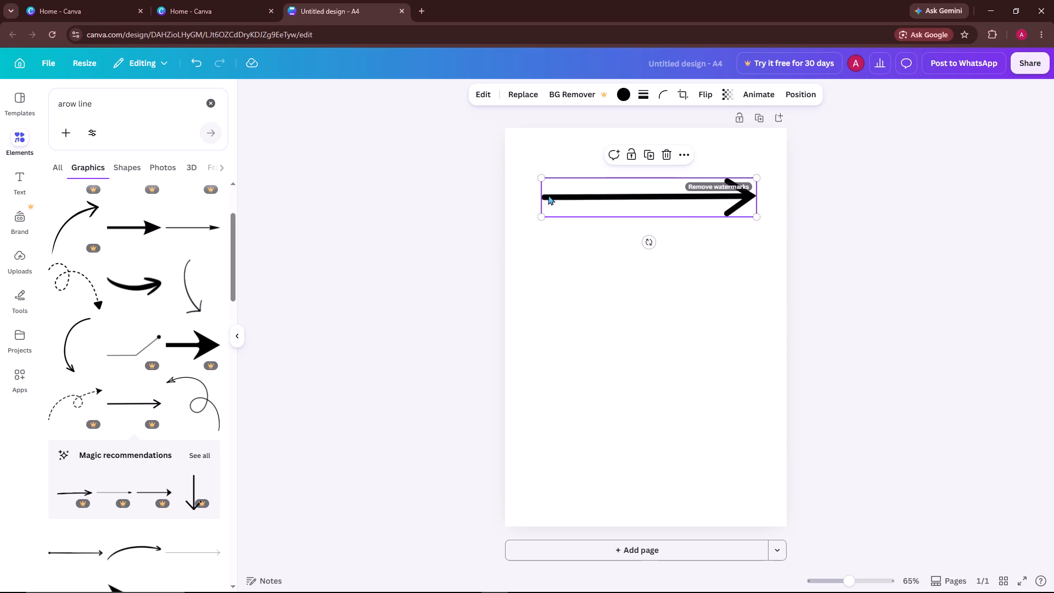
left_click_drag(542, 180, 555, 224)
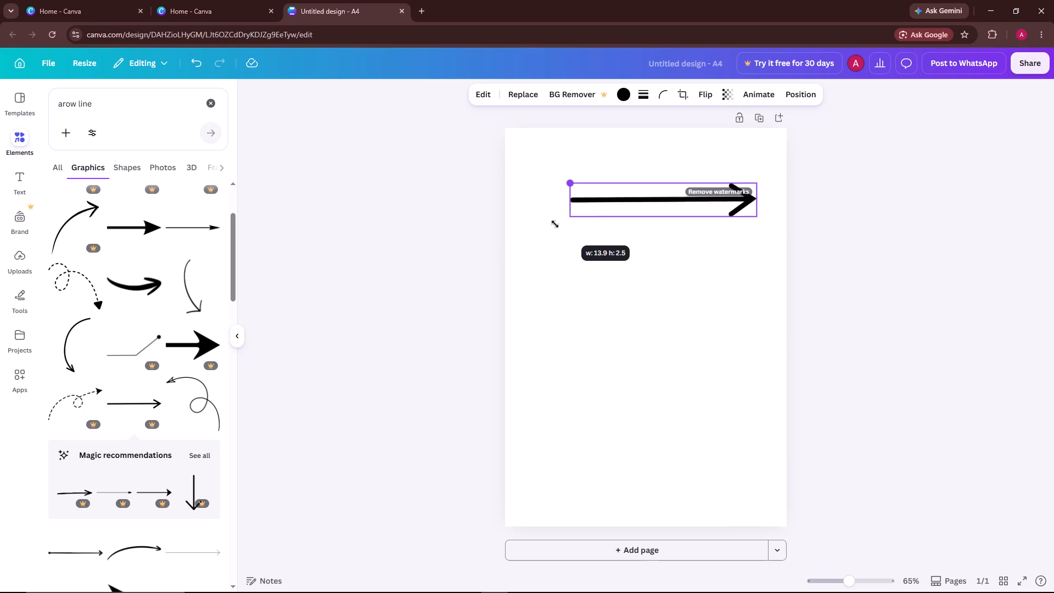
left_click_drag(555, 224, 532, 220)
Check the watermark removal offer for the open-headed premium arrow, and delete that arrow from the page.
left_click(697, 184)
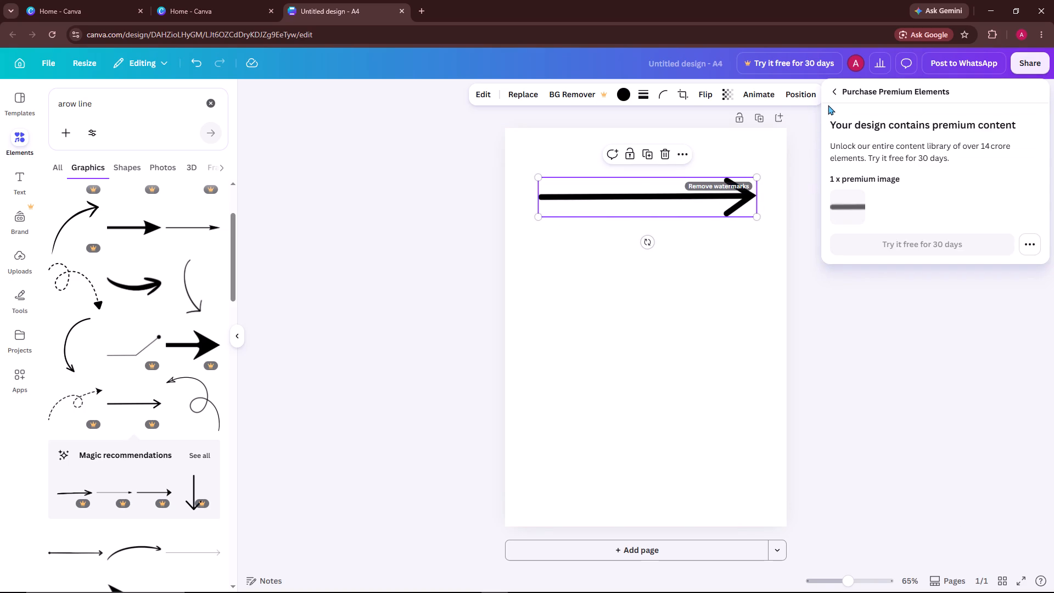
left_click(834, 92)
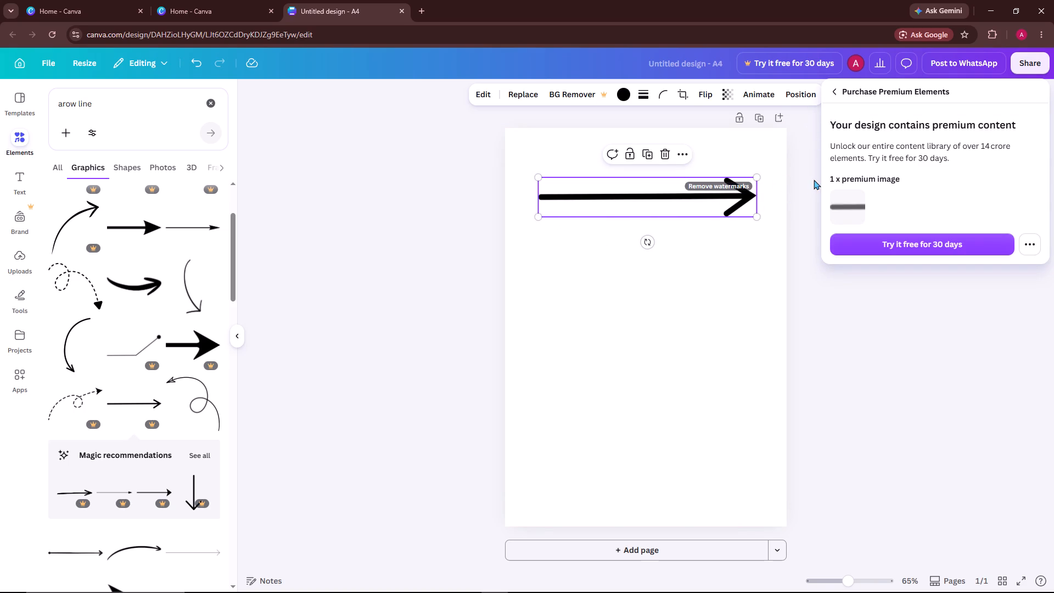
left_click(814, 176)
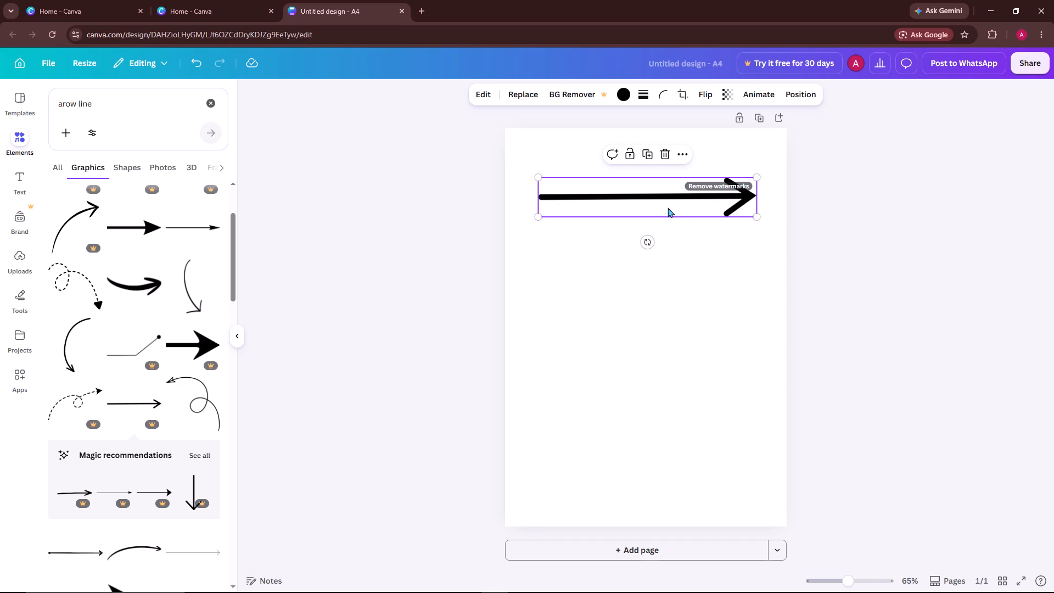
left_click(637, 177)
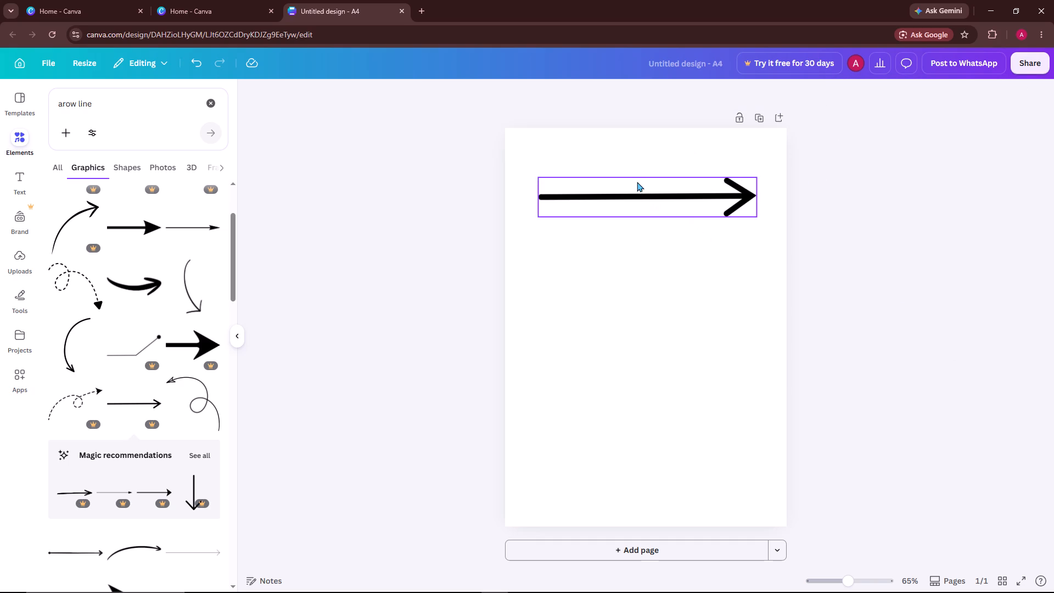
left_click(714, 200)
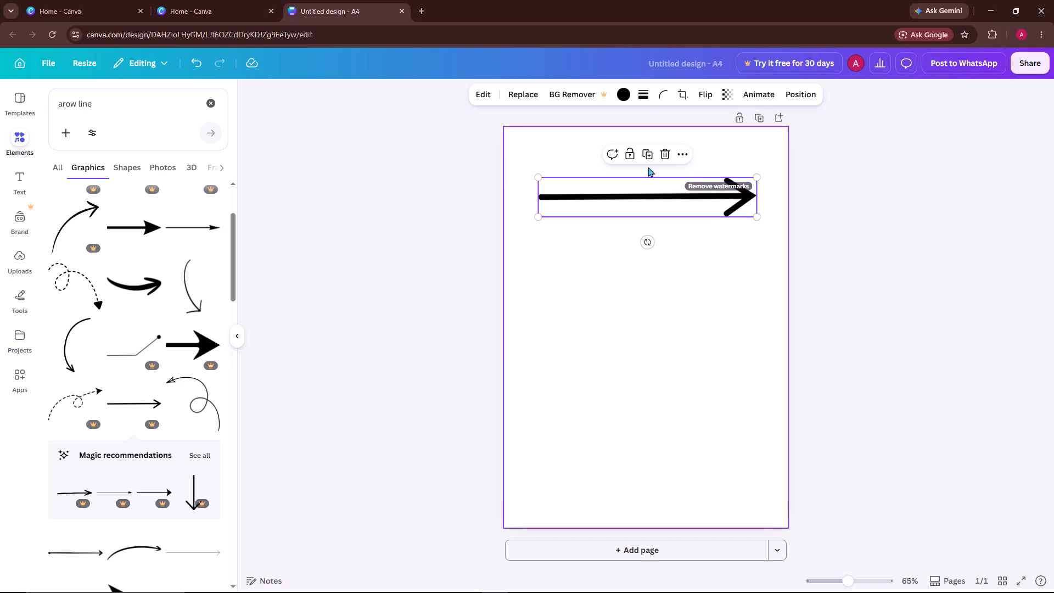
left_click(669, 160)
Add the free thin arrow with the solid pointed head near the top of the page, enlarged to nearly the full page width.
left_click_drag(198, 225, 603, 199)
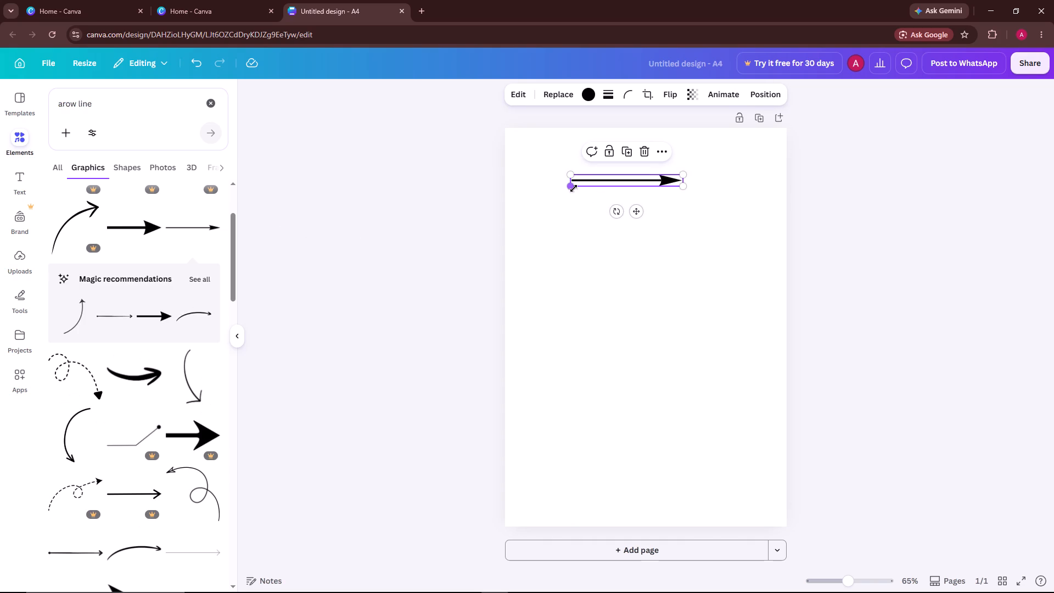
left_click_drag(574, 188, 520, 186)
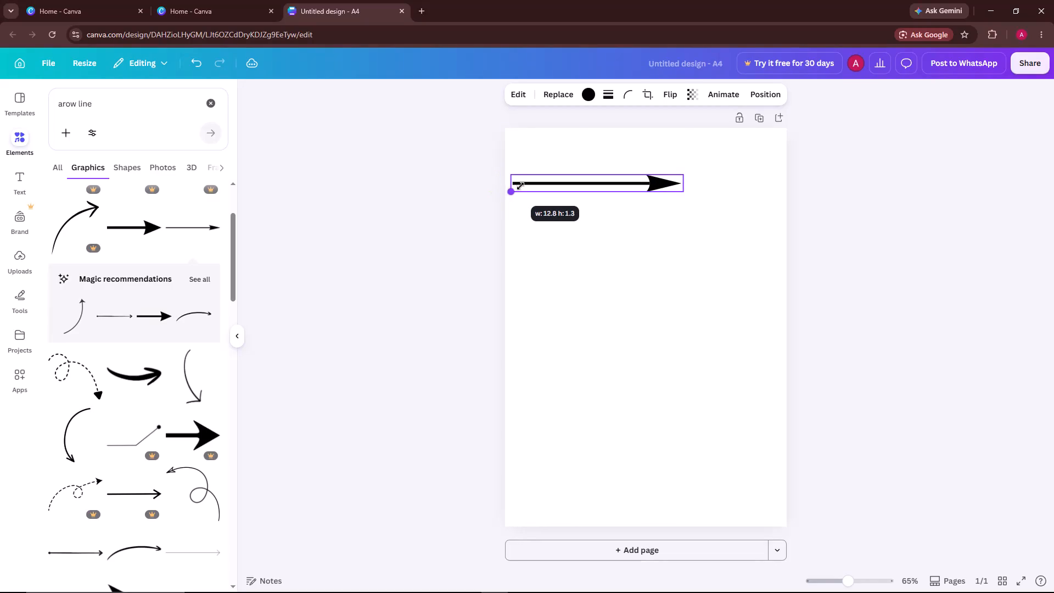
left_click_drag(520, 186, 519, 185)
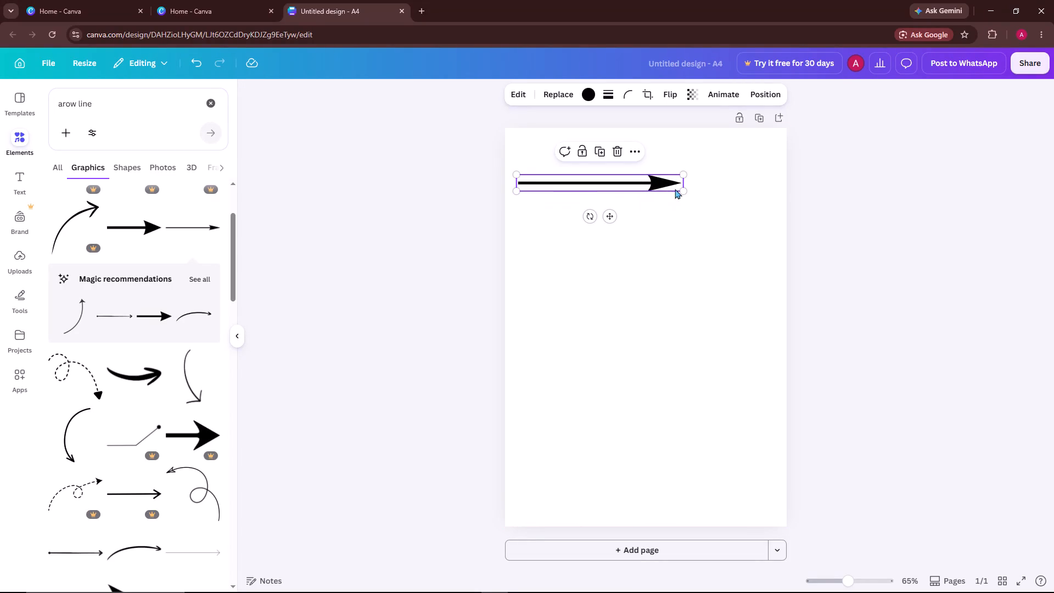
left_click_drag(683, 176, 770, 142)
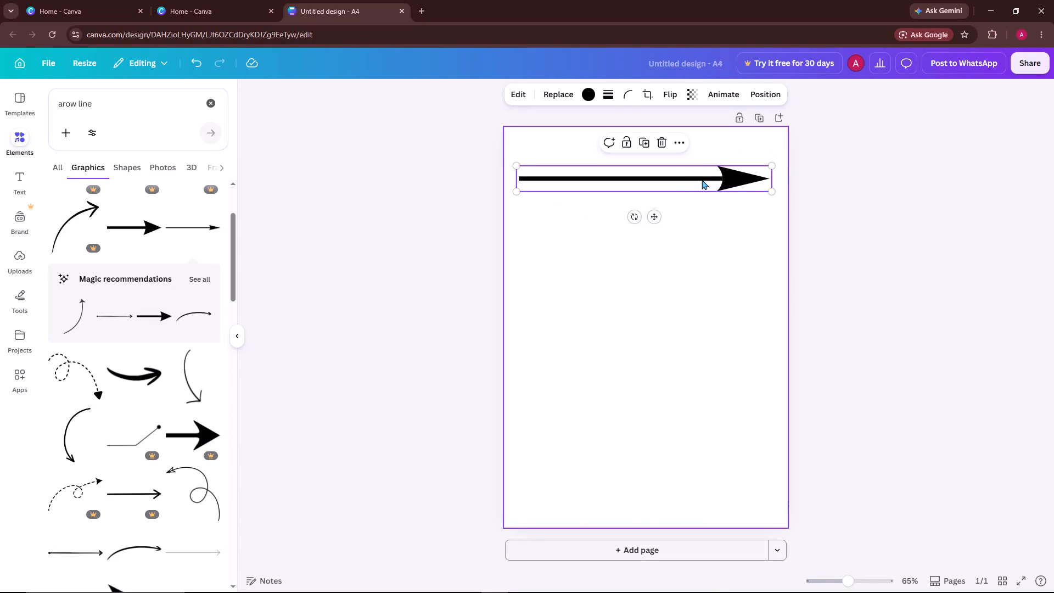
left_click_drag(691, 180, 694, 166)
Duplicate the solid-headed arrow and place the copy below the original, aligned with it and leaving a clear gap.
left_click(652, 132)
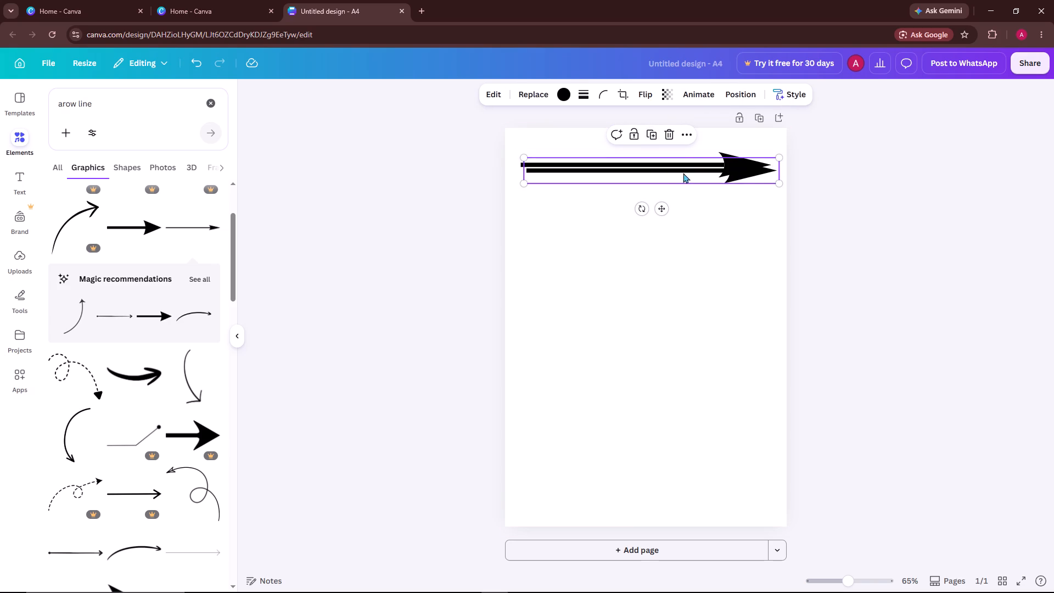
left_click_drag(660, 174, 659, 188)
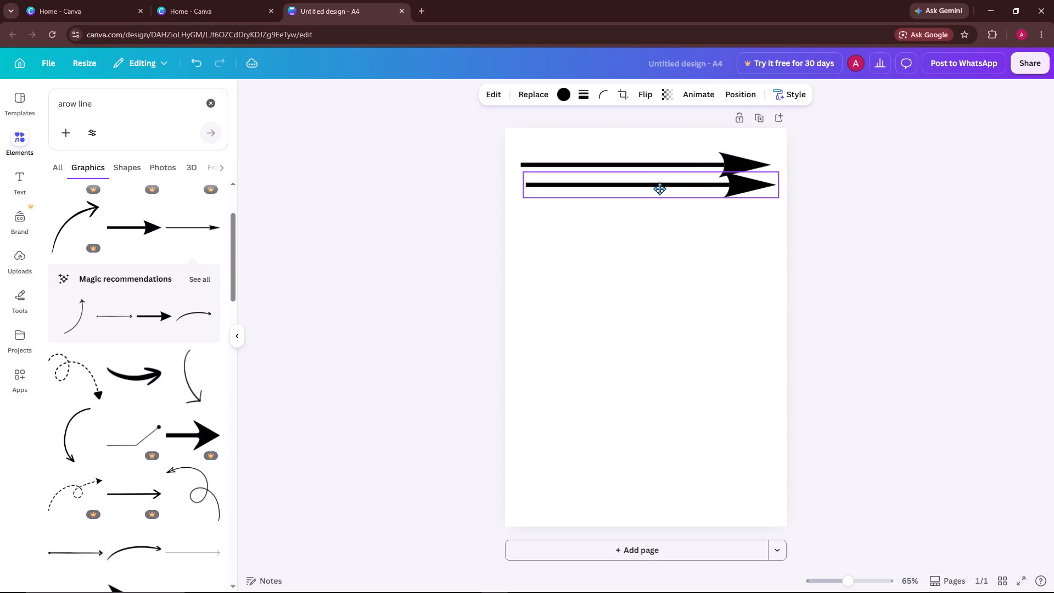
left_click_drag(659, 188, 656, 190)
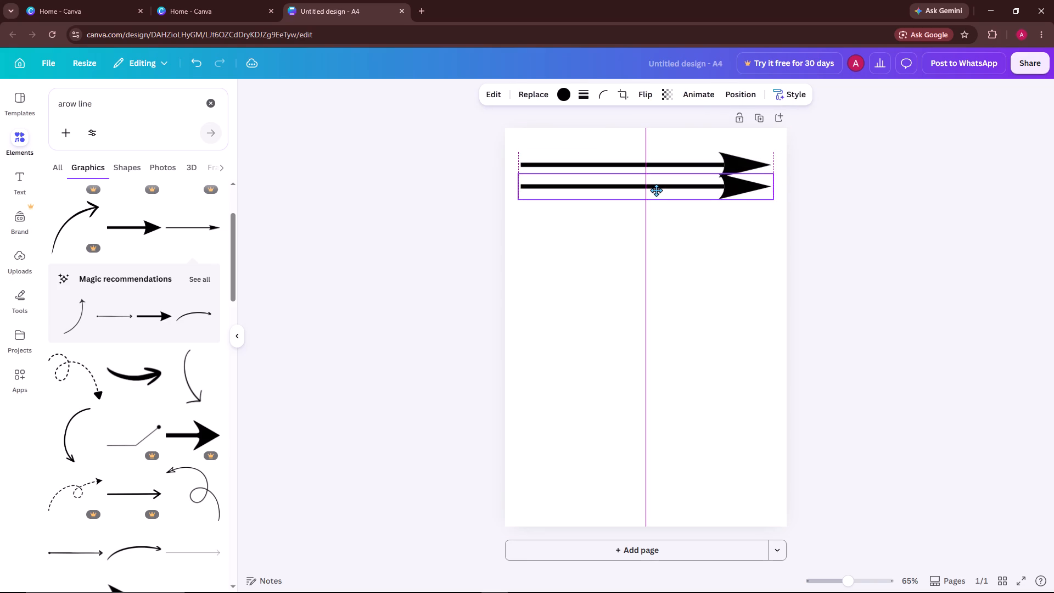
left_click_drag(656, 190, 656, 191)
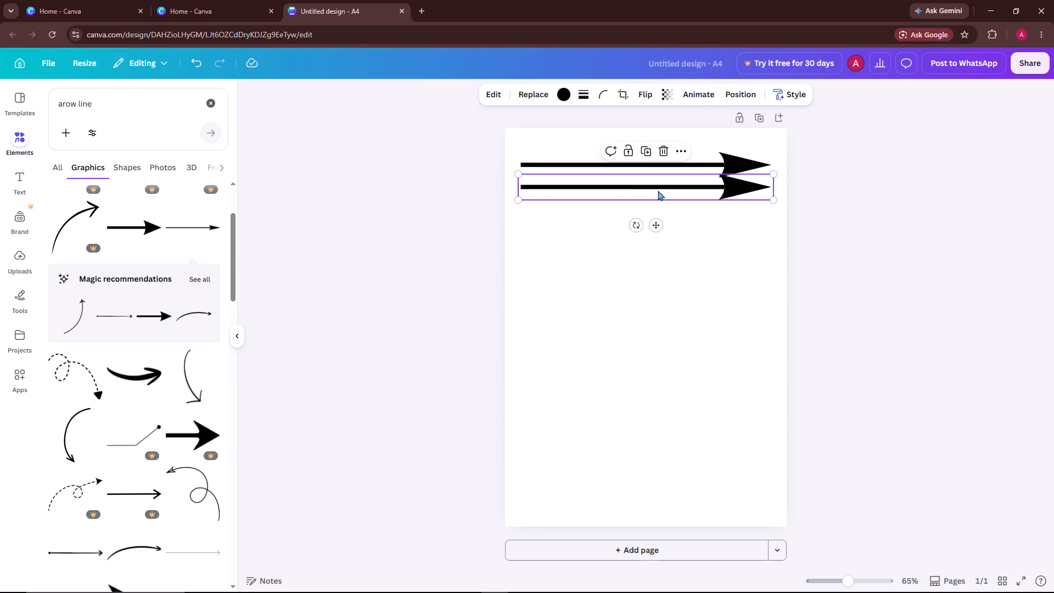
left_click(640, 227)
left_click_drag(637, 192, 637, 202)
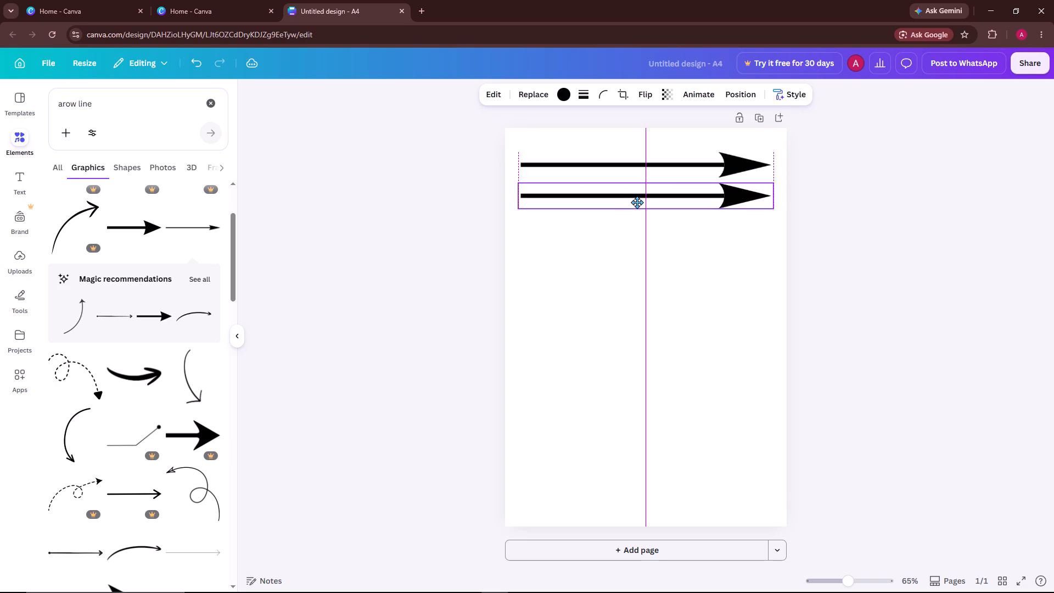
left_click_drag(637, 202, 637, 220)
Rotate the lower arrow 180° so it lies horizontally and points the opposite way to the upper arrow.
left_click_drag(641, 251, 524, 233)
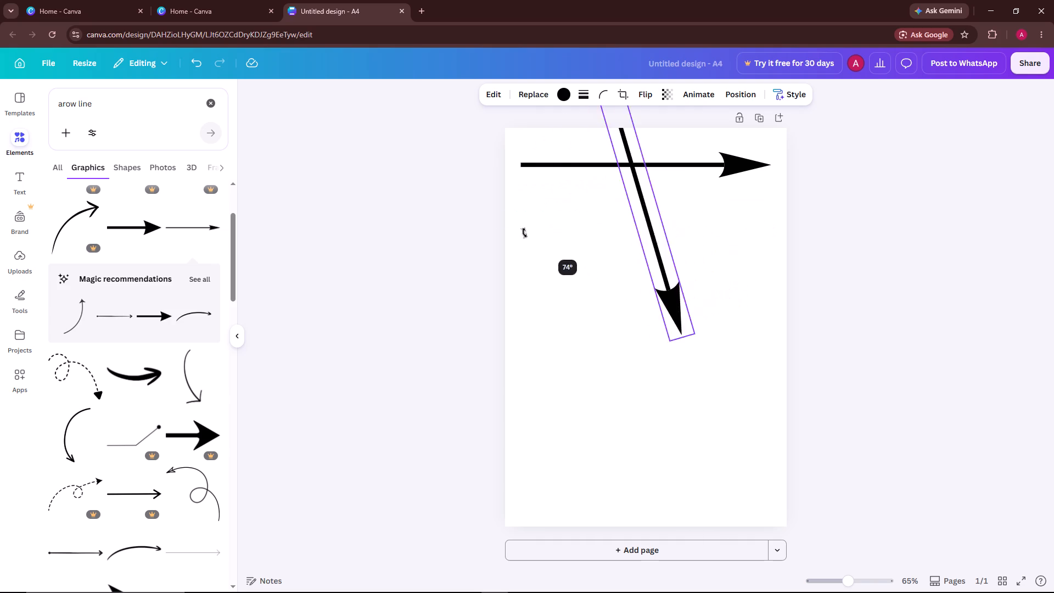
left_click_drag(524, 233, 340, 116)
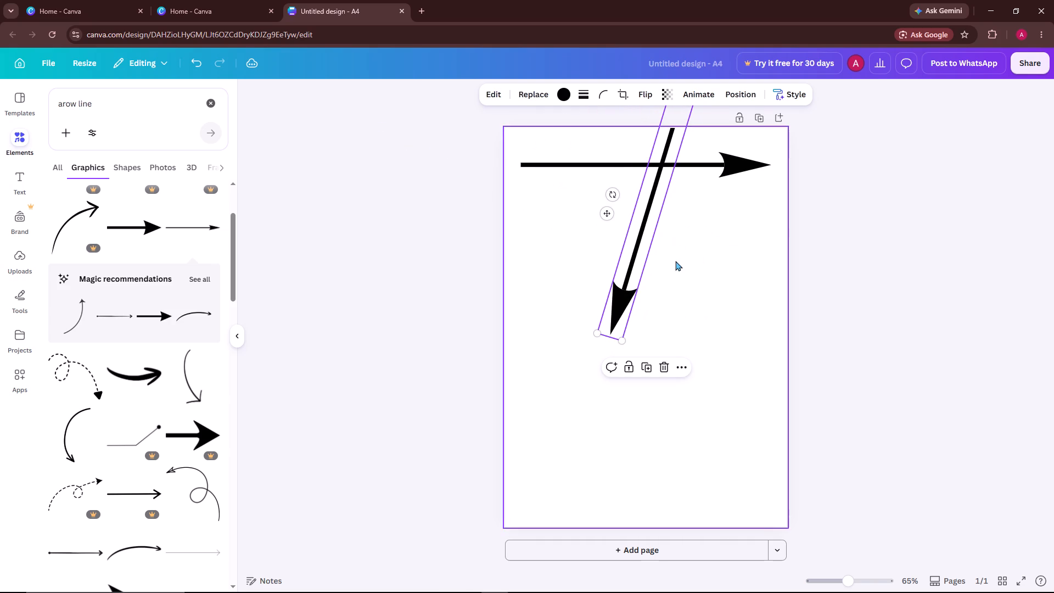
left_click_drag(615, 196, 712, 164)
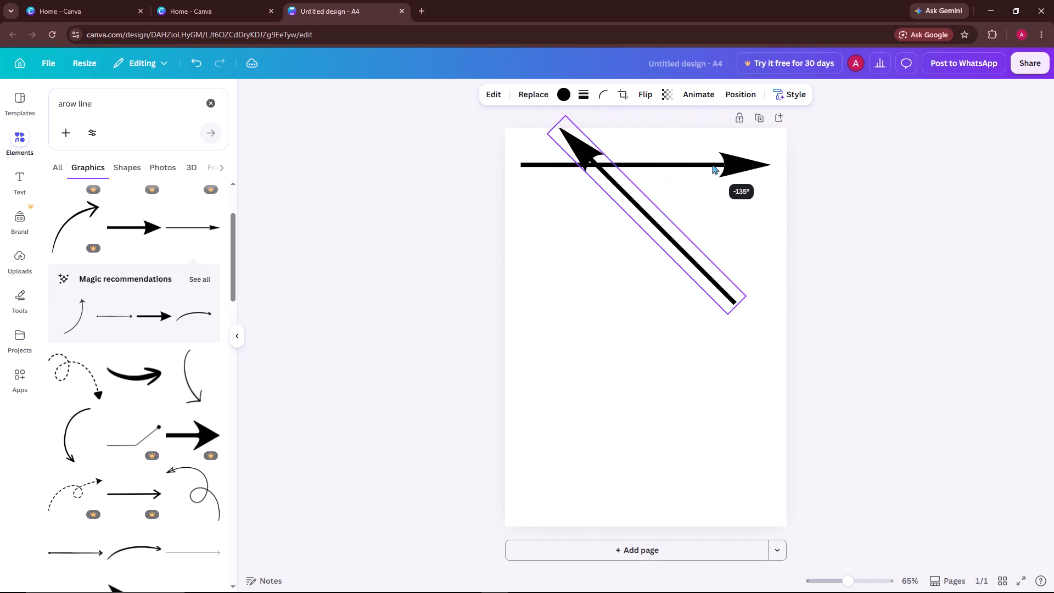
left_click_drag(712, 164, 665, 175)
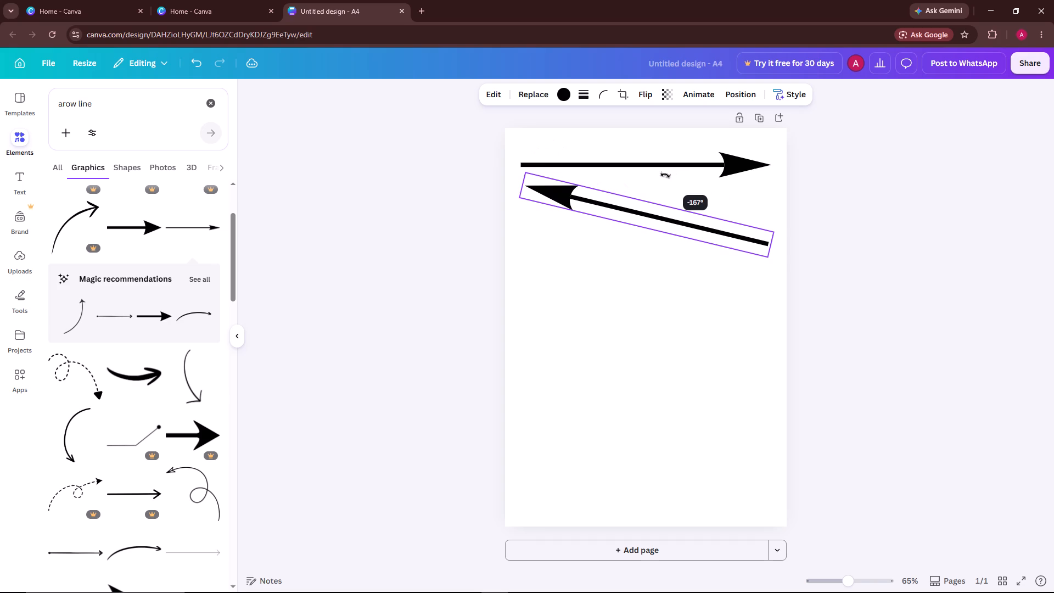
left_click_drag(665, 175, 655, 173)
left_click(417, 198)
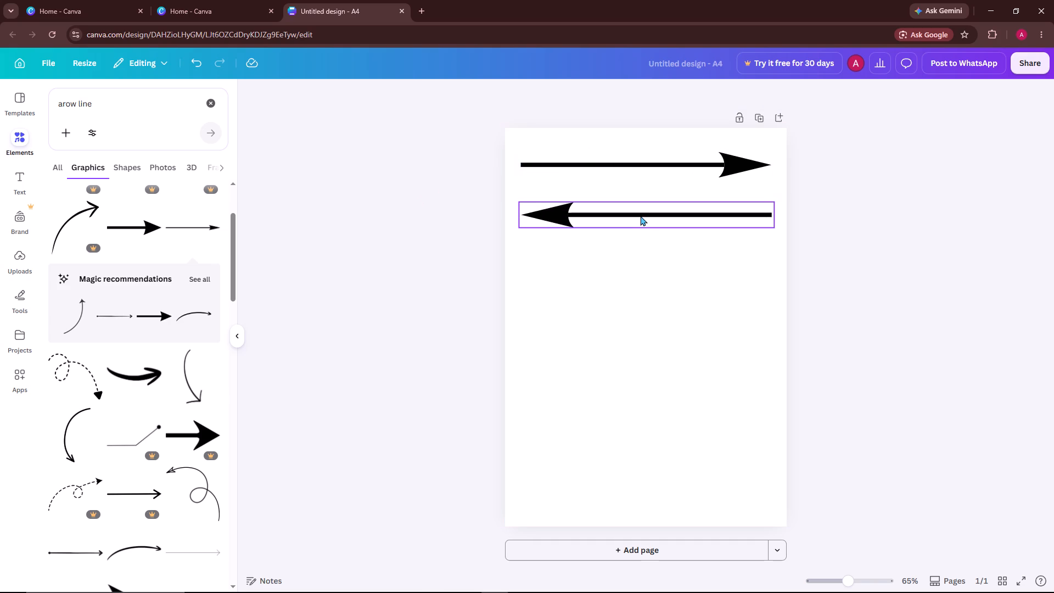
Shift both arrows slightly down the page, keeping them aligned with a clear gap between them for text.
left_click_drag(640, 216, 640, 228)
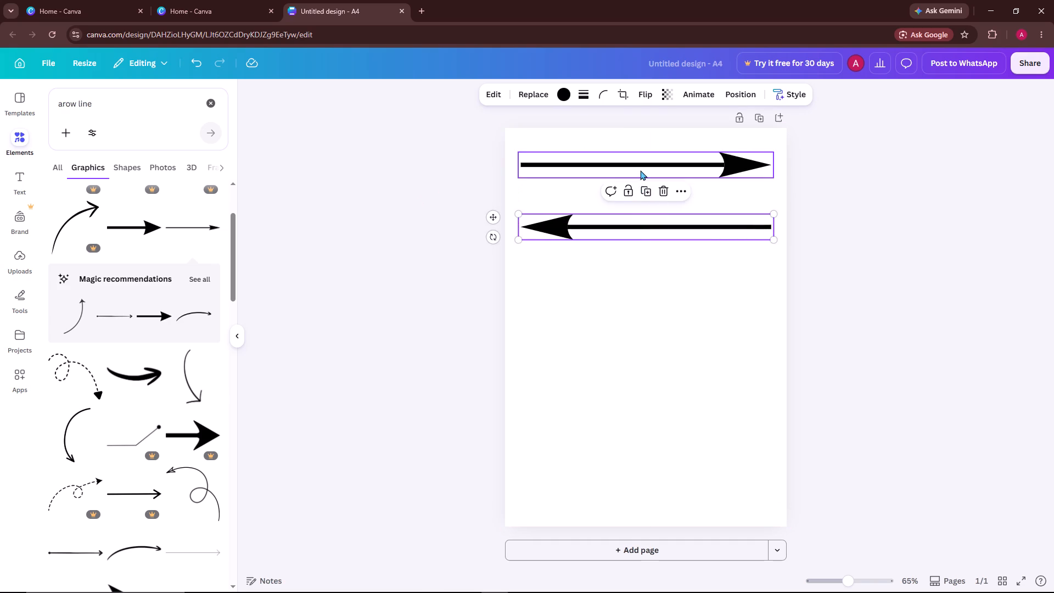
left_click_drag(640, 170, 640, 176)
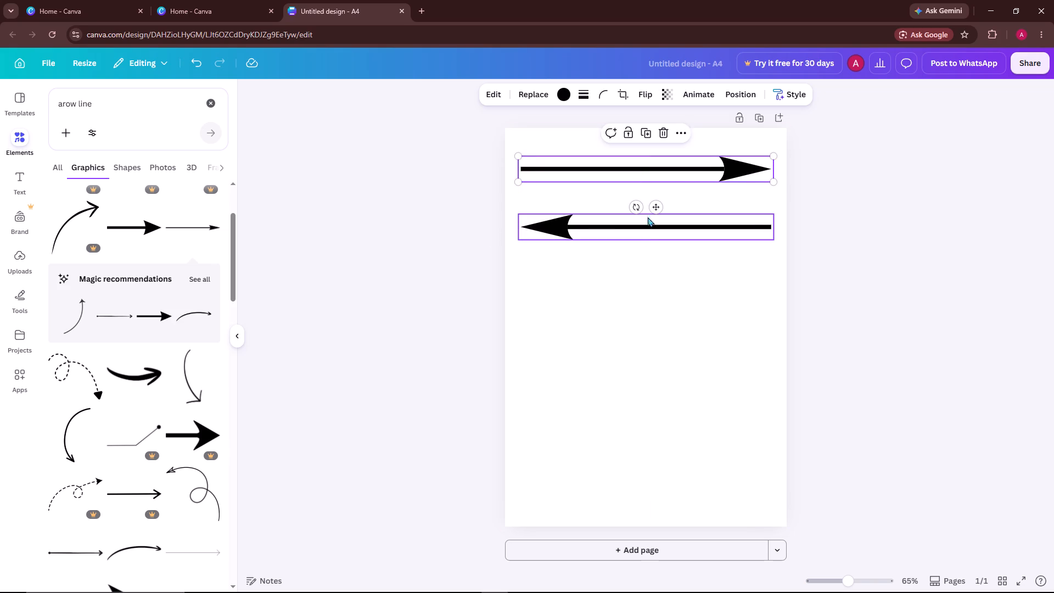
left_click_drag(642, 229, 643, 238)
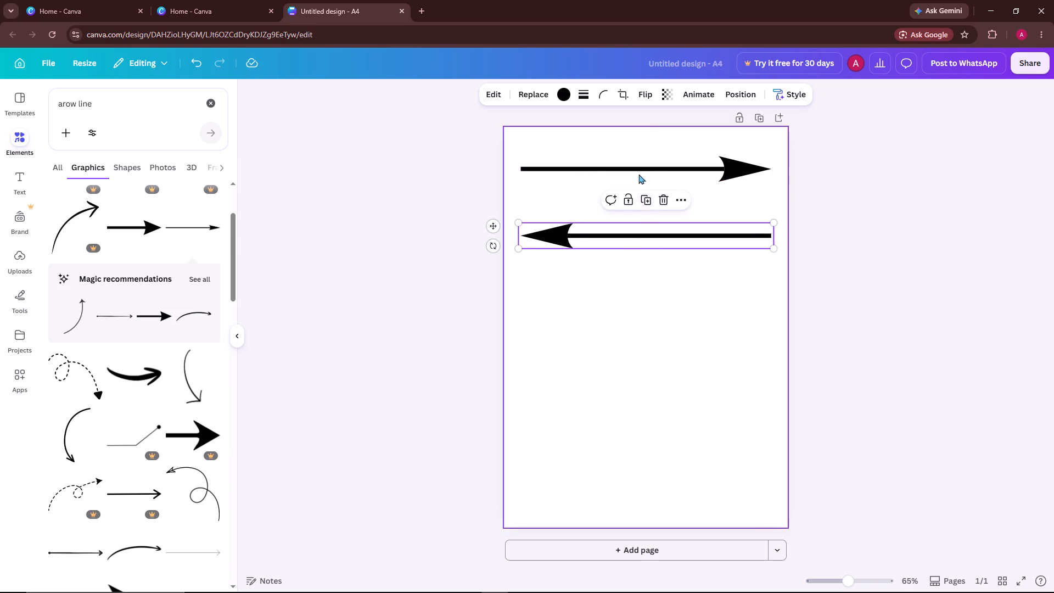
left_click_drag(638, 174, 638, 189)
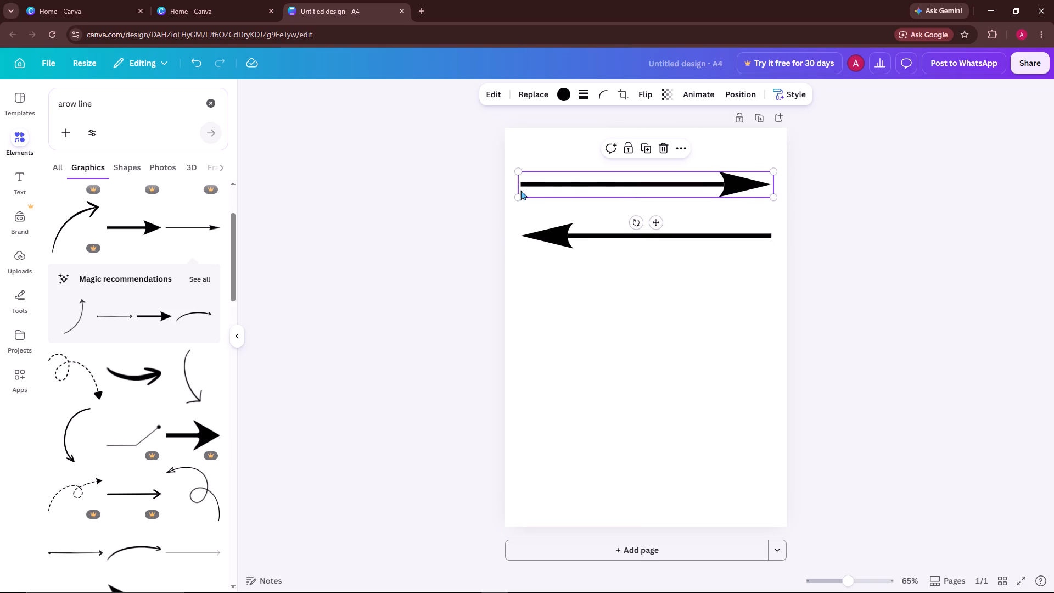
left_click(449, 199)
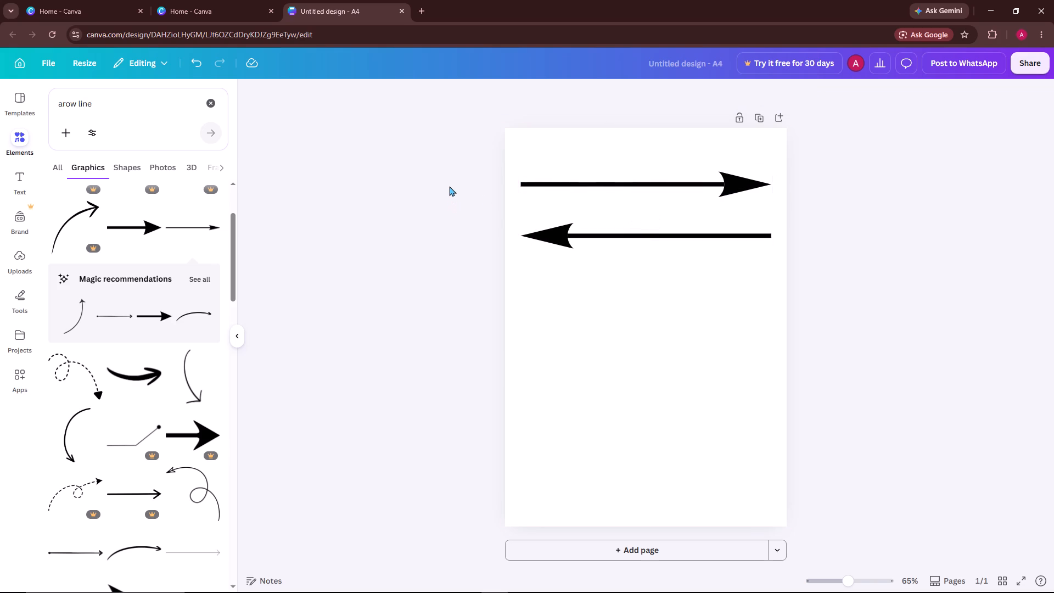
left_click(641, 230)
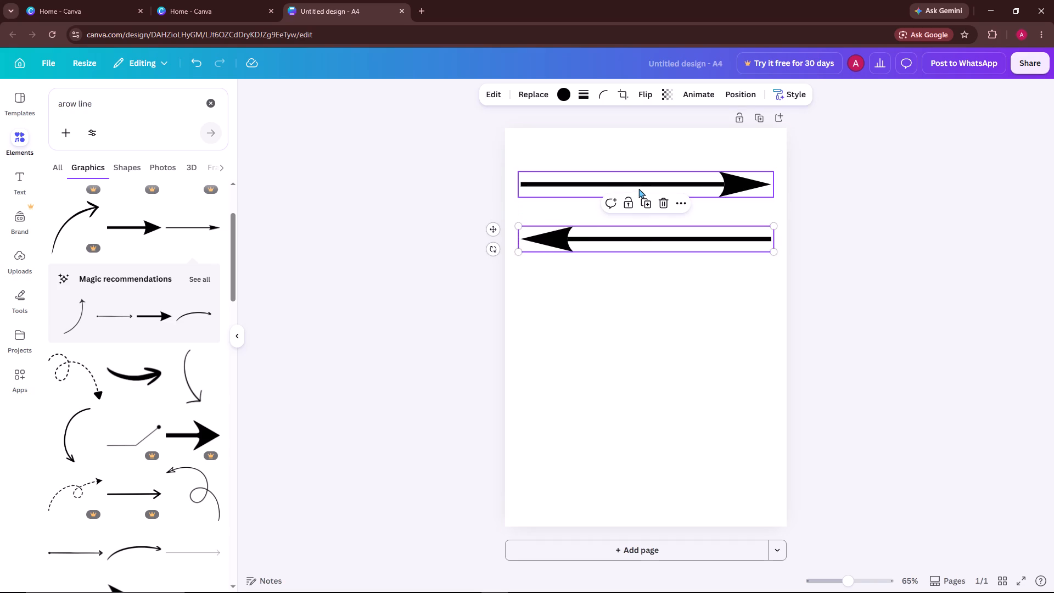
left_click(623, 184)
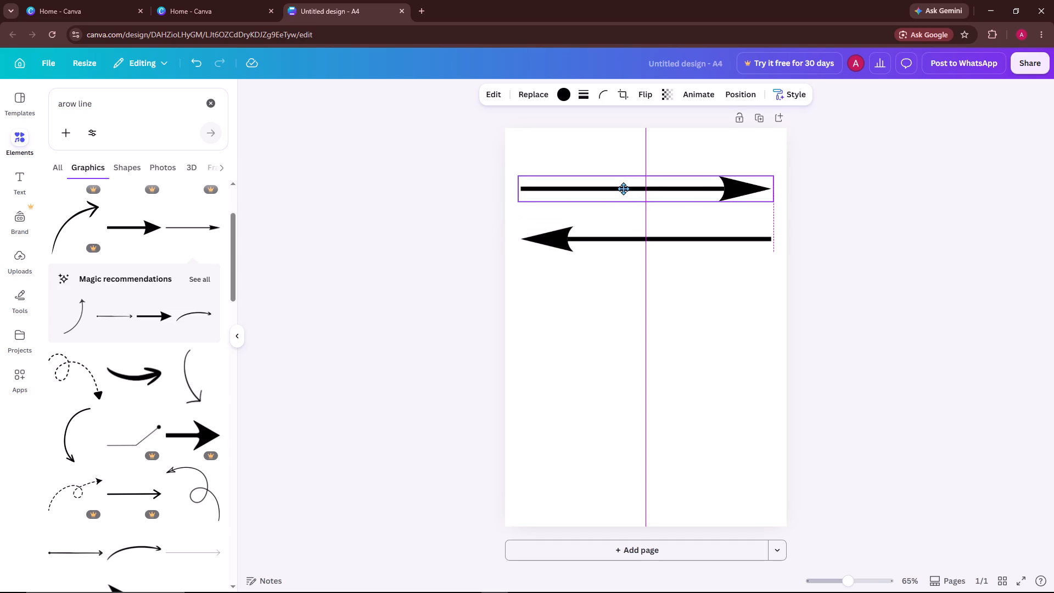
Set the page background to a custom solid muted red, about #A66868.
left_click(585, 152)
left_click(237, 325)
left_click(240, 326)
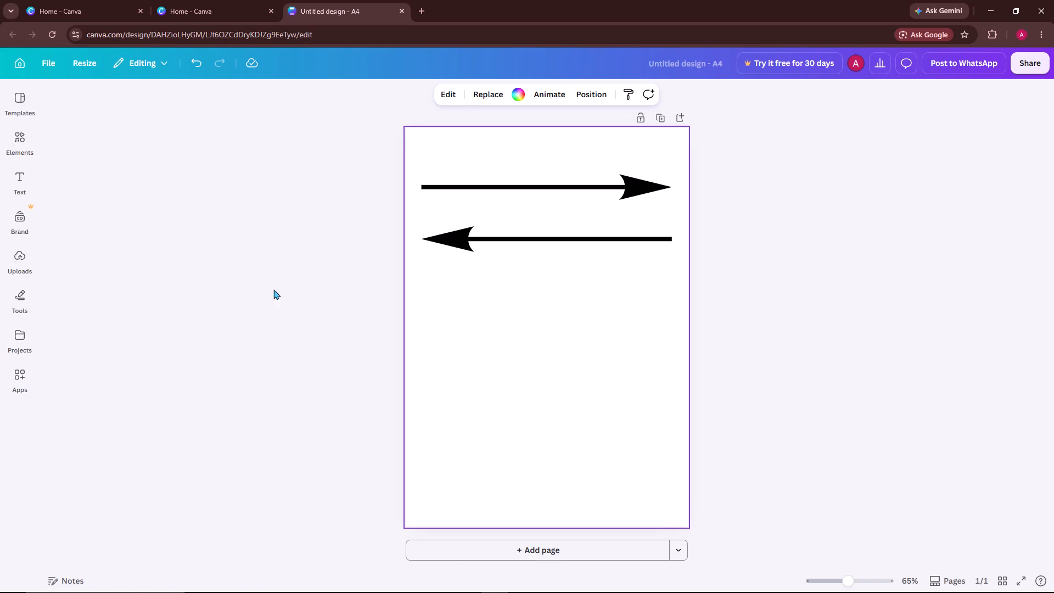
left_click(468, 150)
left_click(487, 169)
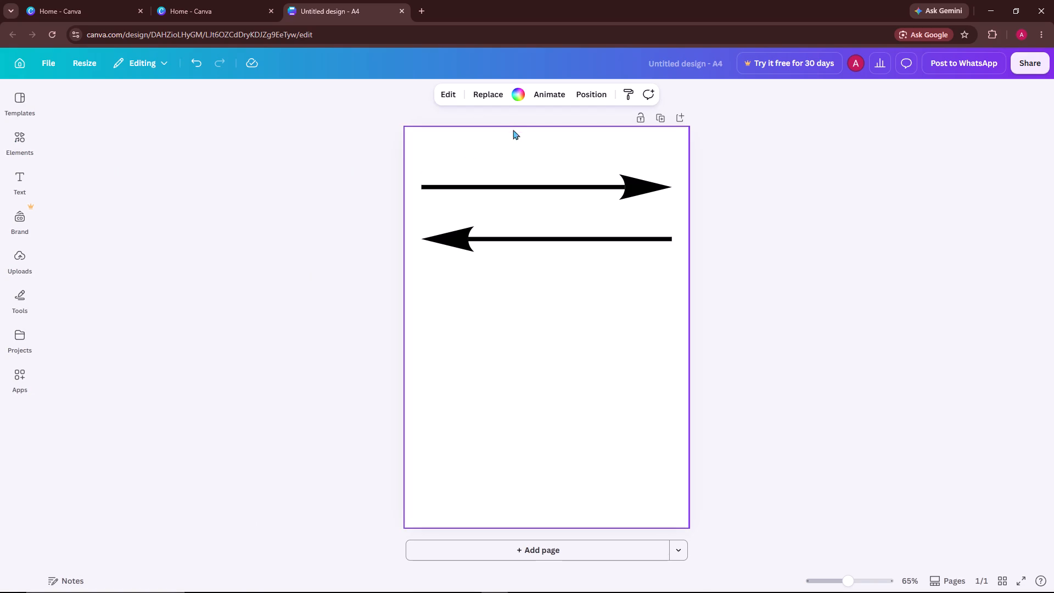
left_click(517, 97)
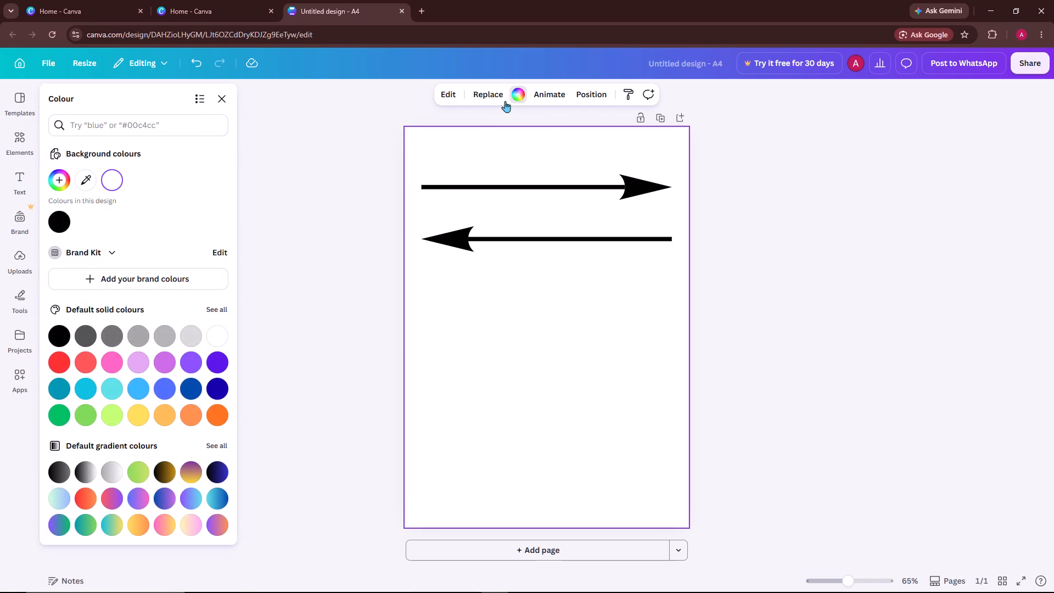
scroll(74, 261, "down", 1)
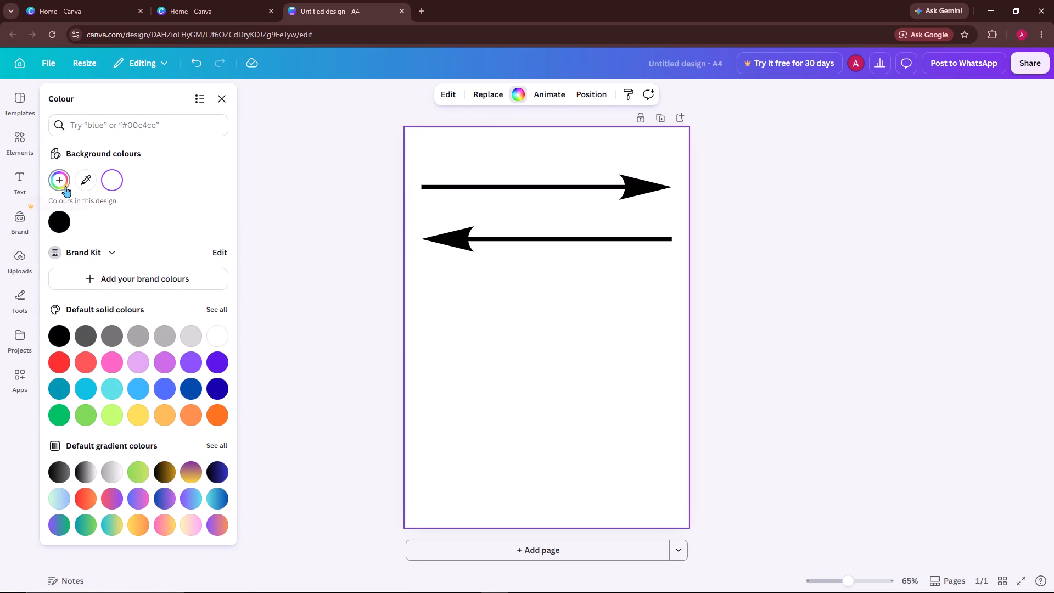
left_click(65, 186)
left_click_drag(64, 232, 117, 248)
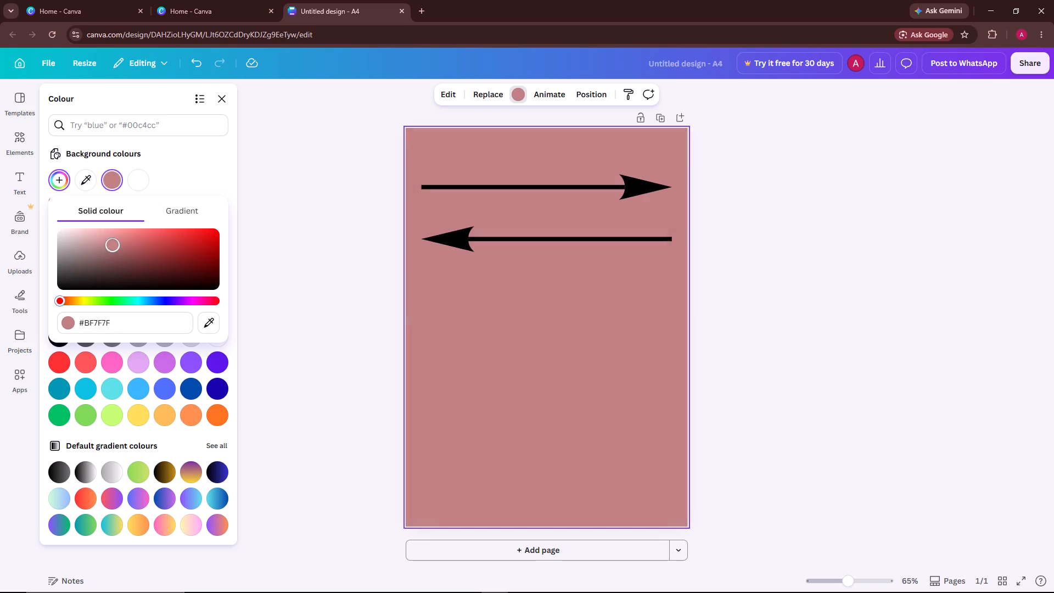
left_click_drag(117, 248, 116, 266)
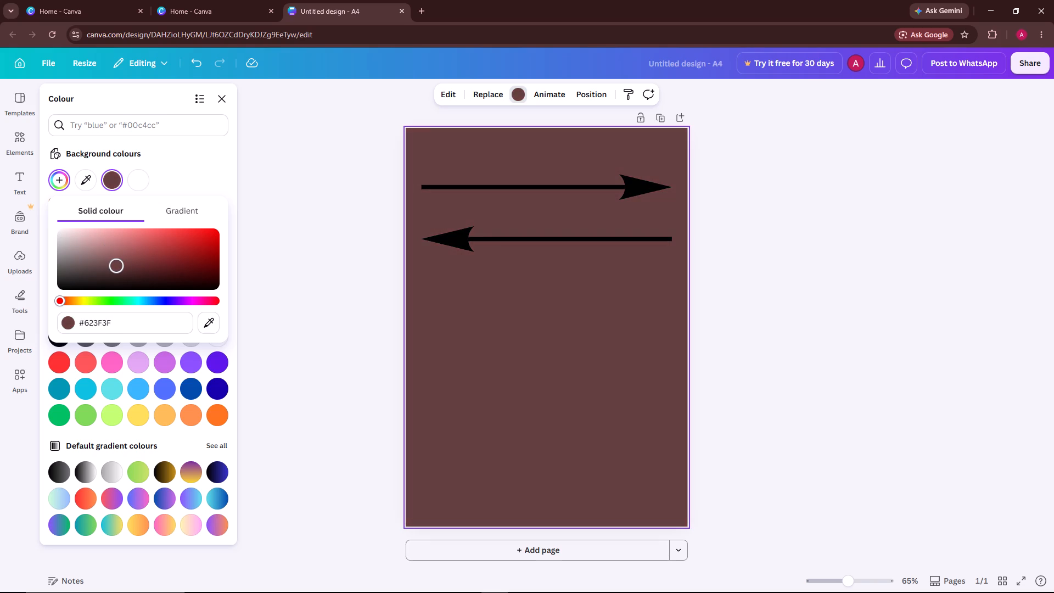
left_click_drag(116, 266, 118, 250)
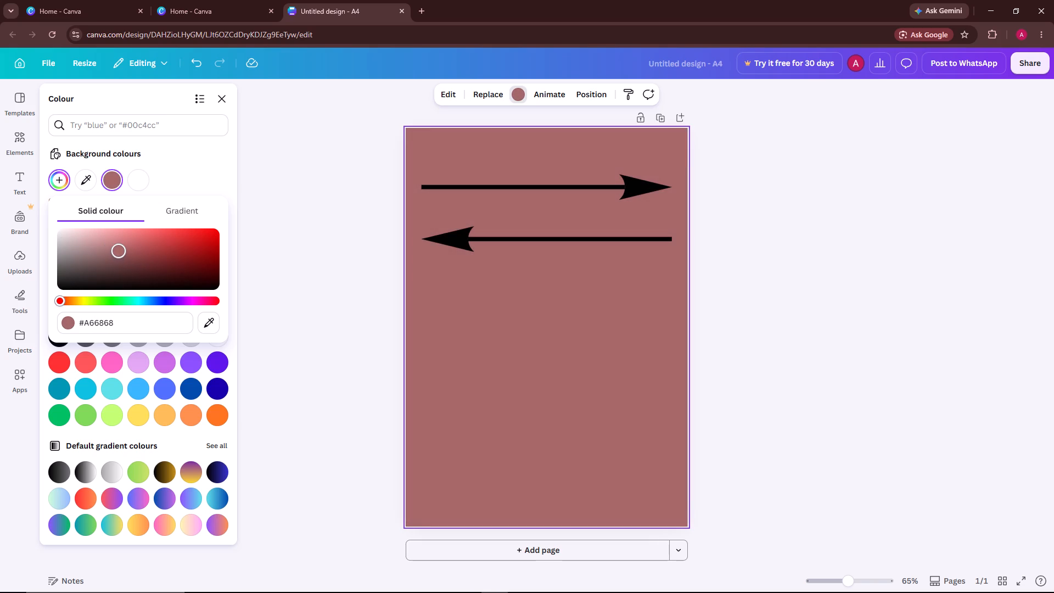
left_click_drag(118, 250, 118, 249)
left_click(808, 309)
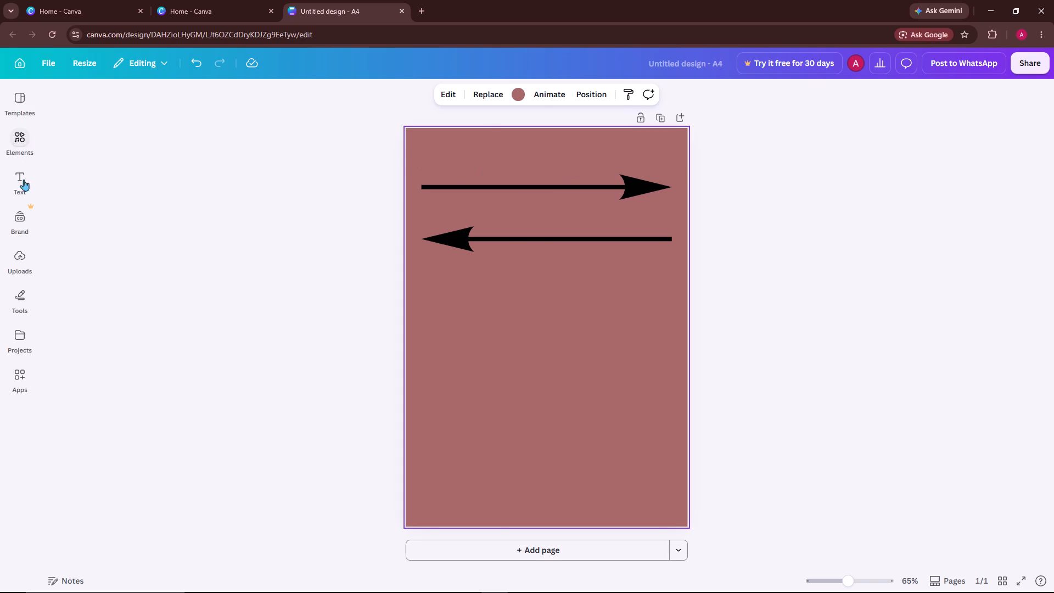
Add a body text box and place it just above the upper arrow's shaft.
left_click(18, 196)
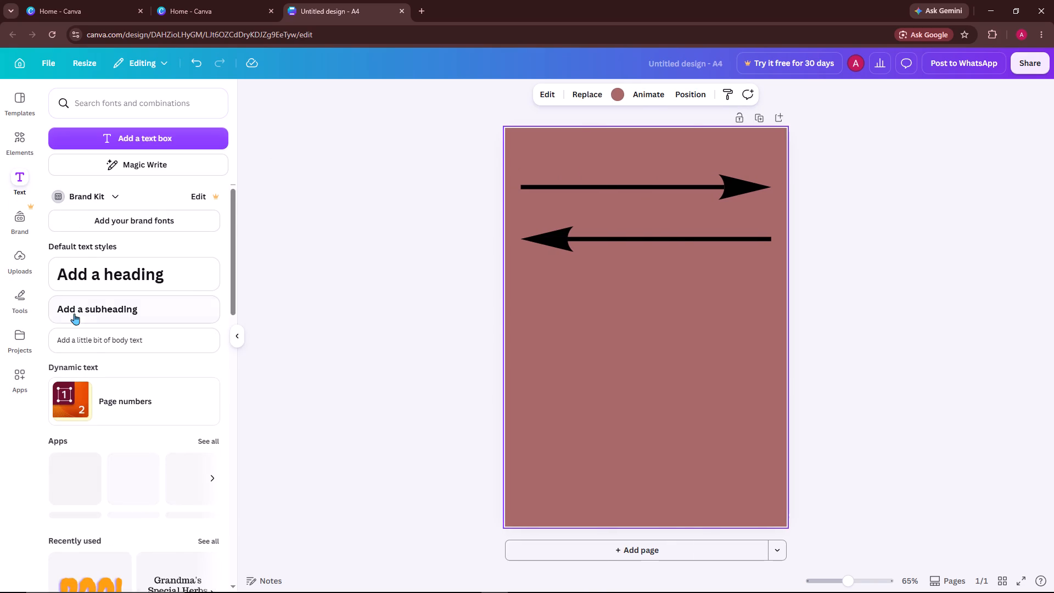
left_click(83, 350)
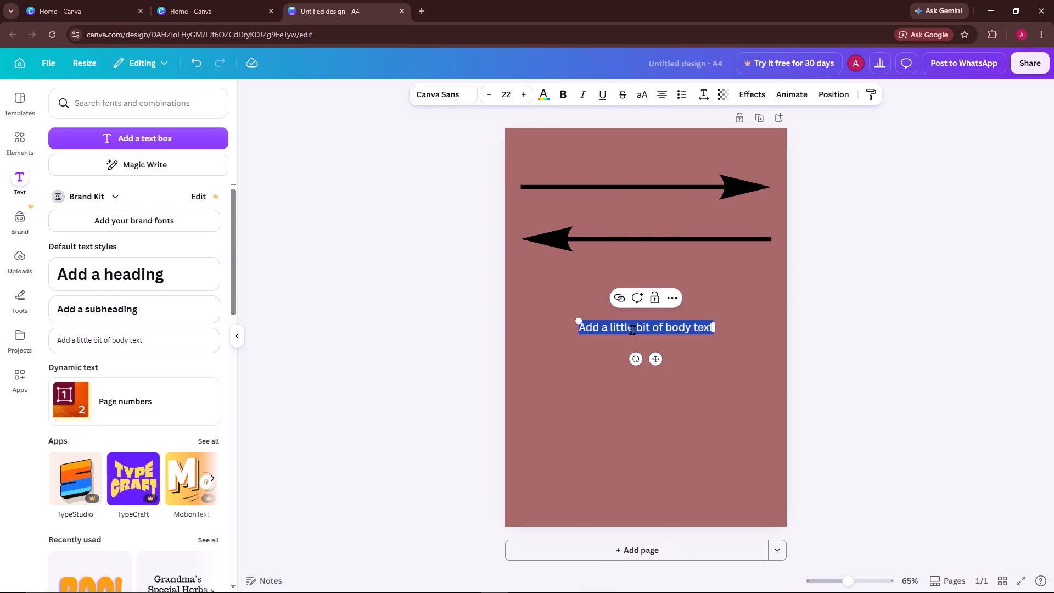
left_click(850, 353)
left_click_drag(671, 323, 663, 261)
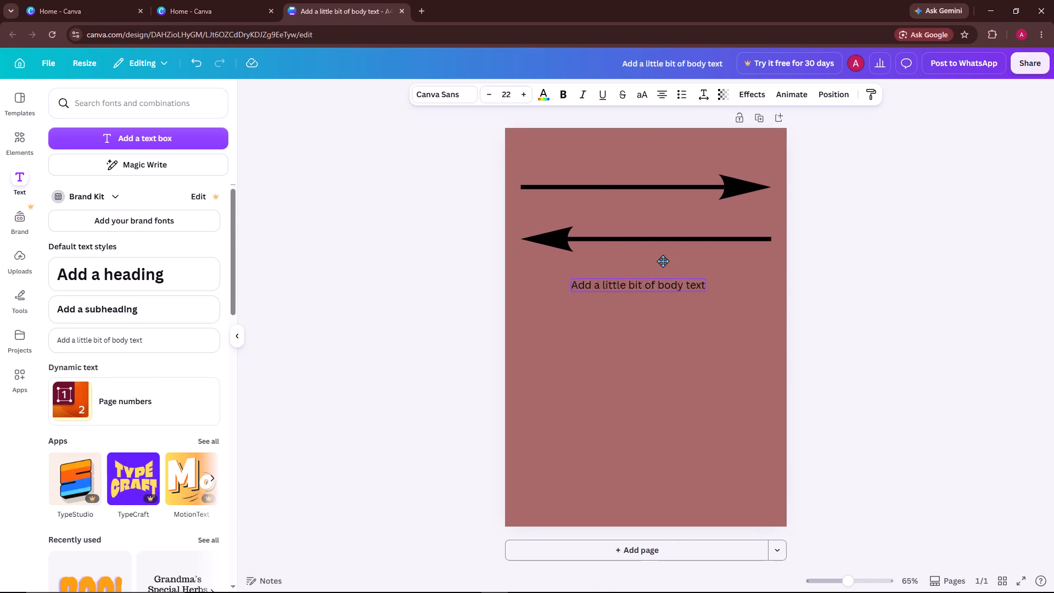
left_click_drag(663, 261, 653, 172)
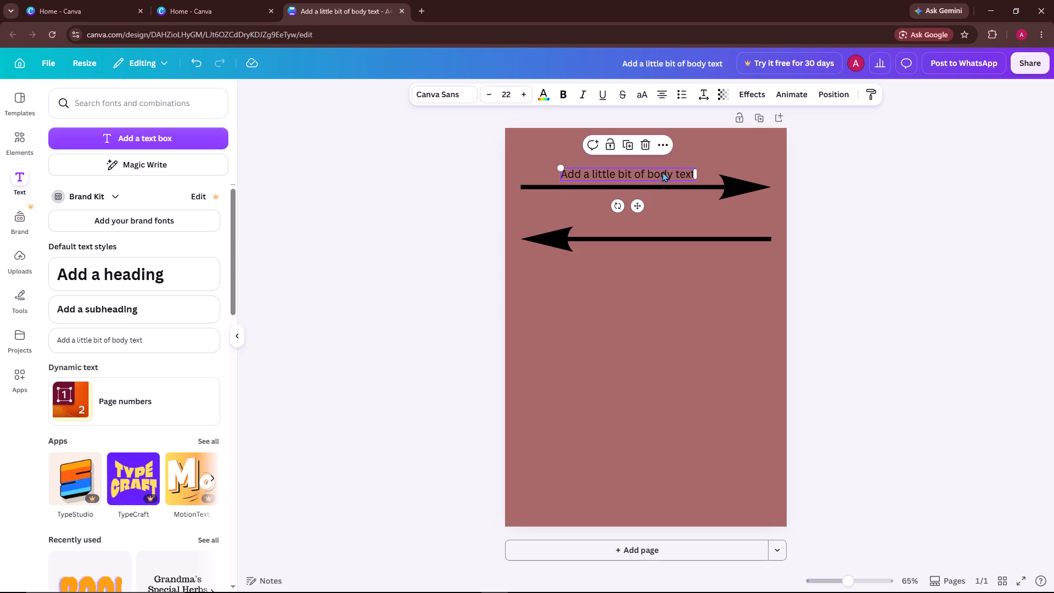
Widen the text box and align it so it spans the upper arrow's shaft from its tail to its head.
left_click_drag(696, 176, 707, 176)
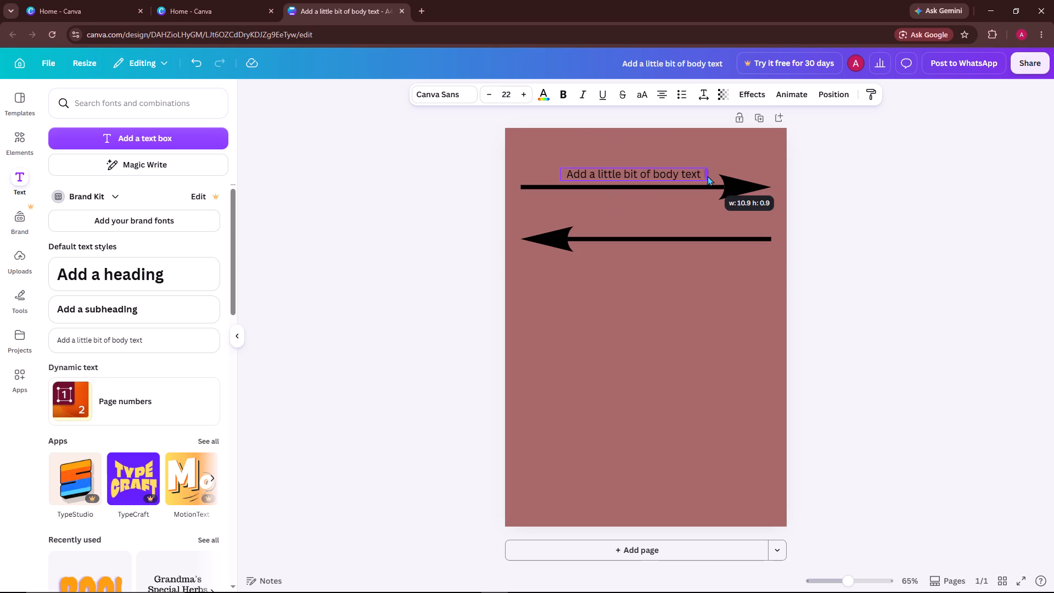
left_click_drag(707, 176, 714, 175)
left_click_drag(679, 173, 658, 172)
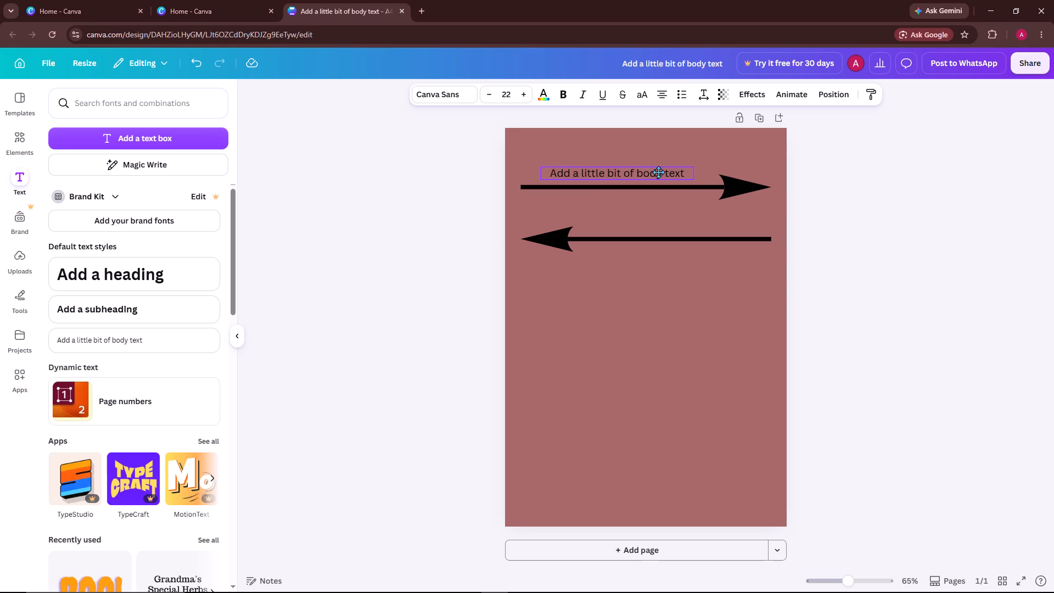
left_click_drag(658, 172, 641, 172)
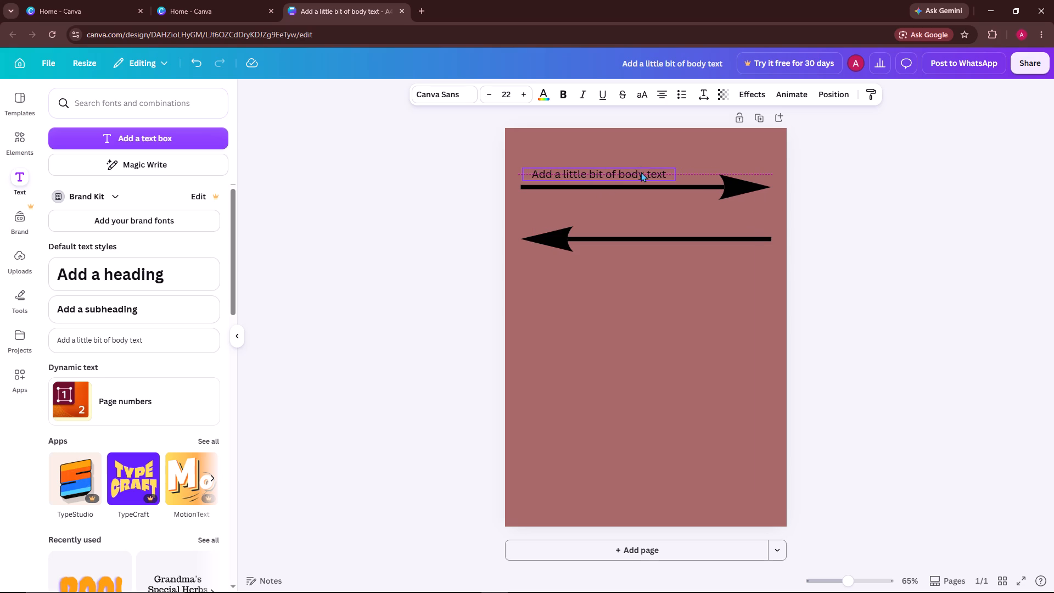
left_click_drag(676, 174, 704, 174)
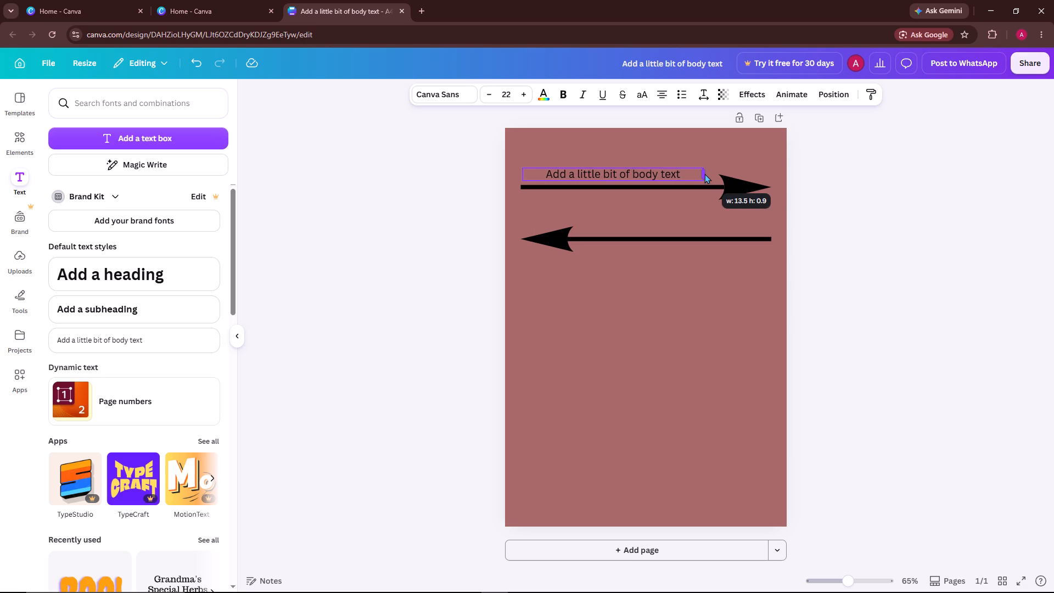
left_click_drag(704, 174, 715, 175)
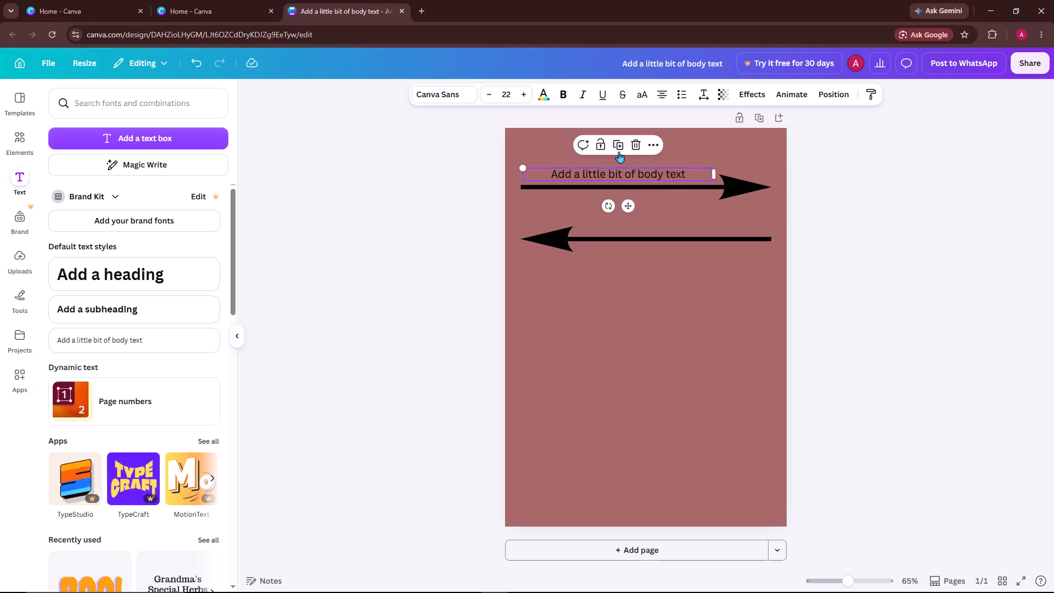
Duplicate the text box and place the copy just above the lower arrow's shaft, ending at the arrow's tail.
left_click(619, 148)
left_click_drag(626, 175, 649, 215)
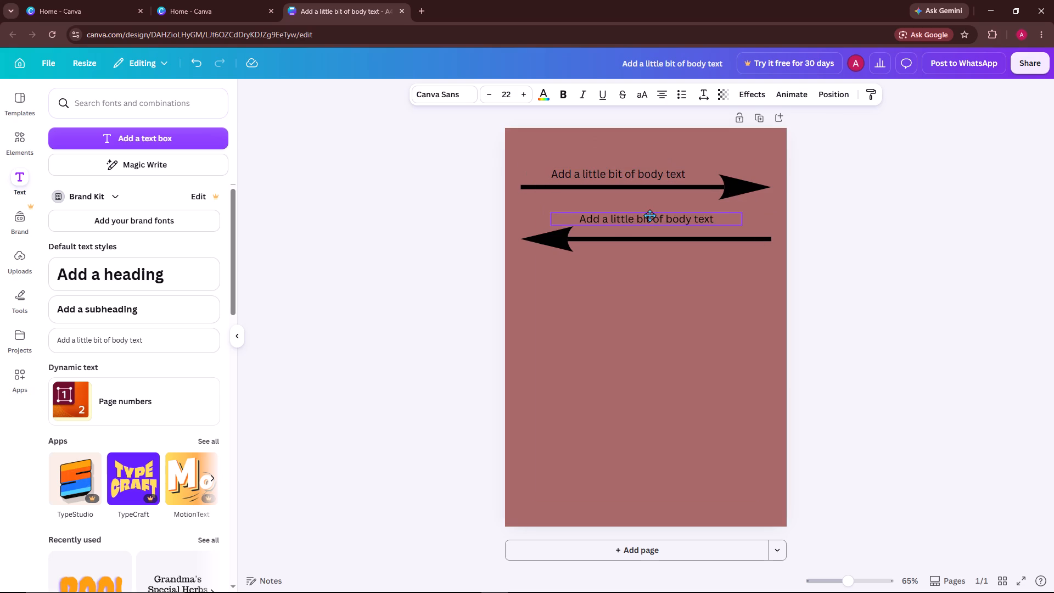
left_click_drag(649, 215, 682, 222)
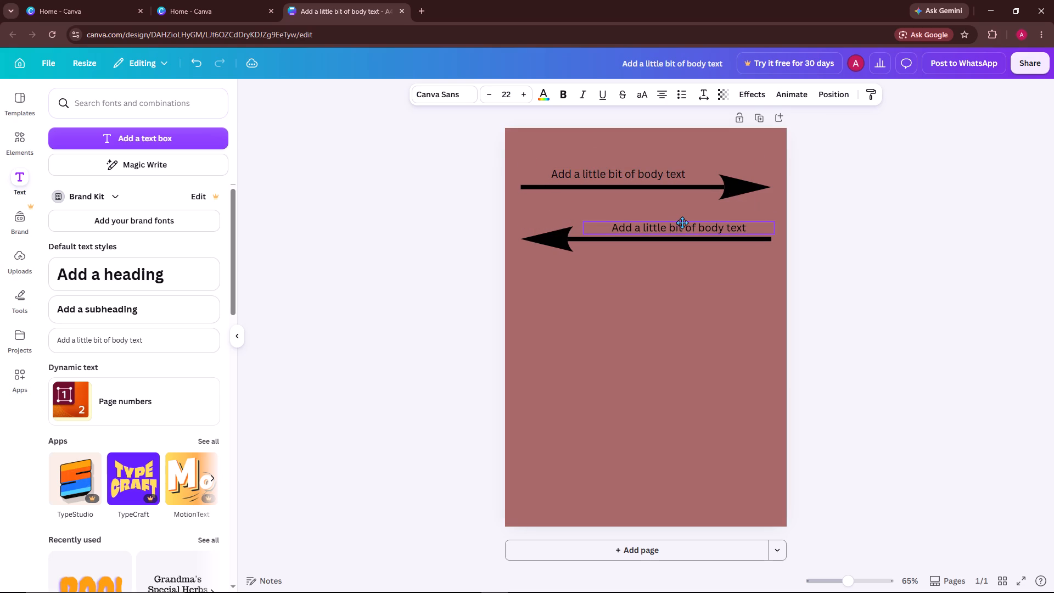
left_click_drag(682, 222, 676, 221)
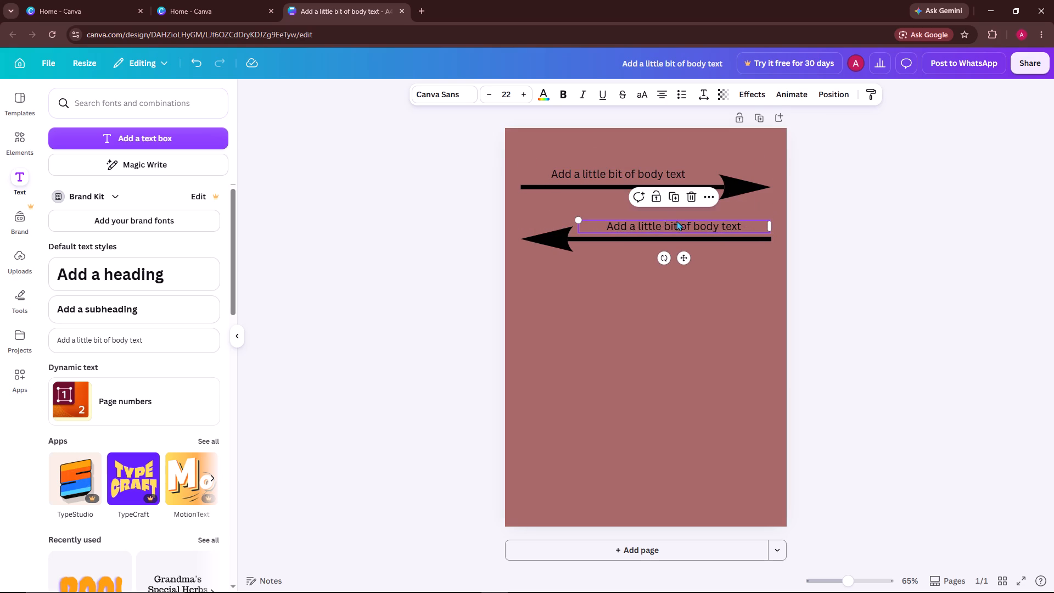
Clear the placeholder text from the text box above the upper arrow.
left_click(649, 176)
left_click(683, 175)
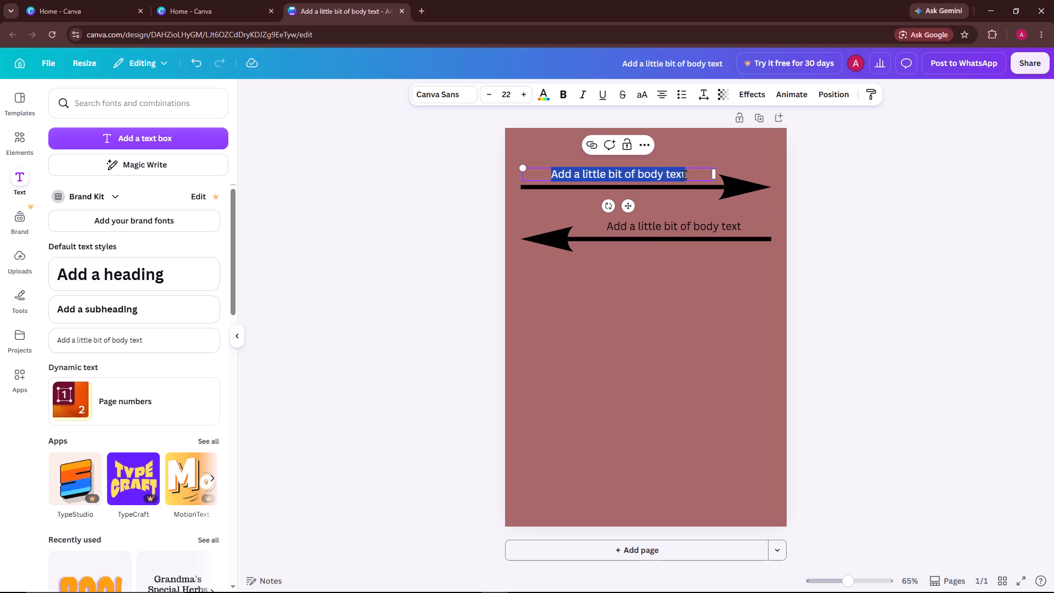
key("BackSpace")
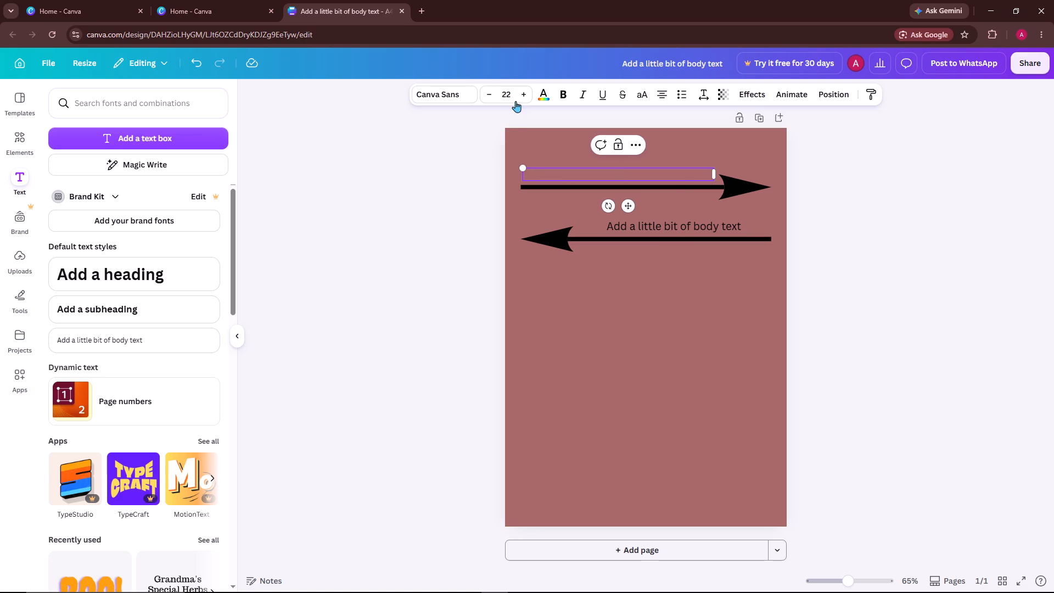
Set the text colour to red and enter "charecters keep on decreasing" in the empty text box above the upper arrow.
left_click(539, 93)
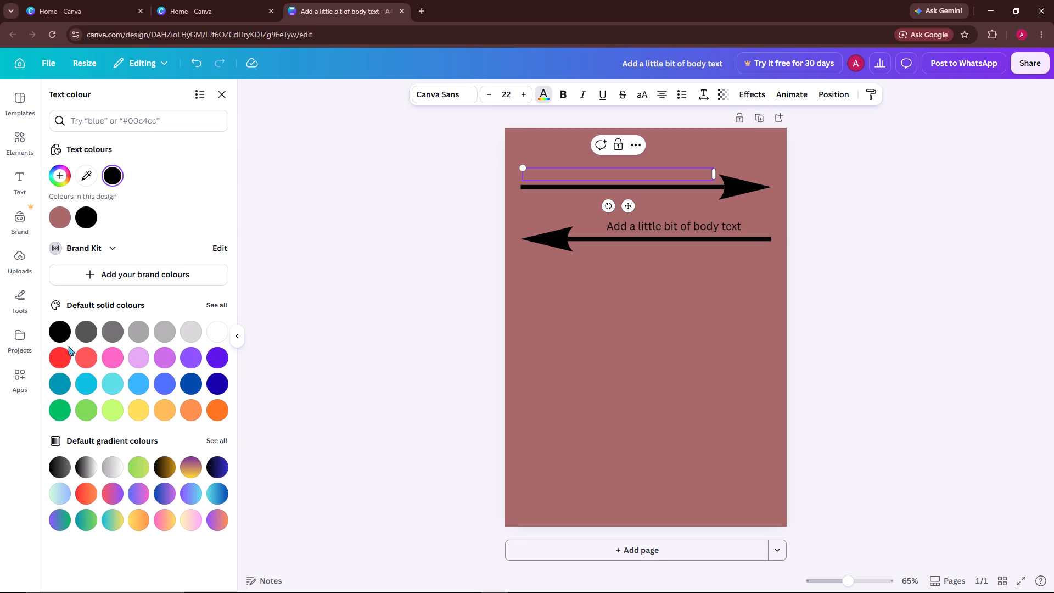
left_click(65, 353)
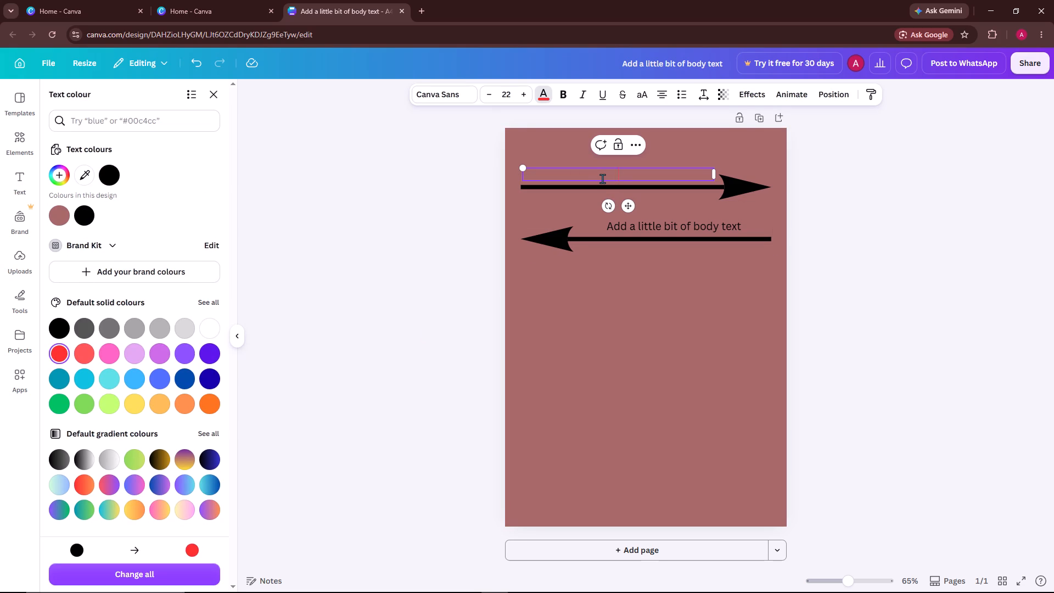
key("c")
type("harec")
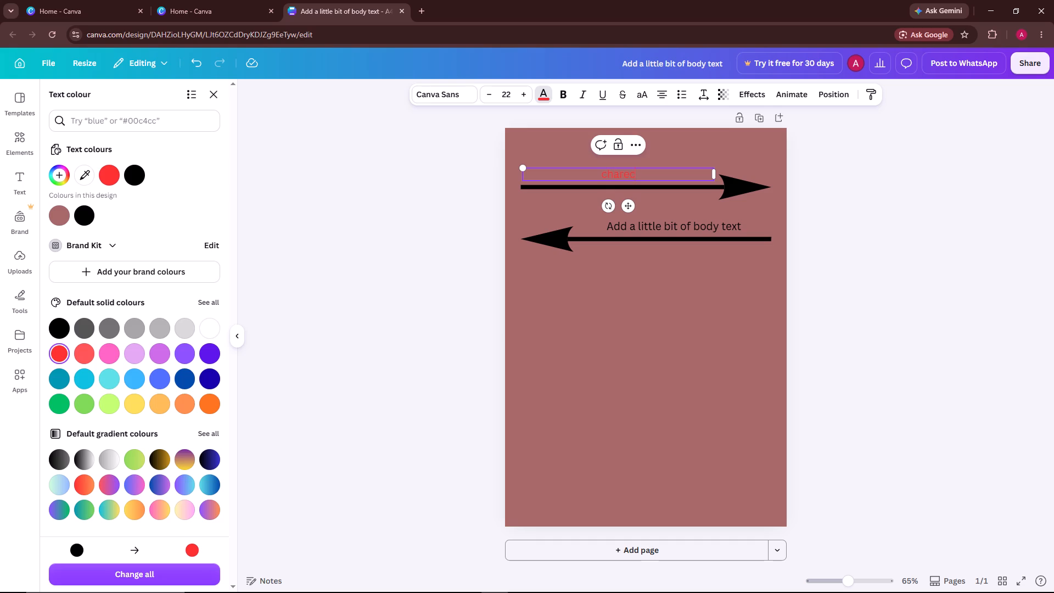
type("ters")
key("space")
type("keep on")
key("space")
type("dec")
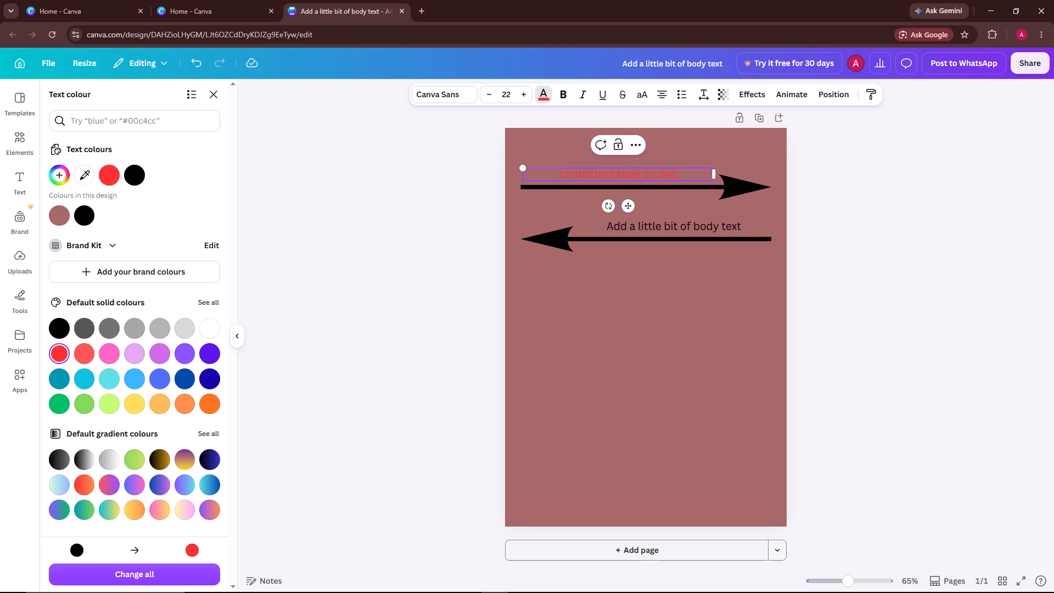
type("re")
type("asing")
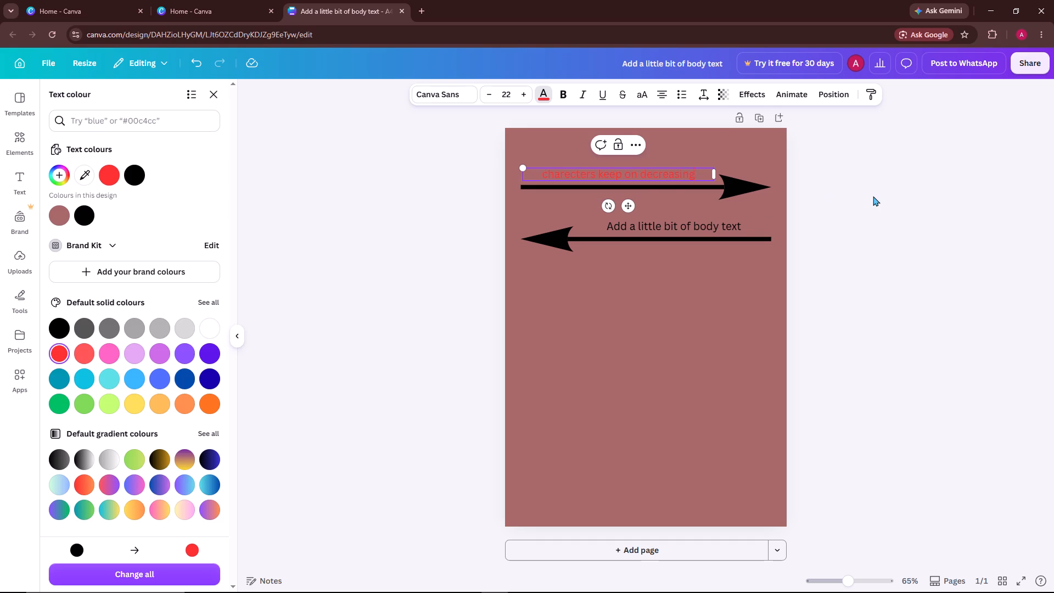
Change the colour of the placeholder text above the lower arrow to light blue.
left_click(675, 232)
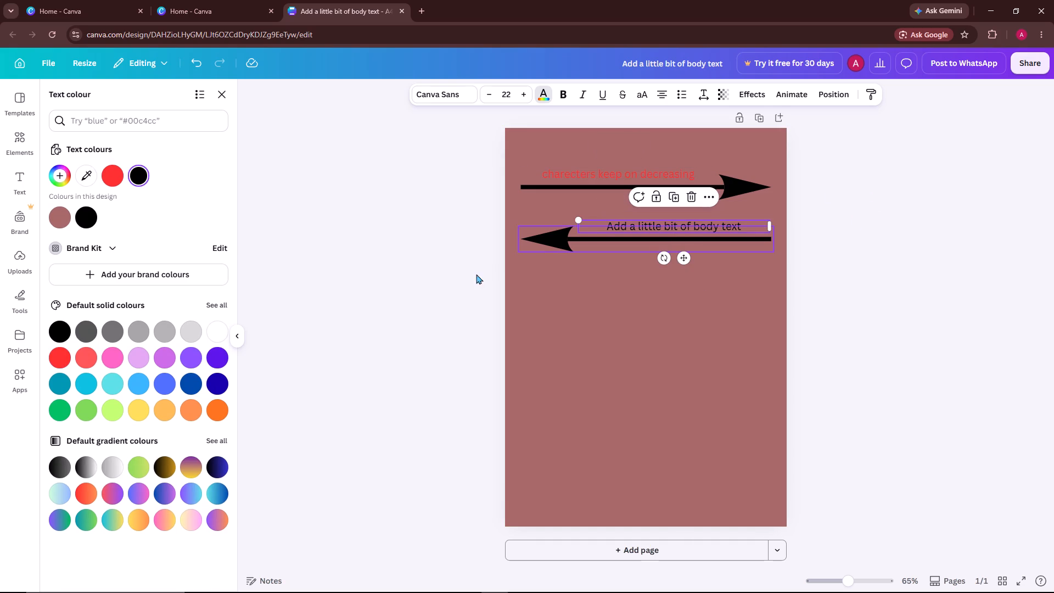
left_click(61, 384)
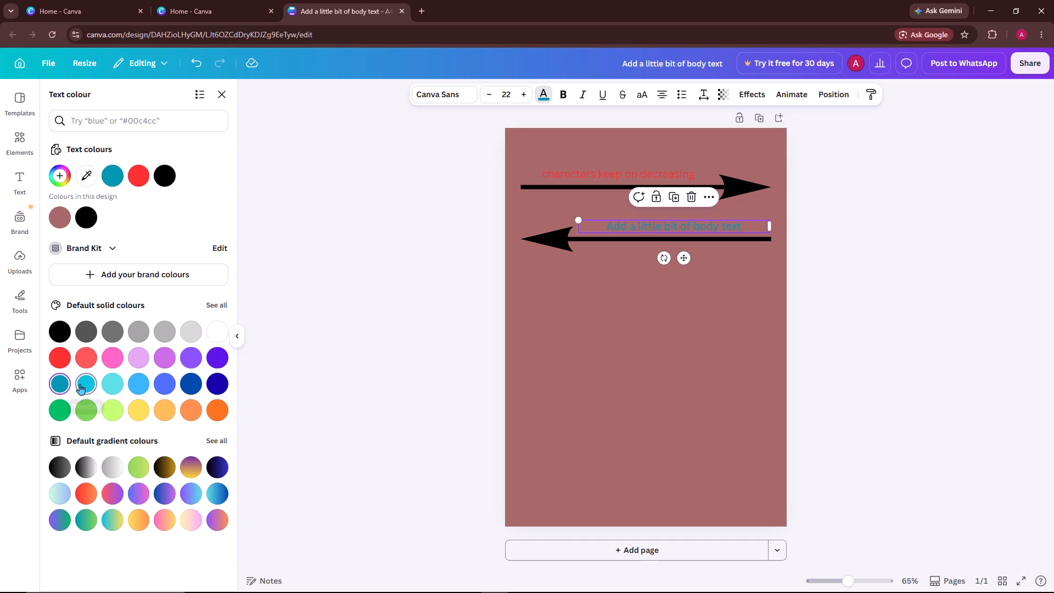
left_click(80, 384)
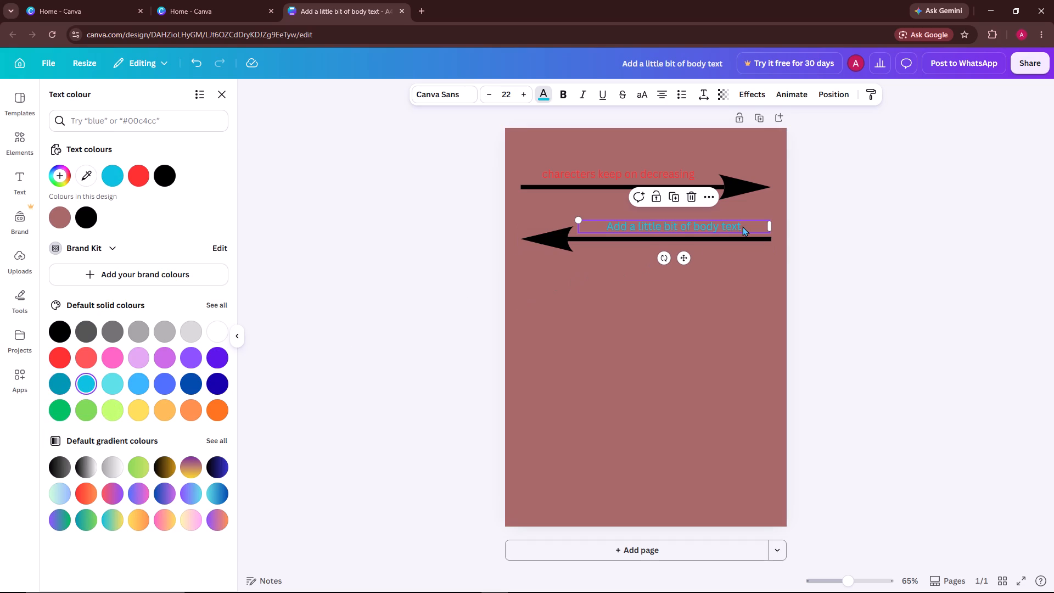
Replace the placeholder text above the lower arrow with "charecter keep on increasing".
left_click(746, 223)
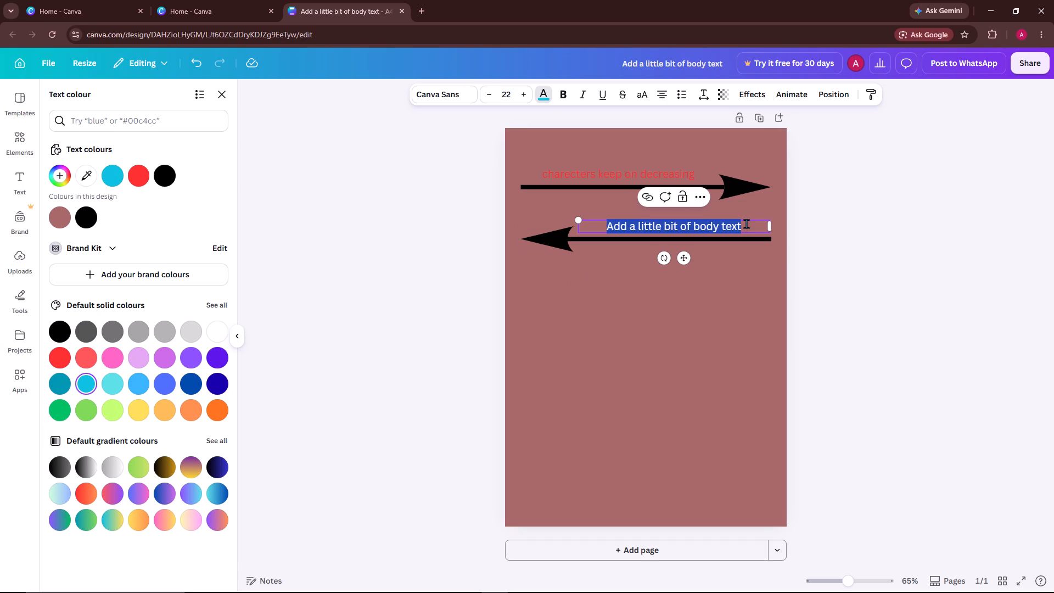
key("BackSpace")
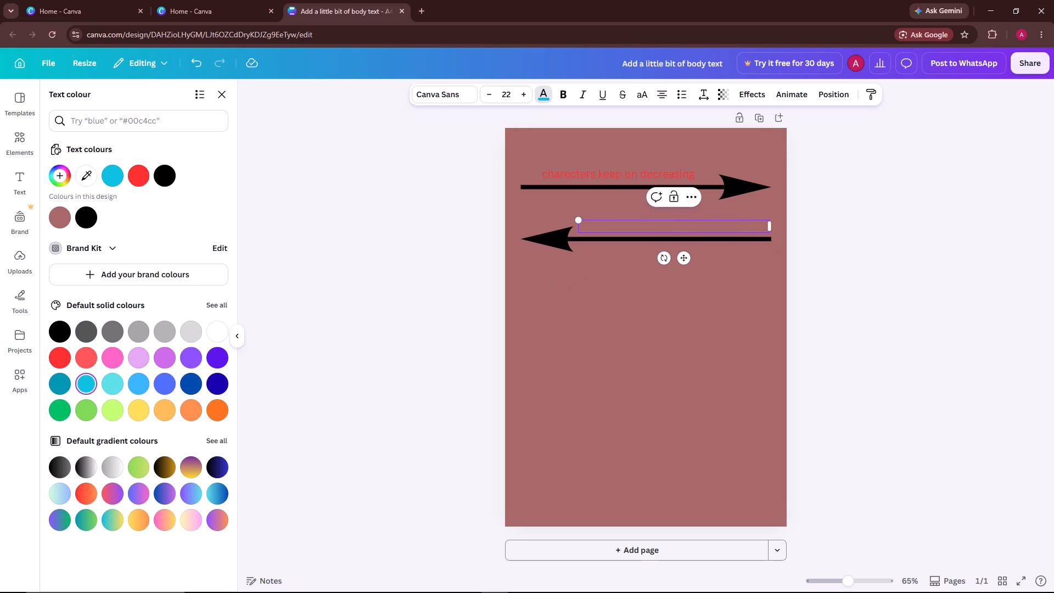
type("charecter")
key("space")
type("keep on")
key("space")
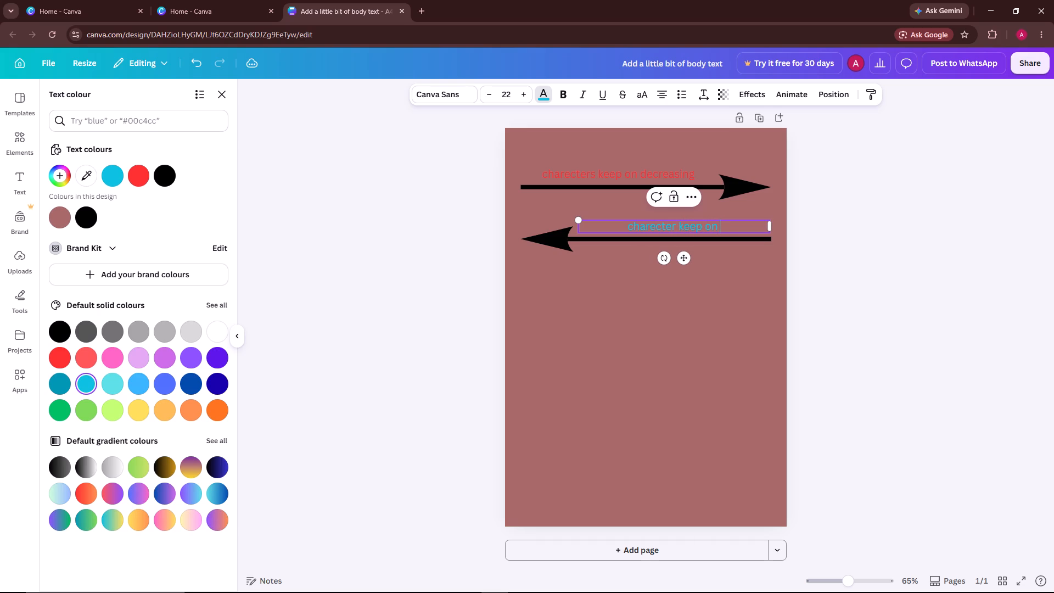
type("increa")
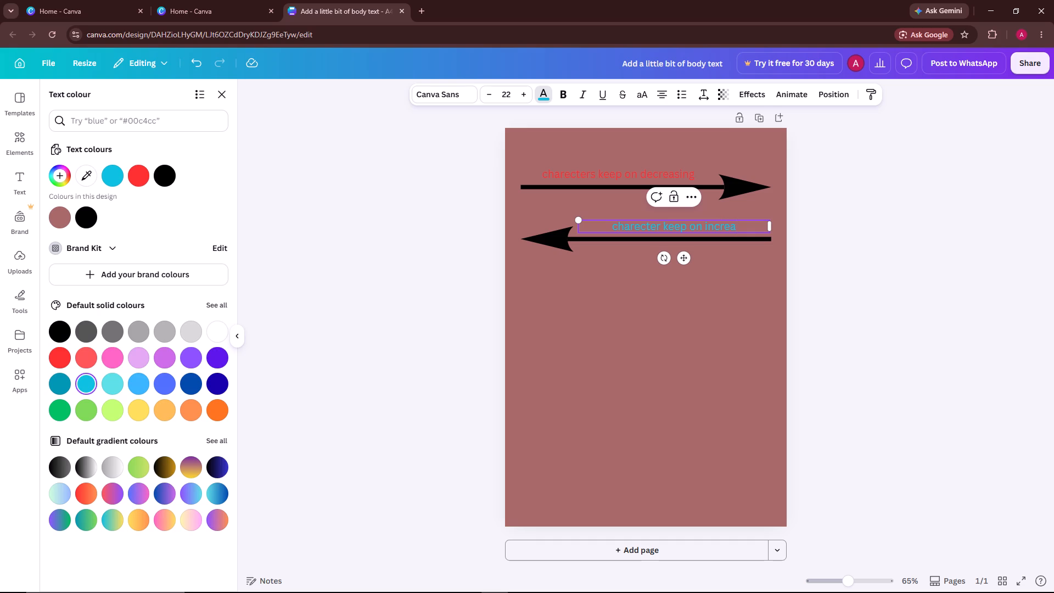
type("sin")
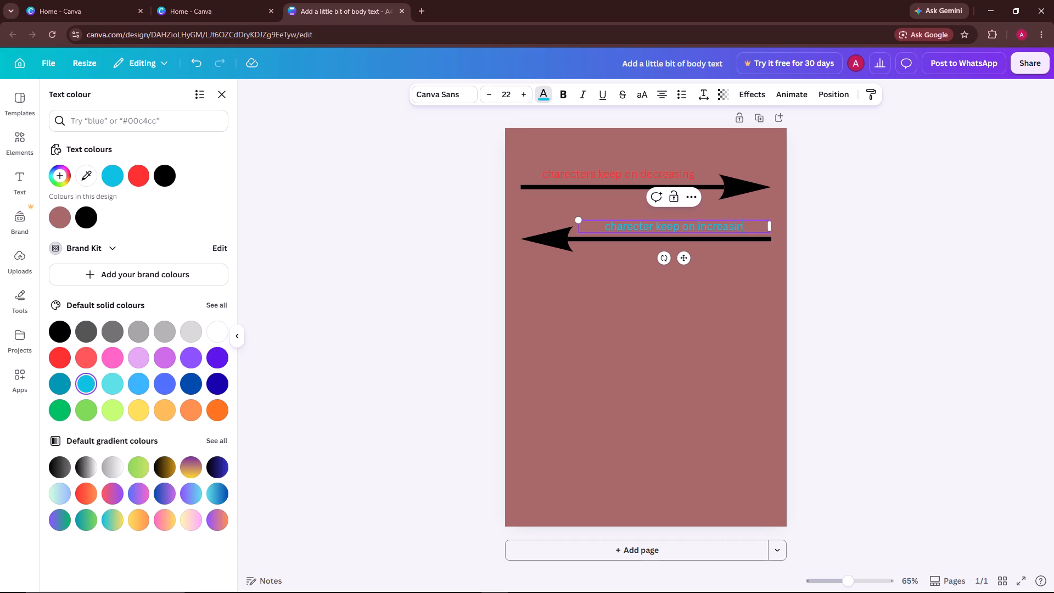
key("g")
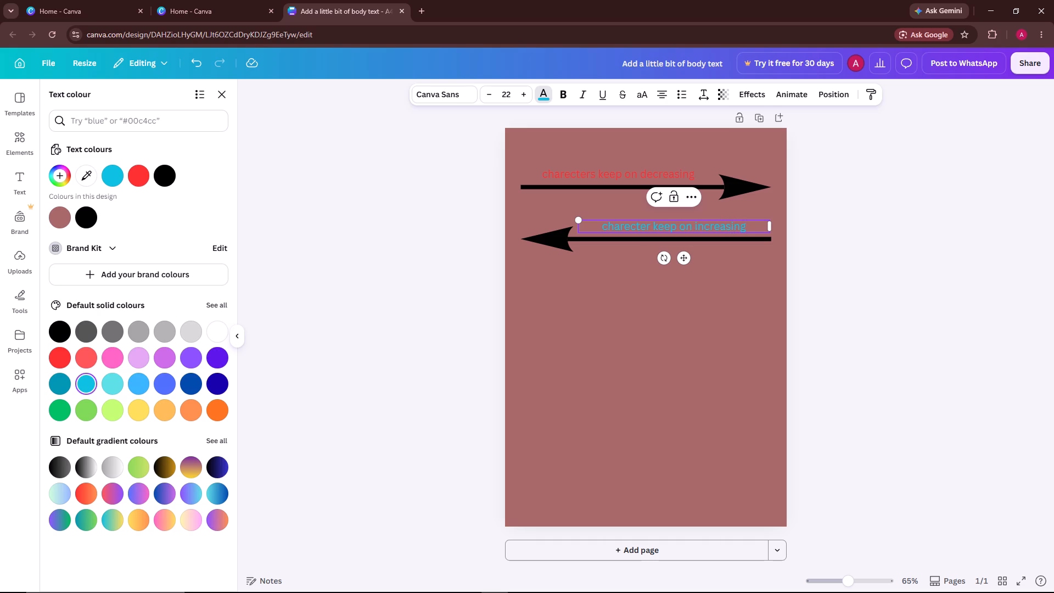
left_click(900, 250)
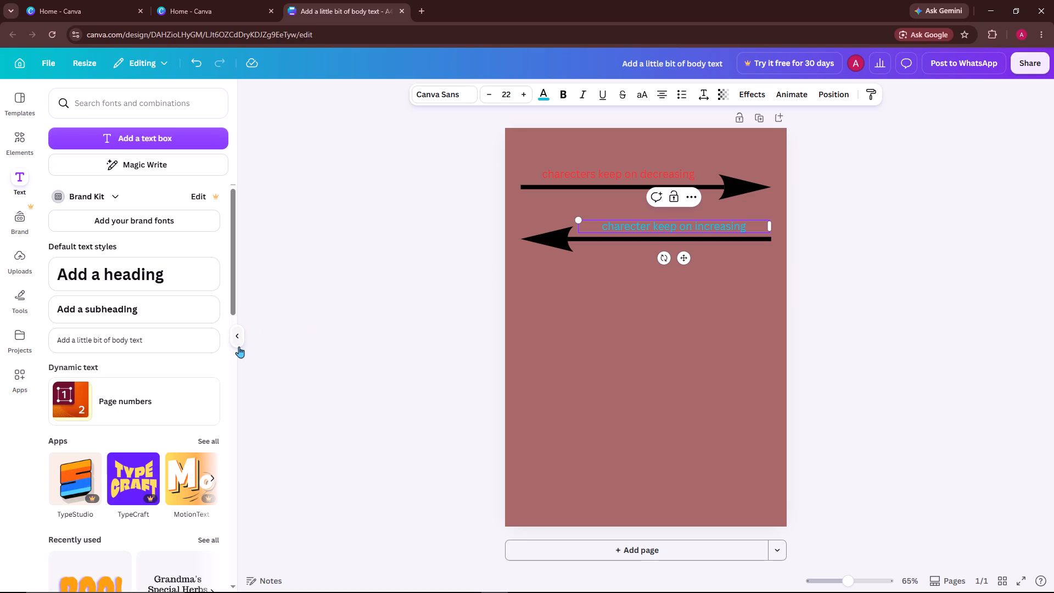
Search elements for "step by step flowchart" and place the graphic with pink, yellow, blue and green boxes below the arrows.
left_click(13, 149)
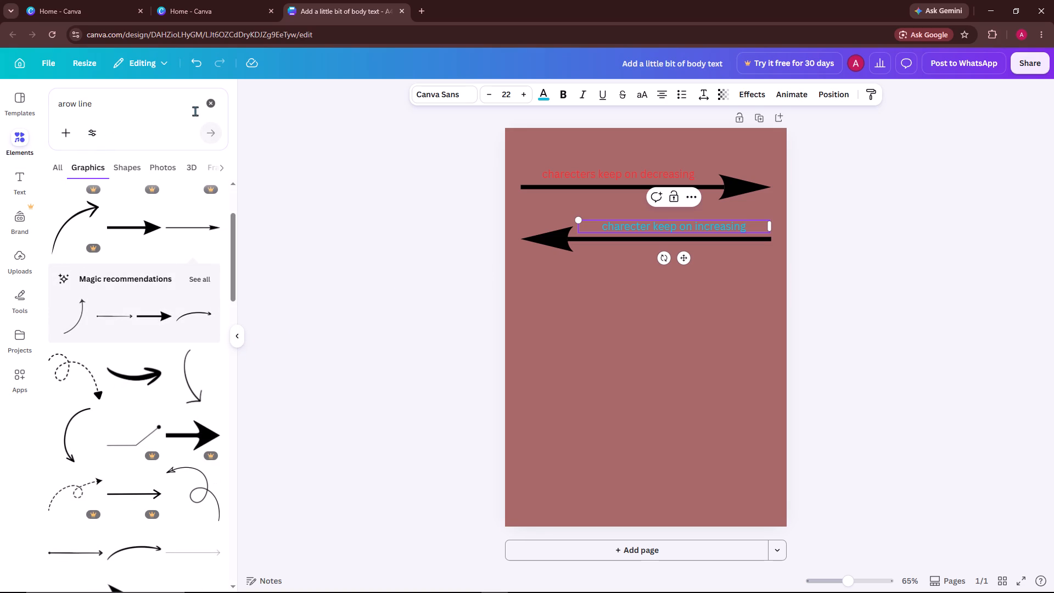
left_click(210, 108)
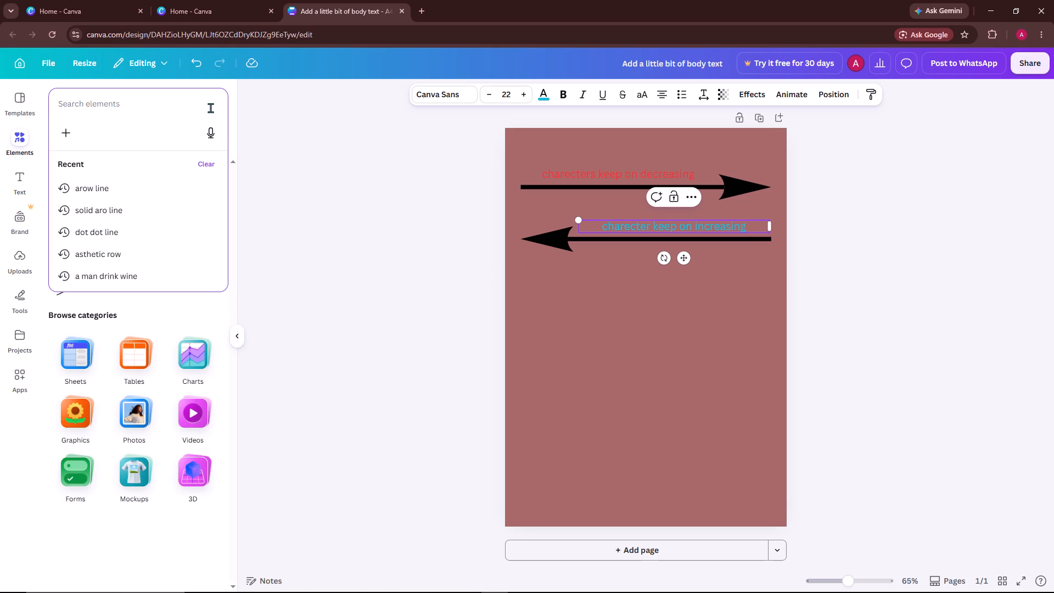
scroll(131, 243, "down", 2)
key("s")
type("teo")
key("BackSpace")
type("p")
key("space")
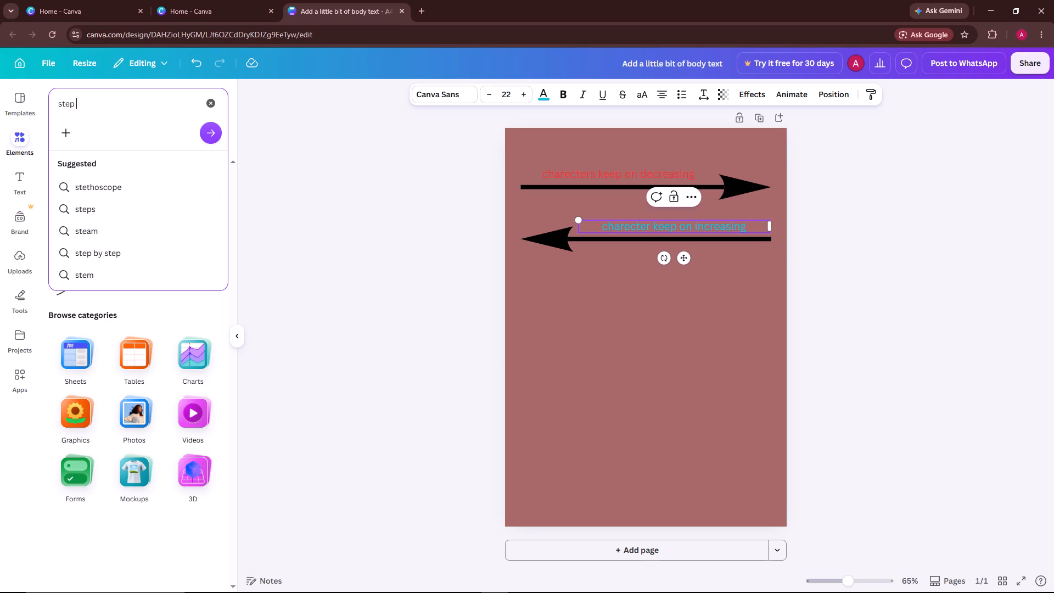
type("by")
key("space")
type("step")
key("space")
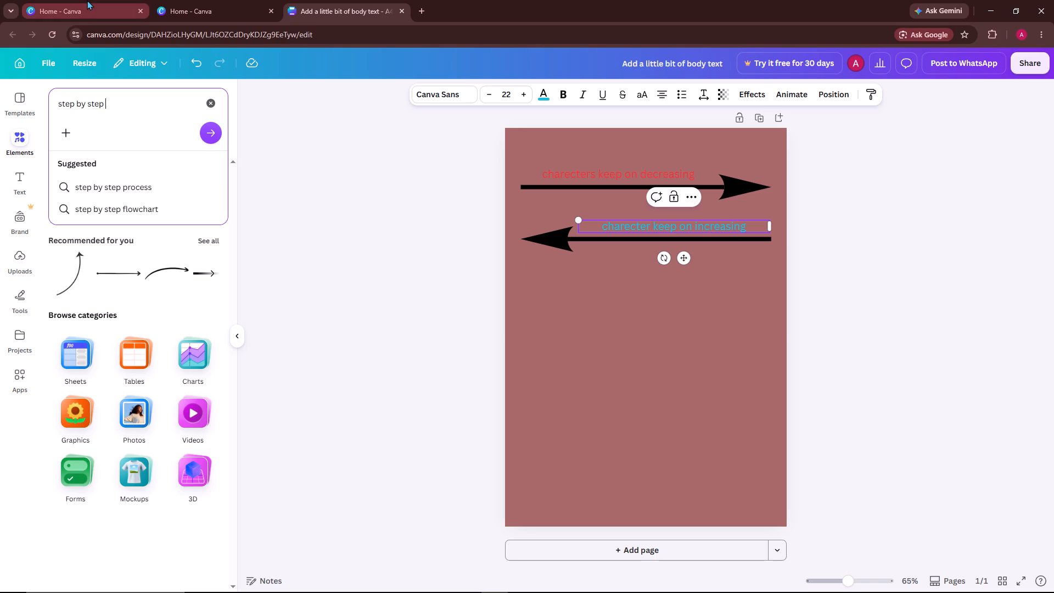
left_click(160, 202)
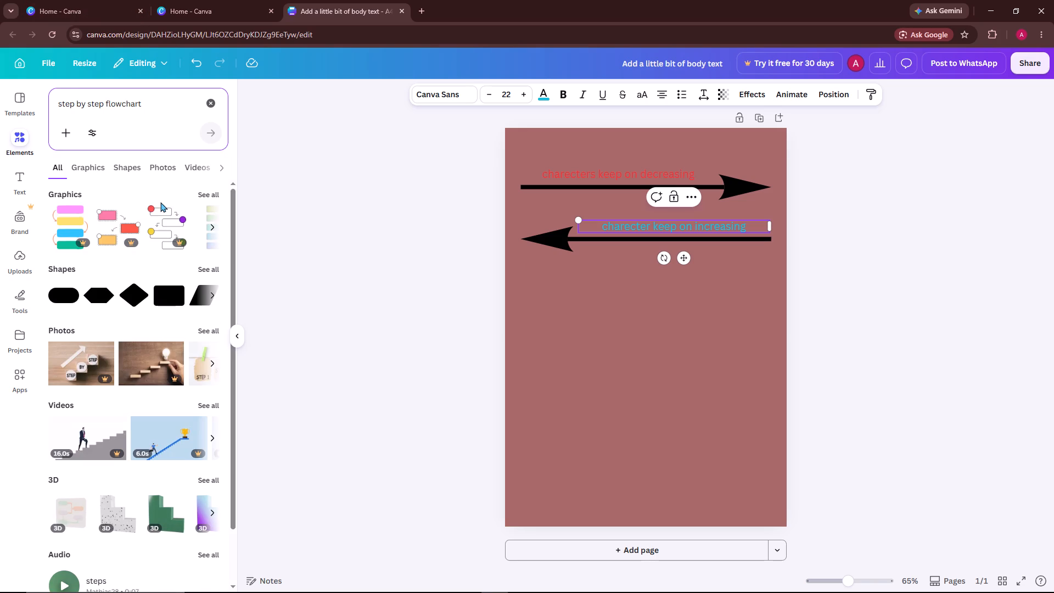
left_click_drag(63, 220, 279, 247)
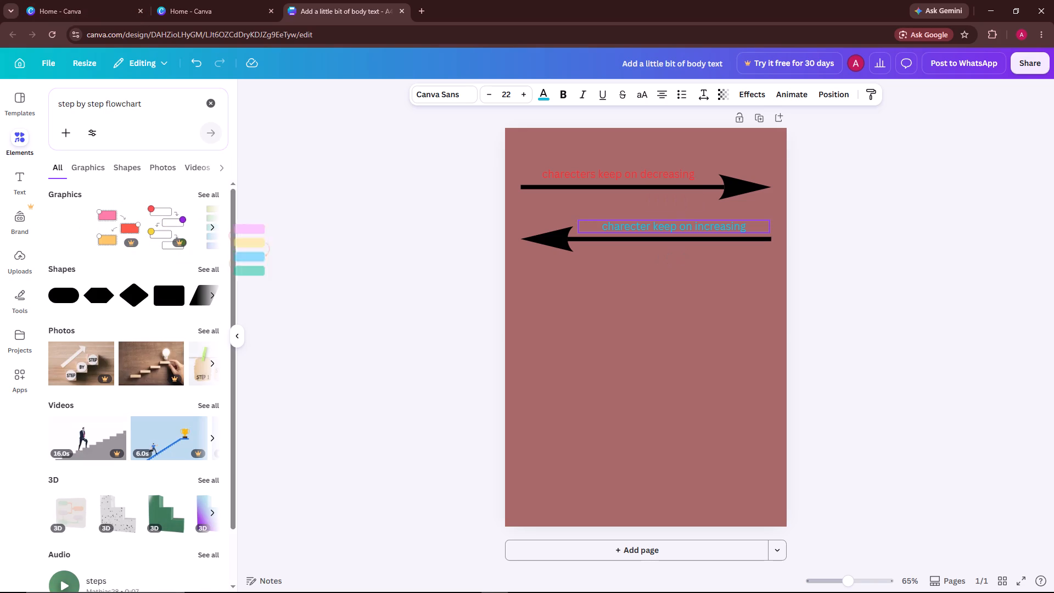
left_click_drag(279, 247, 580, 322)
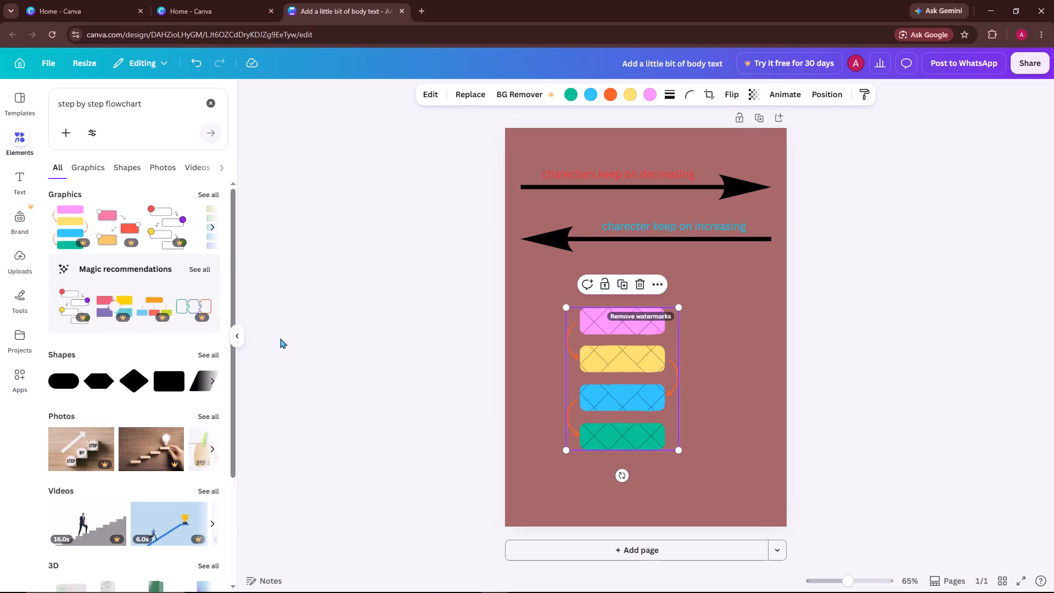
left_click(238, 329)
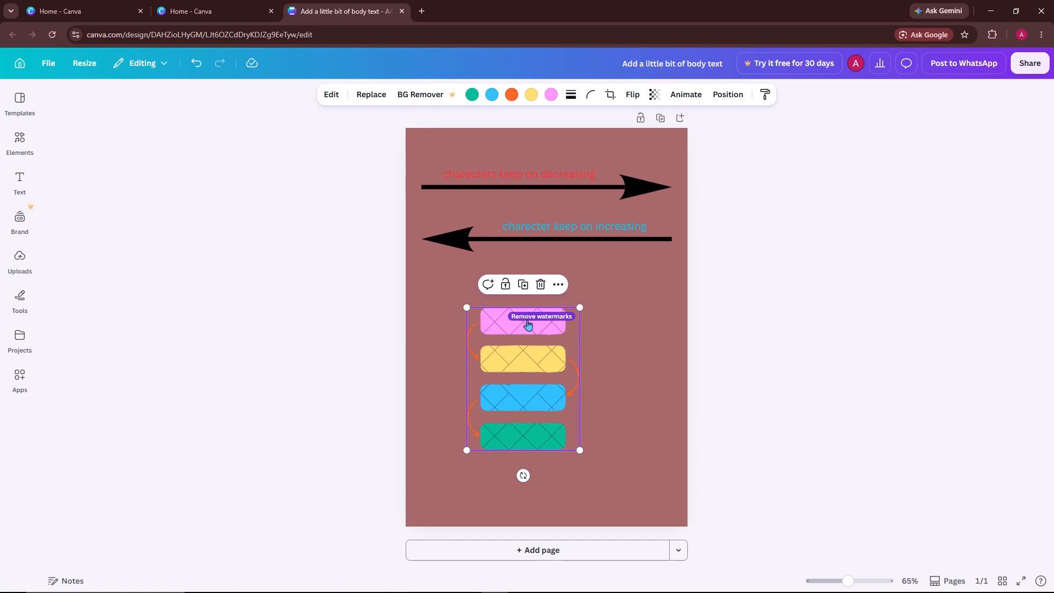
Reposition the four-box flowchart graphic on the left half of the page, leaving a gap below the lower arrow.
left_click(527, 320)
left_click(777, 326)
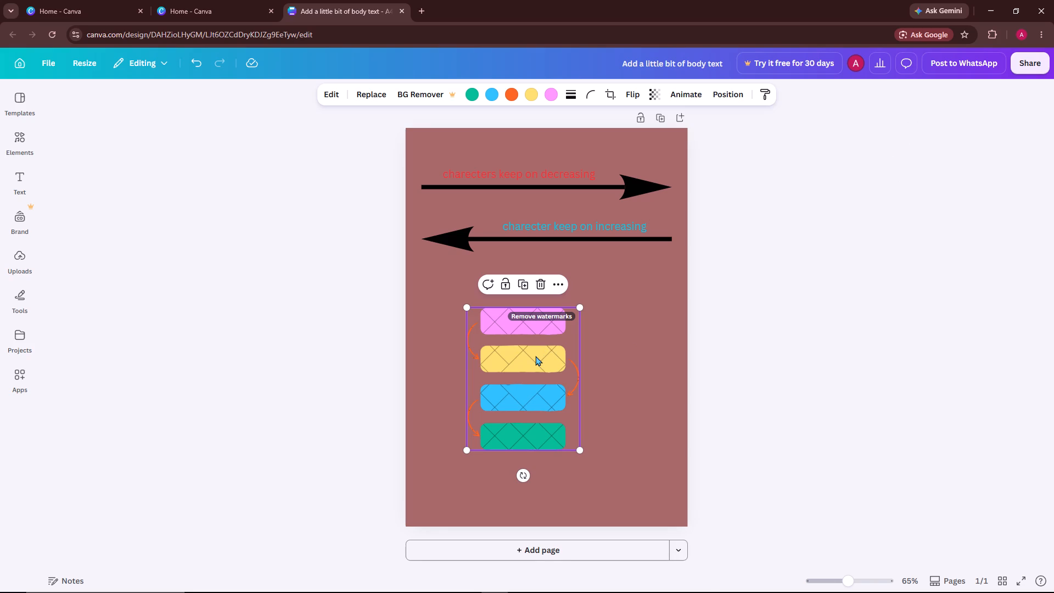
left_click_drag(517, 363, 509, 355)
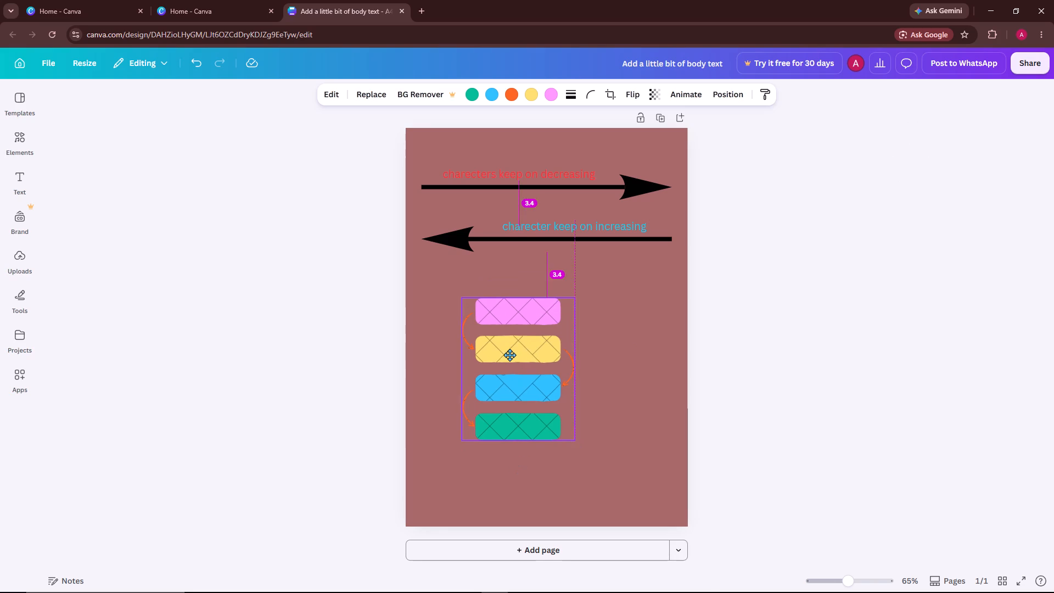
left_click_drag(509, 355, 527, 343)
left_click_drag(527, 343, 488, 340)
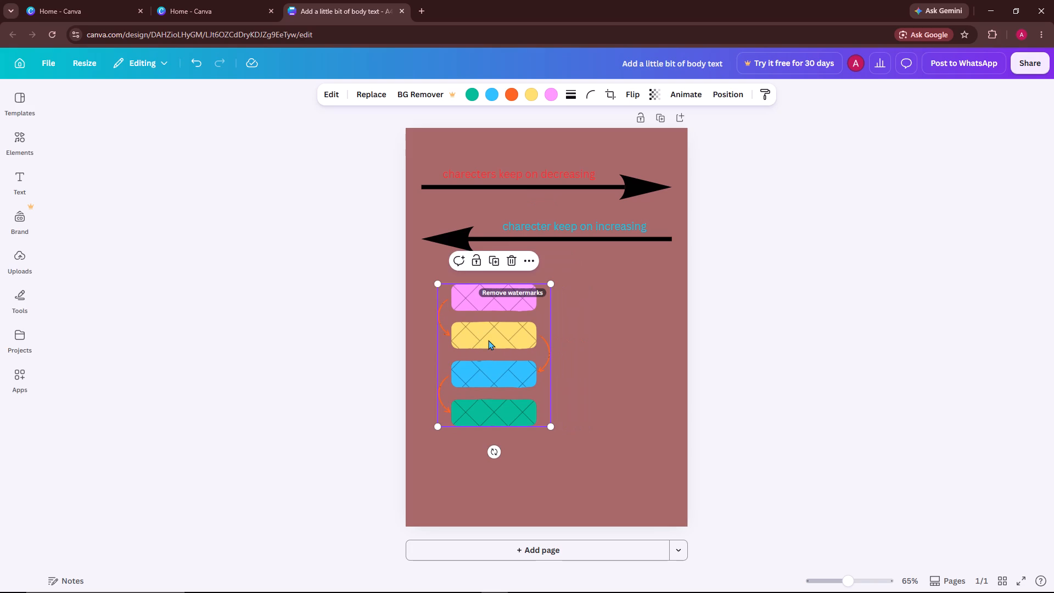
left_click_drag(504, 342, 503, 372)
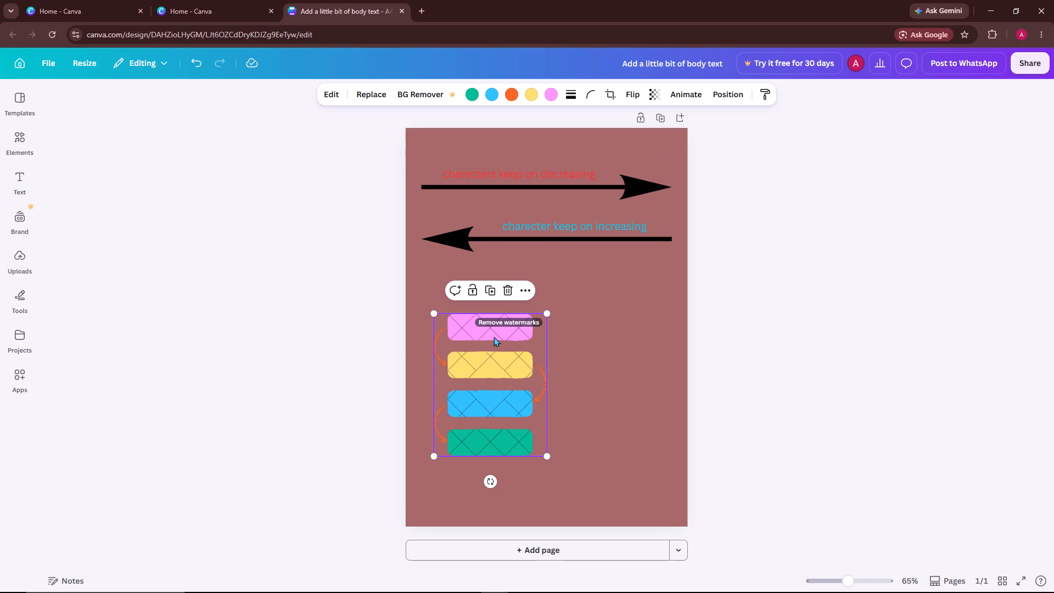
left_click(491, 332)
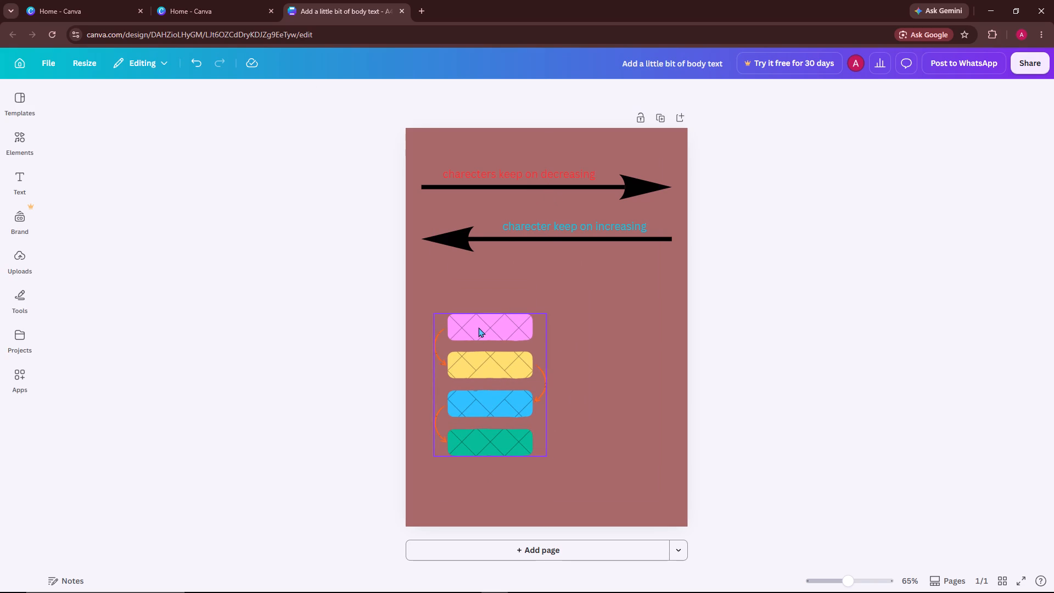
left_click(478, 327)
left_click(478, 327)
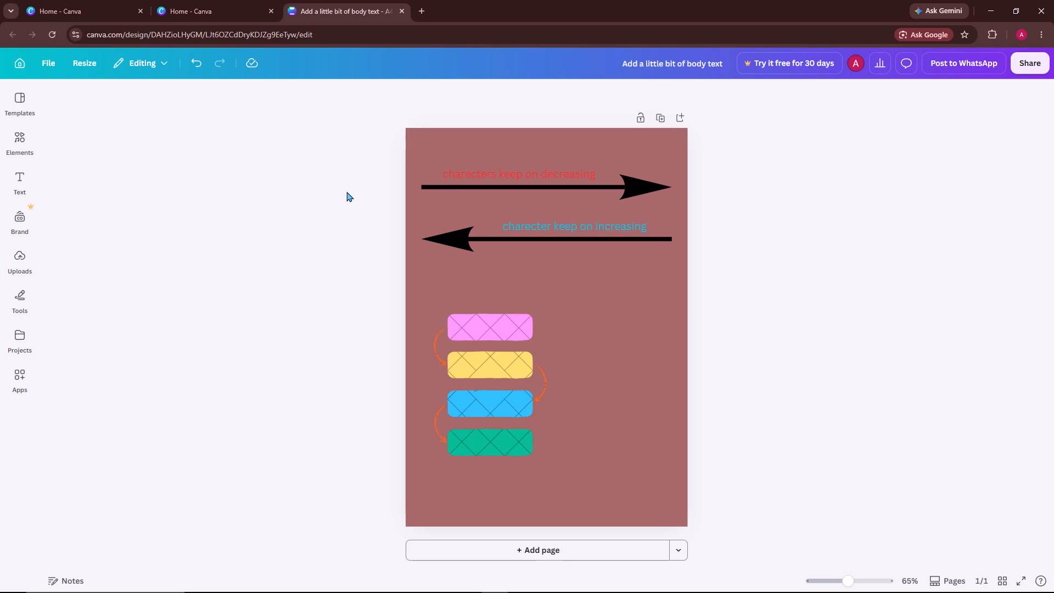
Add a body text placeholder to the flowchart's pink box, narrowed to about 5.7 wide so it wraps onto two lines, and centred inside.
left_click(32, 172)
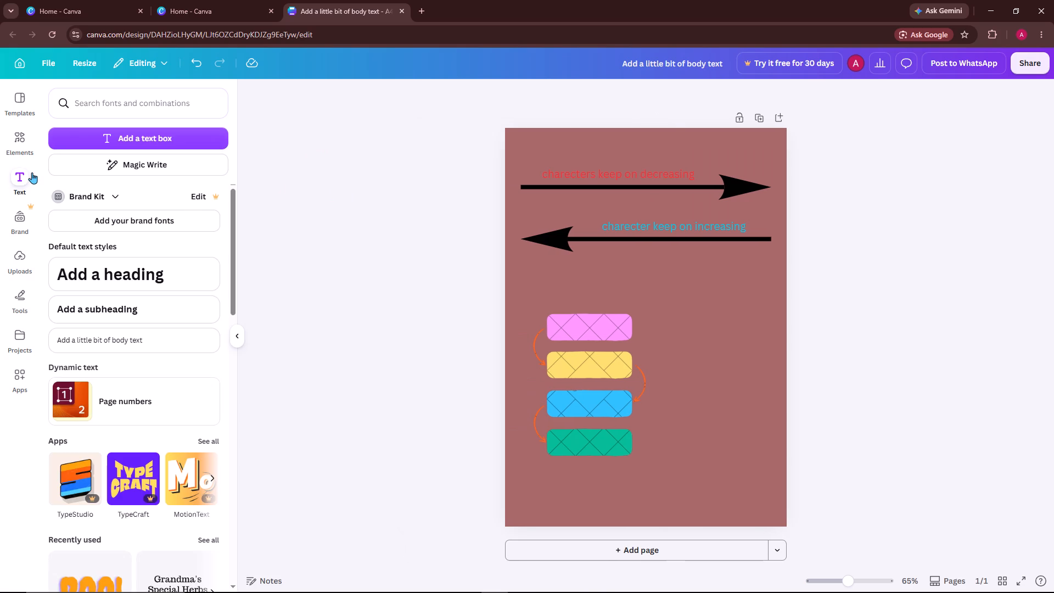
left_click(111, 331)
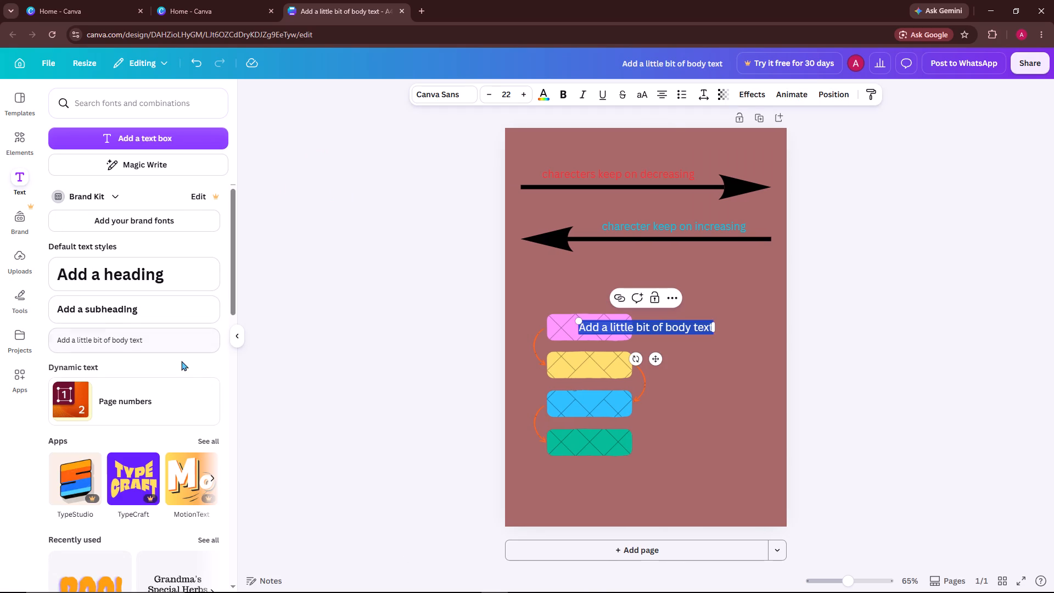
left_click(241, 336)
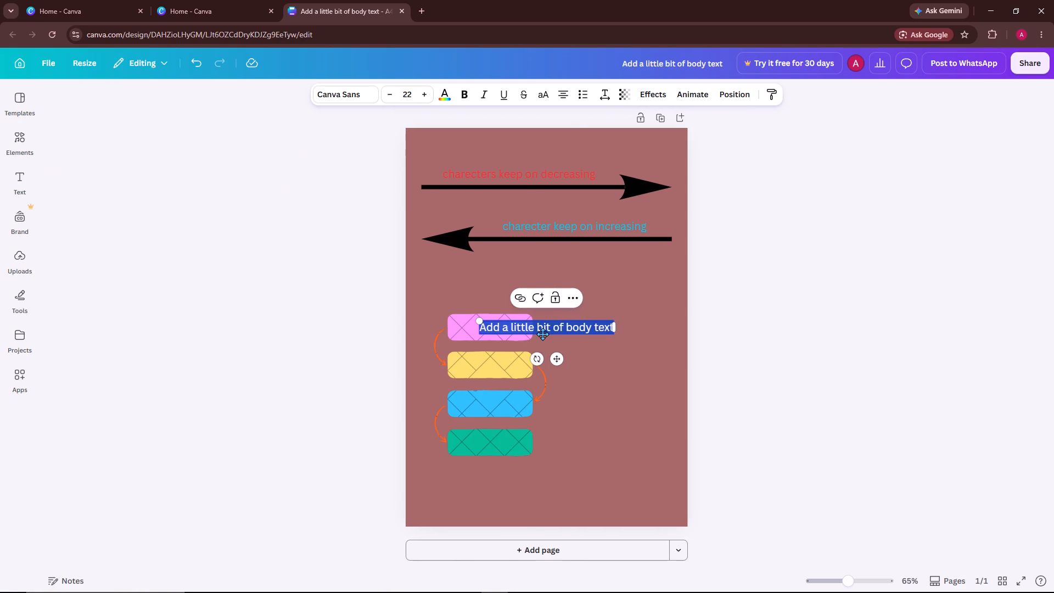
left_click_drag(542, 334, 506, 331)
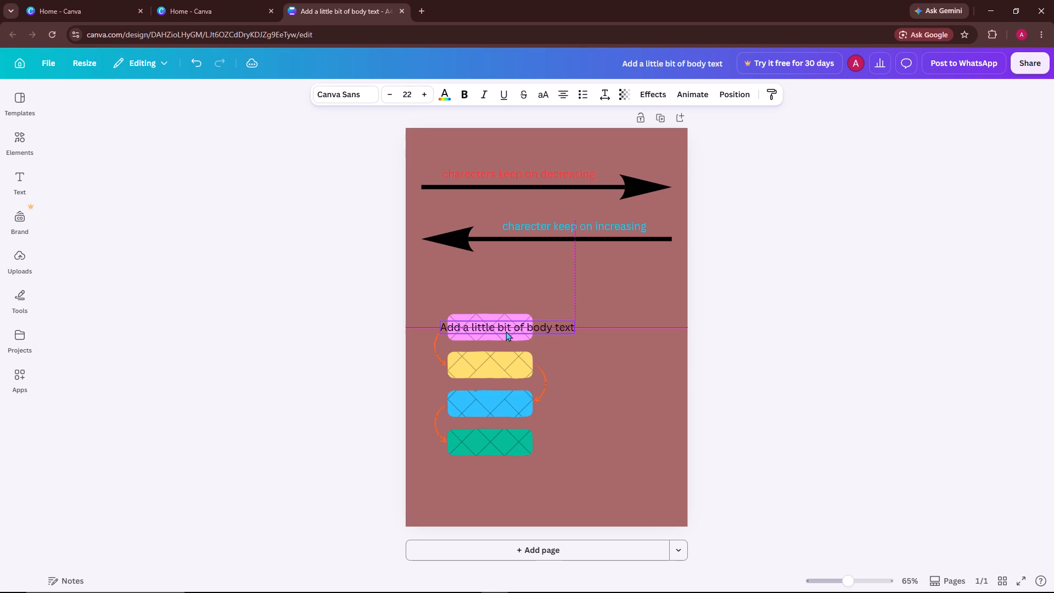
left_click_drag(506, 331, 522, 333)
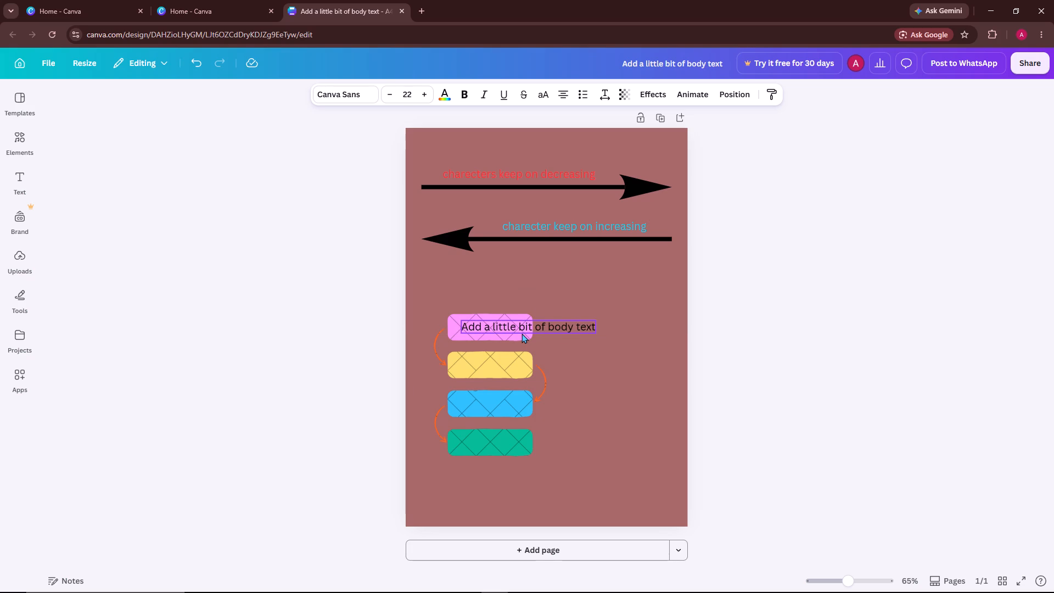
left_click_drag(522, 333, 519, 333)
left_click_drag(592, 327, 534, 320)
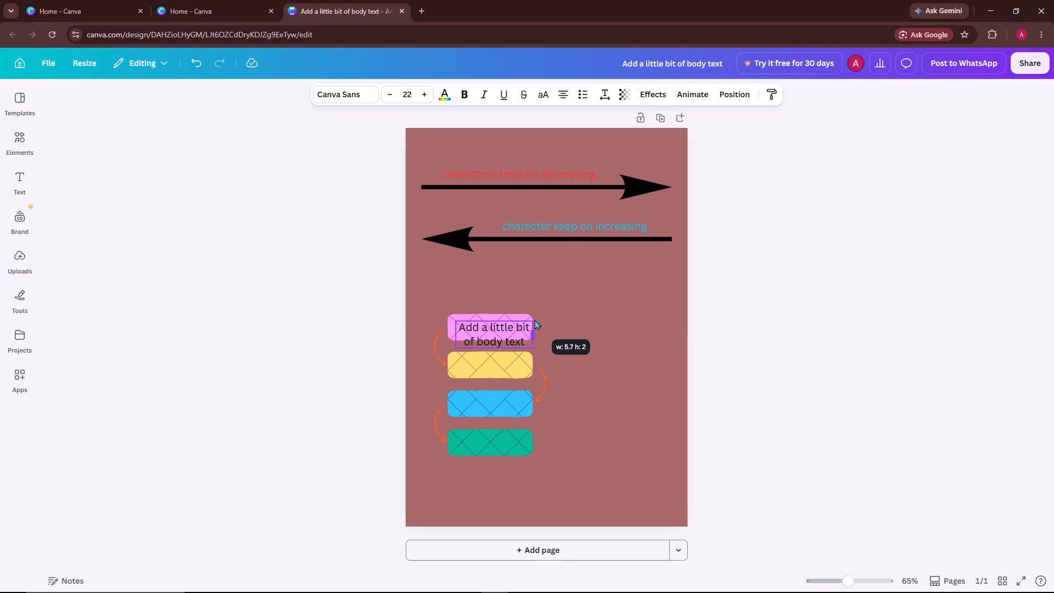
left_click_drag(534, 320, 534, 318)
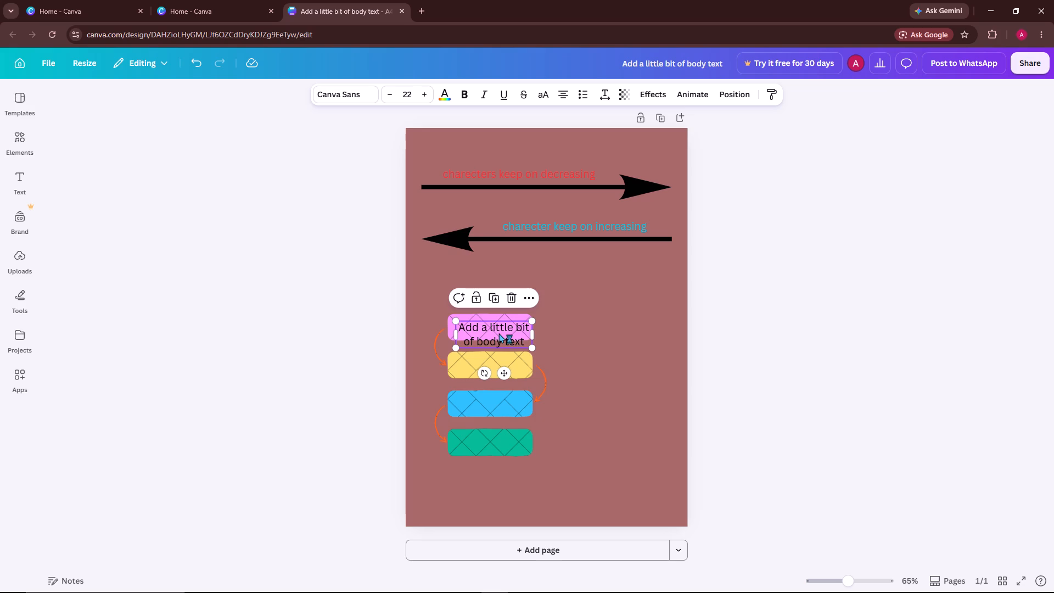
left_click_drag(498, 333, 495, 326)
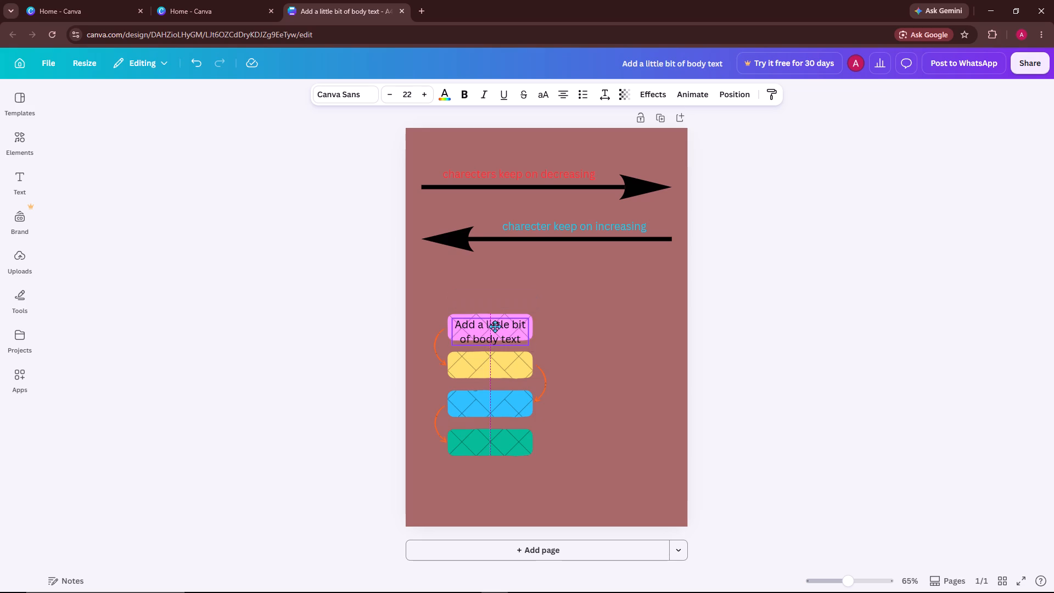
left_click_drag(495, 326, 495, 327)
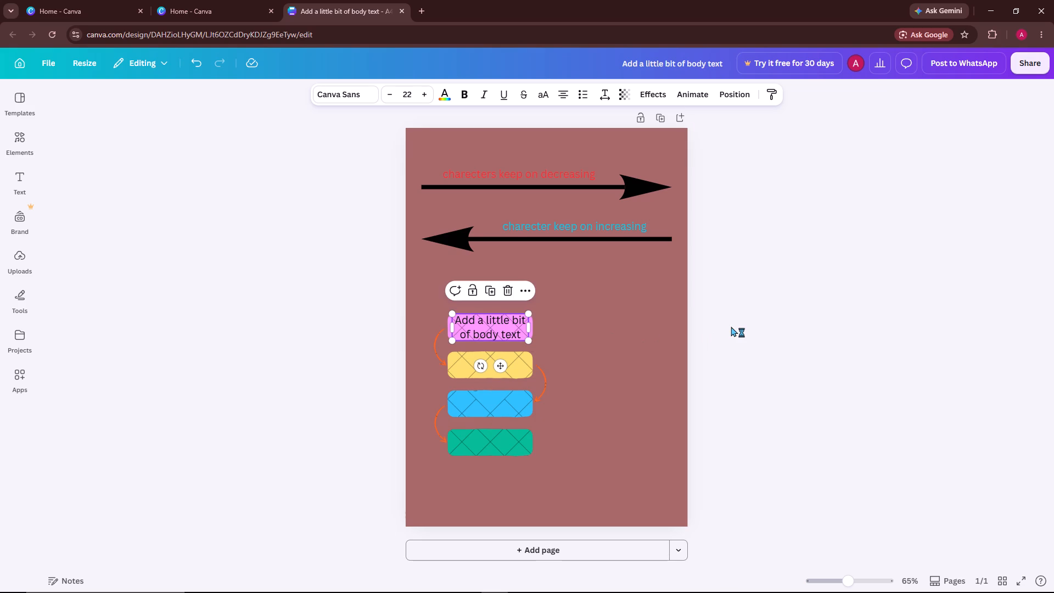
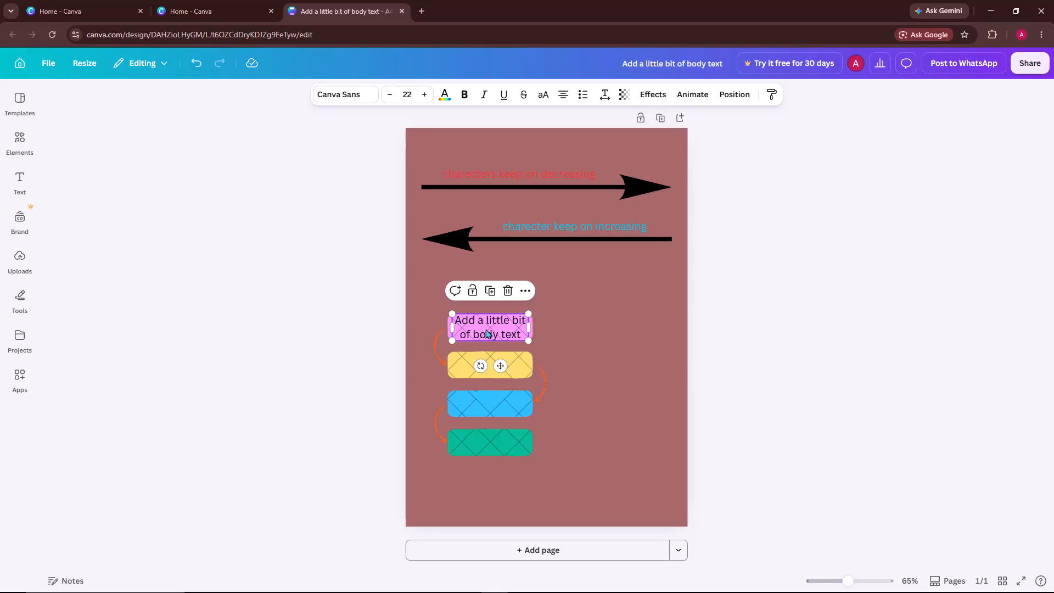
Replace the placeholder text on the pink box with "ORDER" and centre it vertically in the box.
left_click(485, 329)
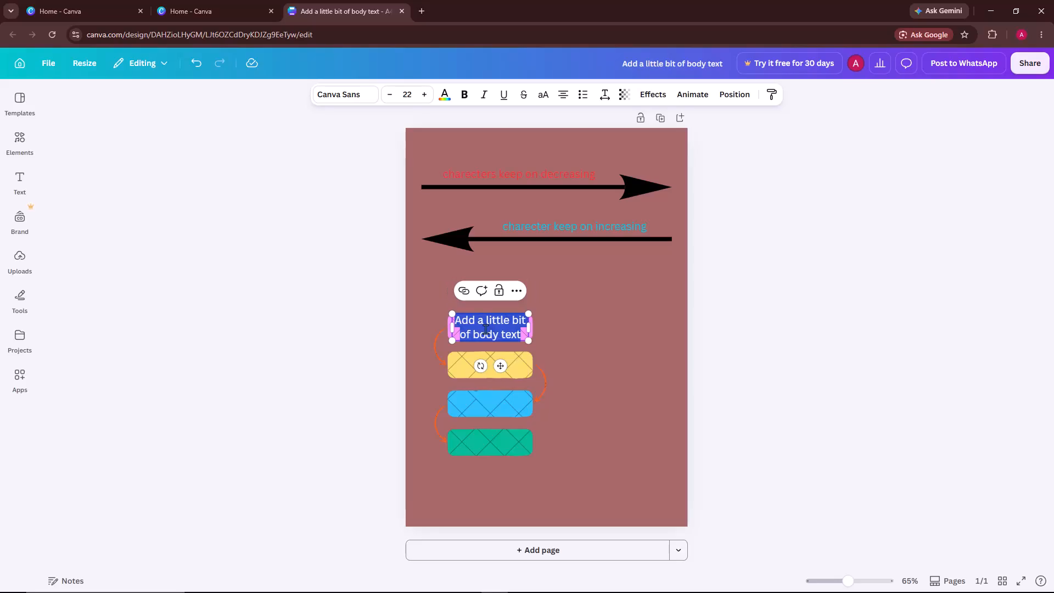
key("BackSpace")
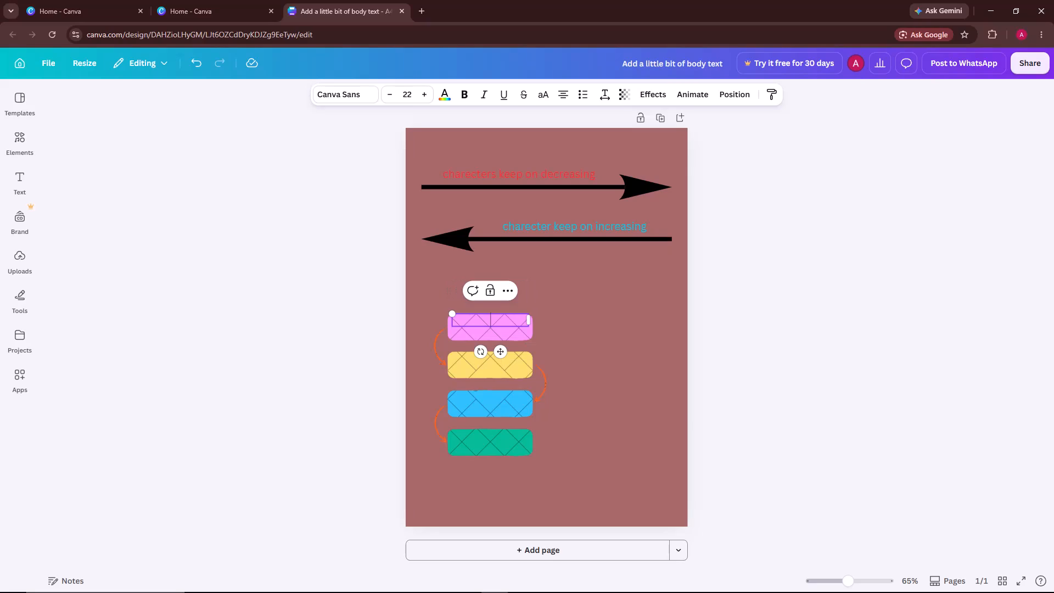
key("o")
key("BackSpace")
key("i")
key("BackSpace")
type("ORDER")
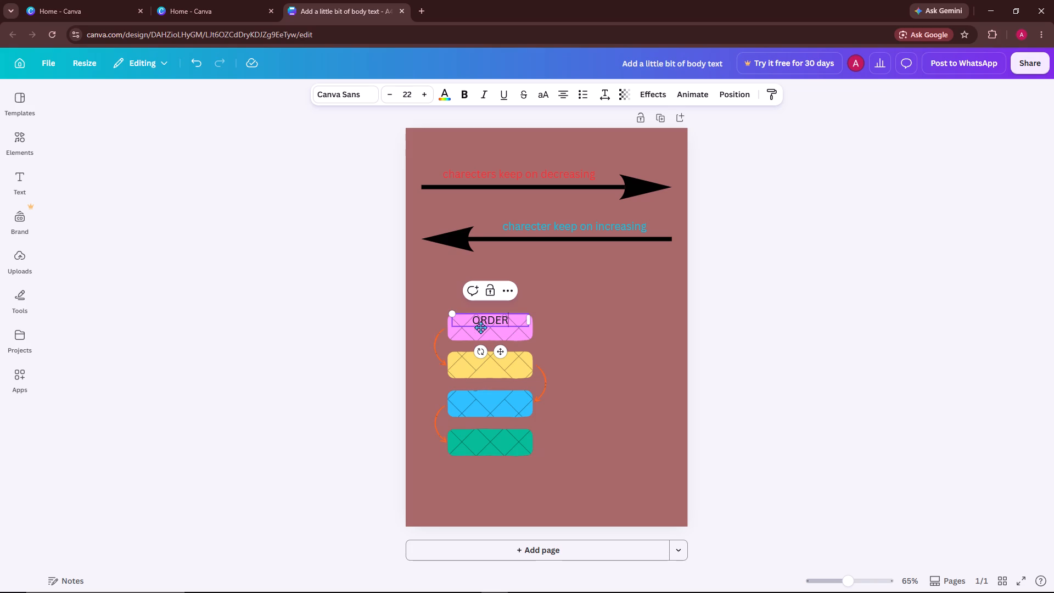
left_click_drag(491, 326, 491, 330)
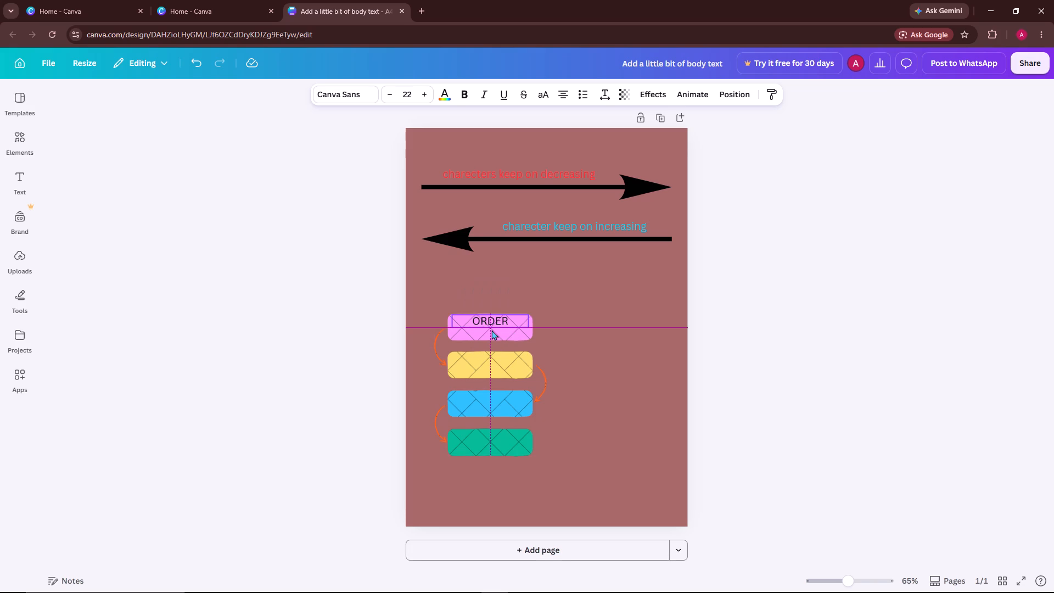
left_click_drag(491, 330, 491, 332)
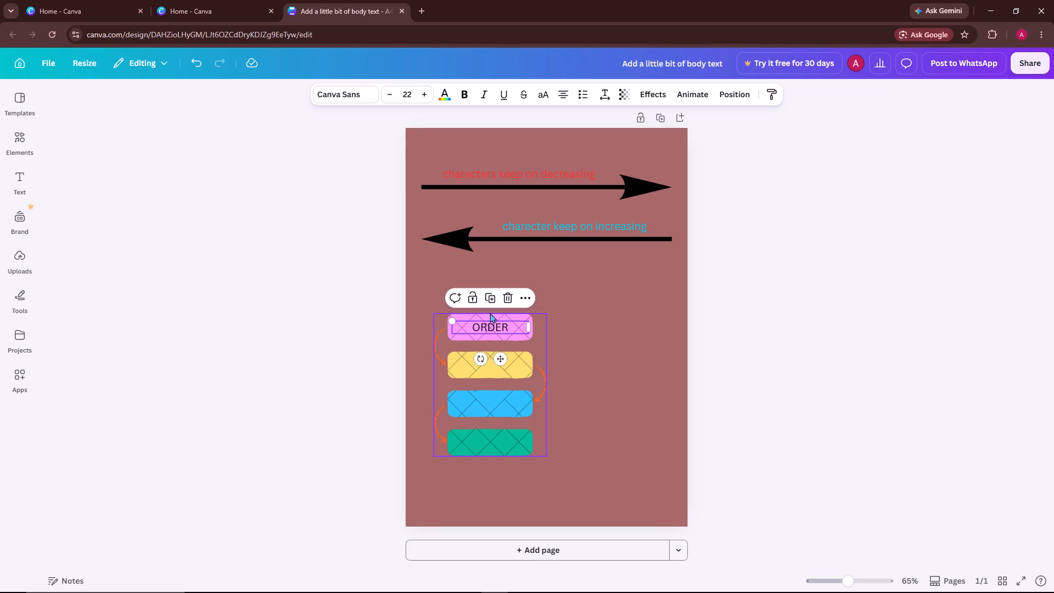
Duplicate the ORDER label three times, placing one copy on each of the yellow, blue and green boxes.
left_click(490, 304)
left_click_drag(497, 334, 492, 346)
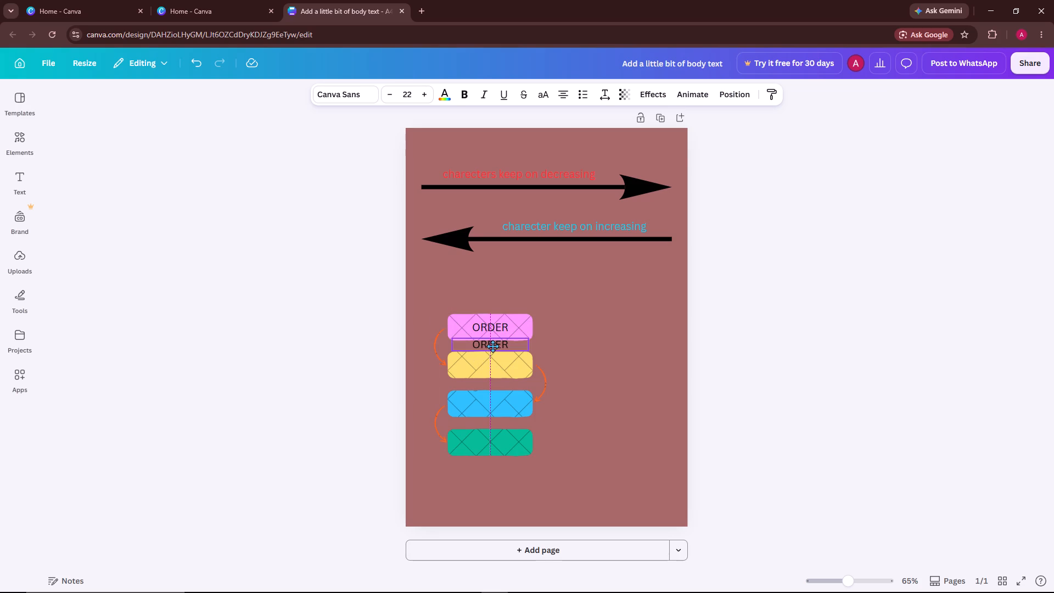
left_click_drag(492, 346, 491, 365)
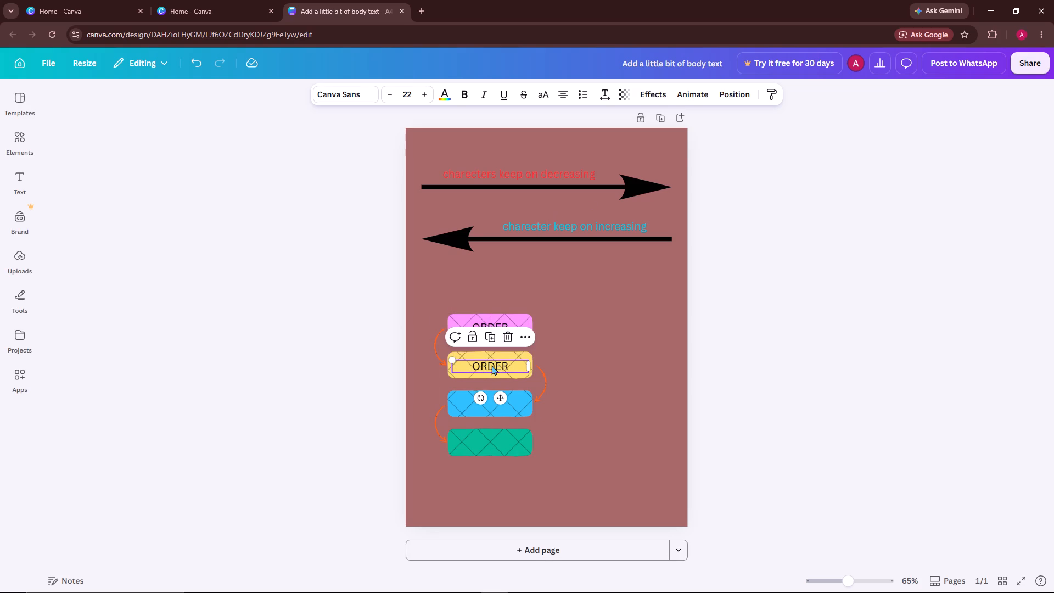
left_click(491, 365)
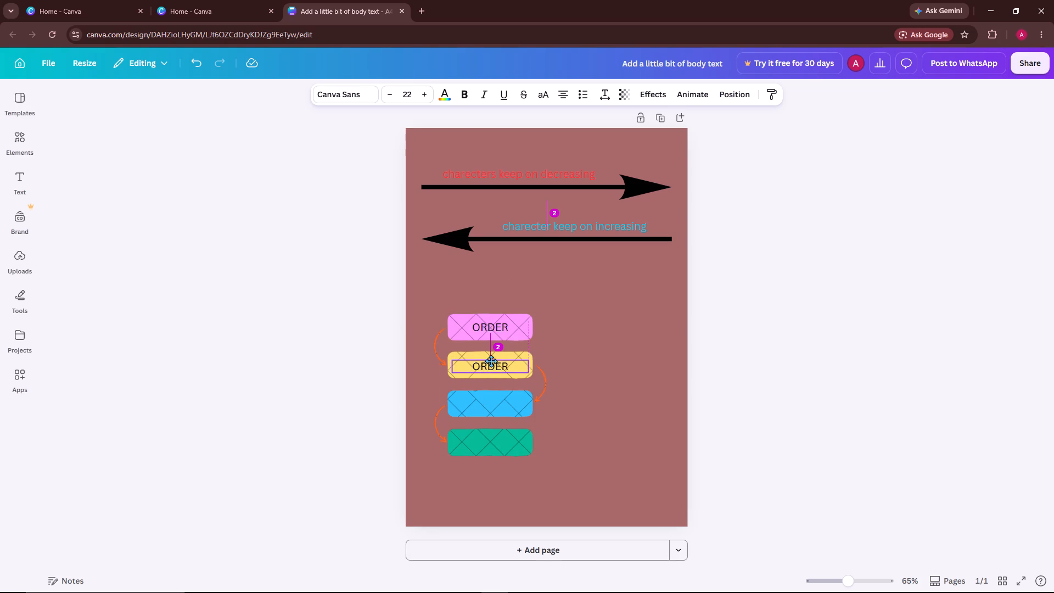
left_click(494, 338)
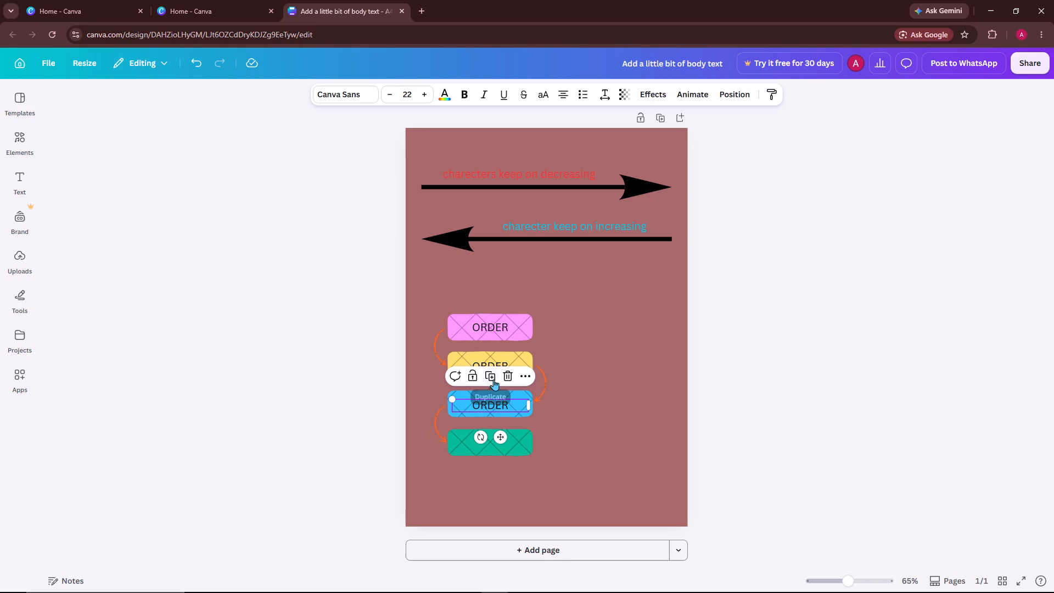
left_click(494, 379)
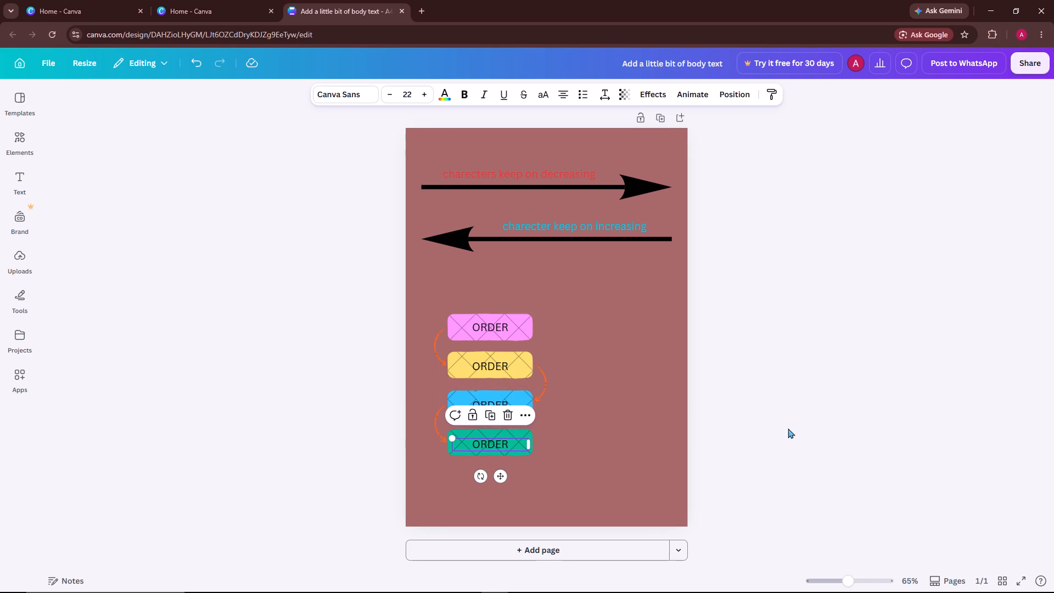
left_click(788, 428)
Change the label on the yellow box to "FAMILY".
left_click(487, 368)
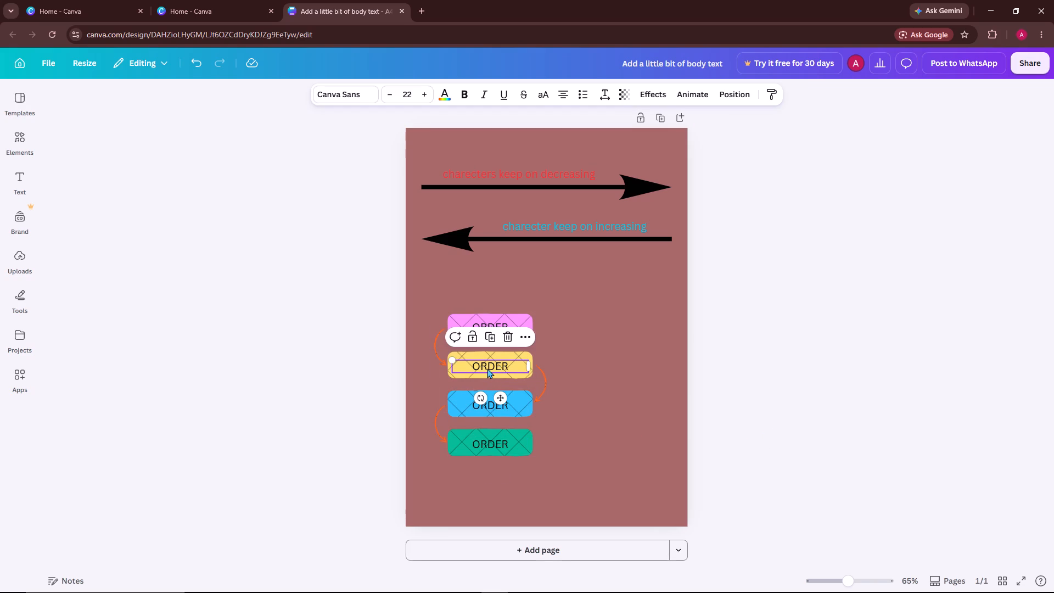
left_click(488, 368)
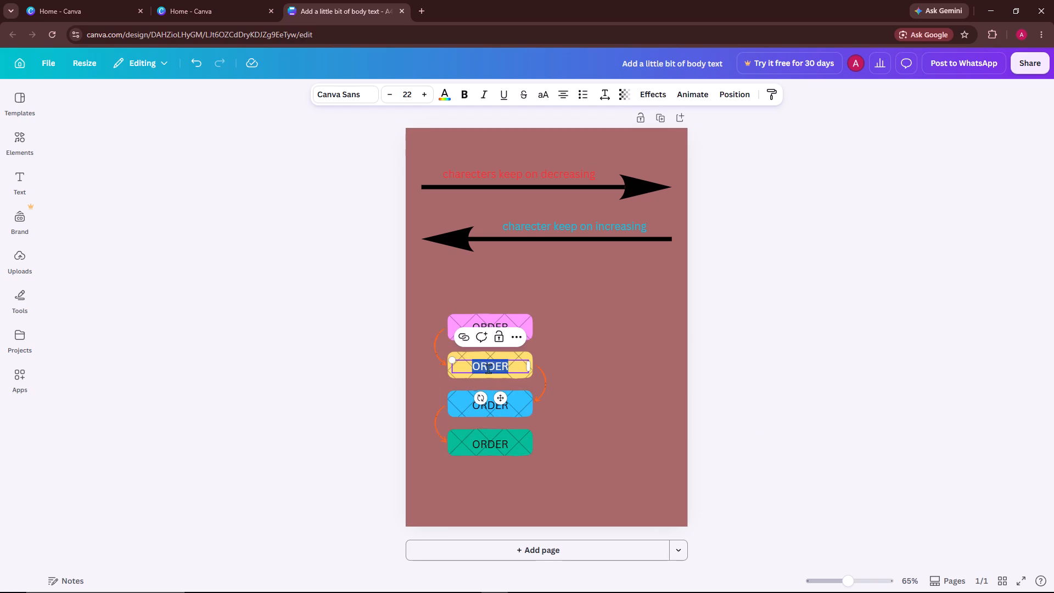
key("BackSpace")
type("FAMILY")
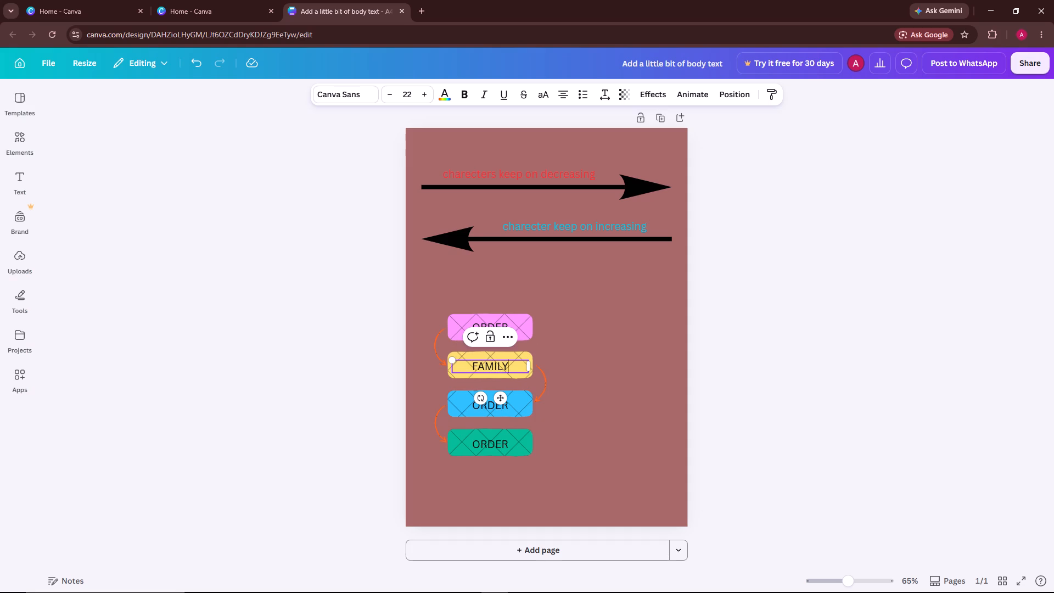
Change the label on the blue box to "GENUS".
left_click(505, 406)
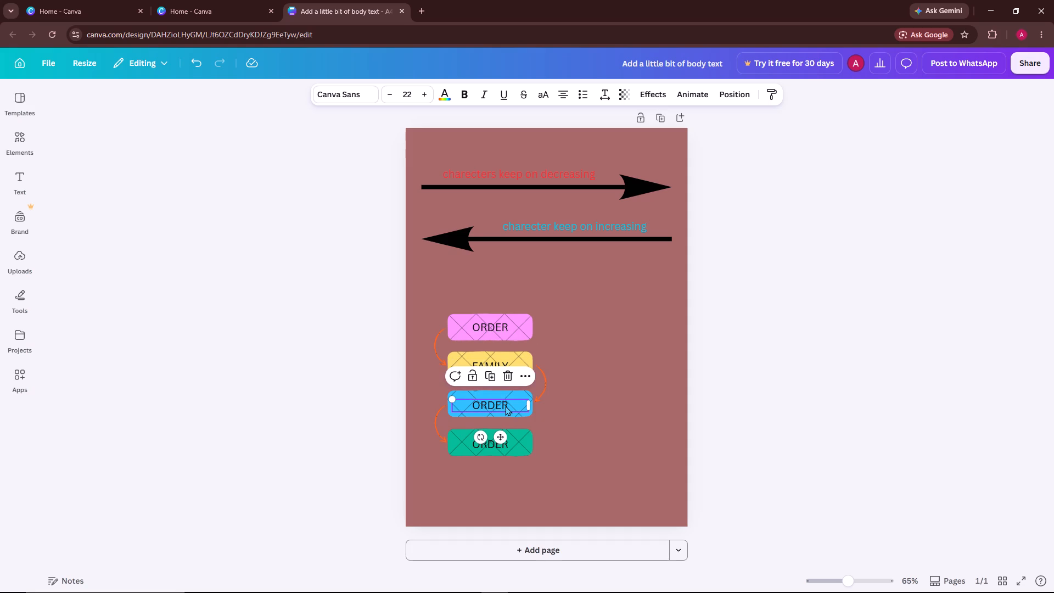
left_click(505, 406)
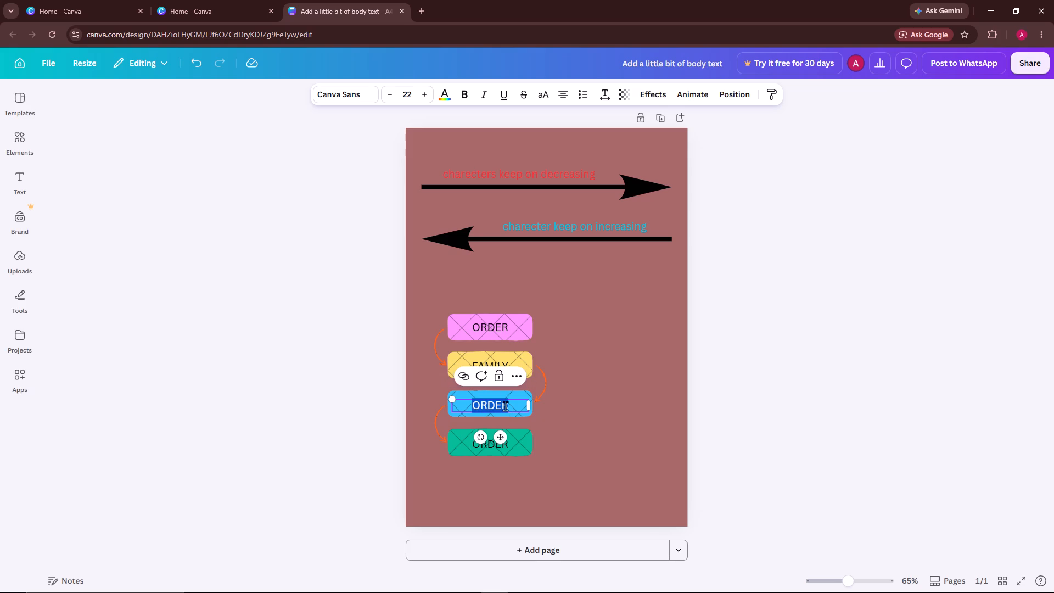
key("BackSpace")
type("GE")
type("NUS")
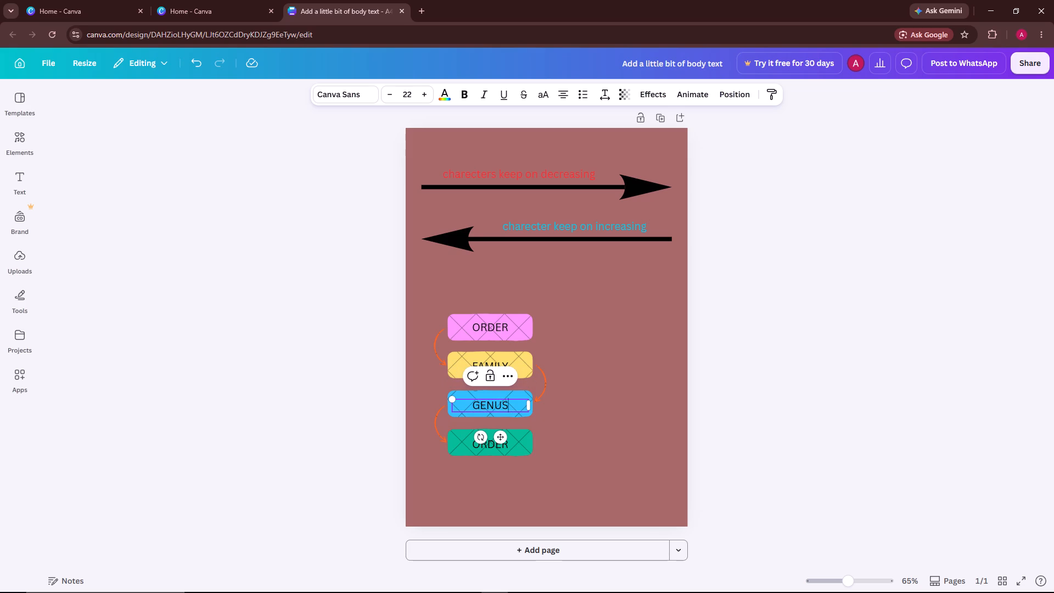
Change the label on the green box to "SPECIES".
left_click(507, 438)
left_click(507, 438)
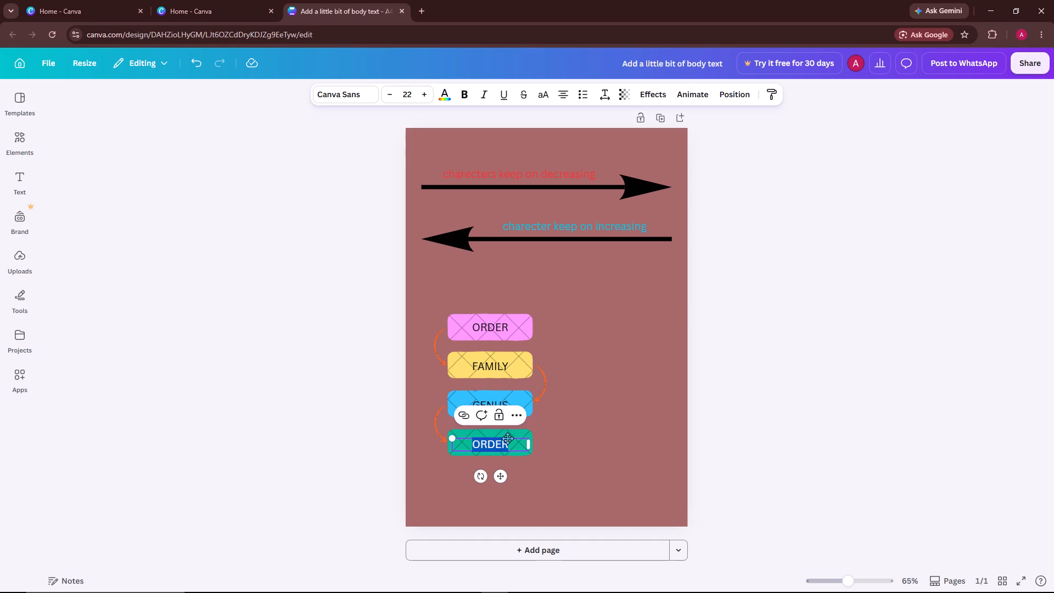
key("BackSpace")
type("SP")
type("ECI")
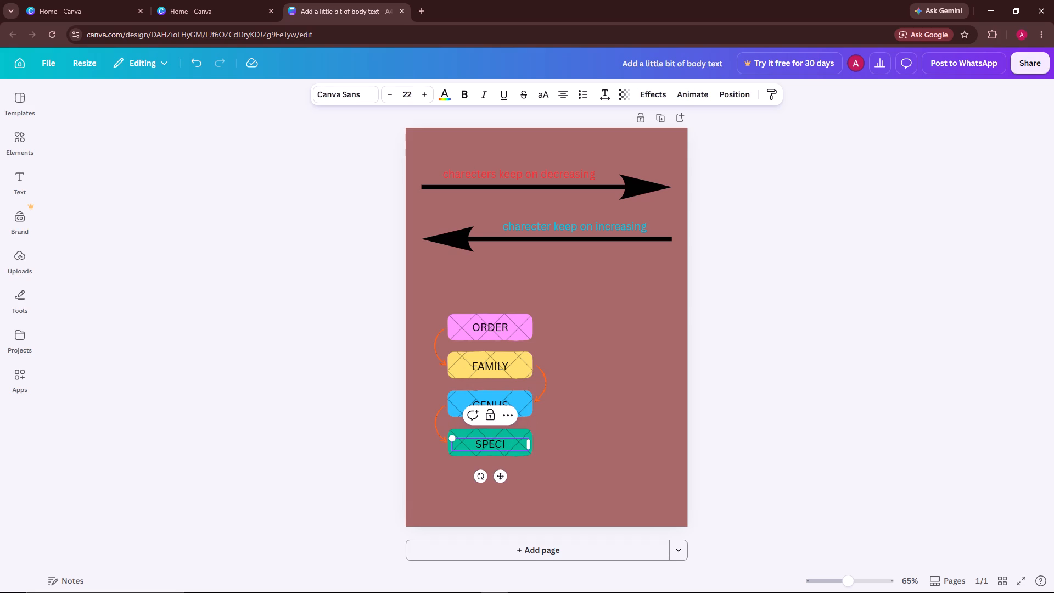
key("e")
key("s")
left_click(586, 437)
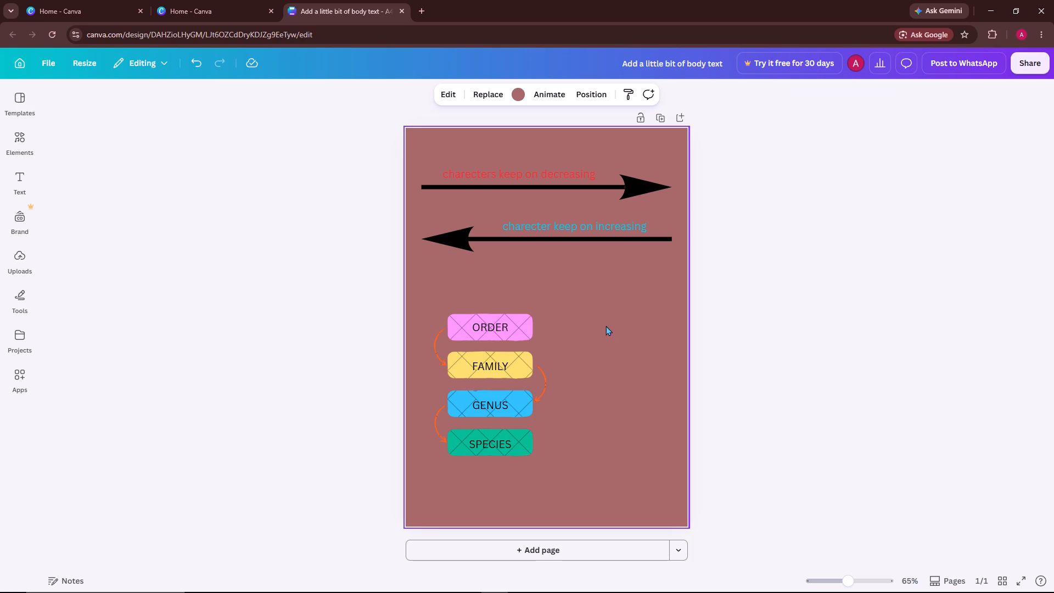
Duplicate the pink box's ORDER label and place the copy to the right of the box, level with the original.
left_click(494, 326)
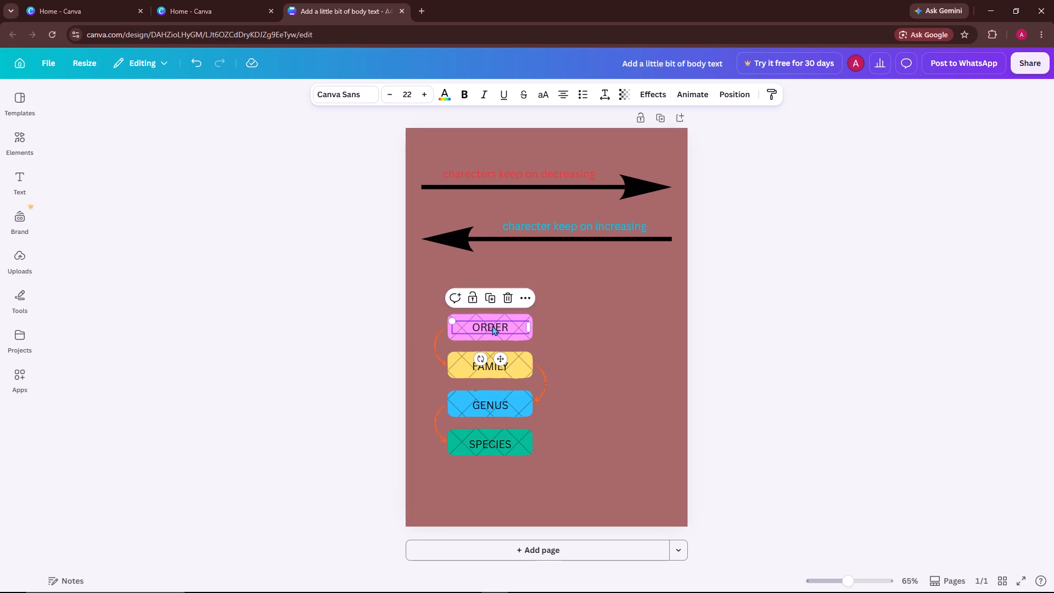
left_click(494, 303)
left_click_drag(493, 337, 506, 337)
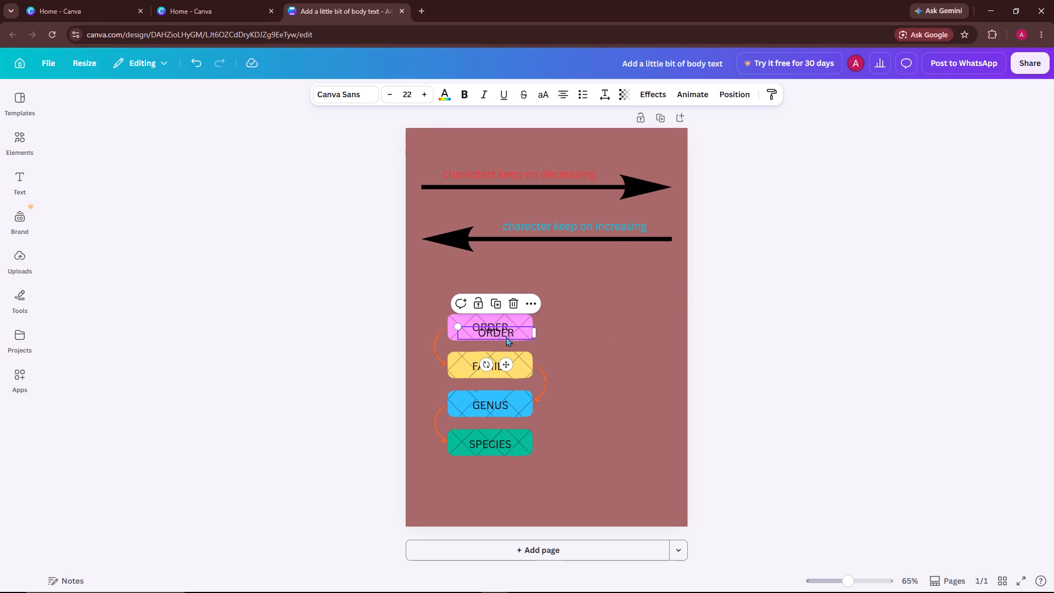
left_click_drag(506, 337, 608, 335)
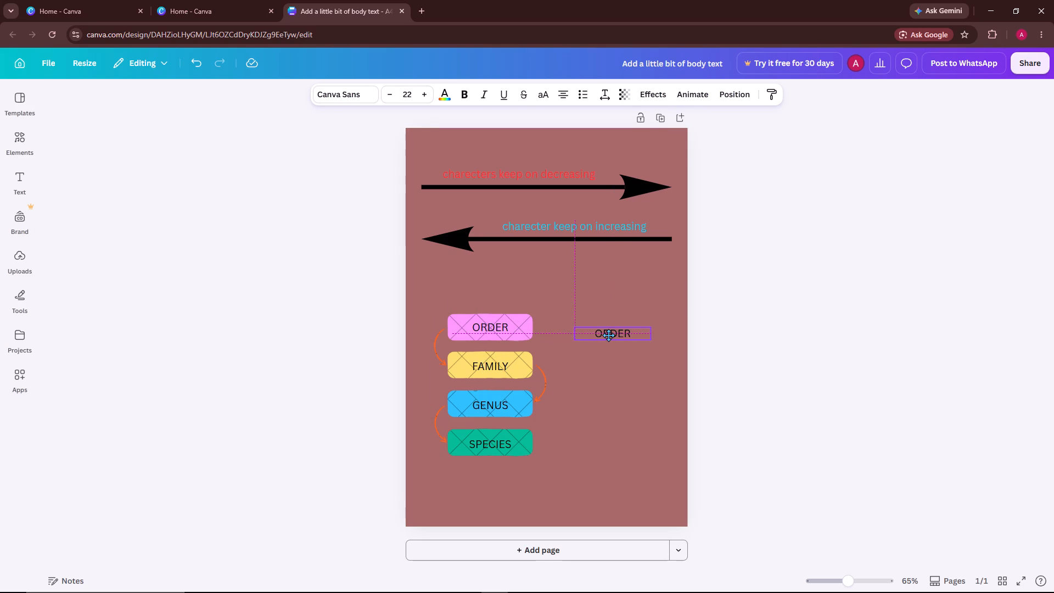
left_click_drag(608, 335, 608, 332)
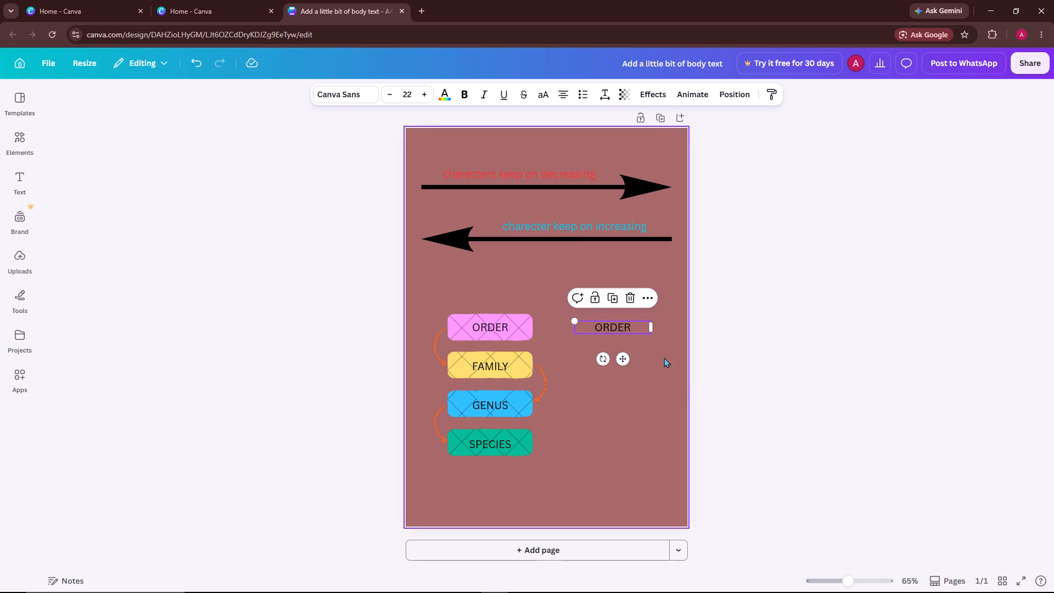
Duplicate the new ORDER text downward three times, aligning the copies with the FAMILY, GENUS and SPECIES rows.
left_click(614, 298)
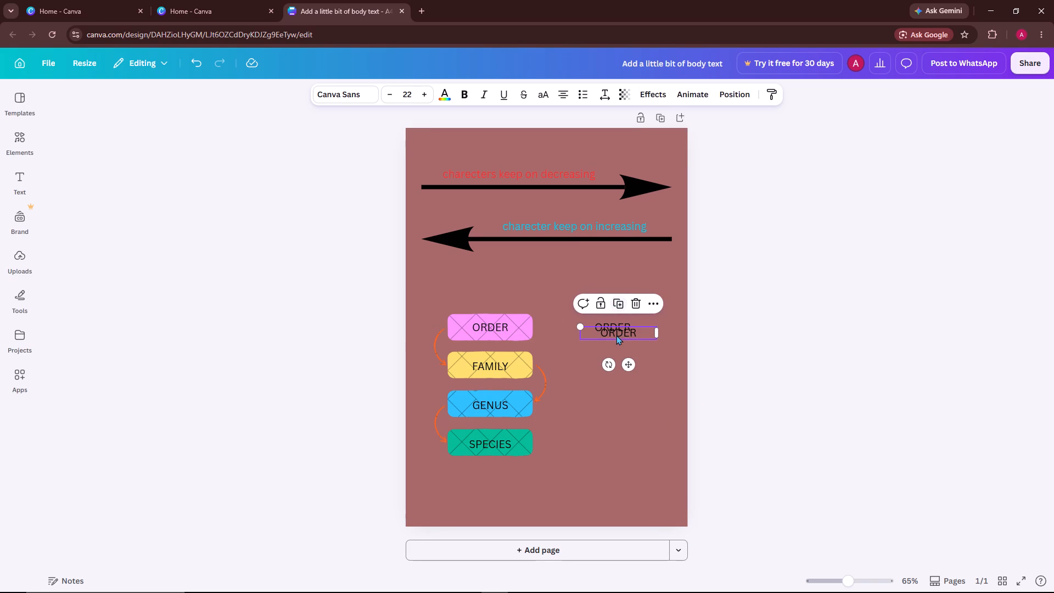
left_click_drag(616, 335, 609, 371)
left_click(616, 338)
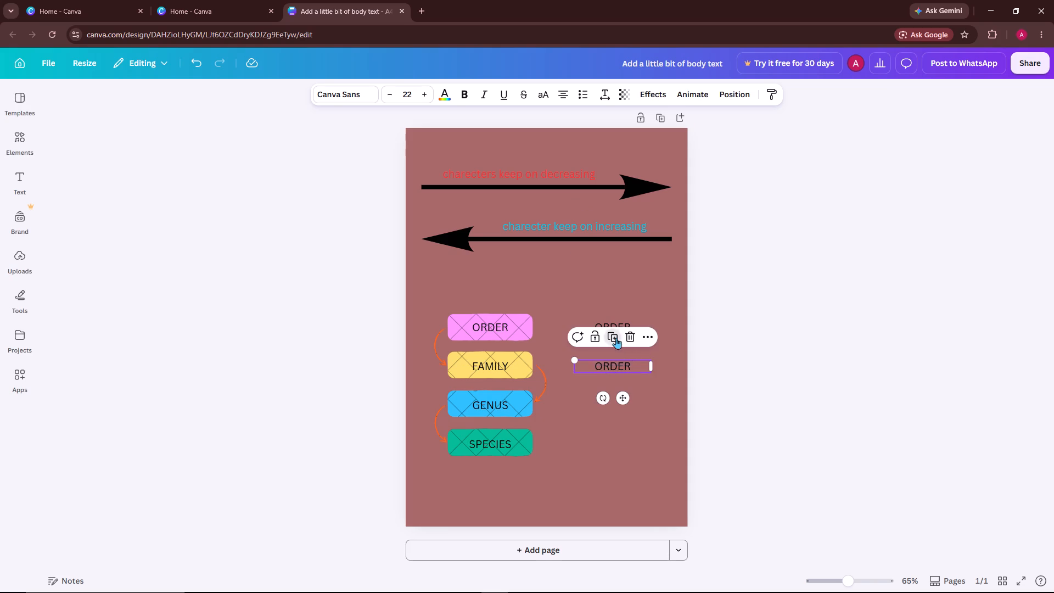
left_click(616, 379)
left_click(761, 390)
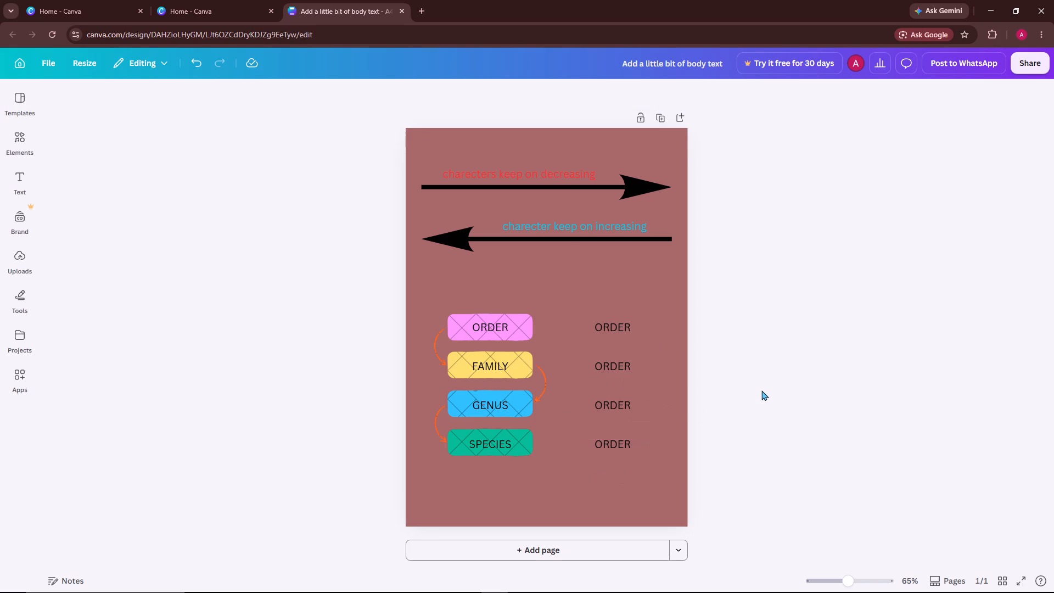
Replace the ORDER text beside the pink ORDER box with "Polymoniales, Rosales".
left_click(614, 318)
double_click(617, 326)
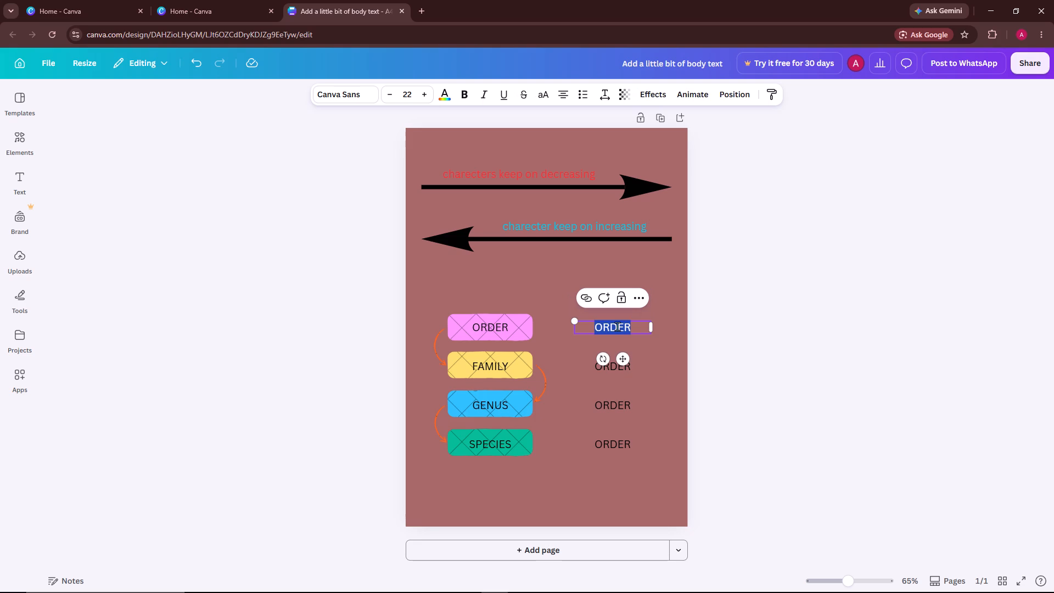
key("BackSpace")
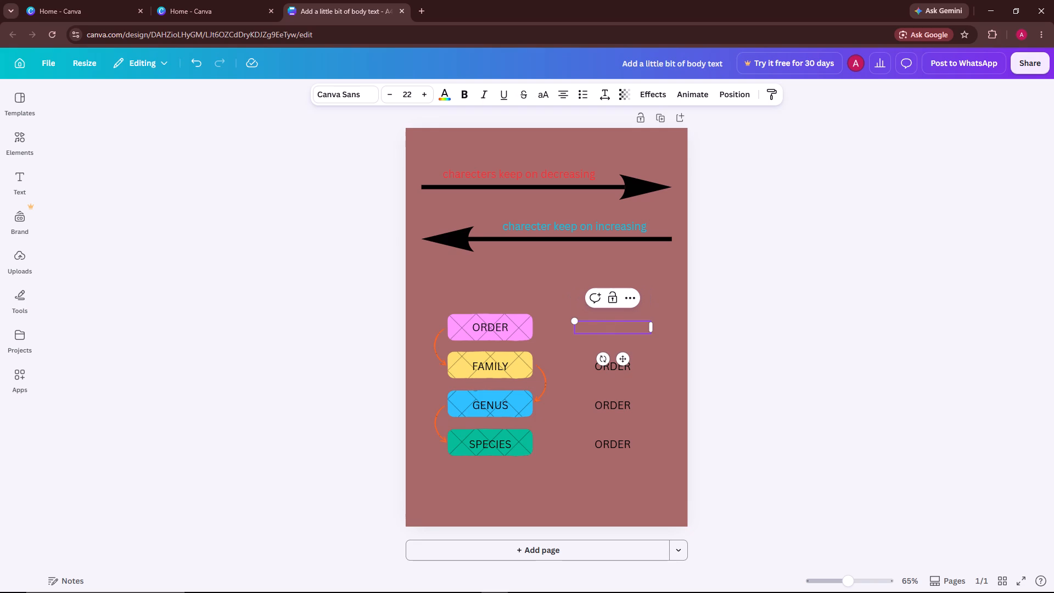
type("POL")
key("BackSpace")
key("BackSpace")
type("ol")
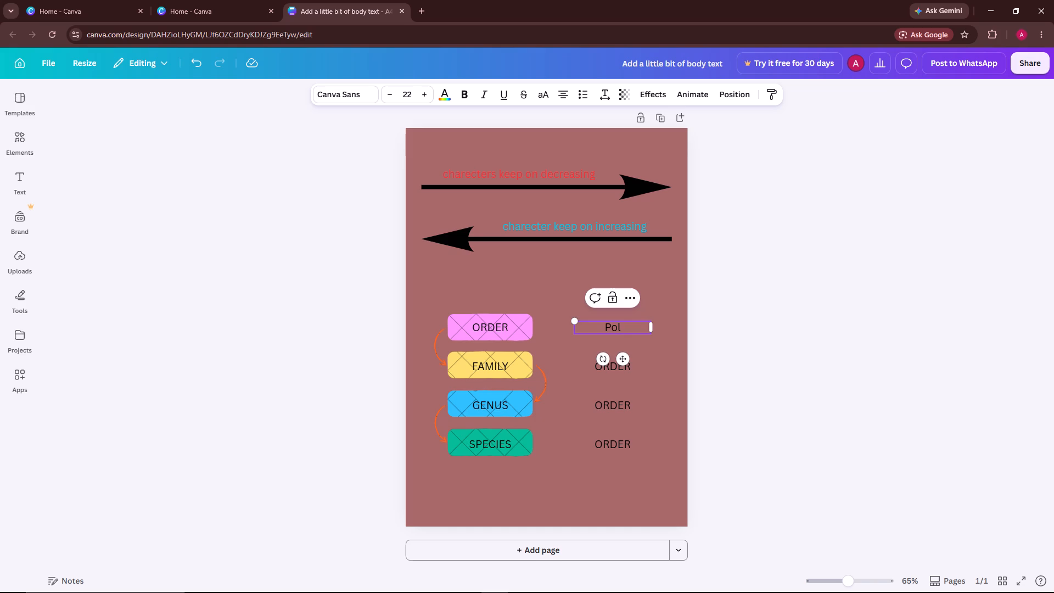
key("y")
type("mo")
type("ni")
type("al")
type("es")
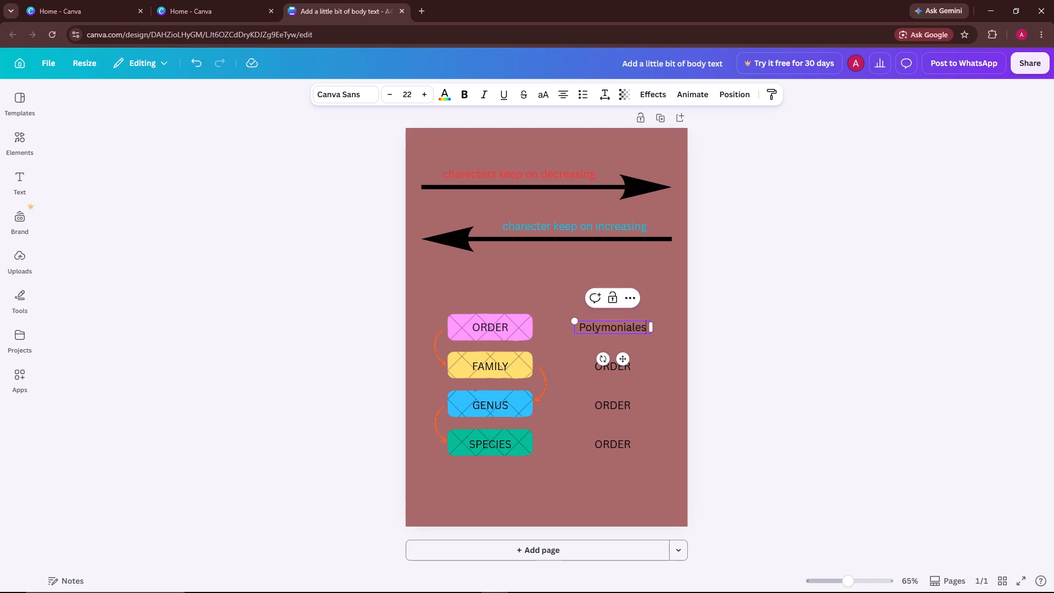
key("comma")
key("r")
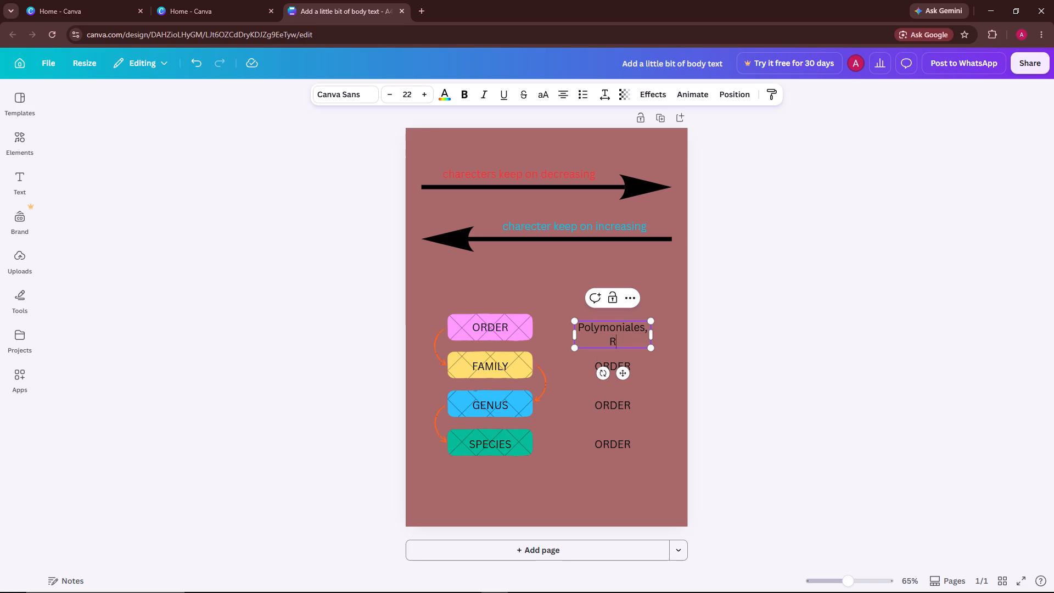
key("o")
type("SA")
key("BackSpace")
key("BackSpace")
key("BackSpace")
type("osa")
type("les")
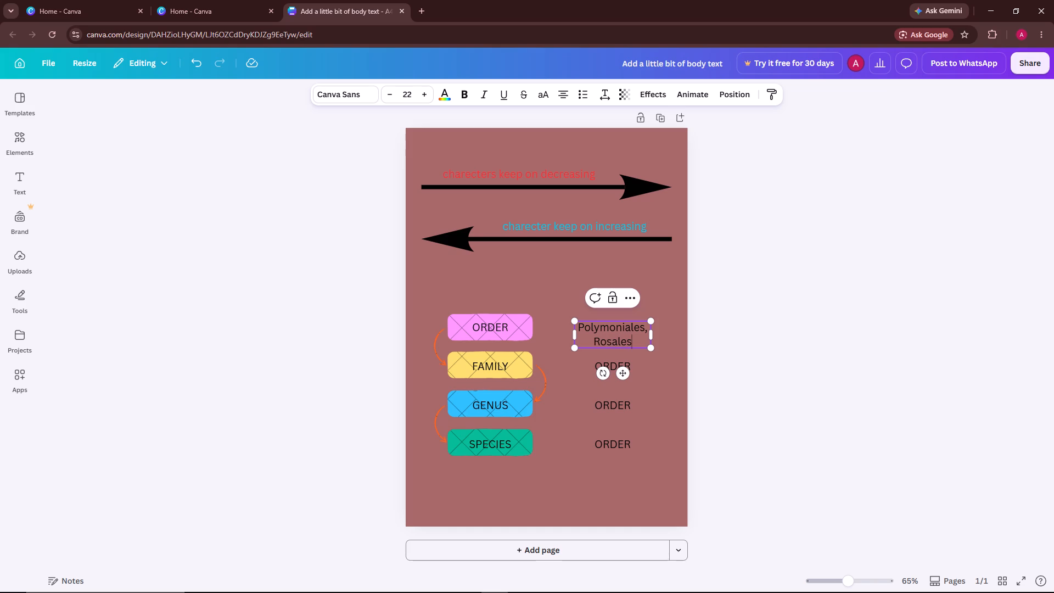
Replace the ORDER text beside the yellow FAMILY box with "Solanaceae, convulvaceae".
left_click(627, 365)
left_click(633, 365)
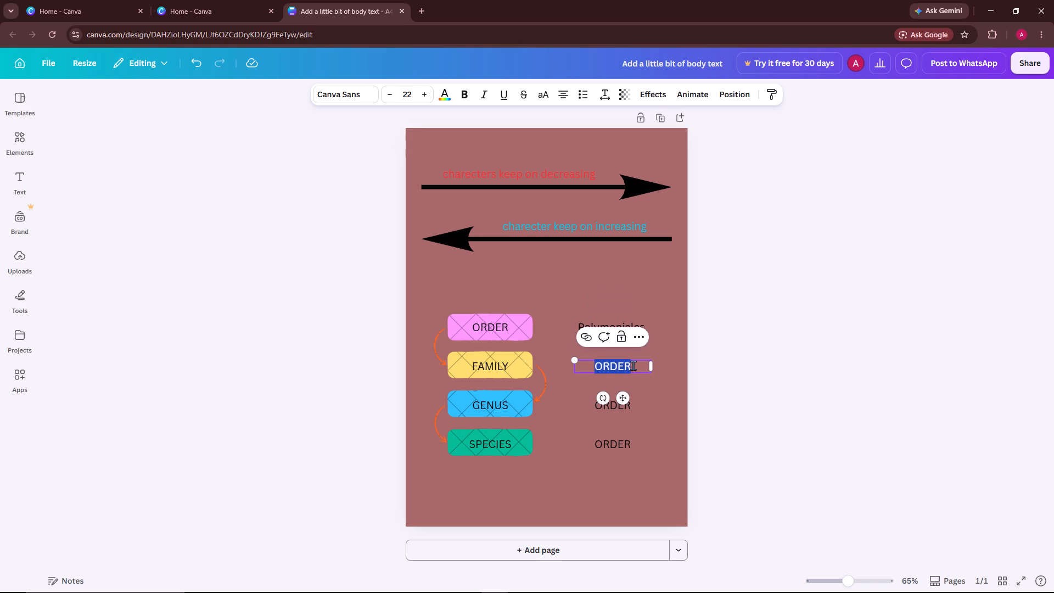
key("BackSpace")
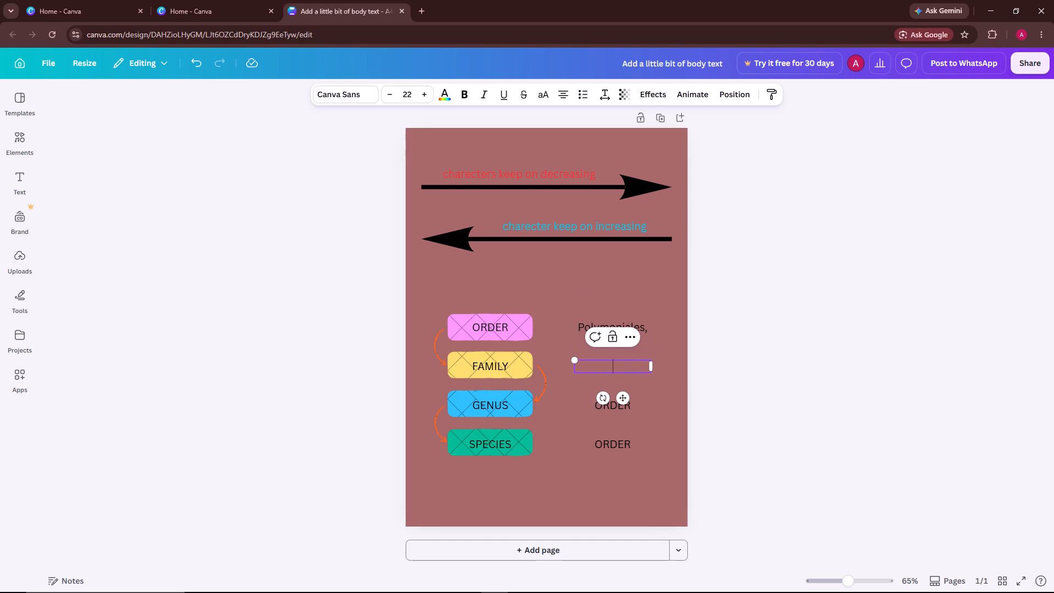
key("s")
key("o")
type("la")
type("na")
type("ce")
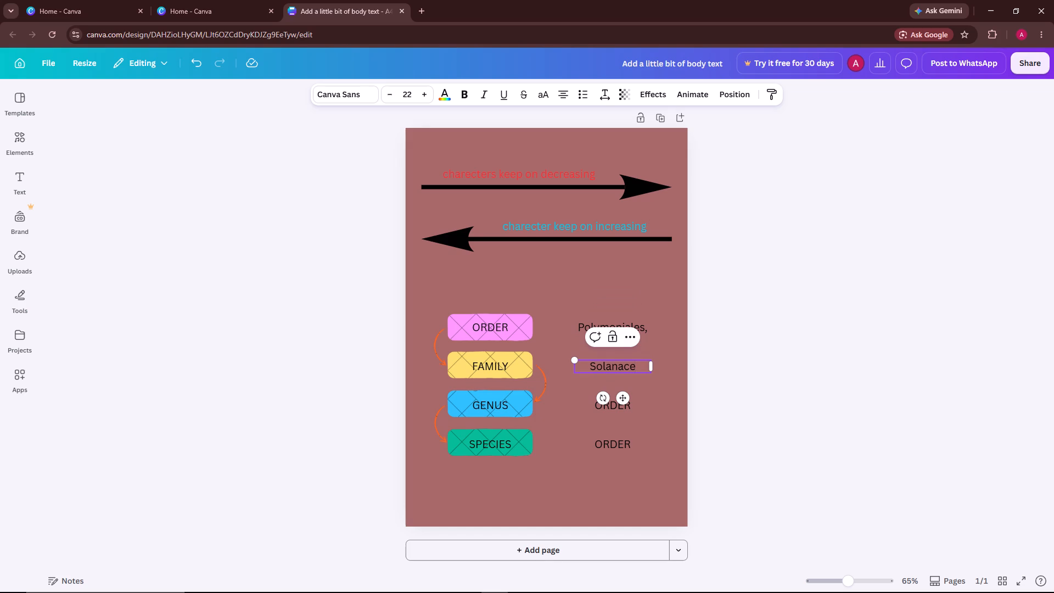
type("ae")
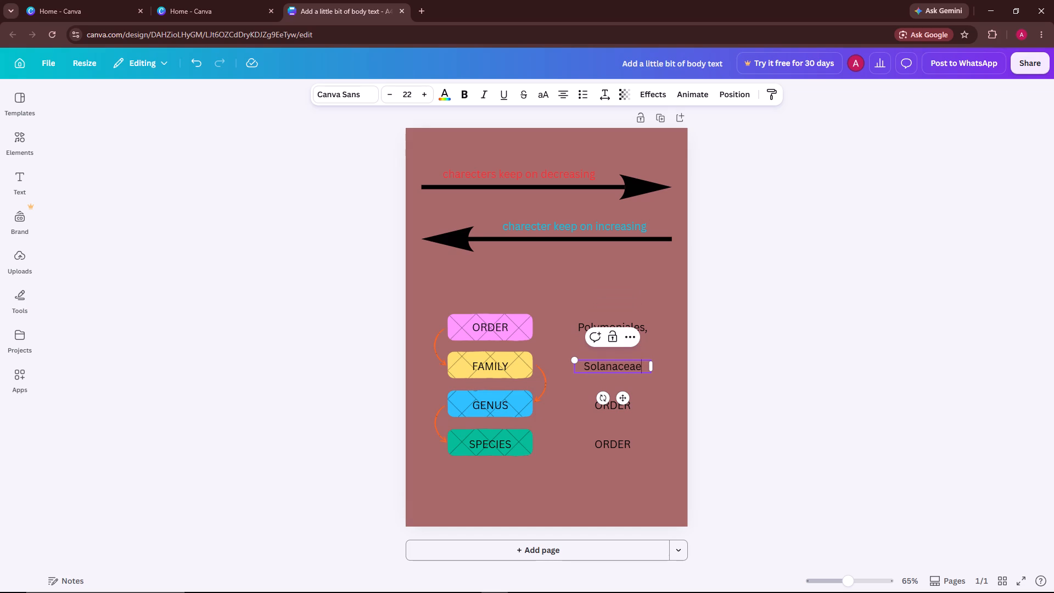
key("comma")
key("space")
key("c")
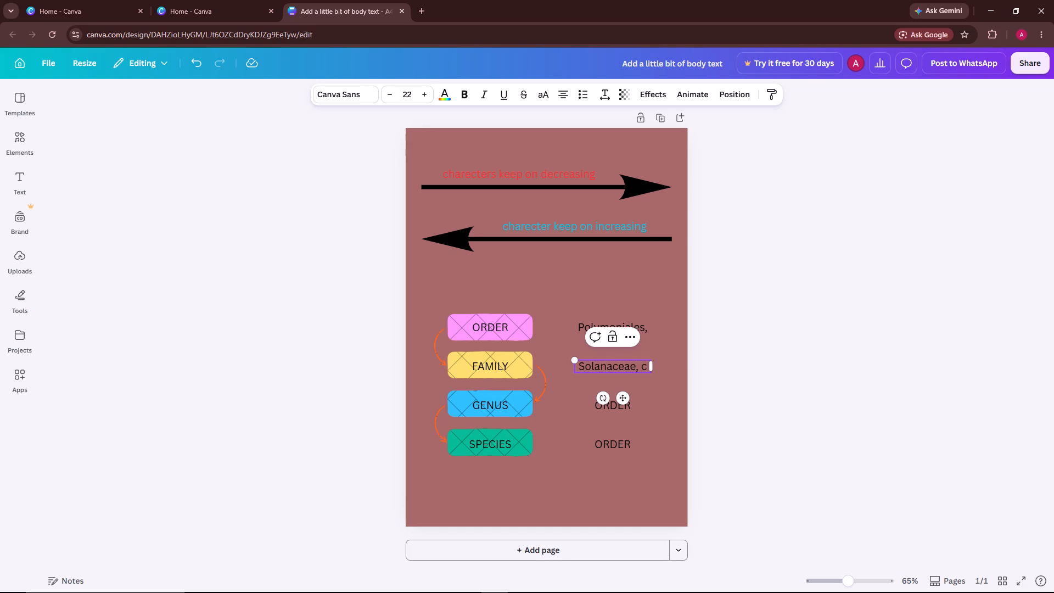
type("on")
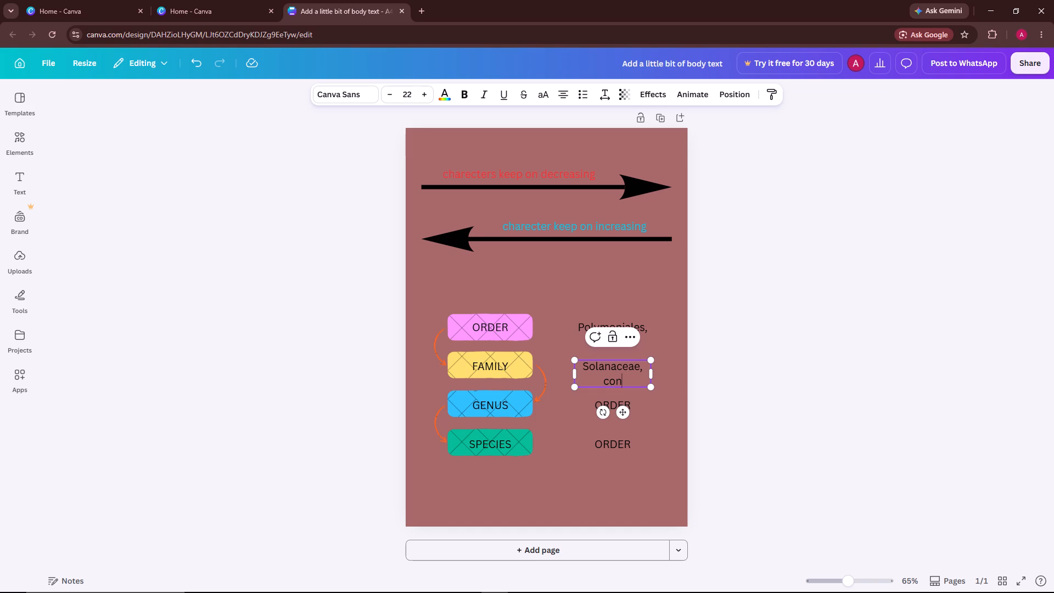
type("vu")
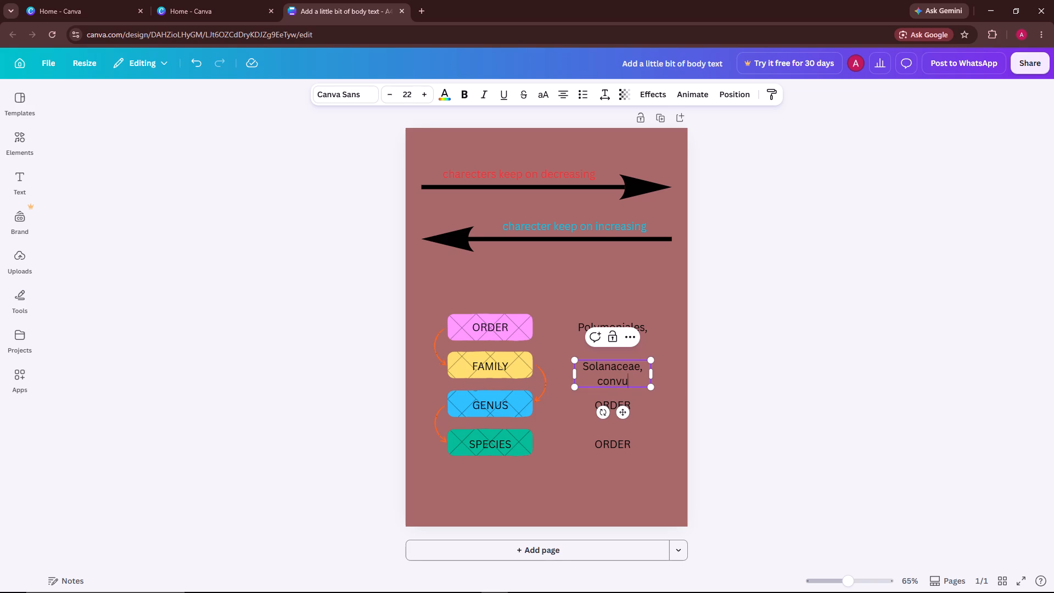
key("l")
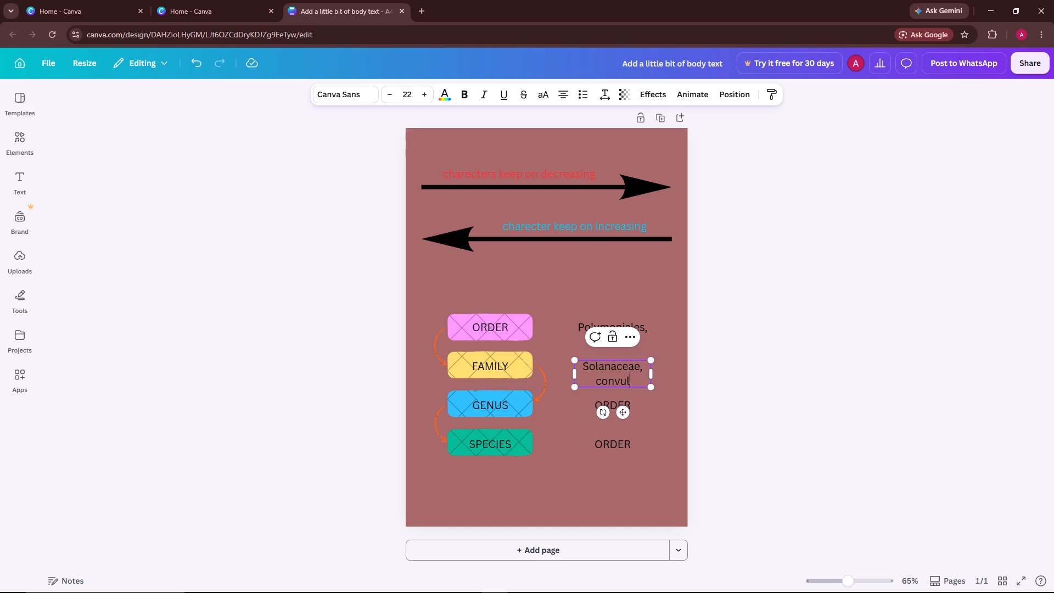
type("va")
type("ceae")
Replace the ORDER text beside the blue GENUS box with "Solanum, petunia".
left_click(647, 404)
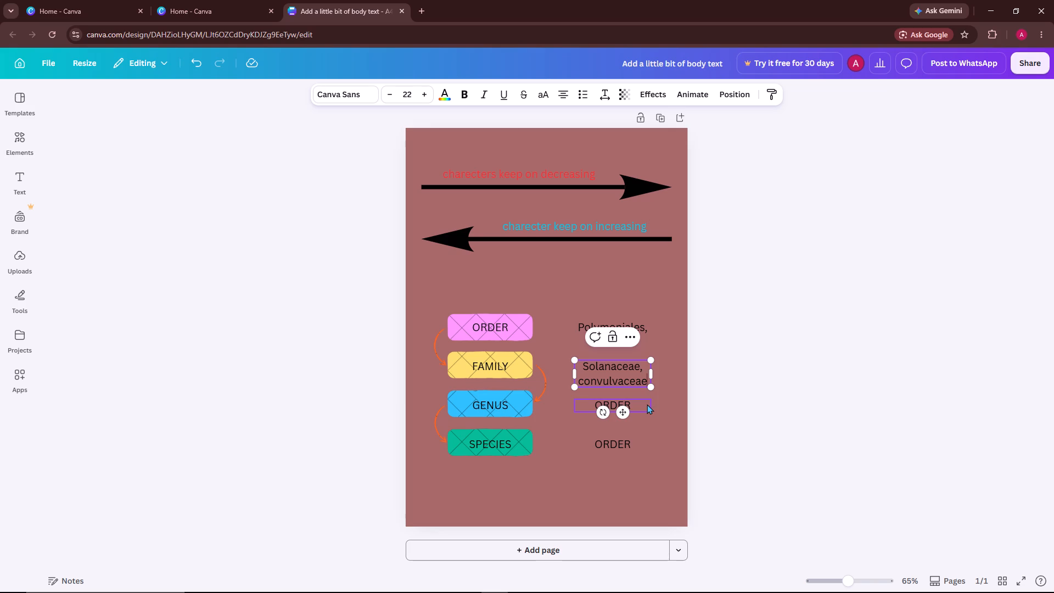
left_click(638, 404)
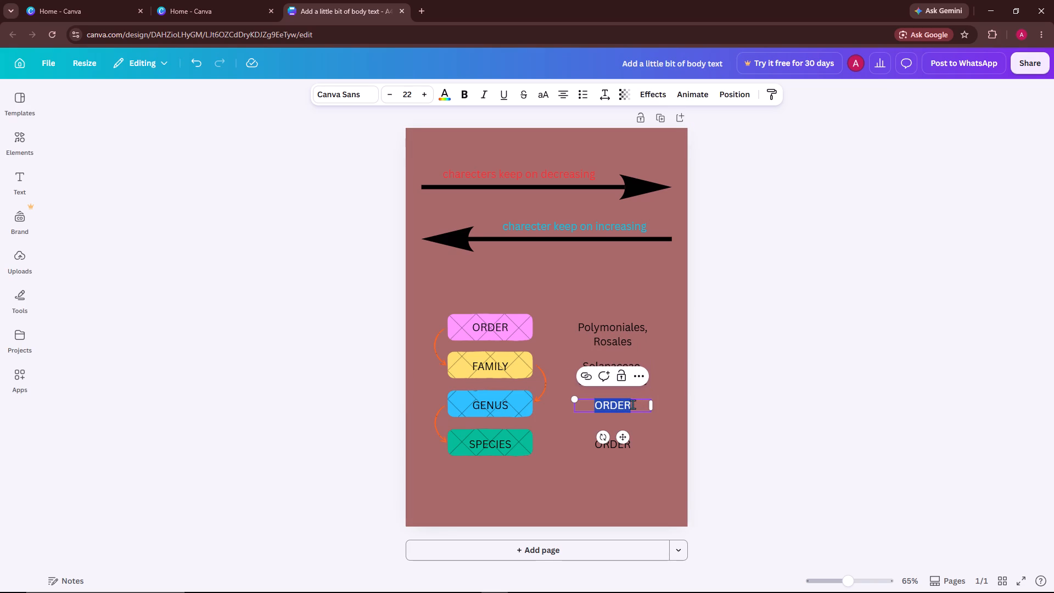
key("BackSpace")
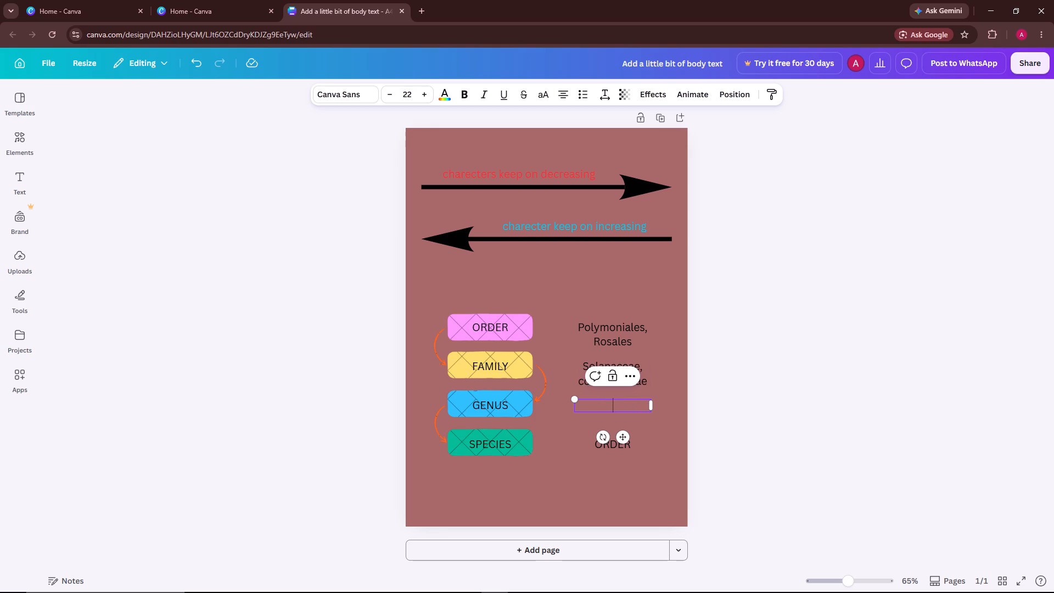
key("a")
key("BackSpace")
key("s")
type("olanum")
key("comma")
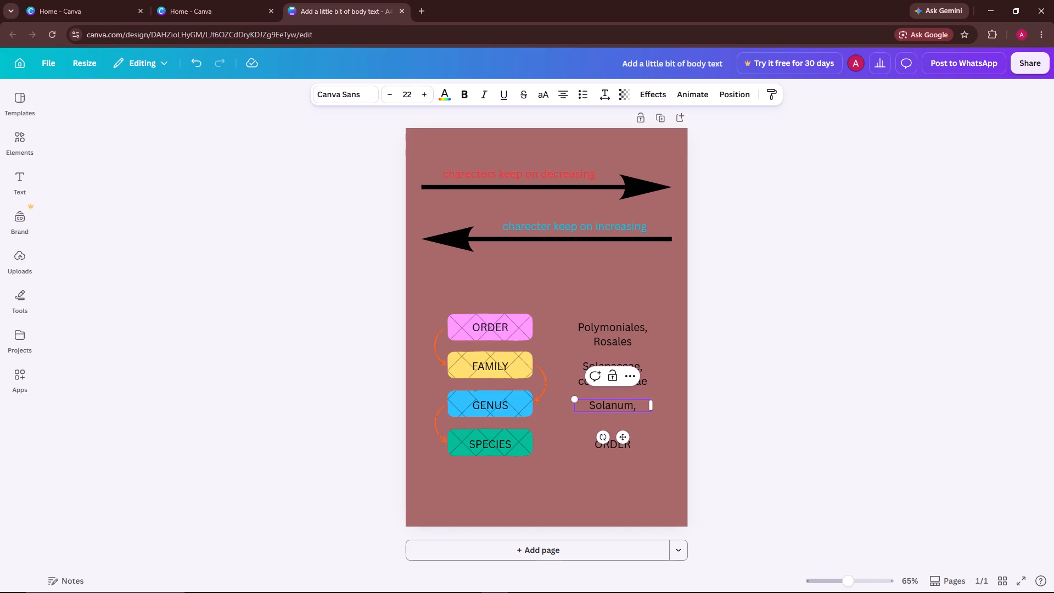
key("space")
key("p")
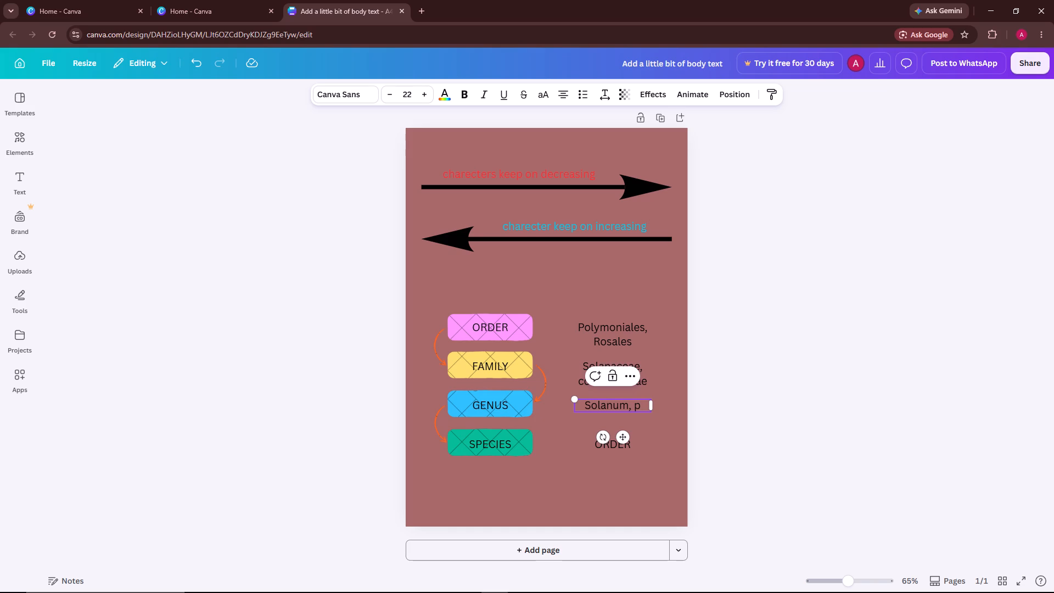
key("e")
type("ti")
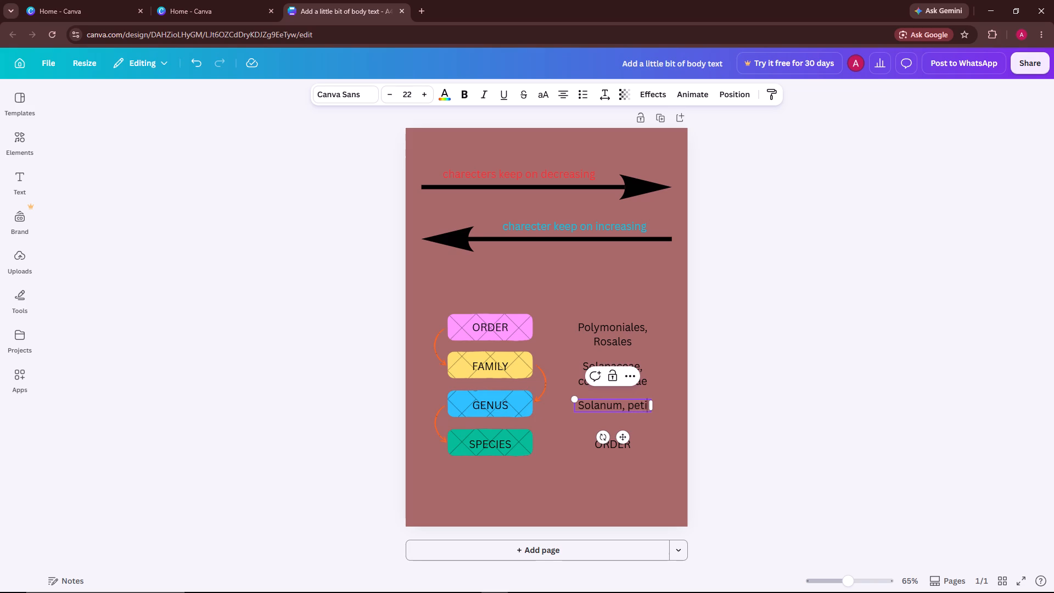
key("BackSpace")
key("u")
type("no")
key("BackSpace")
type("ia")
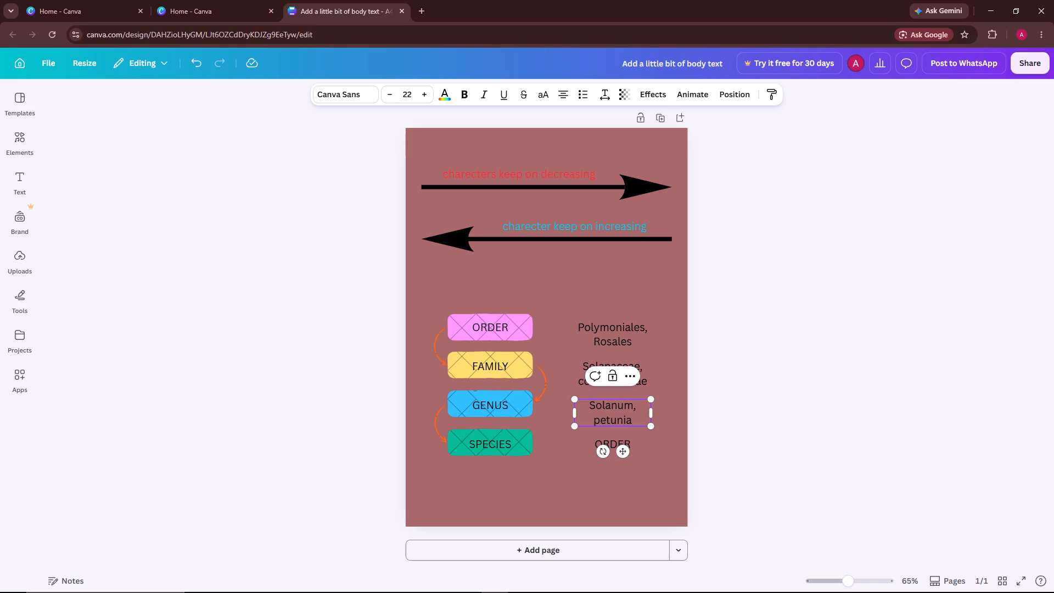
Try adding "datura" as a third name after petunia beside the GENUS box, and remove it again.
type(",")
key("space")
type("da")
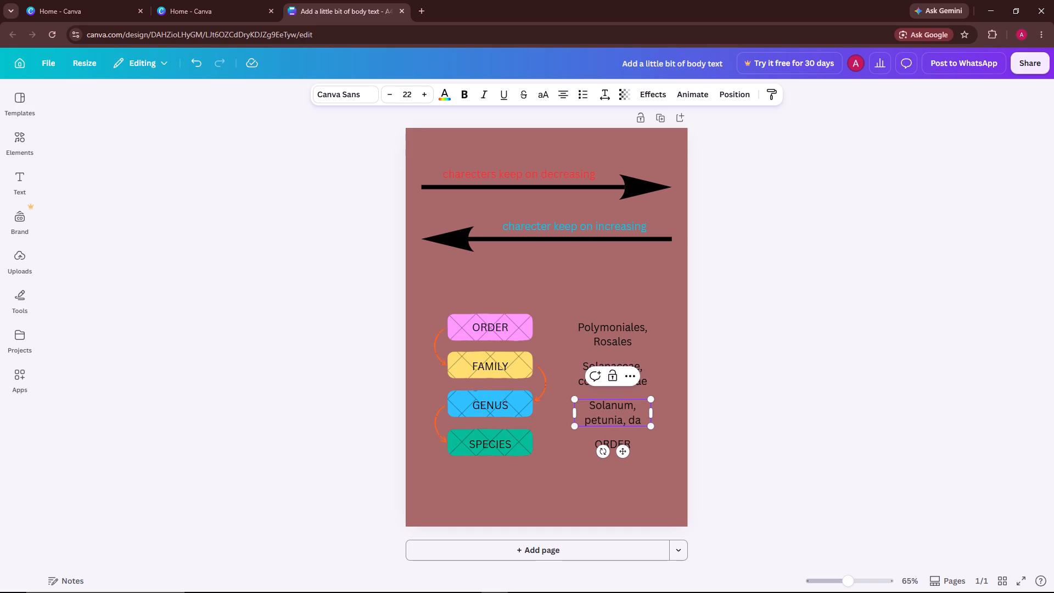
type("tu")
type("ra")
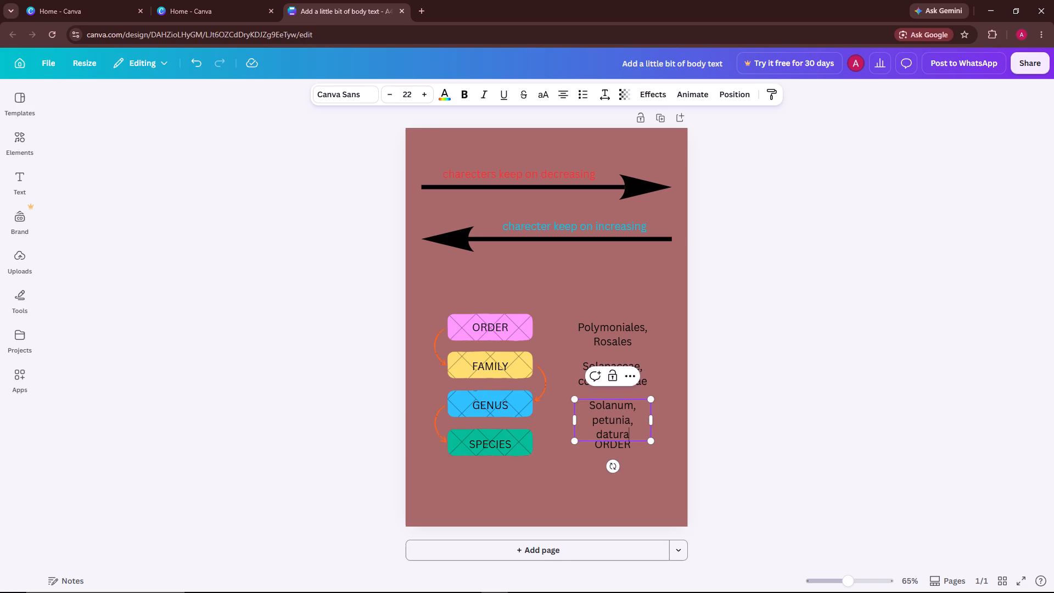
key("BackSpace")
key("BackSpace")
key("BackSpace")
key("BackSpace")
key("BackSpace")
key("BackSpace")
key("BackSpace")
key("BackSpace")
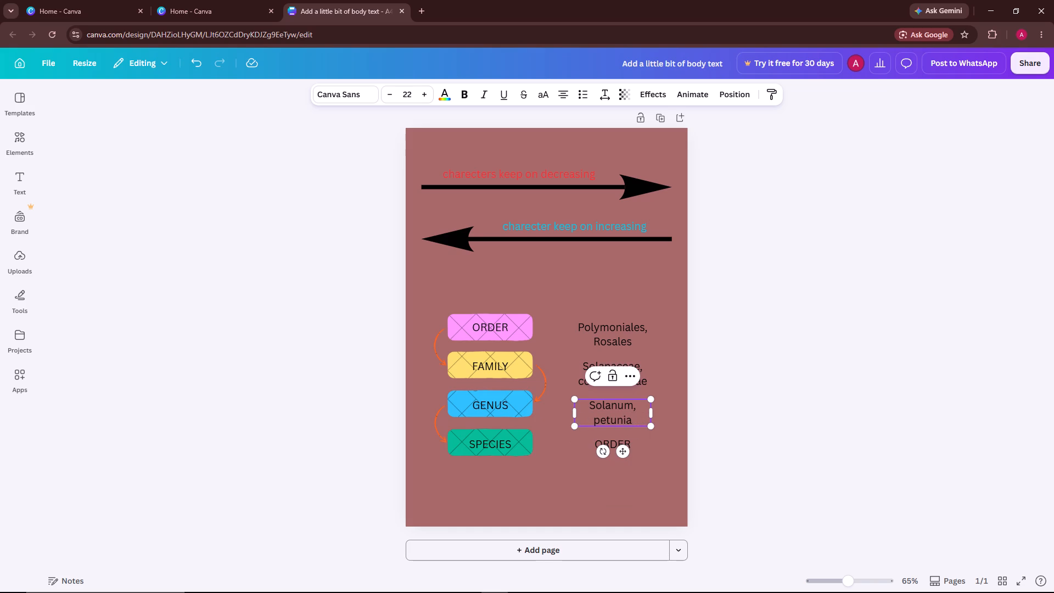
Replace the ORDER text beside the green SPECIES box with "tubersum, melongena".
left_click(643, 448)
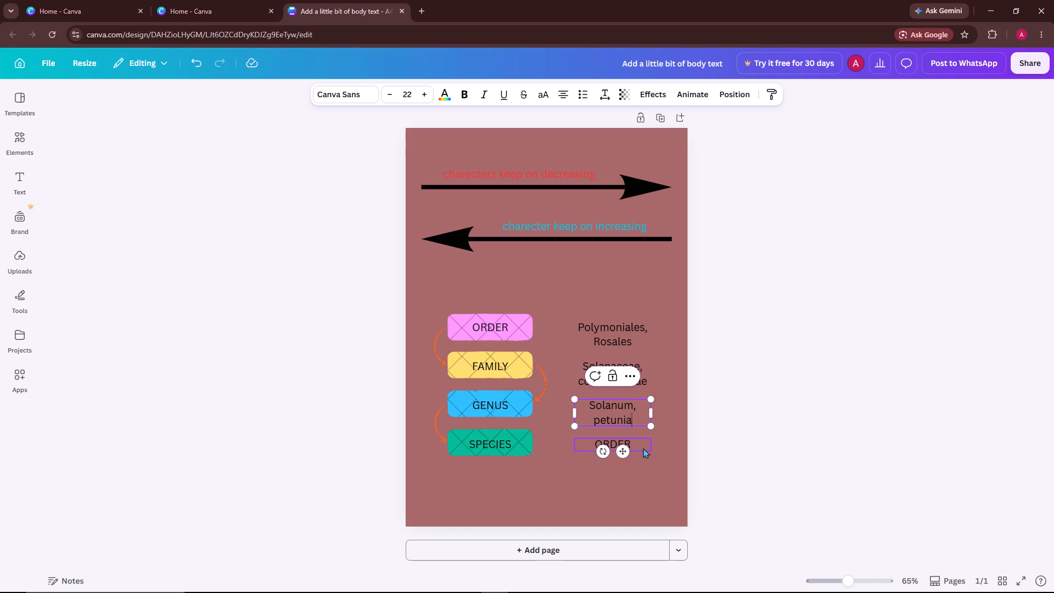
left_click(642, 446)
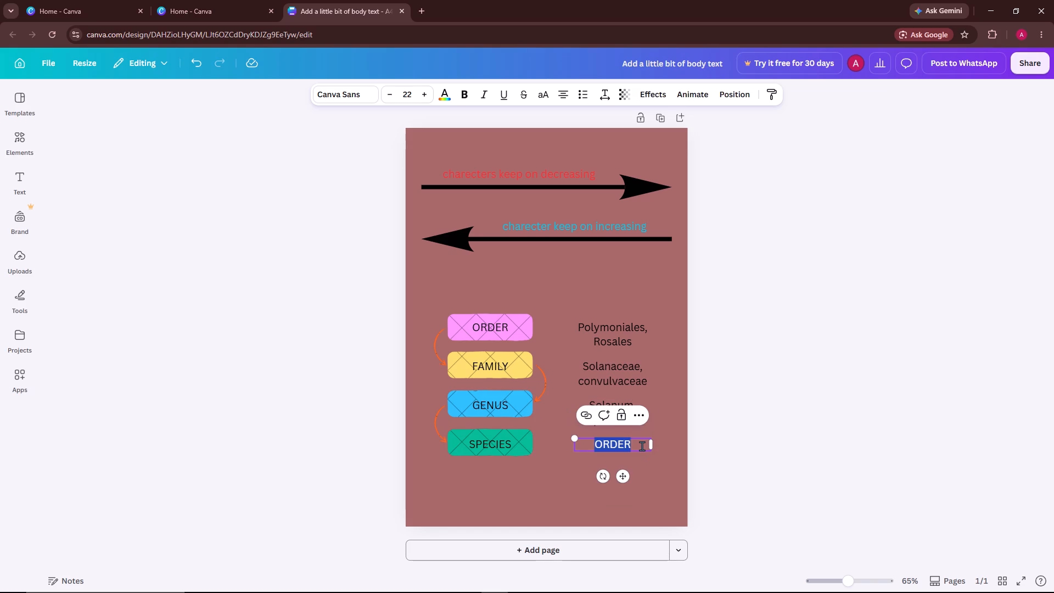
key("BackSpace")
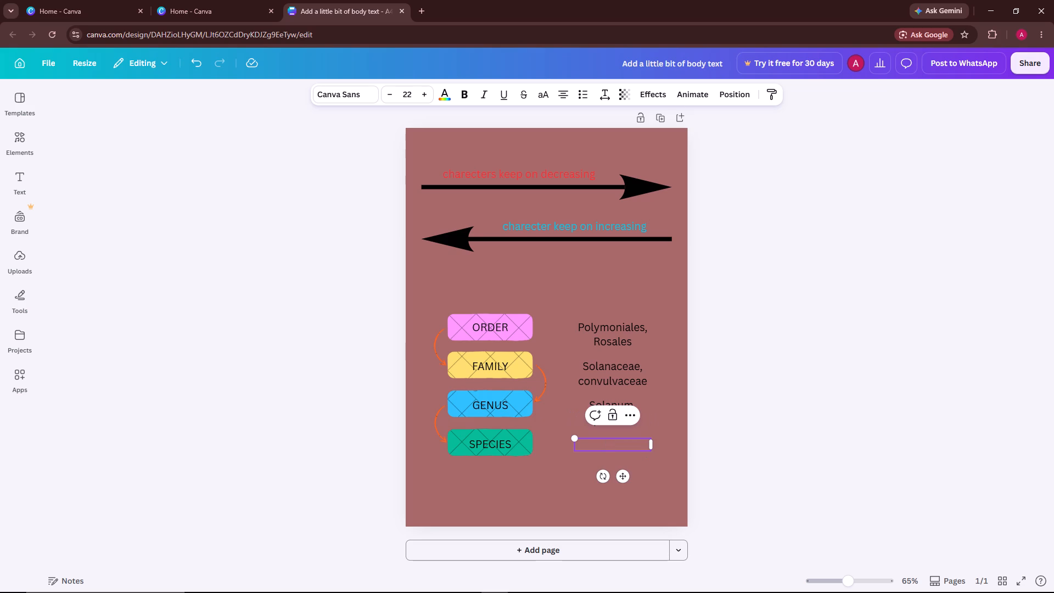
type("tub")
type("er")
type("su")
key("m")
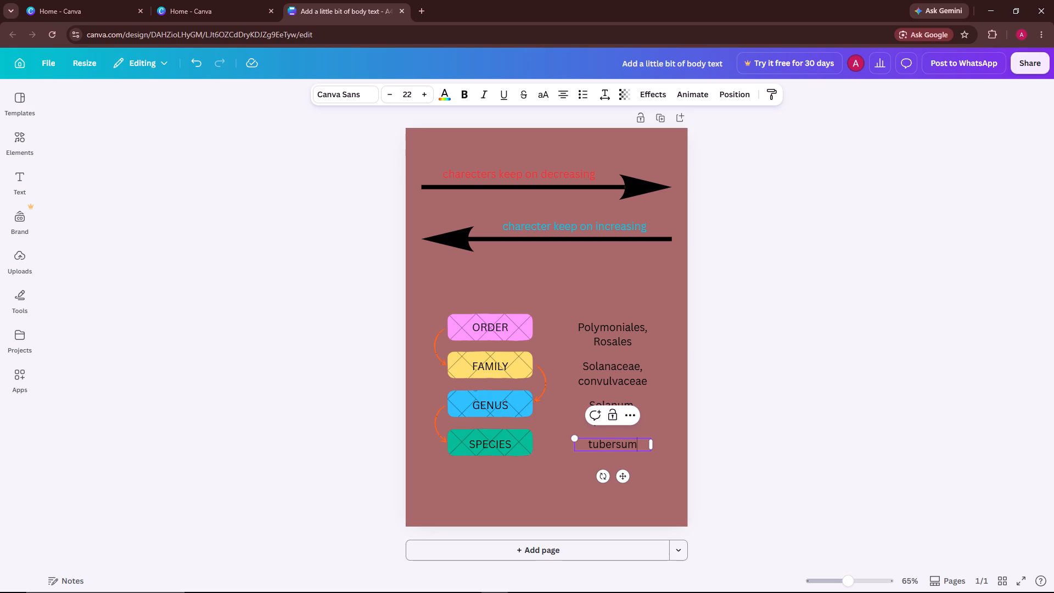
type(",")
key("space")
type("mel")
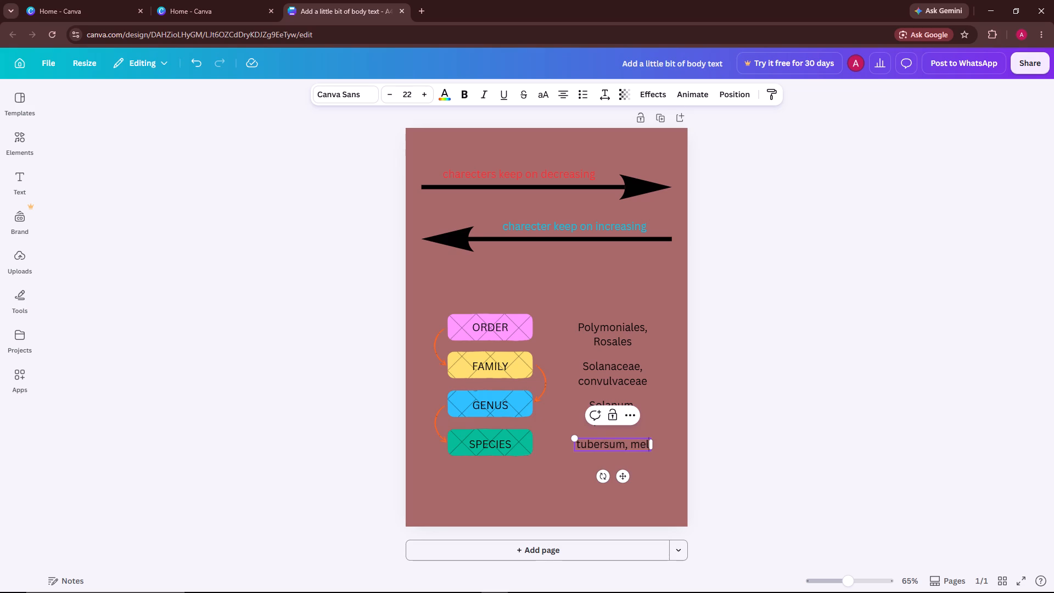
type("on")
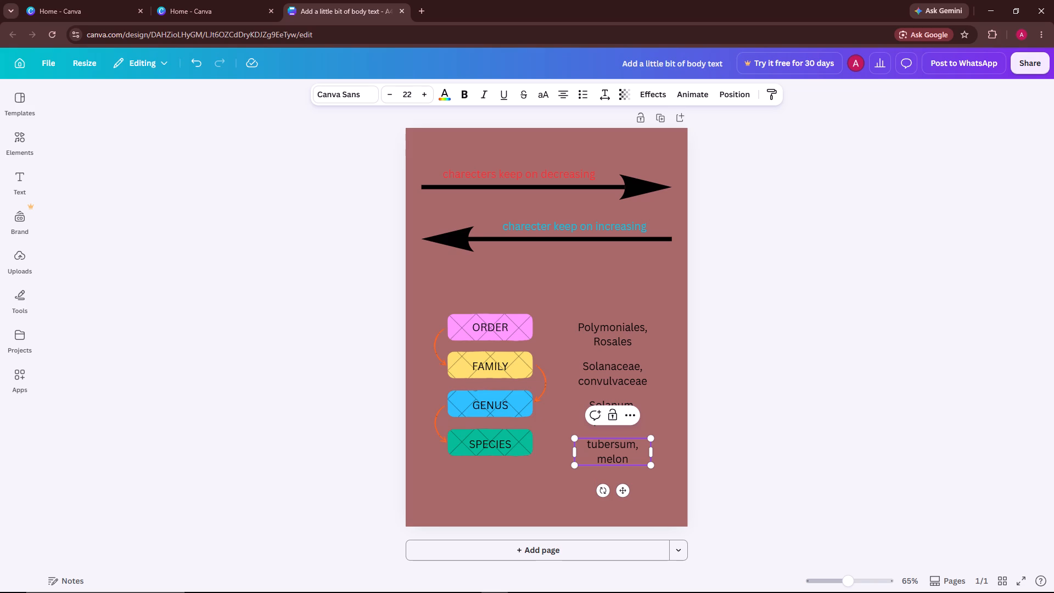
type("ge")
type("na")
key("comma")
key("BackSpace")
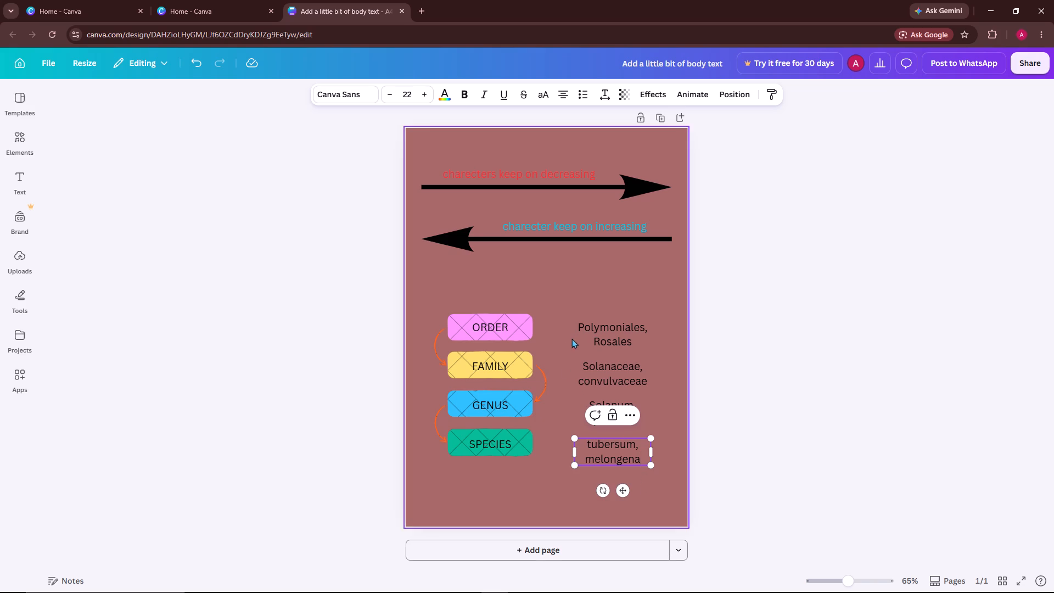
Colour only the name "Polymoniales" beside the pink ORDER box light green (#7ed957).
left_click(578, 322)
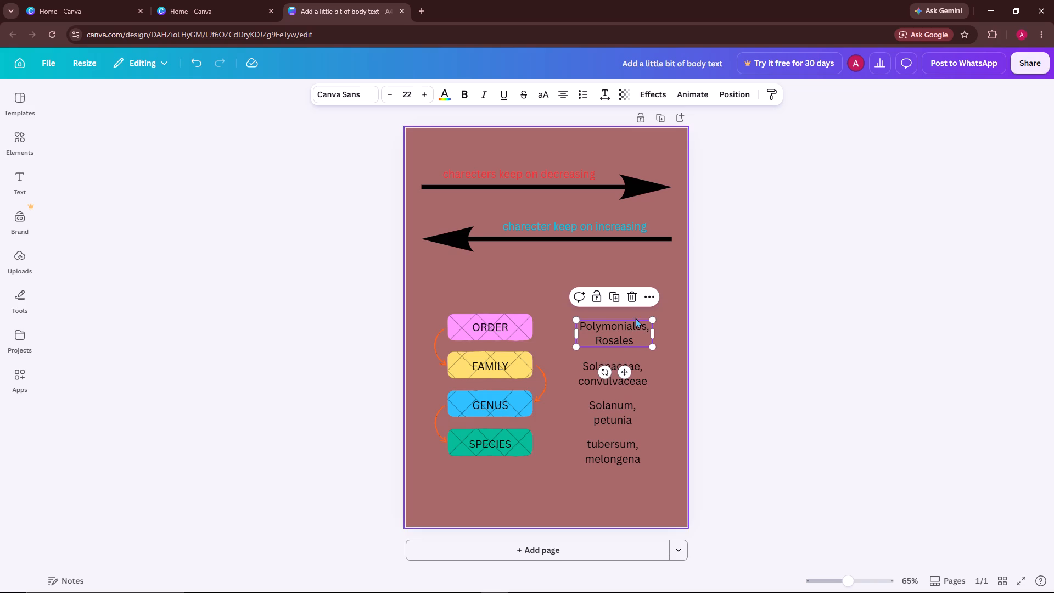
left_click(647, 327)
left_click_drag(647, 327, 635, 326)
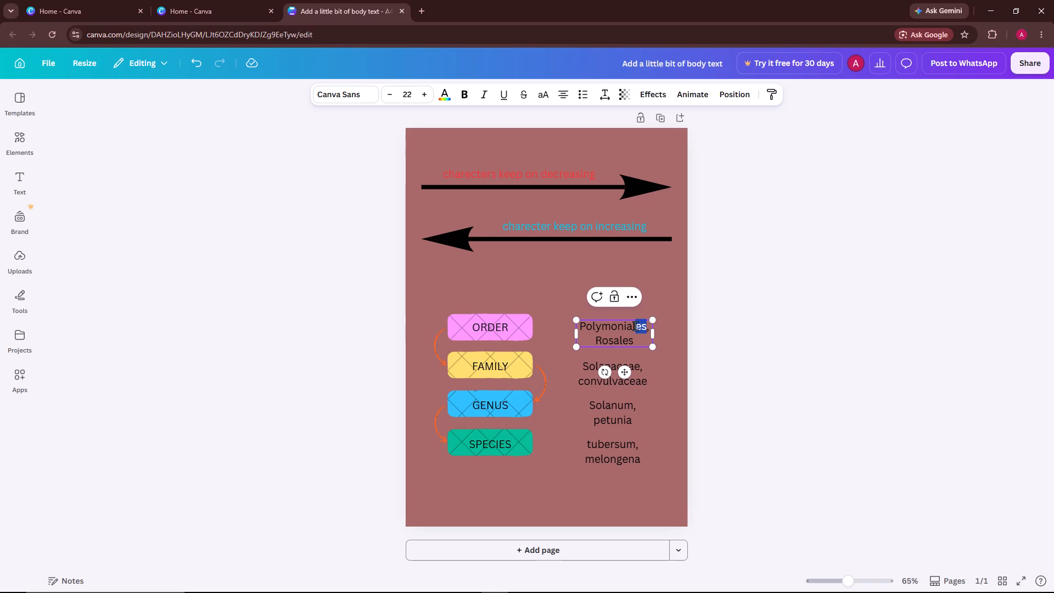
left_click_drag(635, 326, 601, 325)
left_click_drag(601, 325, 581, 324)
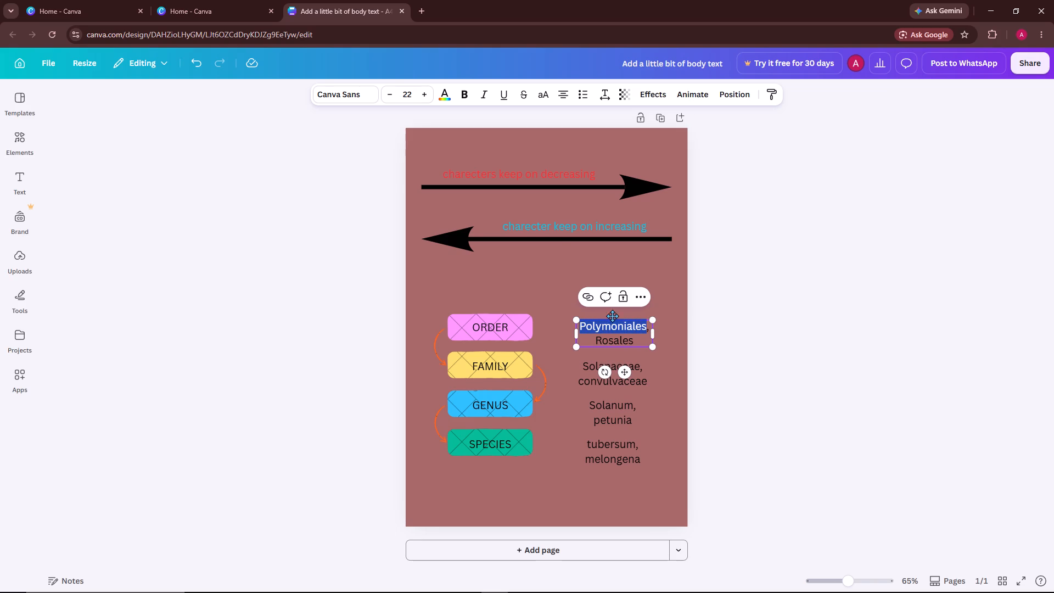
left_click(451, 101)
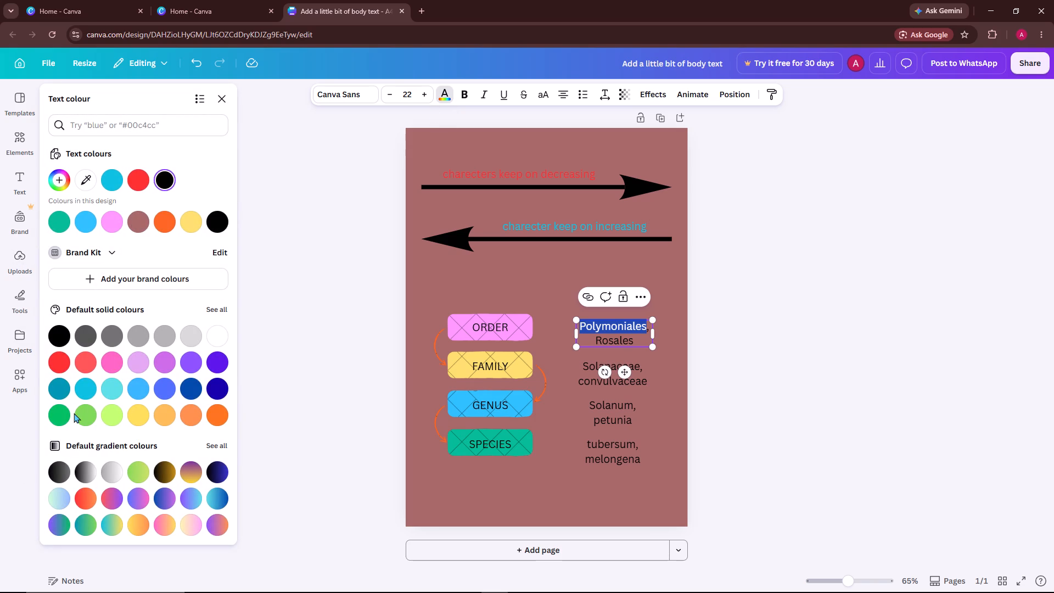
scroll(126, 388, "down", 1)
left_click(87, 410)
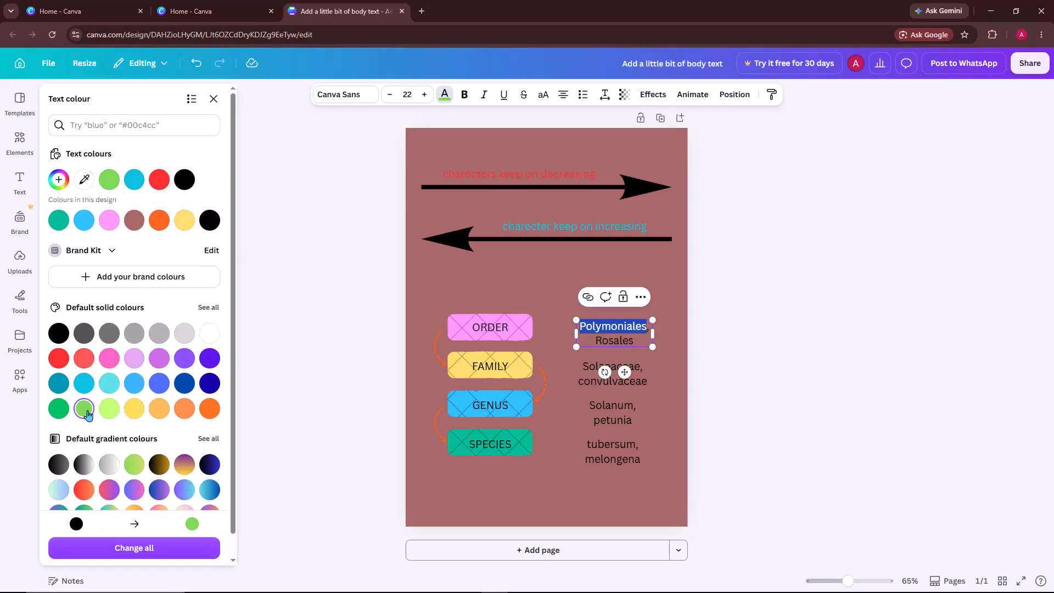
left_click(274, 299)
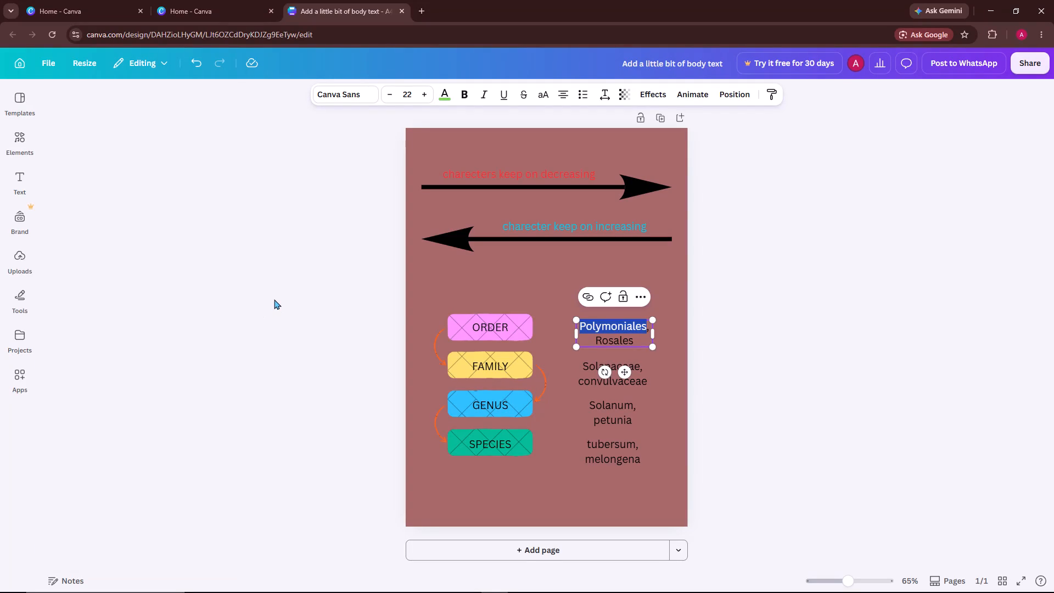
left_click(274, 299)
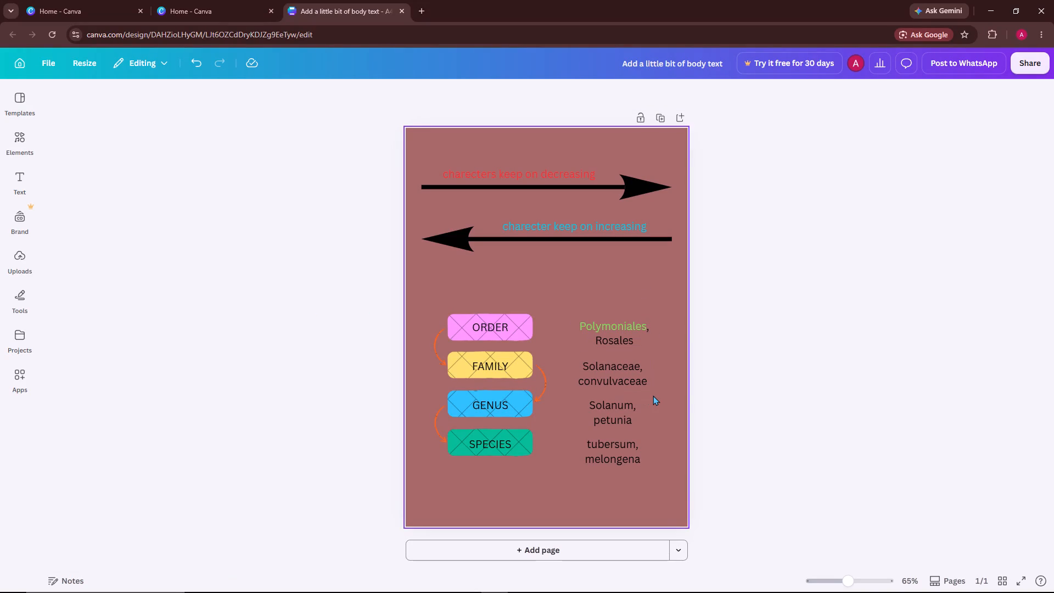
Colour only the name "Solanaceae" beside the yellow FAMILY box the same light green (#7ed957).
left_click(636, 370)
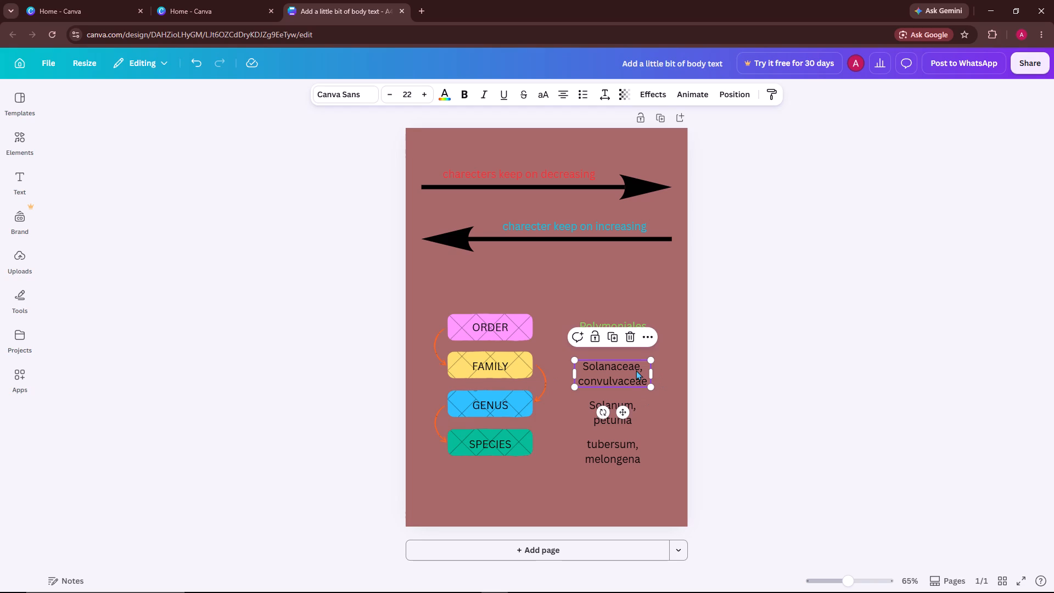
left_click(638, 367)
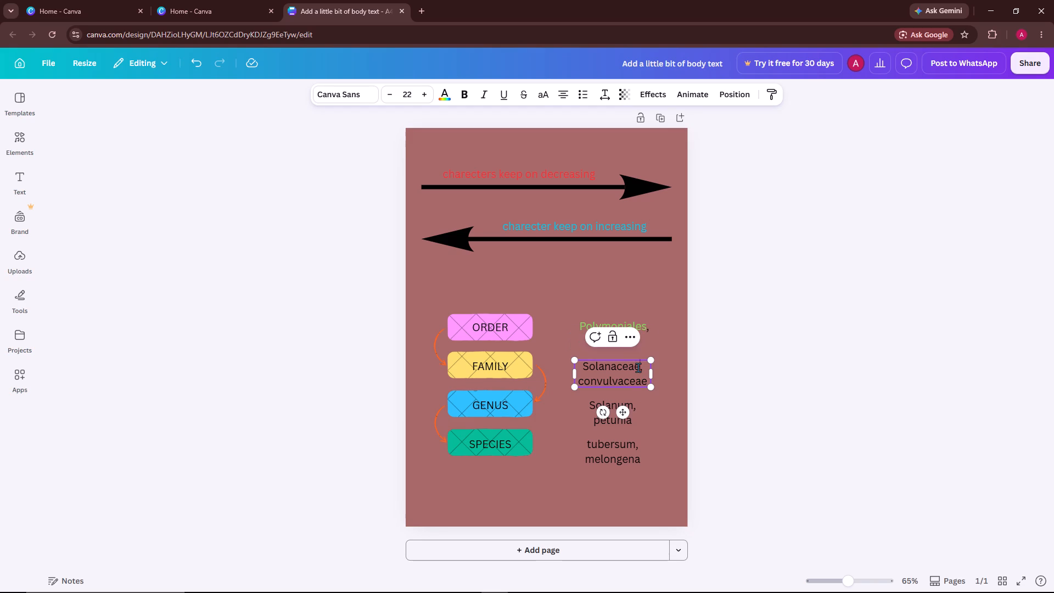
left_click_drag(638, 367, 579, 360)
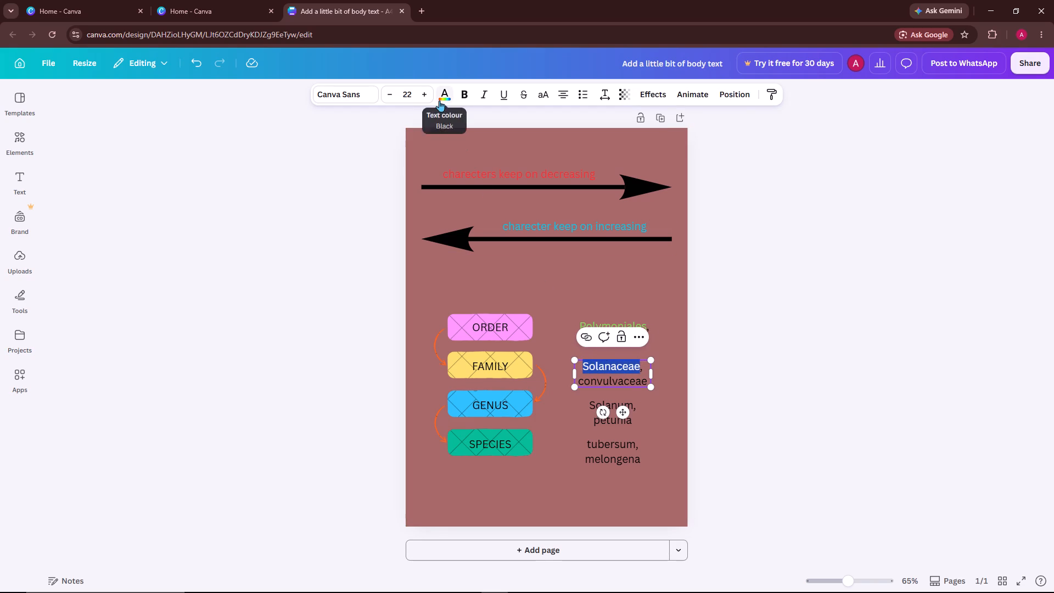
left_click(439, 100)
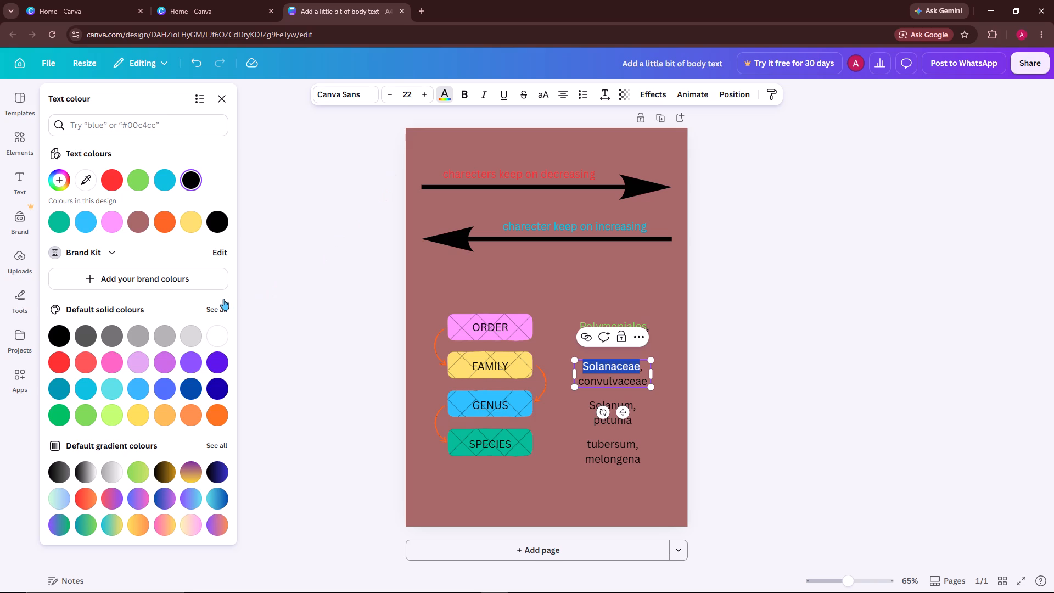
left_click(88, 407)
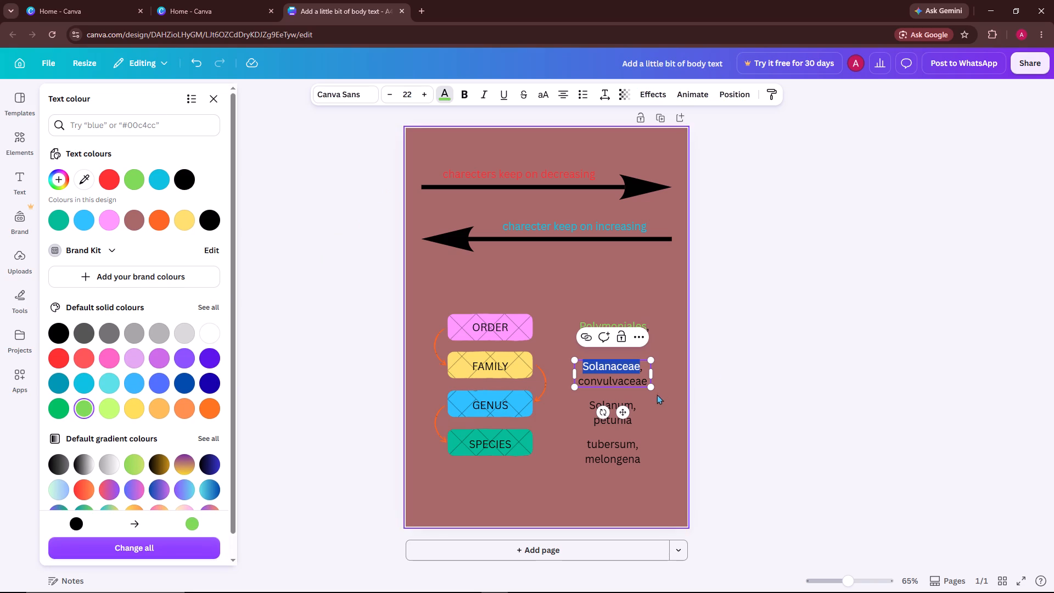
Colour only the name "Solanum" beside the blue GENUS box the same light green (#7ed957).
left_click(641, 406)
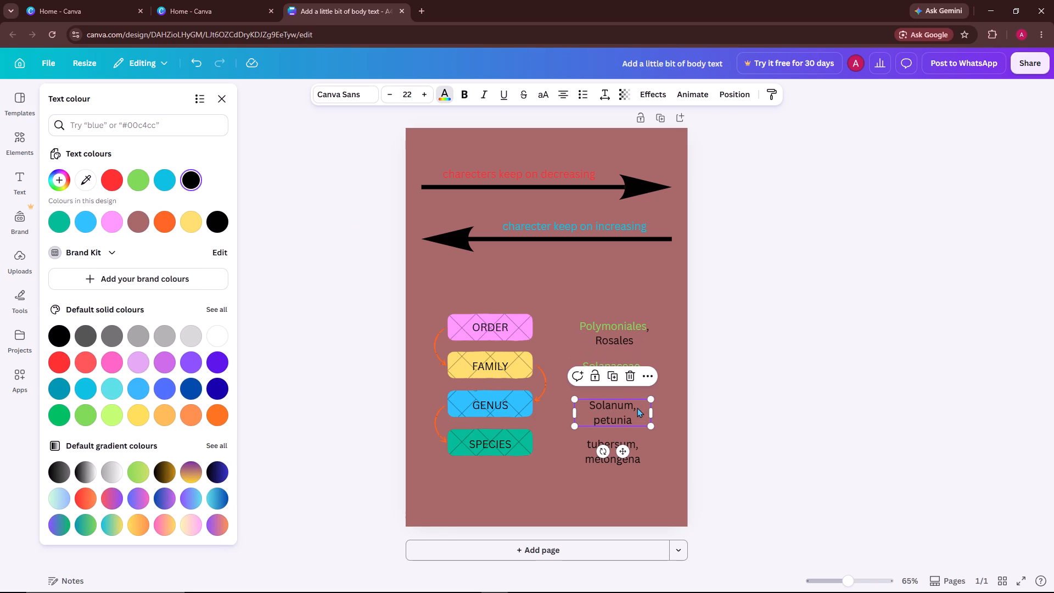
left_click(631, 406)
left_click_drag(632, 405, 591, 403)
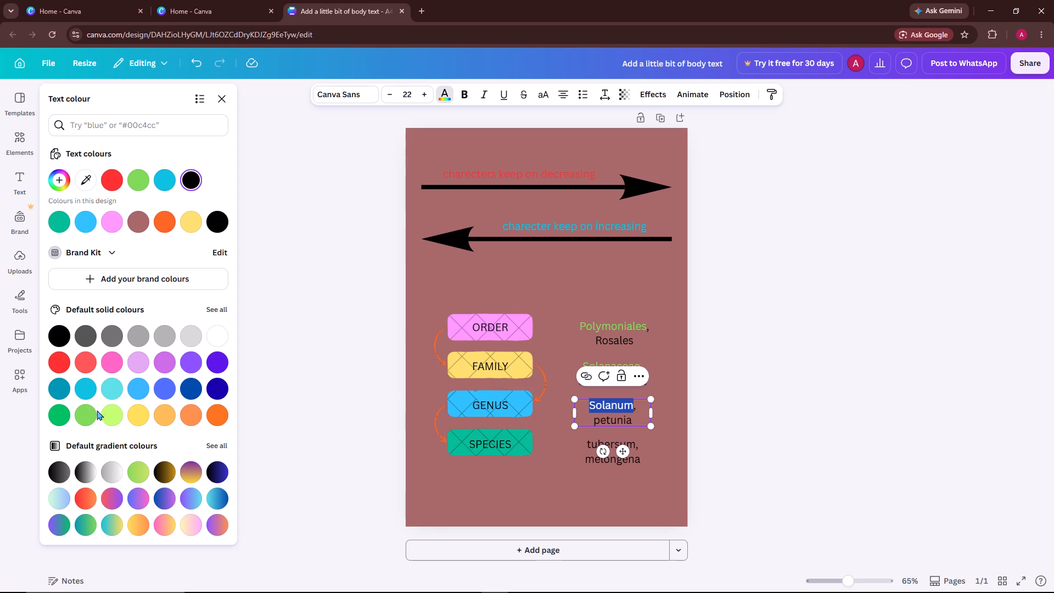
left_click(93, 414)
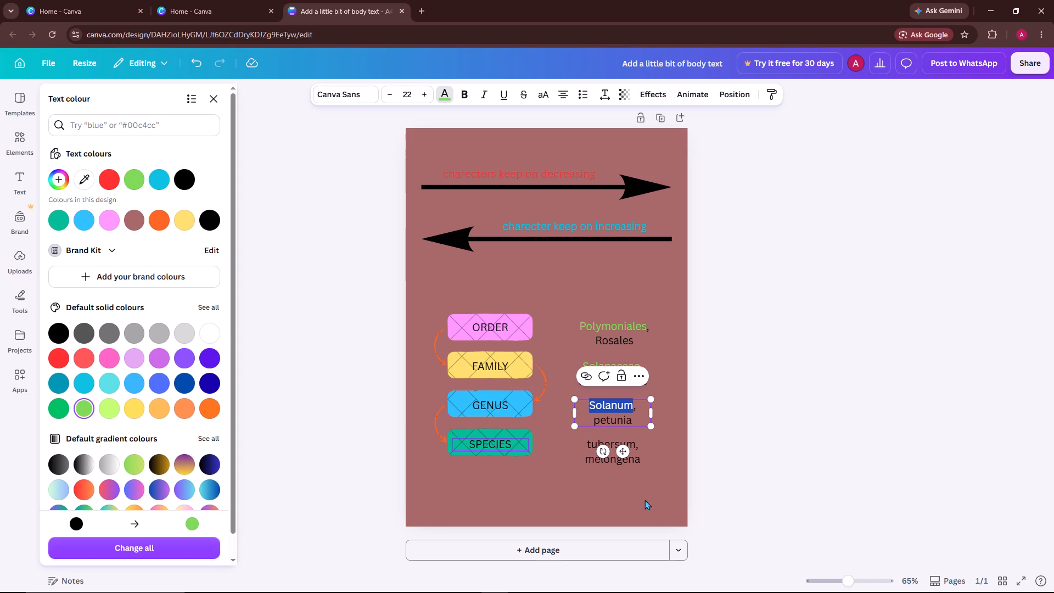
Colour the whole text "tubersum, melongena" beside the green SPECIES box light green (#7ed957) and deselect it.
left_click(637, 457)
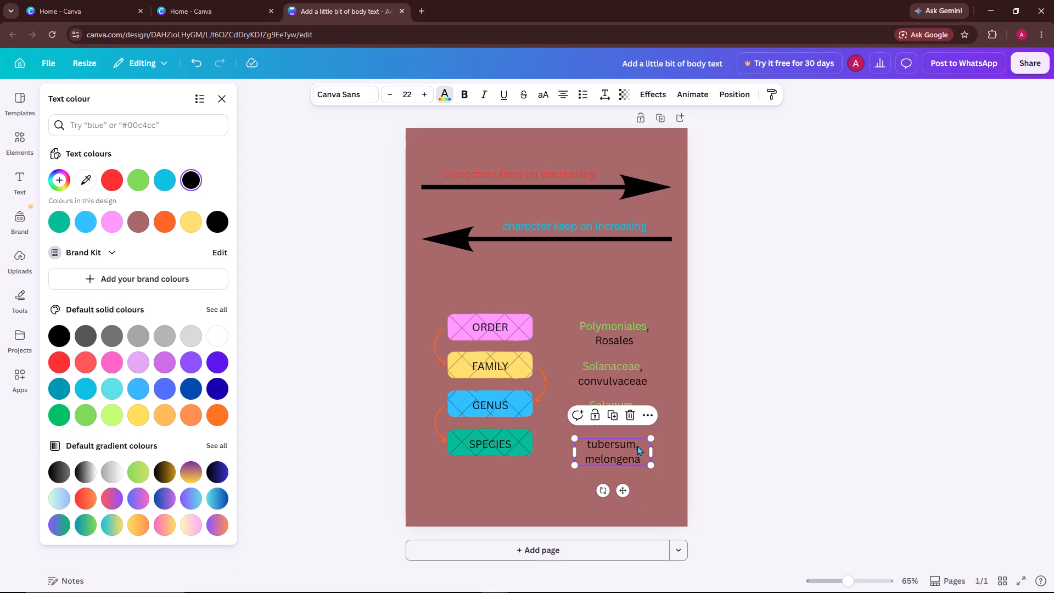
left_click(637, 445)
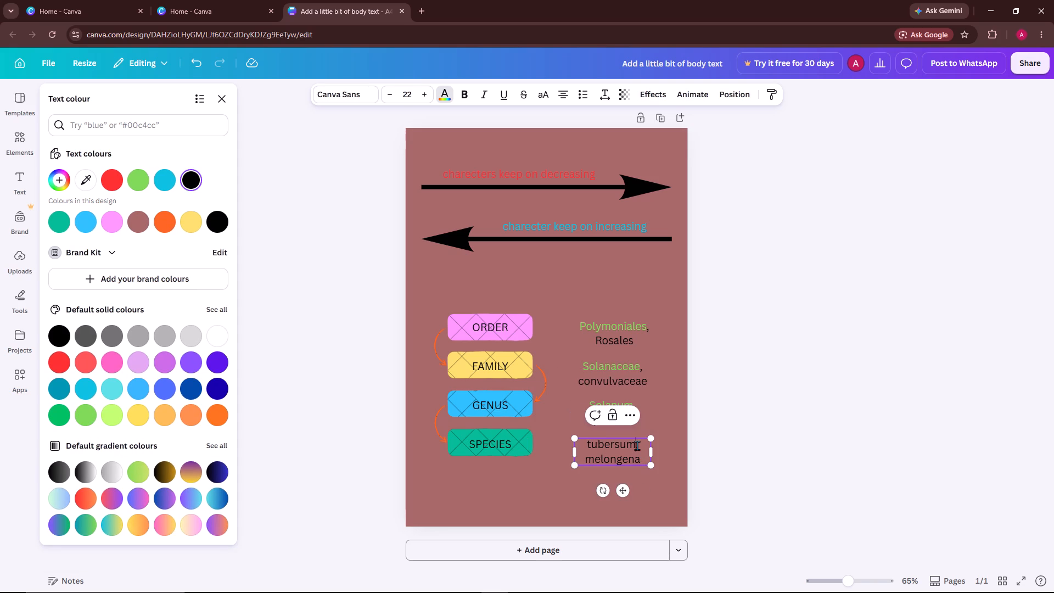
left_click(639, 458)
left_click_drag(639, 458, 590, 451)
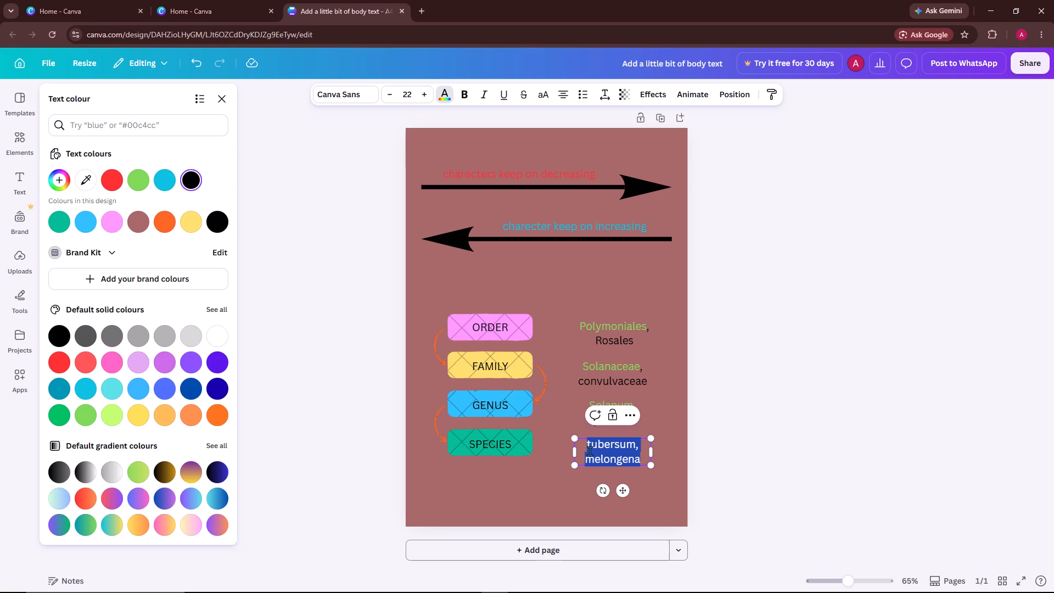
left_click_drag(590, 451, 590, 449)
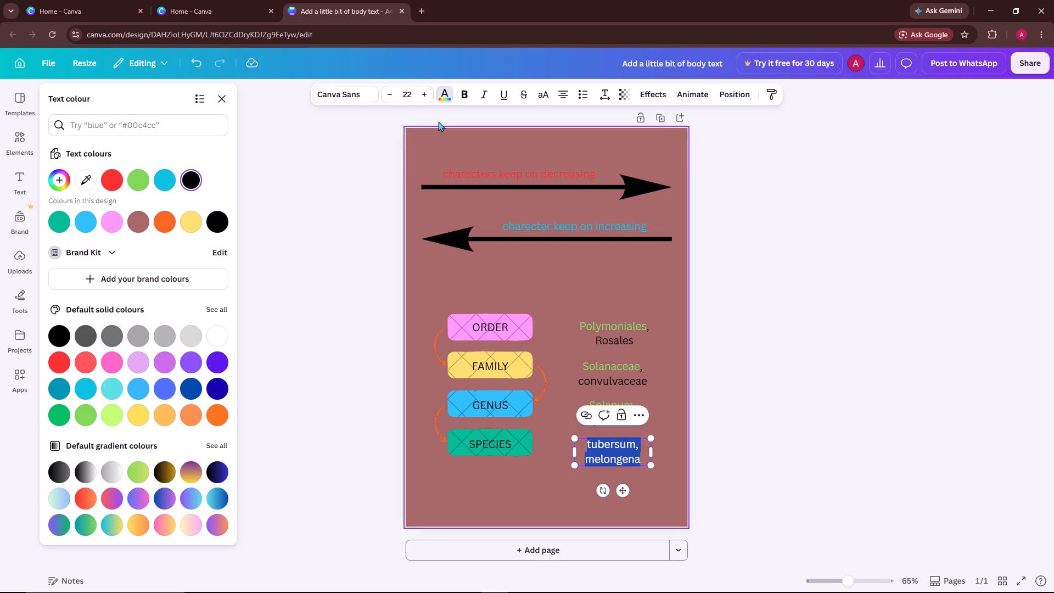
left_click(82, 421)
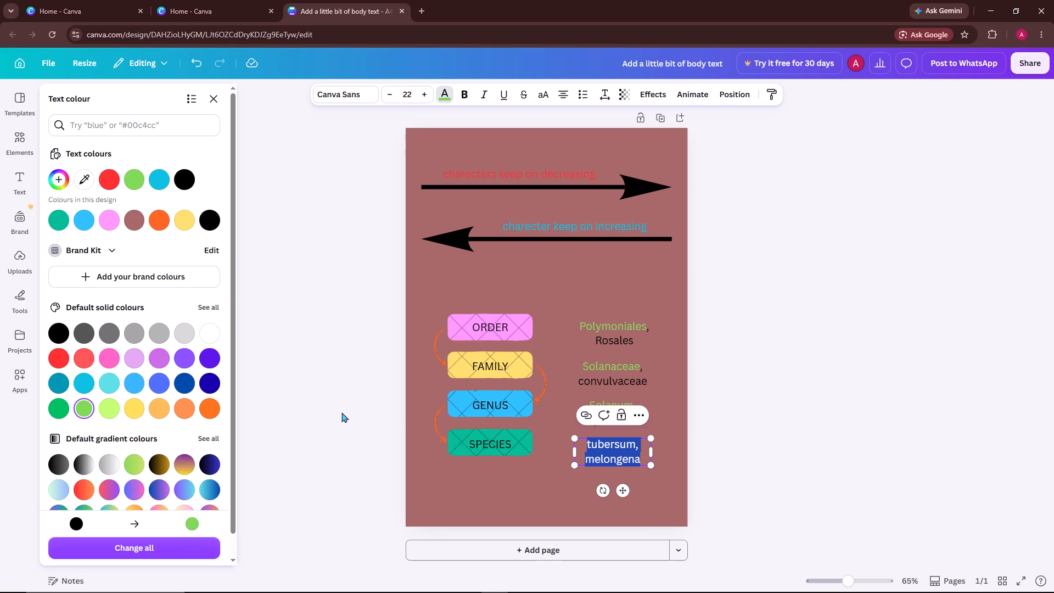
left_click(341, 412)
left_click(341, 412)
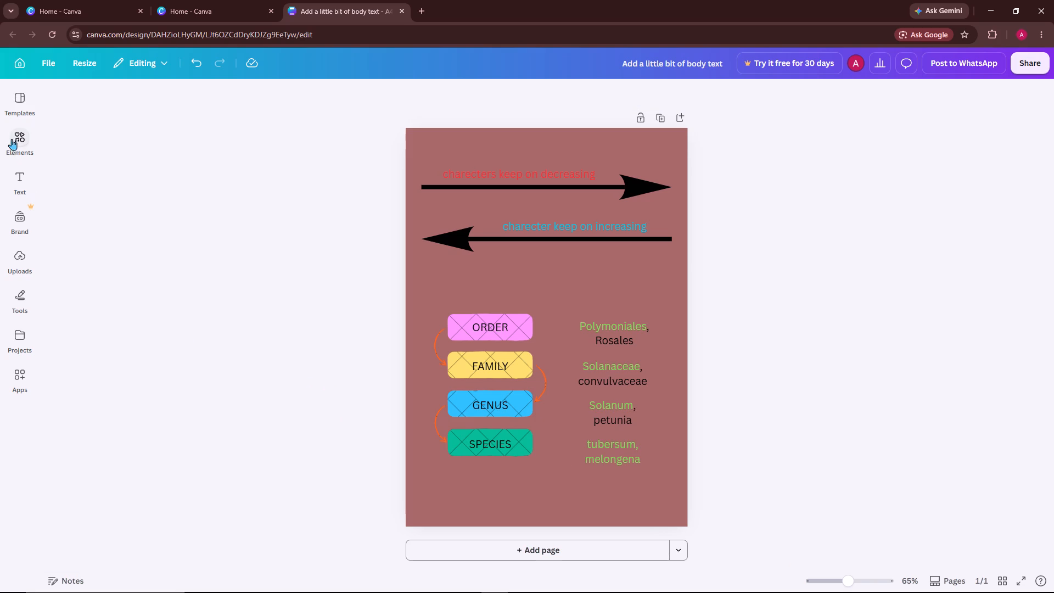
Replace the old elements search with "bend arow" and show all graphics results.
left_click(29, 135)
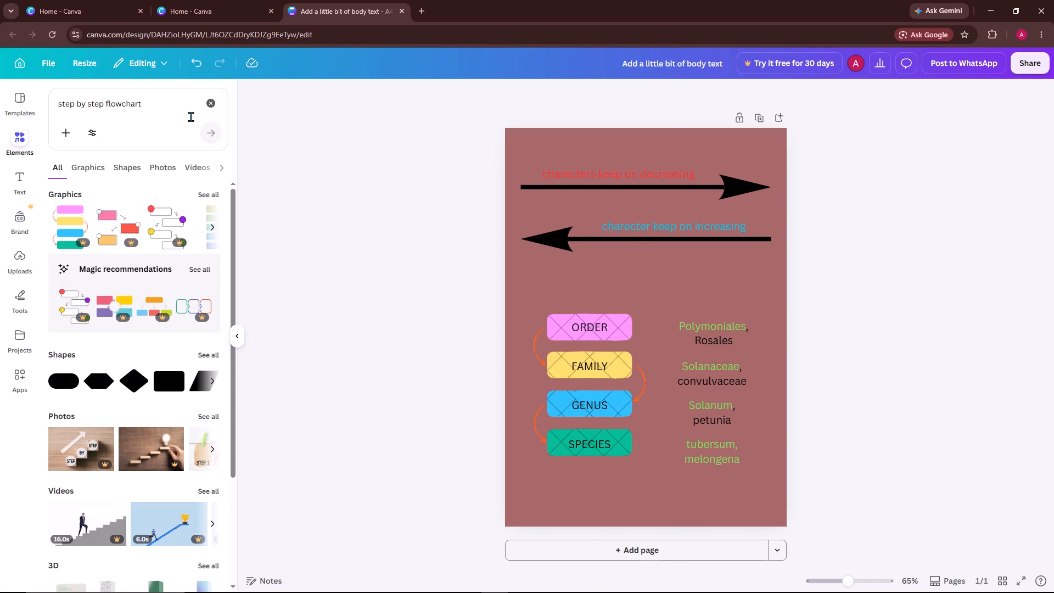
scroll(178, 198, "down", 6)
scroll(209, 351, "up", 8)
left_click(215, 104)
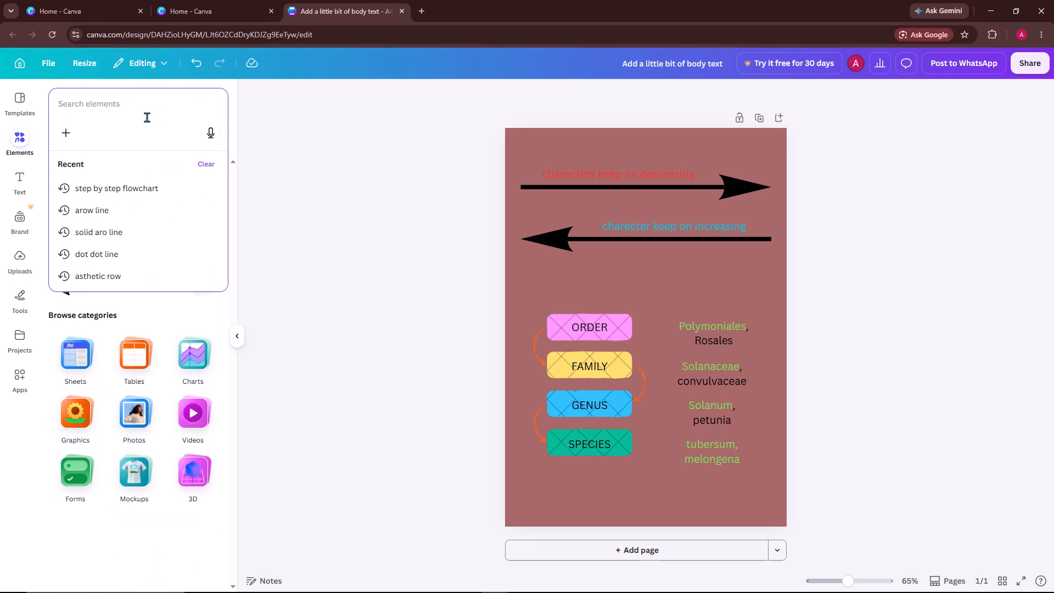
type("bend arow")
key("Return")
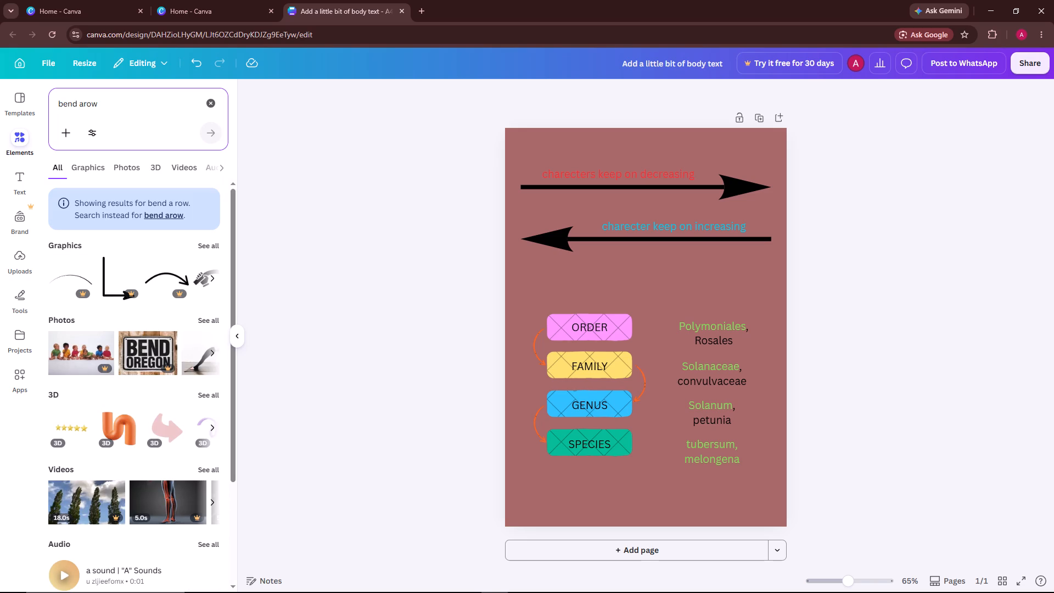
left_click(217, 245)
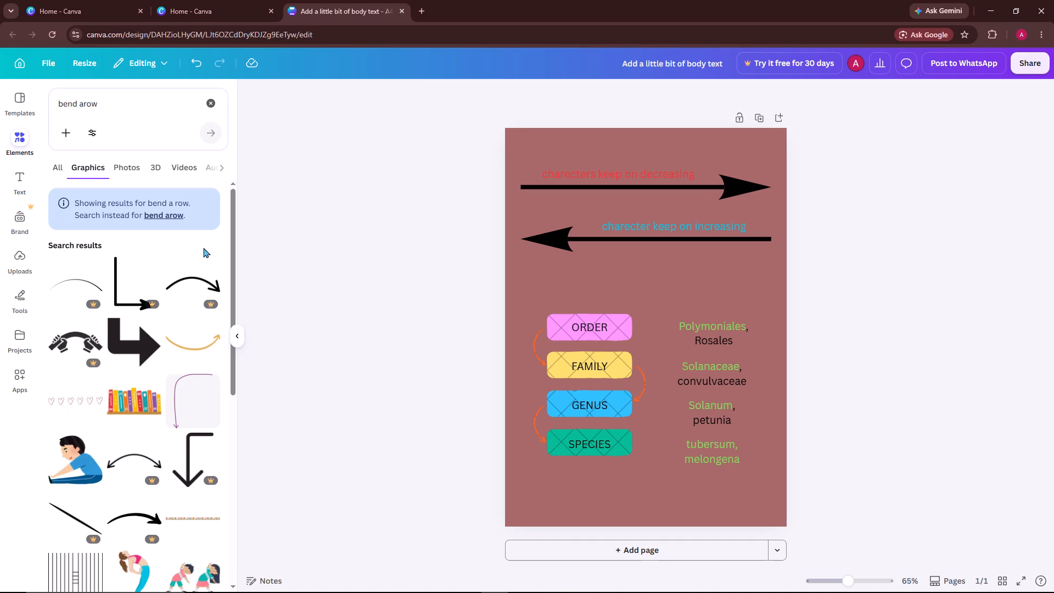
Place the black curved arrow graphic that points right on the page, spanning from the ORDER box to "Polymoniales".
scroll(98, 469, "down", 2)
scroll(89, 387, "down", 5)
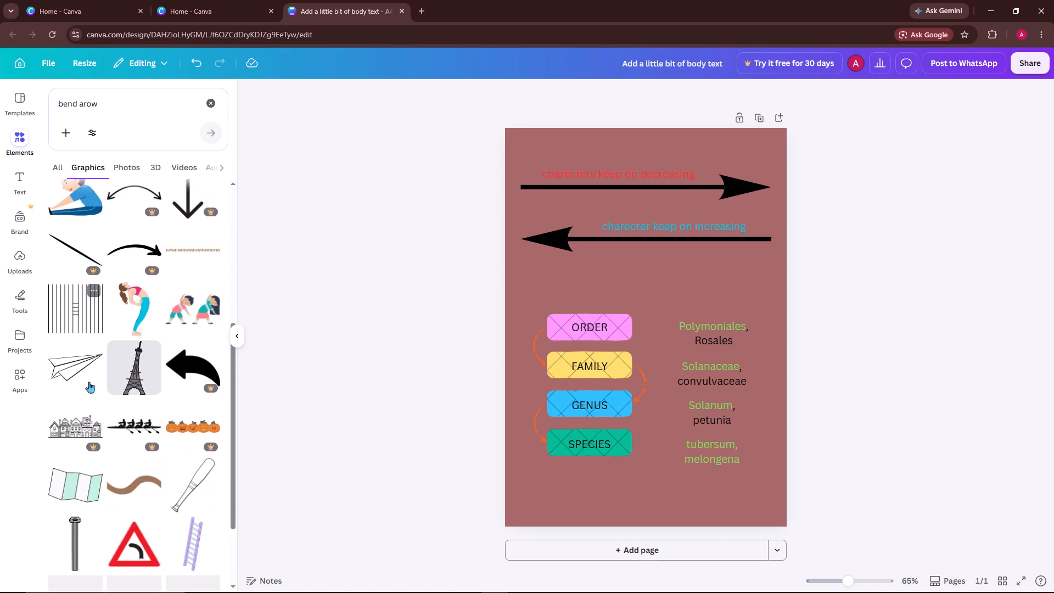
scroll(89, 382, "down", 5)
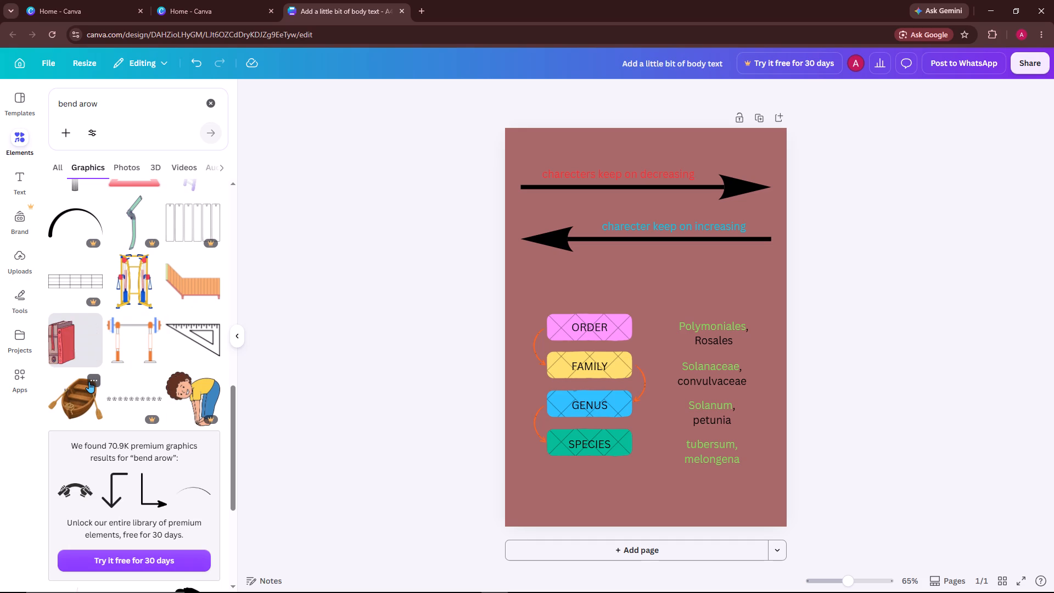
scroll(89, 382, "up", 1)
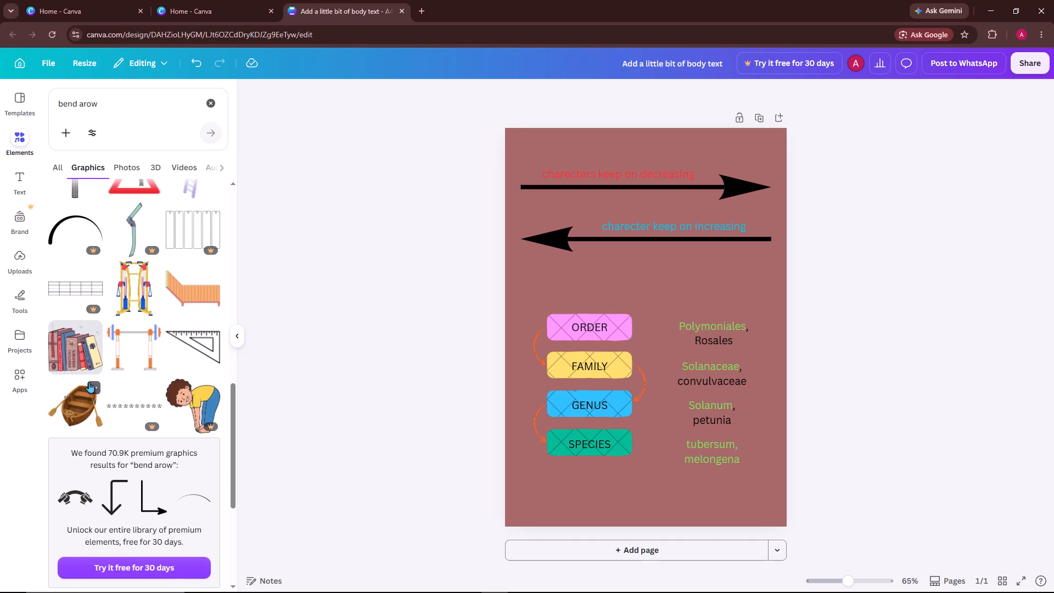
scroll(89, 382, "up", 6)
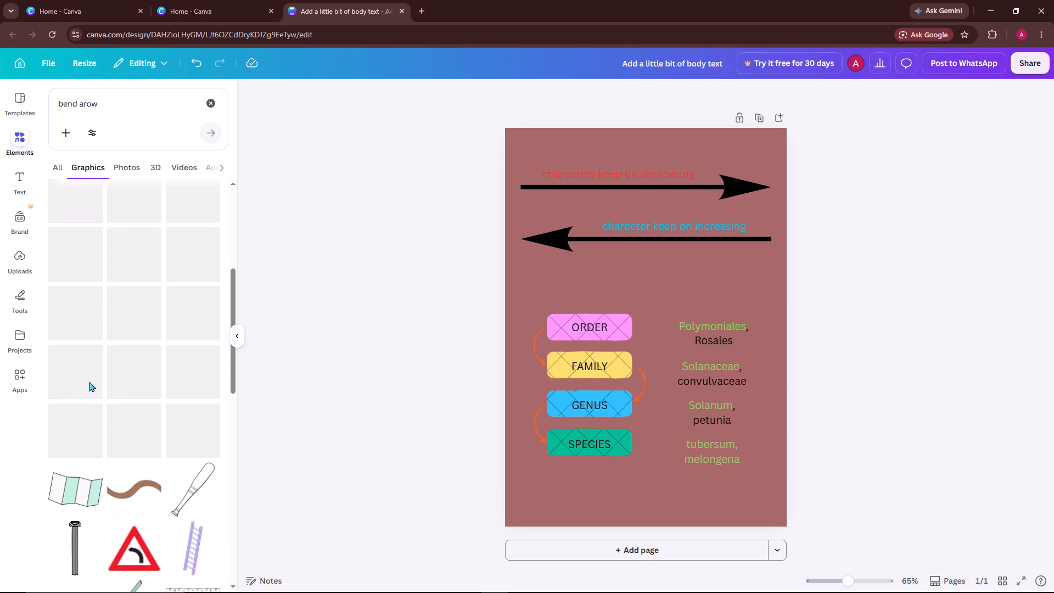
scroll(89, 382, "up", 4)
scroll(131, 347, "up", 1)
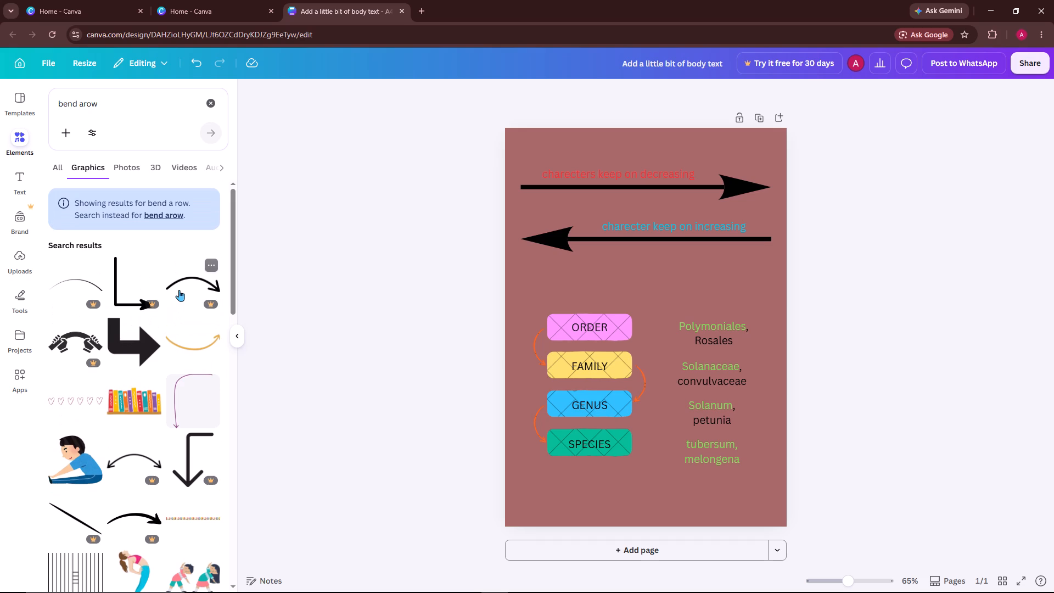
left_click_drag(179, 290, 582, 310)
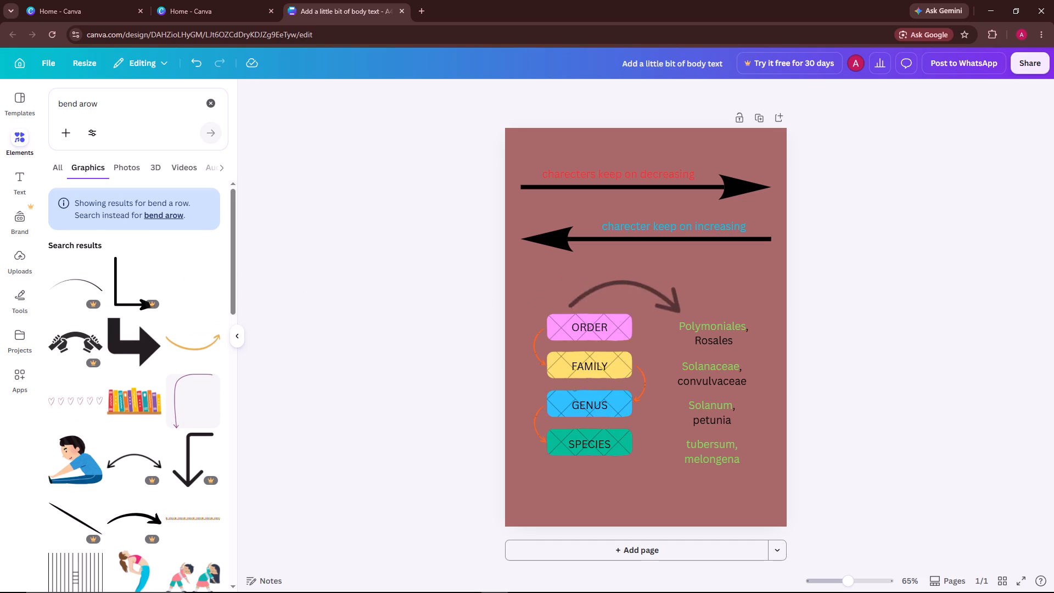
left_click_drag(582, 310, 623, 334)
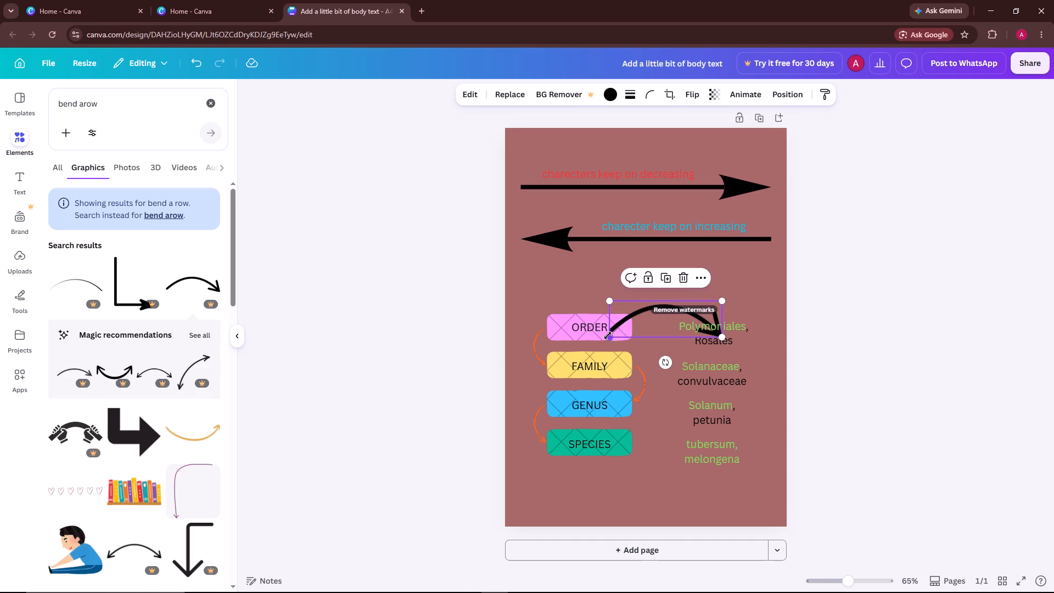
Shrink the black curved arrow, rotate it to point upward, and place it left of the names, rising from "tubersum" to "petunia".
left_click_drag(608, 335, 694, 321)
left_click_drag(690, 337, 646, 259)
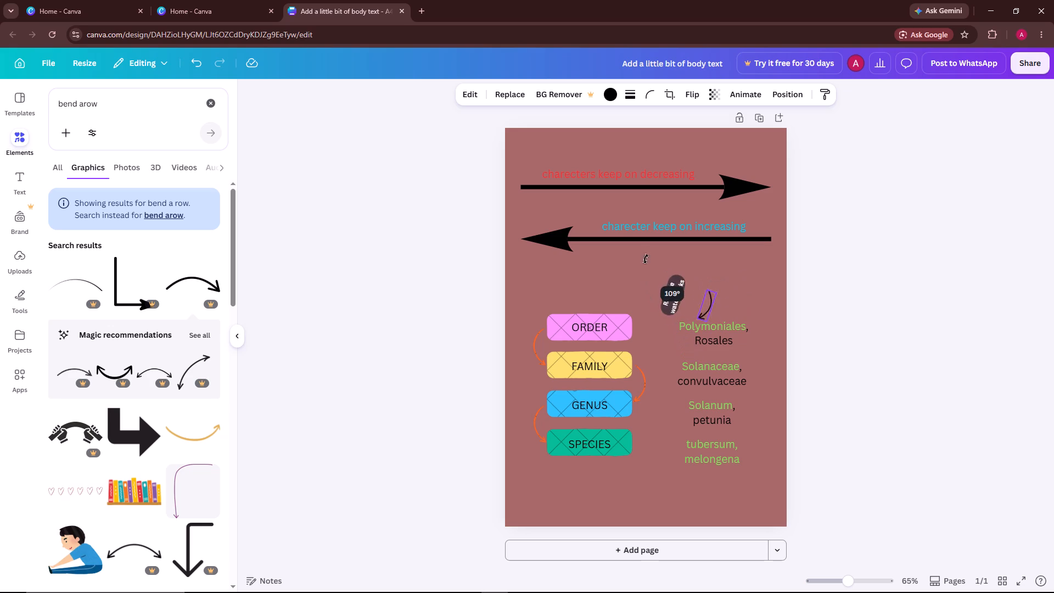
left_click_drag(646, 259, 744, 298)
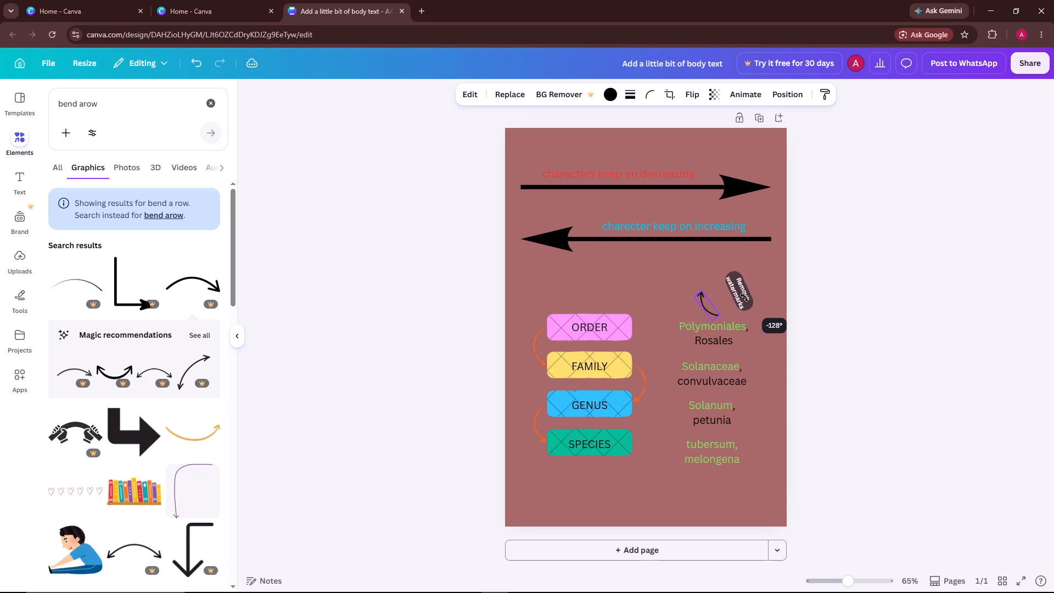
left_click_drag(744, 298, 744, 309)
left_click_drag(703, 304, 703, 339)
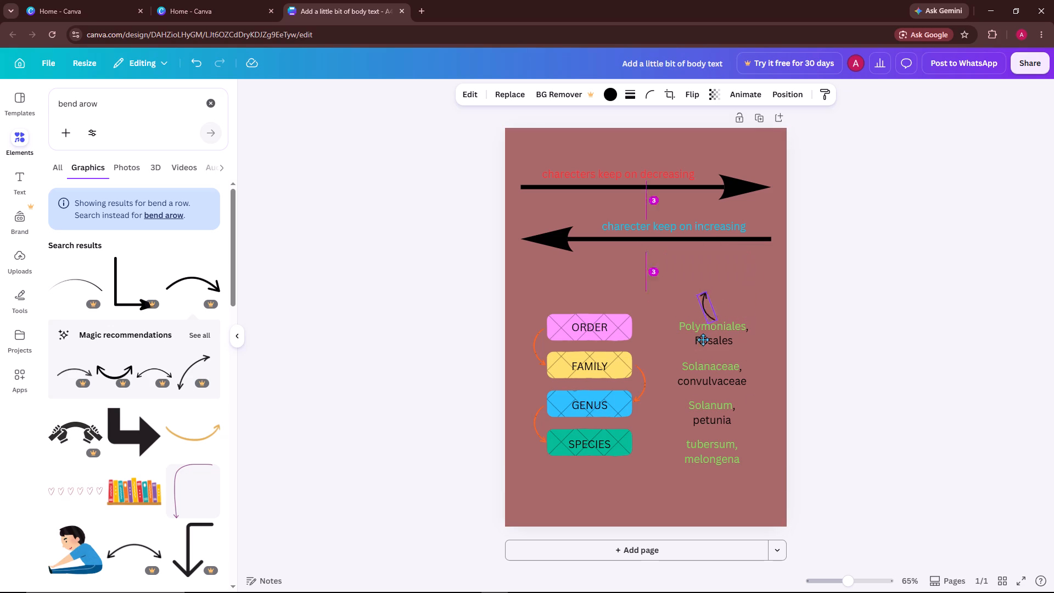
left_click_drag(703, 339, 665, 421)
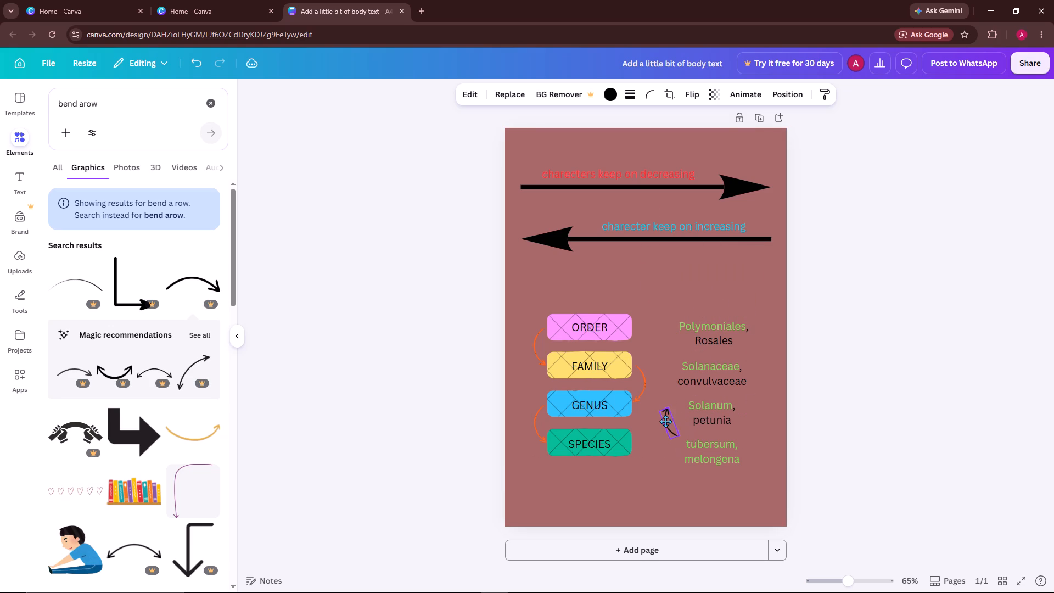
left_click_drag(665, 421, 672, 437)
left_click_drag(707, 433, 707, 440)
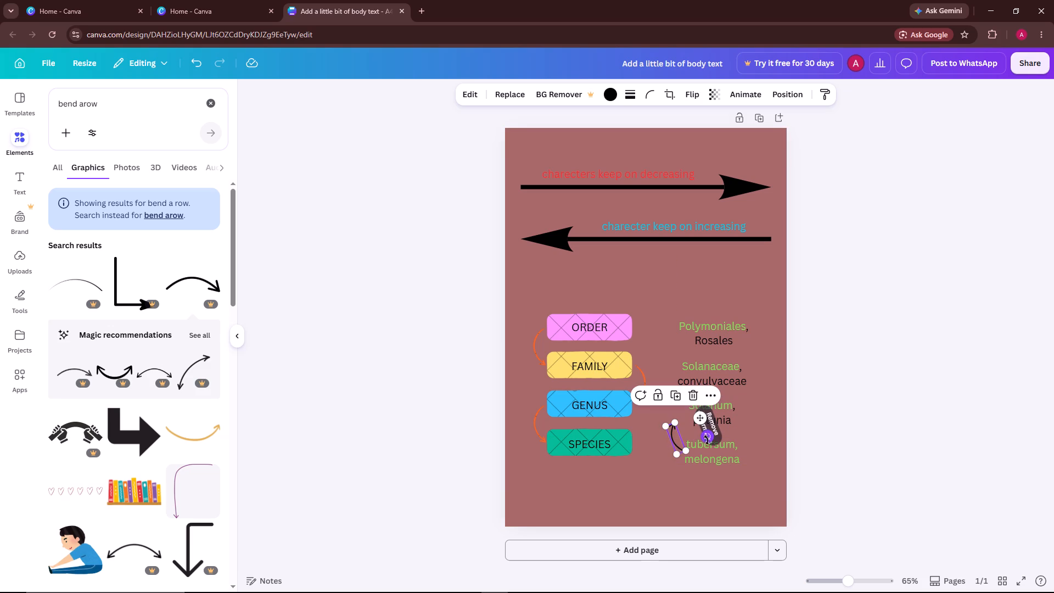
left_click_drag(707, 440, 698, 462)
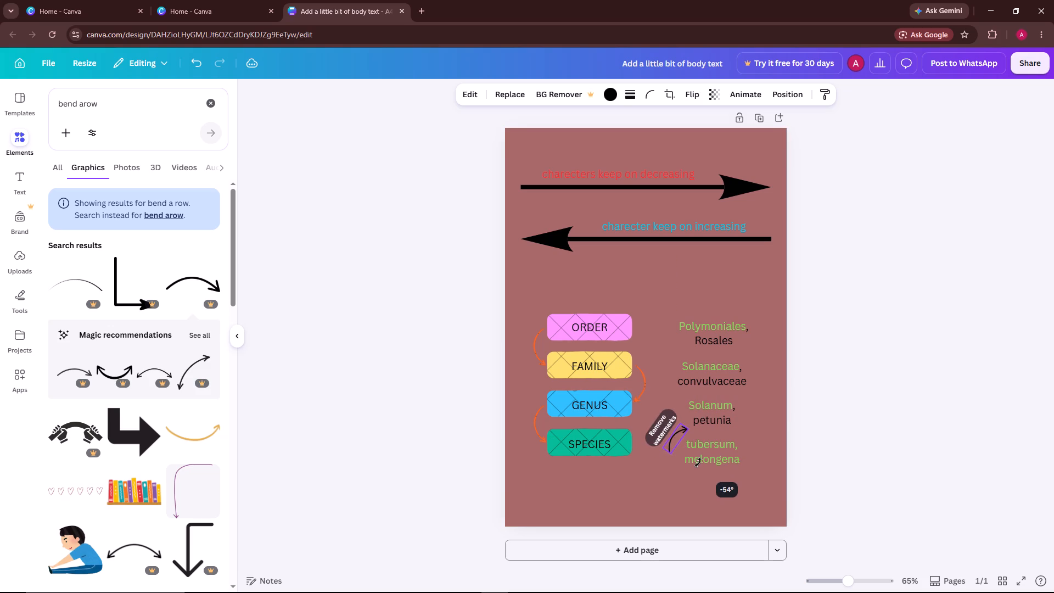
left_click_drag(698, 462, 697, 446)
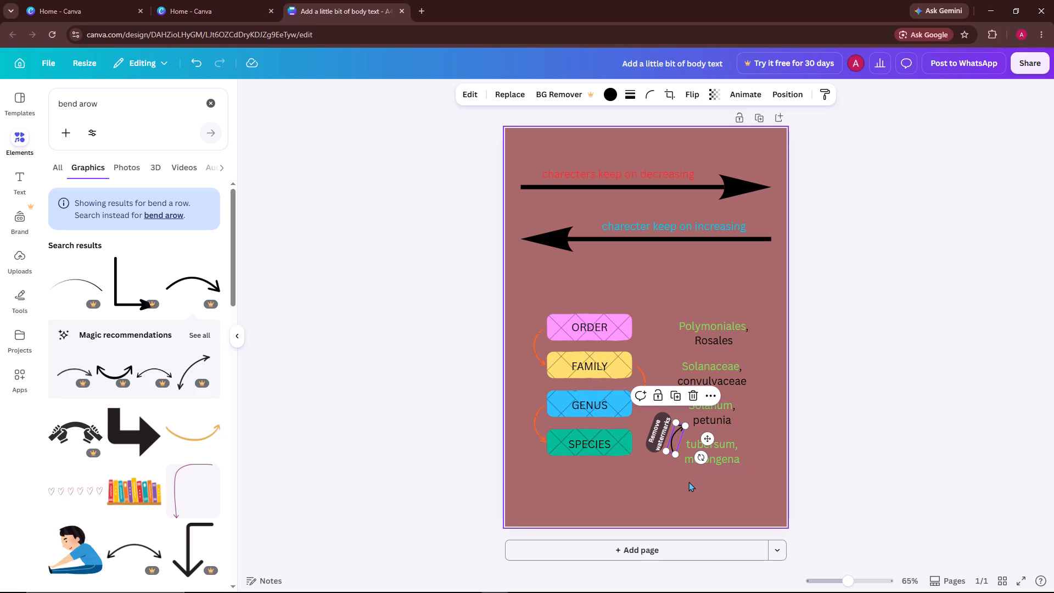
Duplicate the small curved arrow and move the copy to the right of the names, between "Solanum" and "convulvaceae", trying other rotations.
left_click(676, 401)
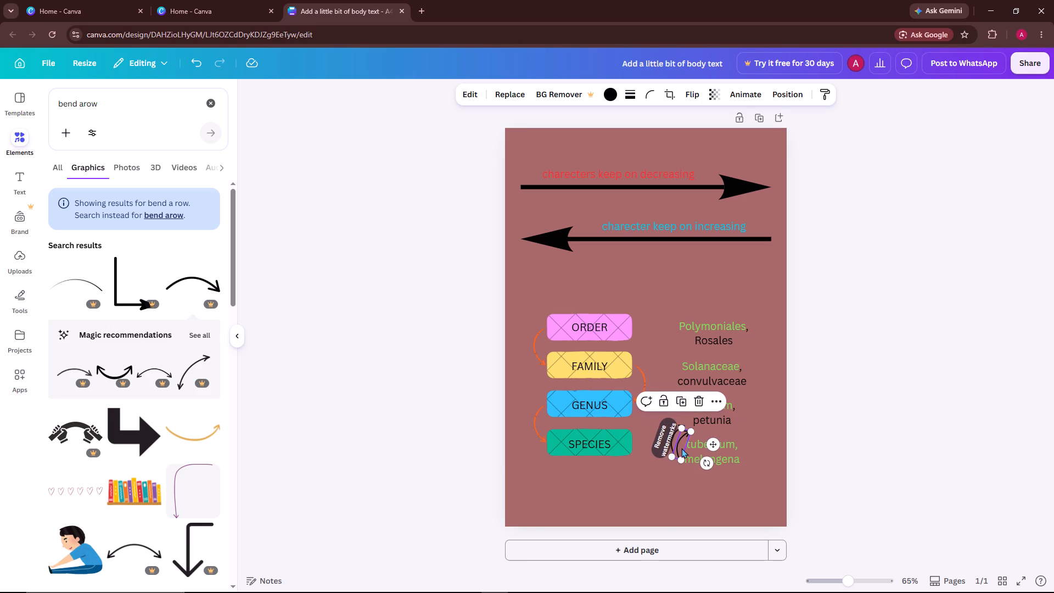
left_click_drag(681, 447, 726, 431)
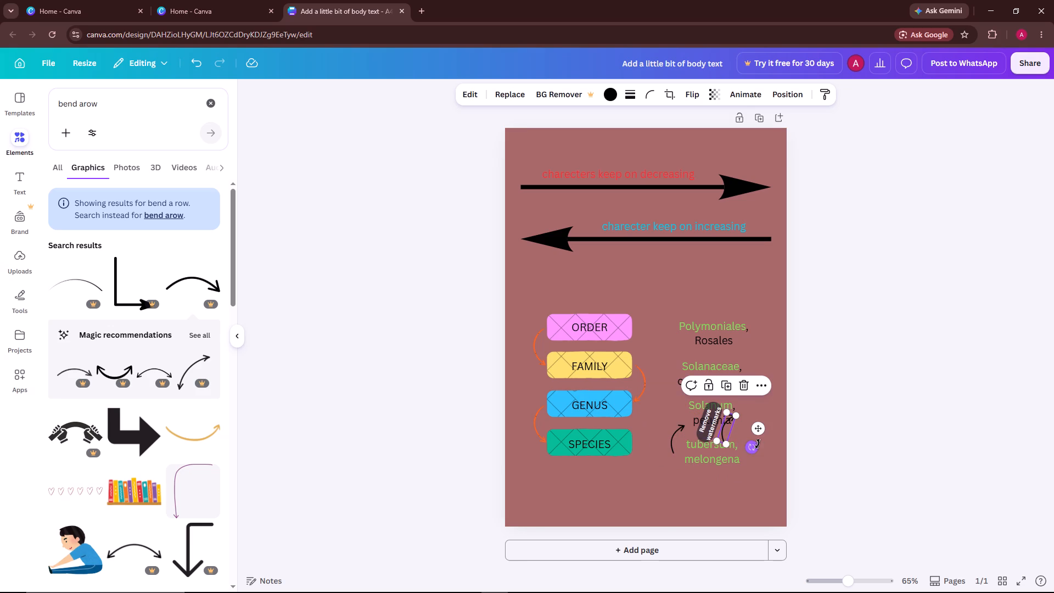
left_click_drag(755, 446, 806, 344)
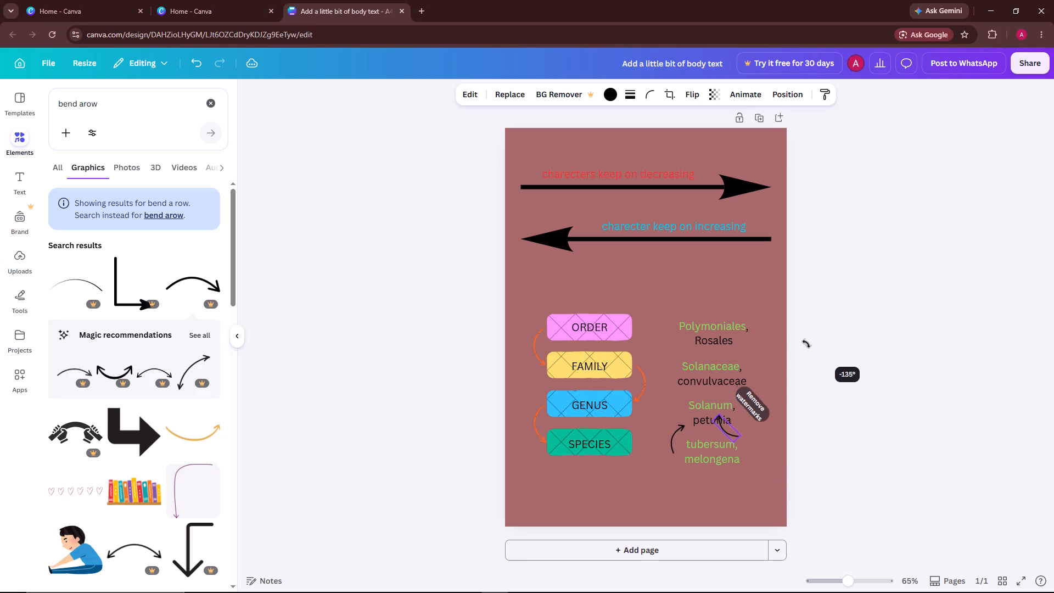
left_click_drag(806, 344, 616, 389)
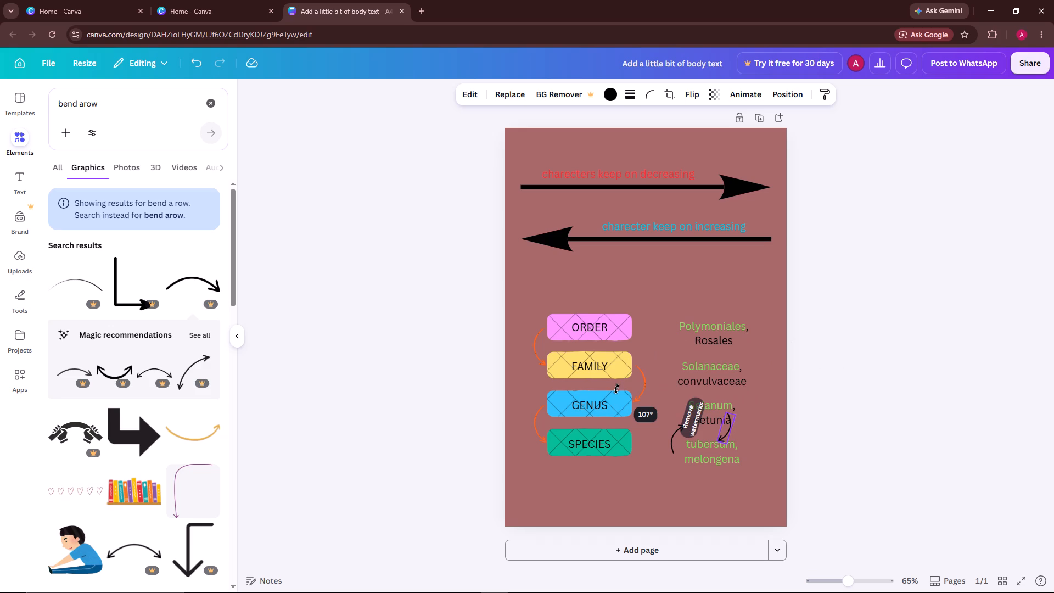
left_click_drag(616, 389, 779, 457)
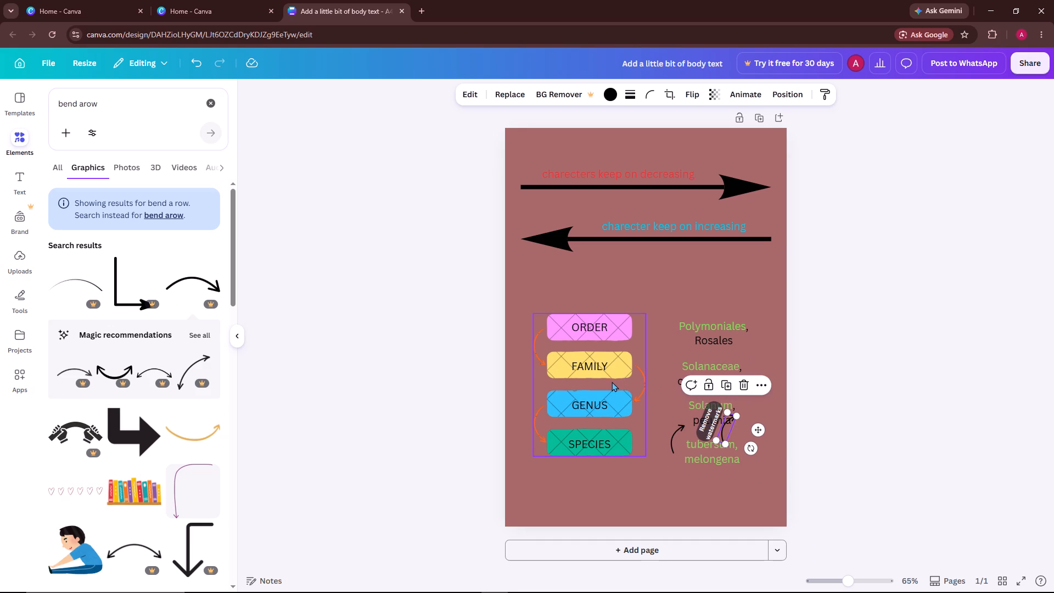
scroll(195, 433, "down", 2)
scroll(195, 433, "up", 2)
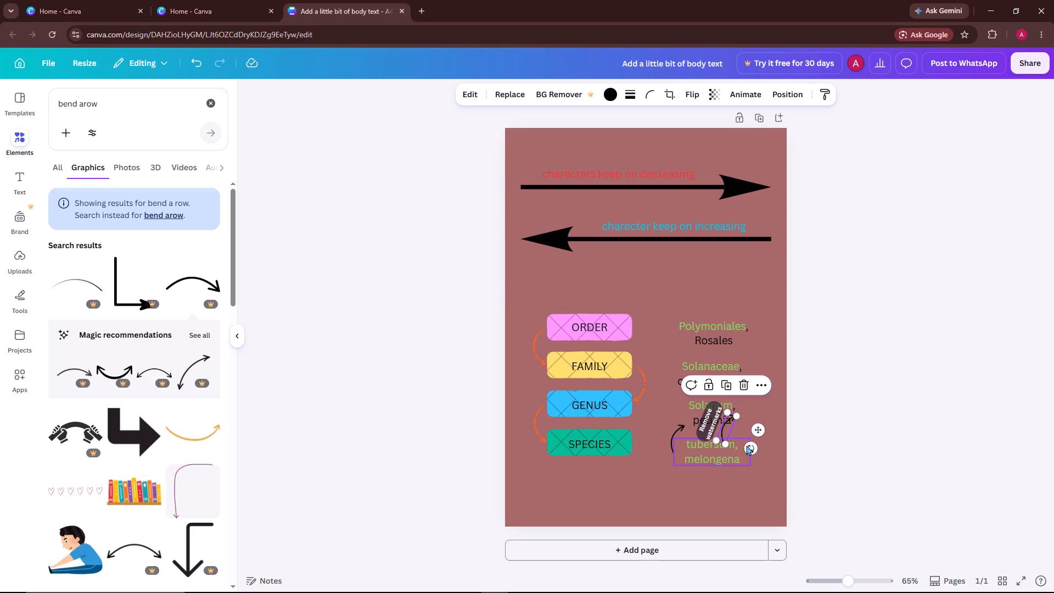
left_click_drag(756, 429, 764, 425)
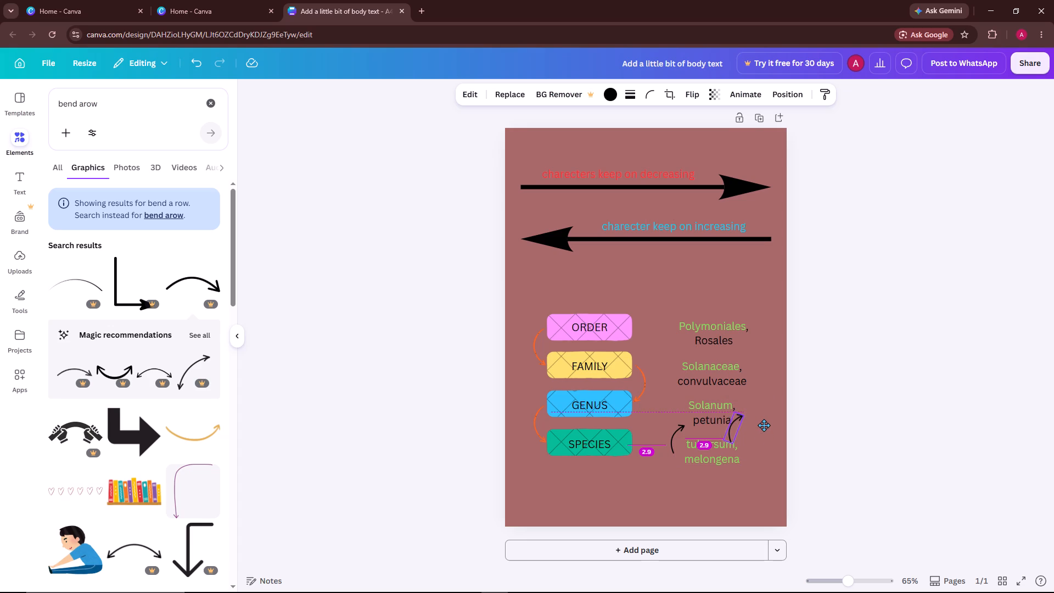
left_click_drag(764, 425, 771, 404)
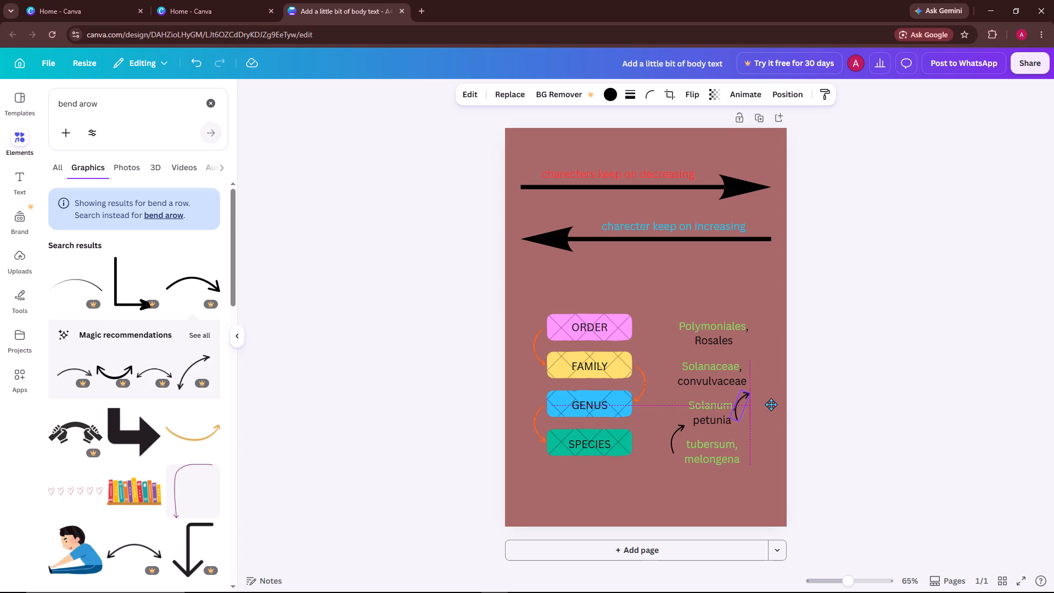
left_click_drag(771, 404, 771, 395)
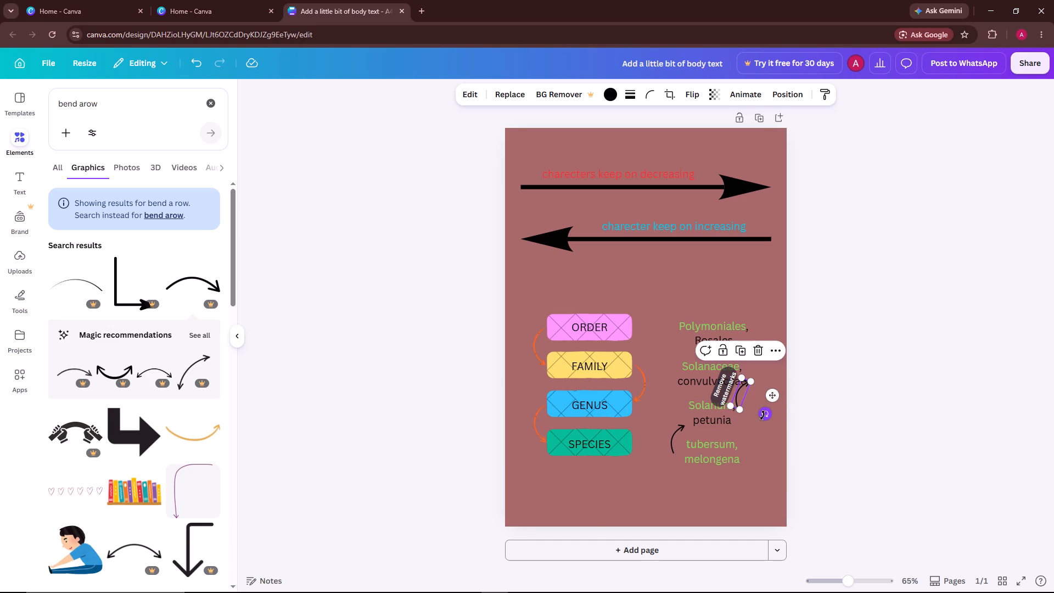
Look through the "bend arow" graphics results for another curved arrow.
scroll(131, 430, "down", 4)
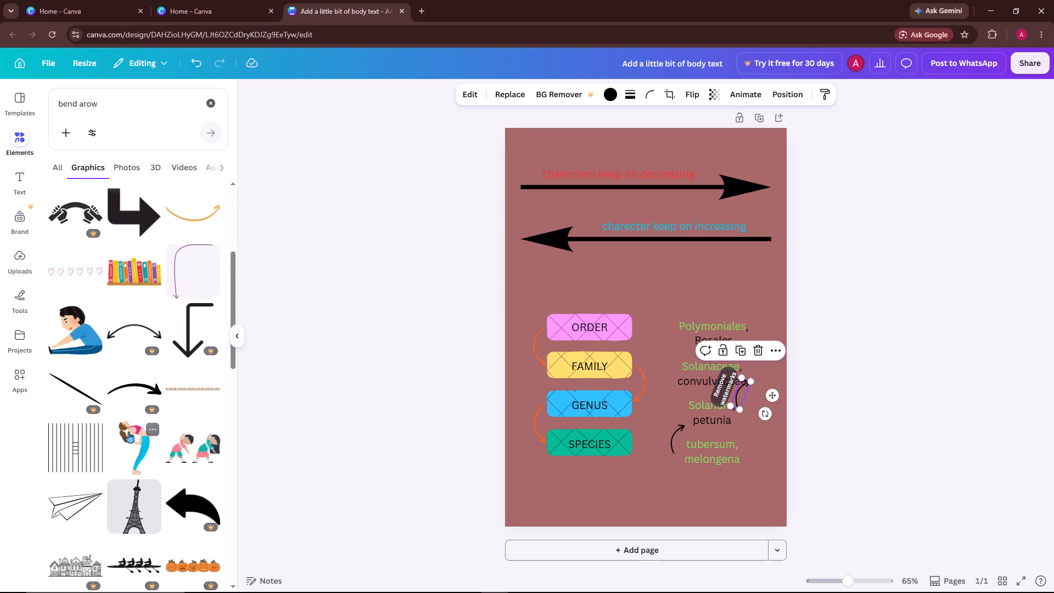
scroll(128, 432, "down", 8)
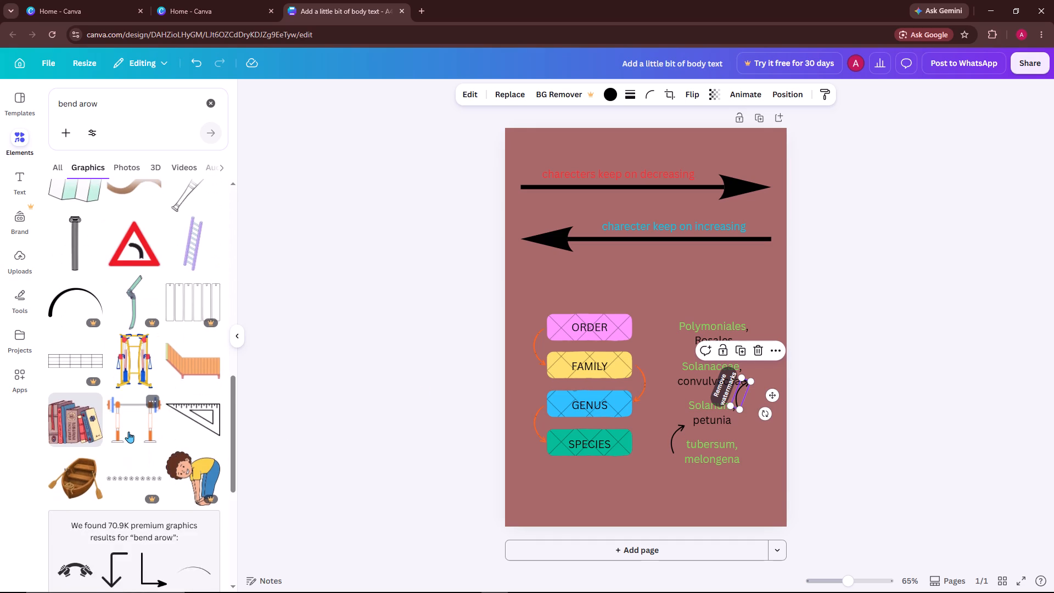
scroll(128, 432, "down", 3)
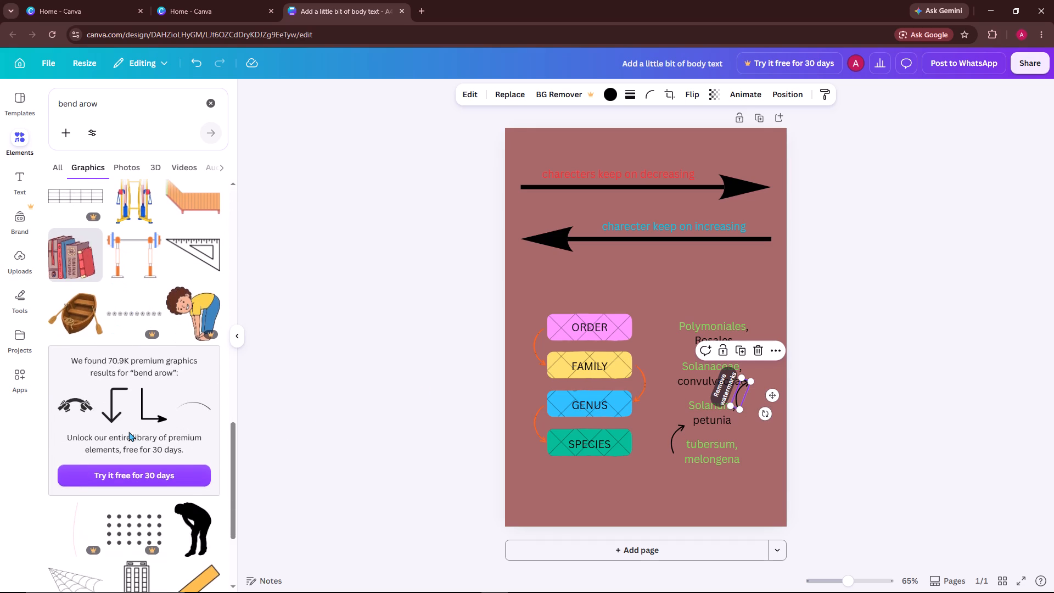
scroll(128, 432, "down", 10)
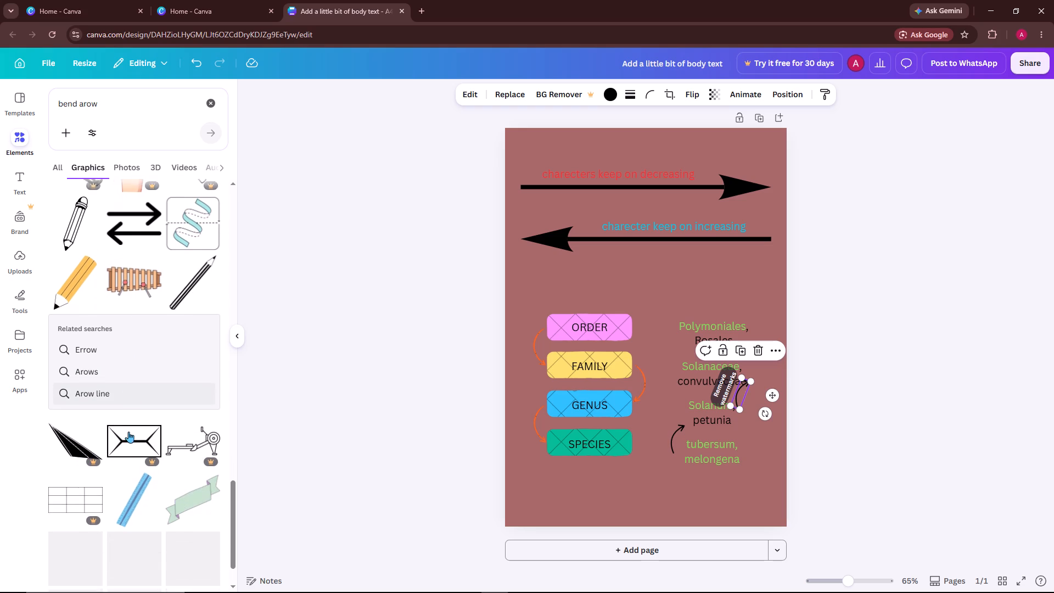
scroll(128, 432, "down", 2)
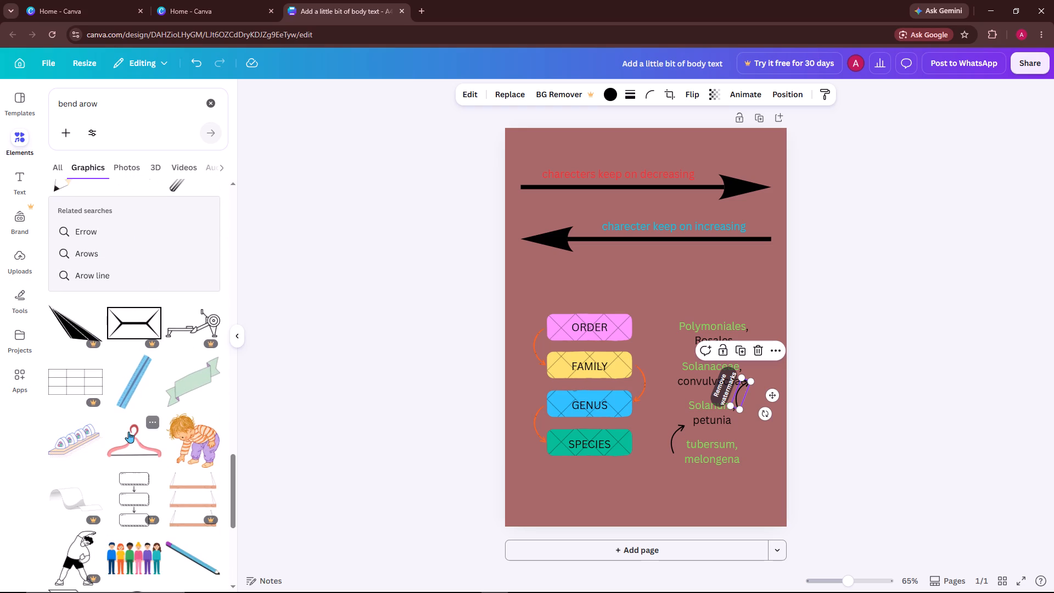
scroll(128, 432, "down", 5)
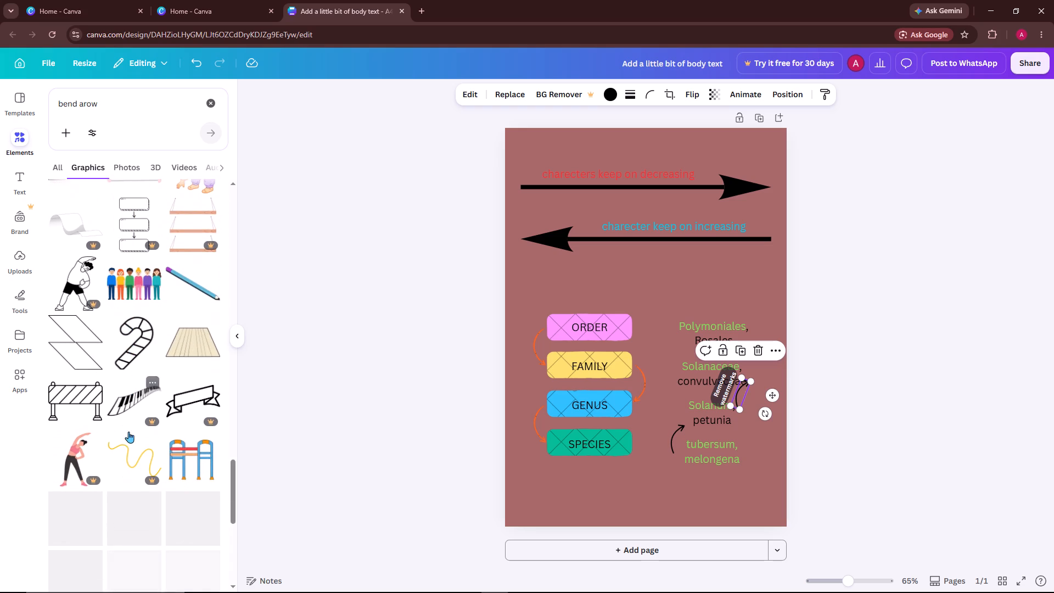
scroll(128, 430, "down", 6)
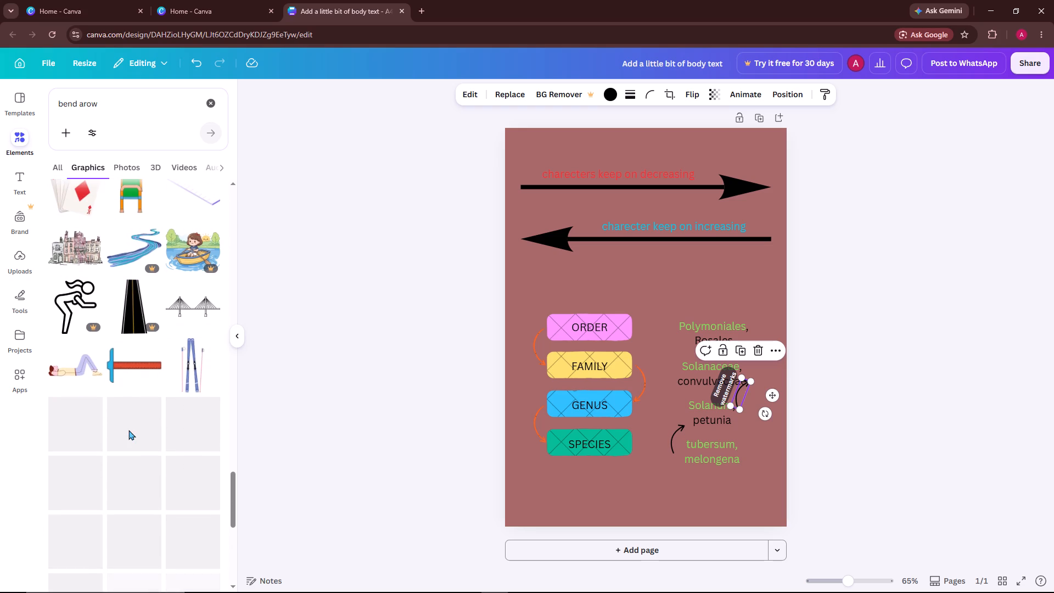
scroll(128, 430, "down", 6)
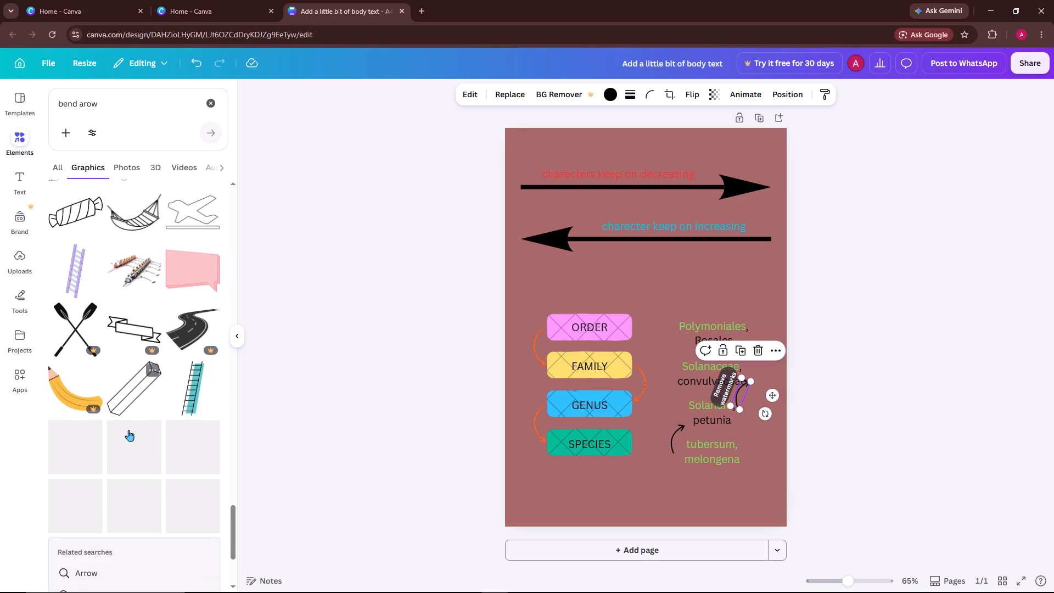
scroll(128, 430, "up", 10)
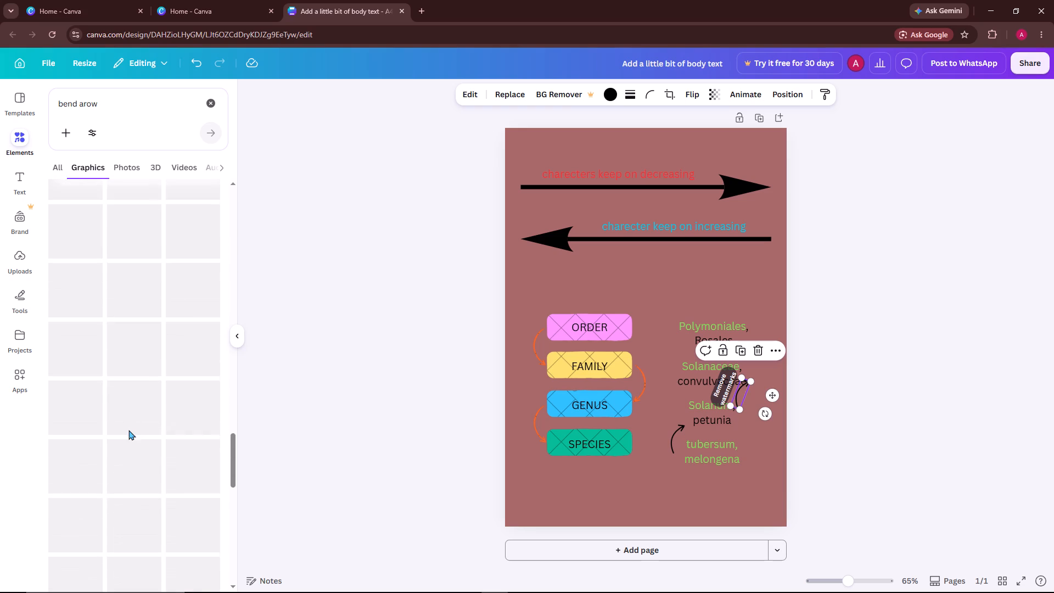
scroll(128, 430, "down", 2)
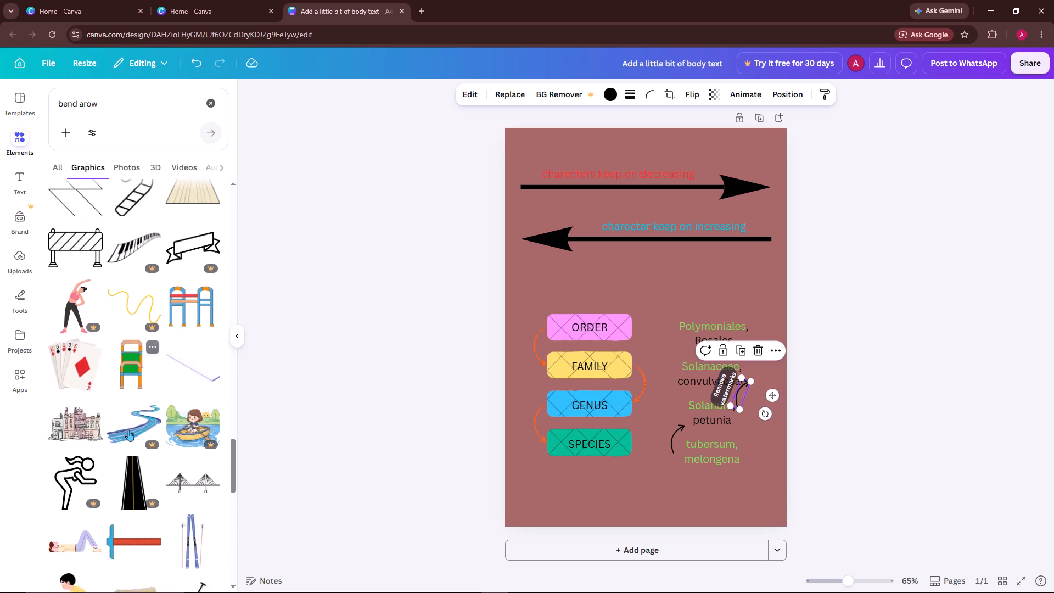
scroll(128, 430, "up", 3)
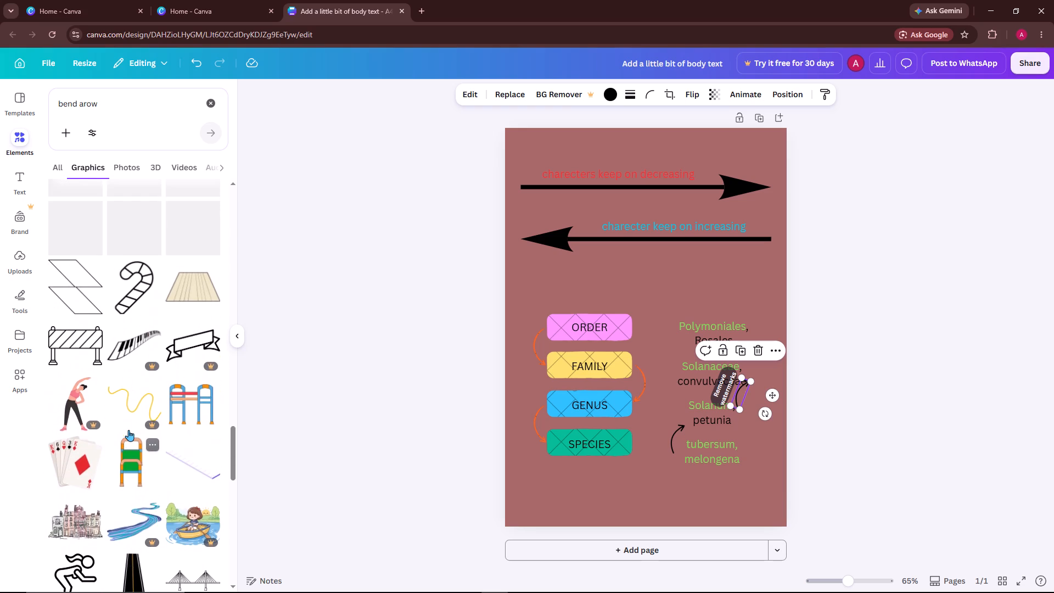
scroll(128, 430, "up", 4)
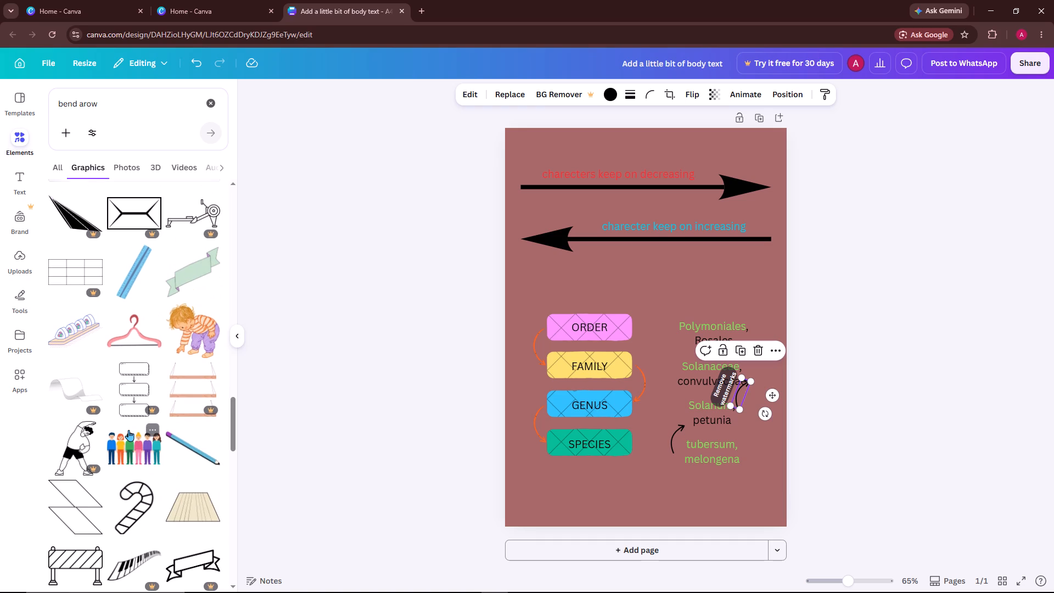
scroll(128, 430, "up", 3)
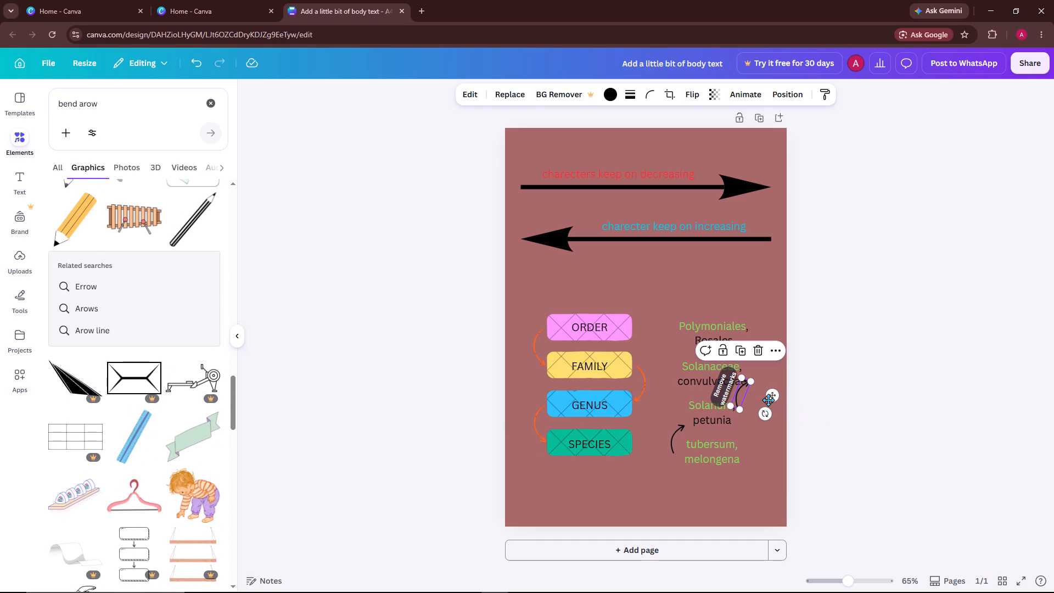
Move the copied arrow left of the names and rotate it to point up from "Solanum" to "convulvaceae".
left_click_drag(741, 393, 682, 393)
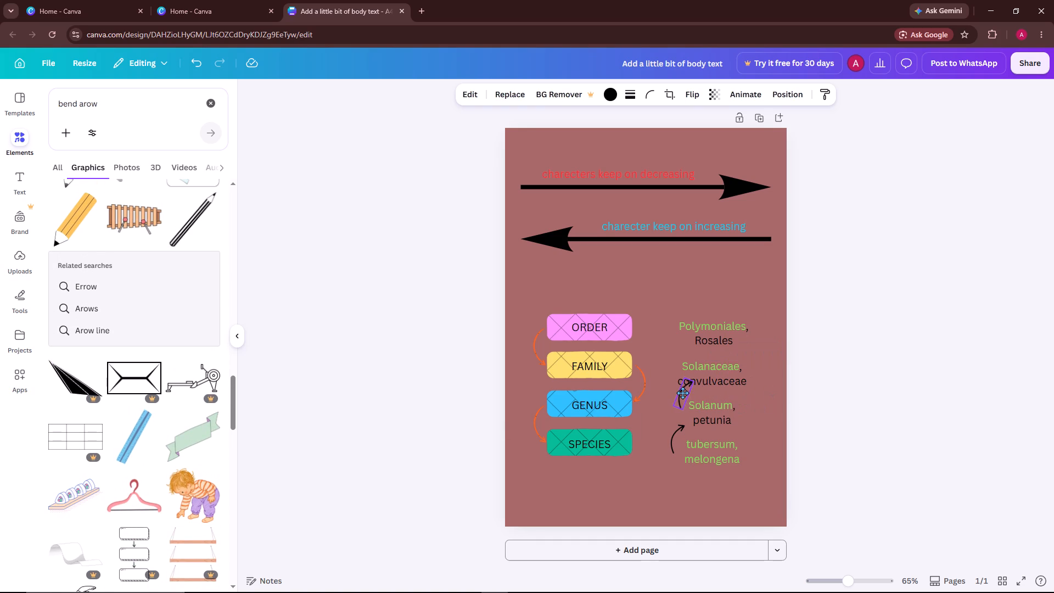
left_click_drag(682, 393, 677, 391)
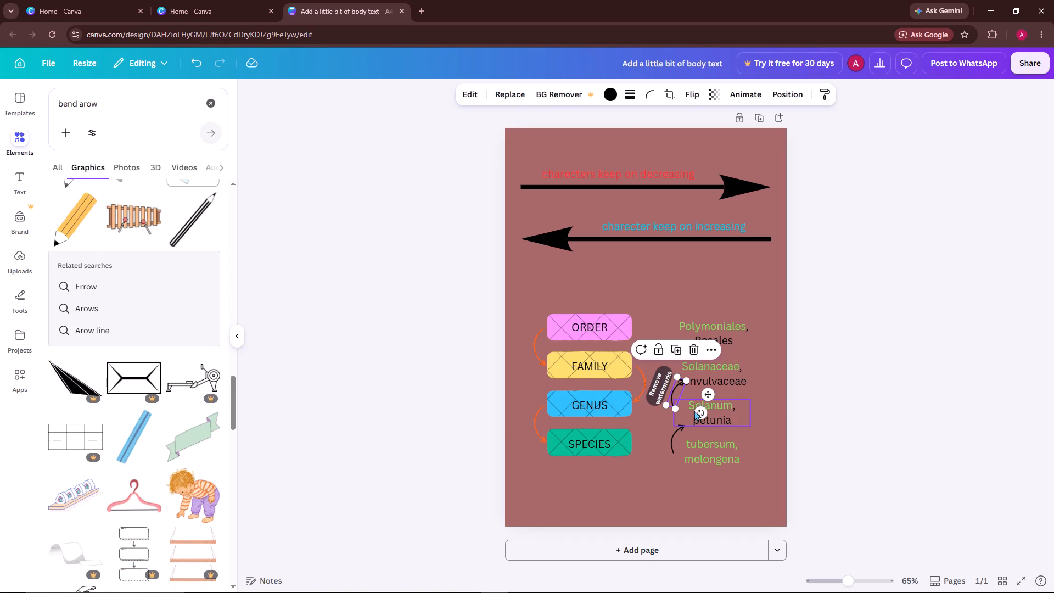
left_click_drag(697, 412, 754, 395)
left_click_drag(680, 395, 680, 404)
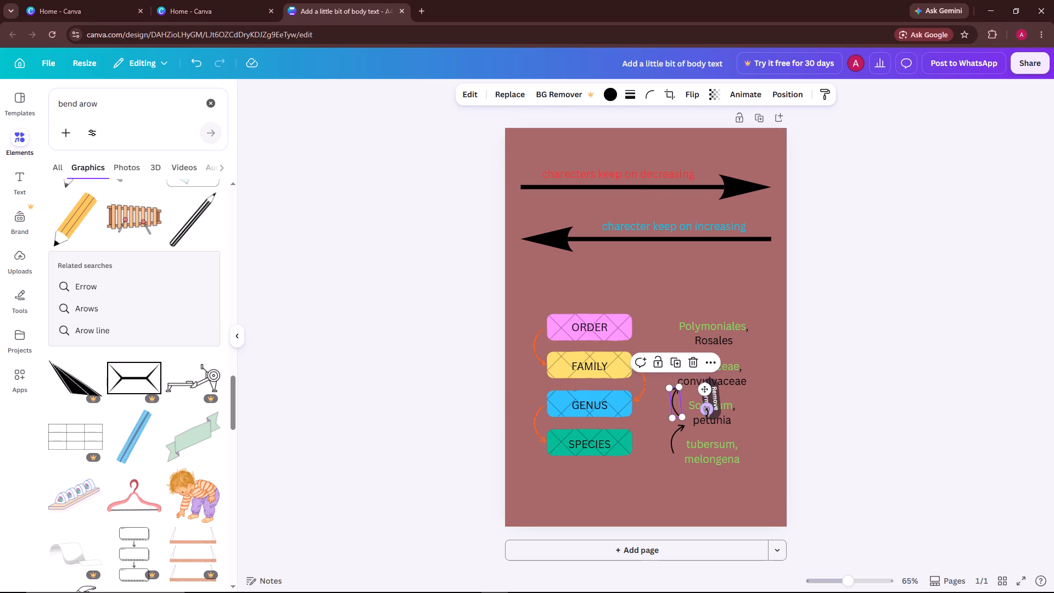
left_click_drag(707, 413, 711, 407)
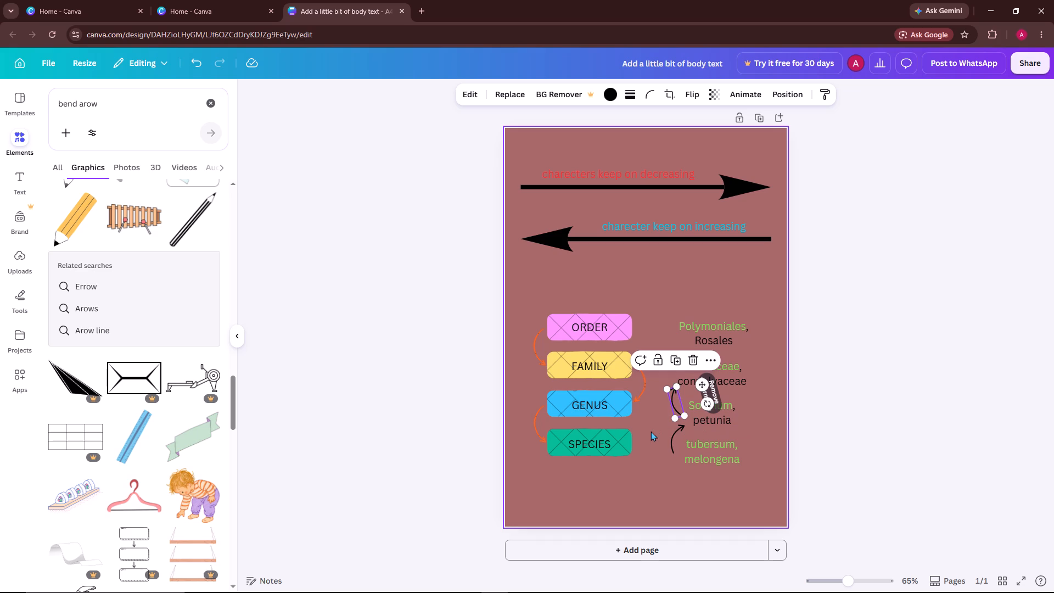
Duplicate the arrow beside "Solanum" and place the copy left of the names, rising from "Solanaceae" to "Rosales".
left_click(678, 357)
left_click_drag(676, 366, 679, 348)
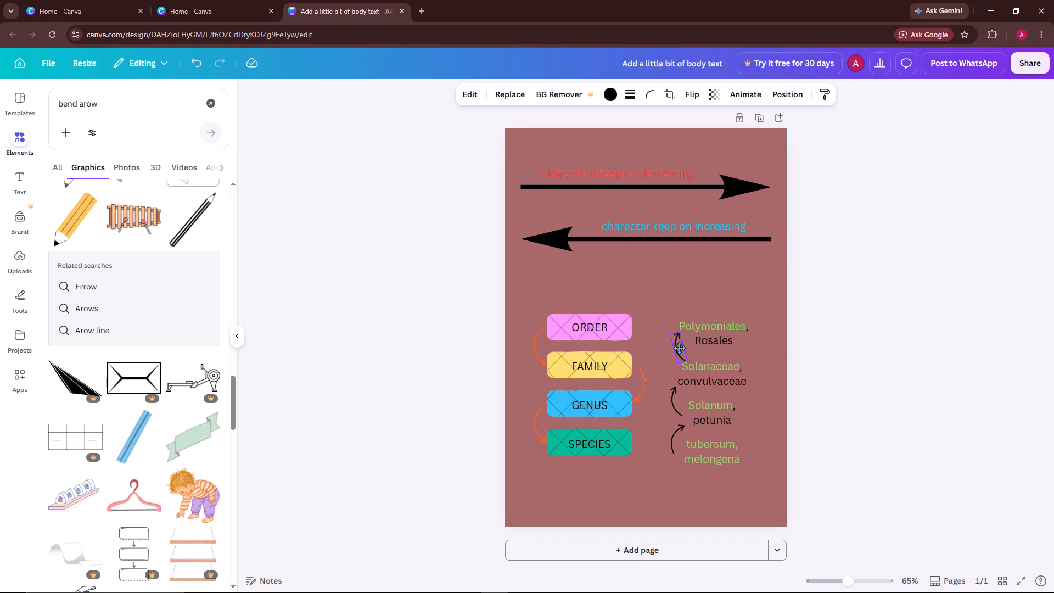
left_click_drag(679, 348, 670, 356)
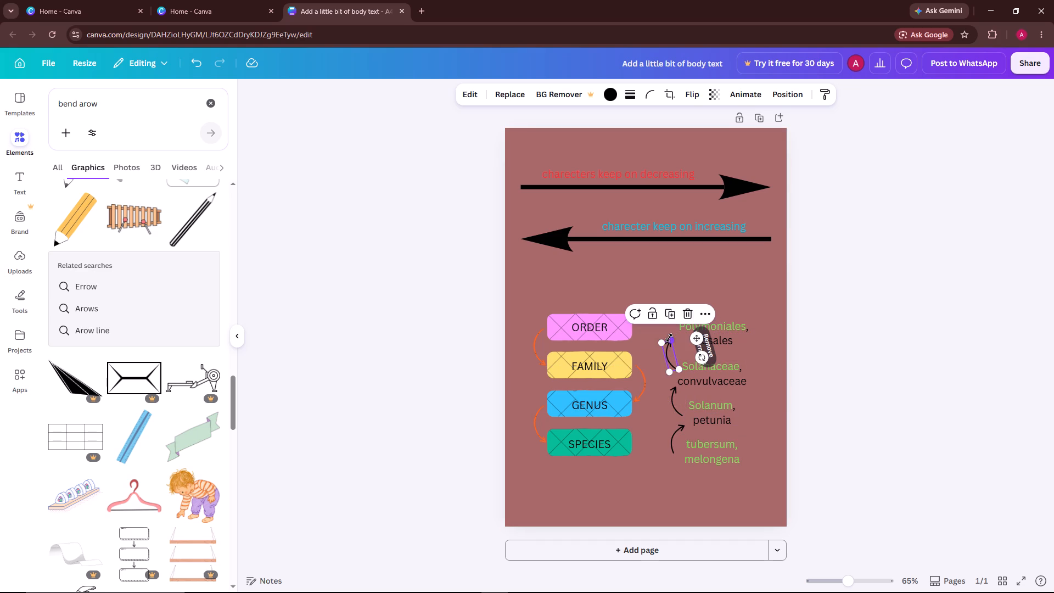
Rotate the copied arrow beside the names and position it so it curves up from "Solanaceae" to "Rosales".
left_click_drag(669, 342, 674, 337)
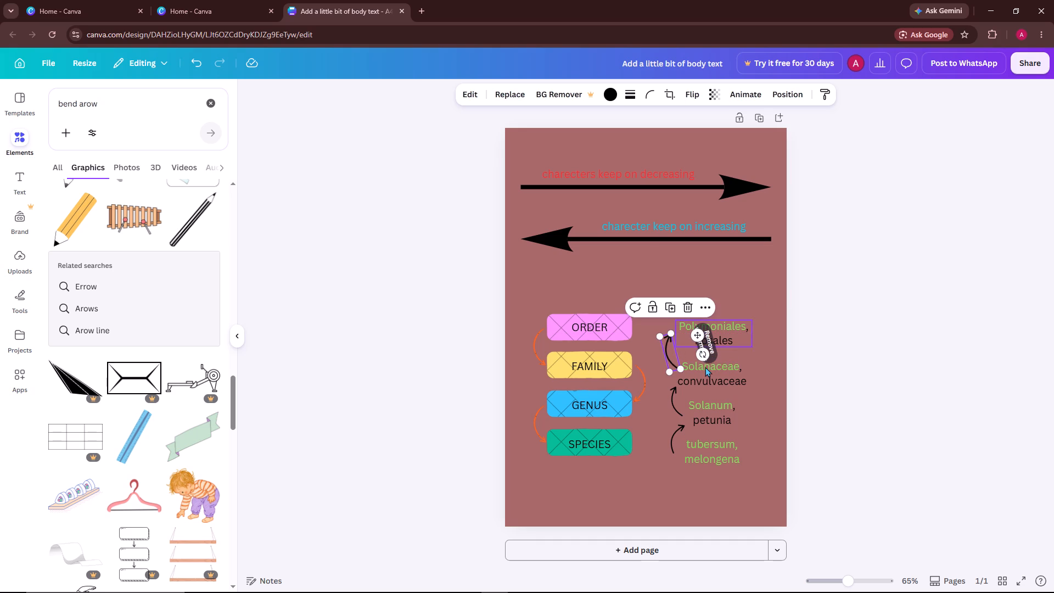
left_click_drag(705, 356, 702, 376)
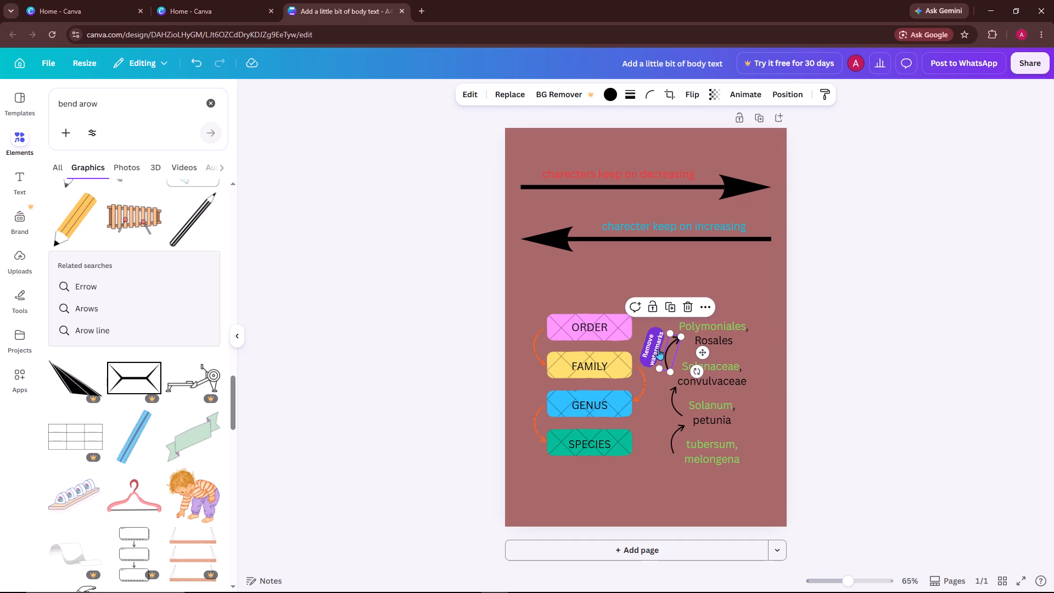
left_click_drag(669, 353, 674, 361)
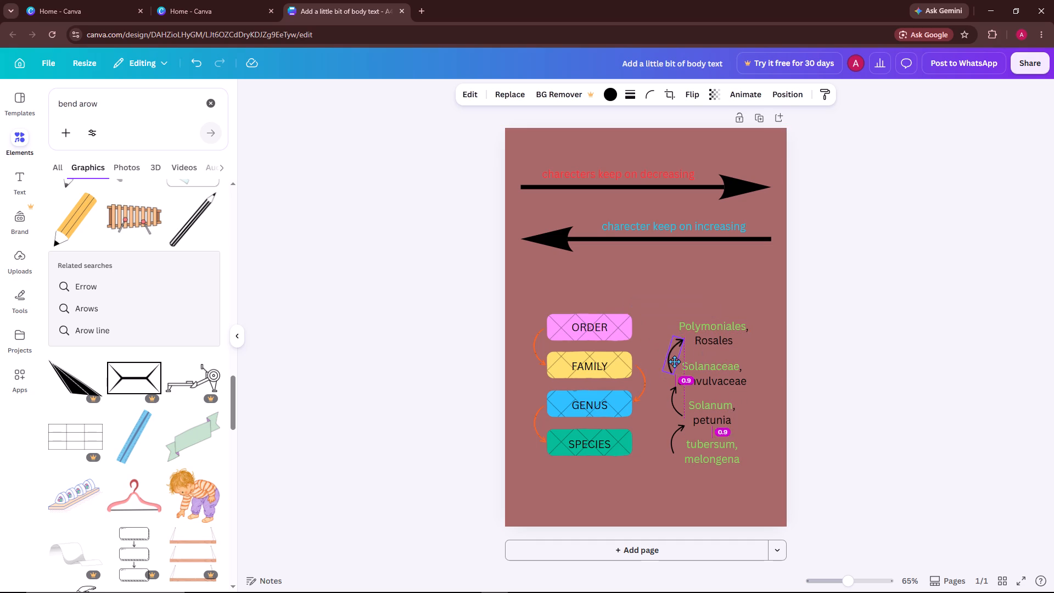
left_click_drag(674, 361, 675, 356)
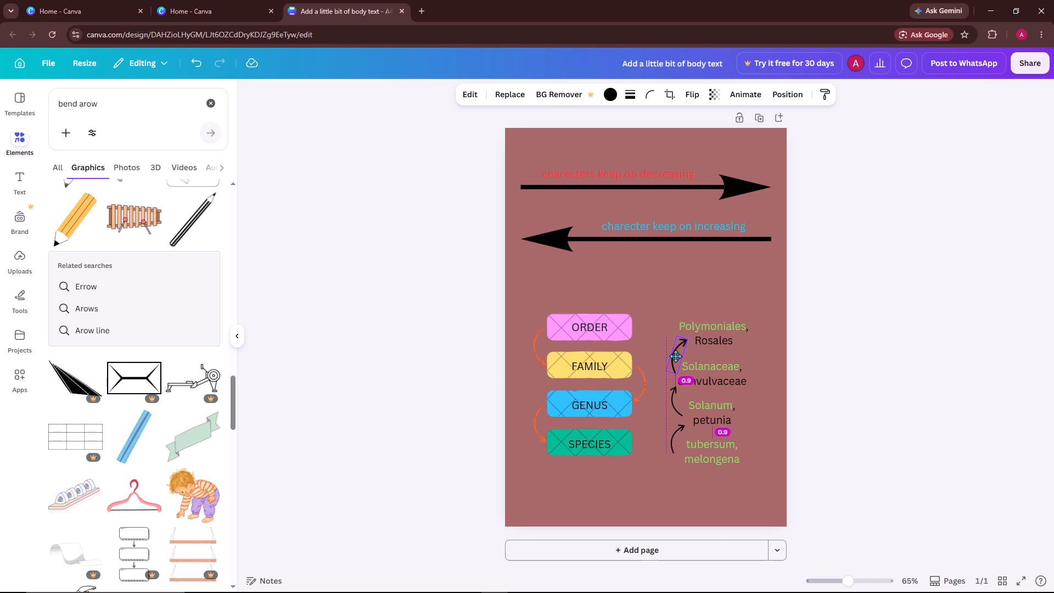
left_click_drag(675, 356, 675, 354)
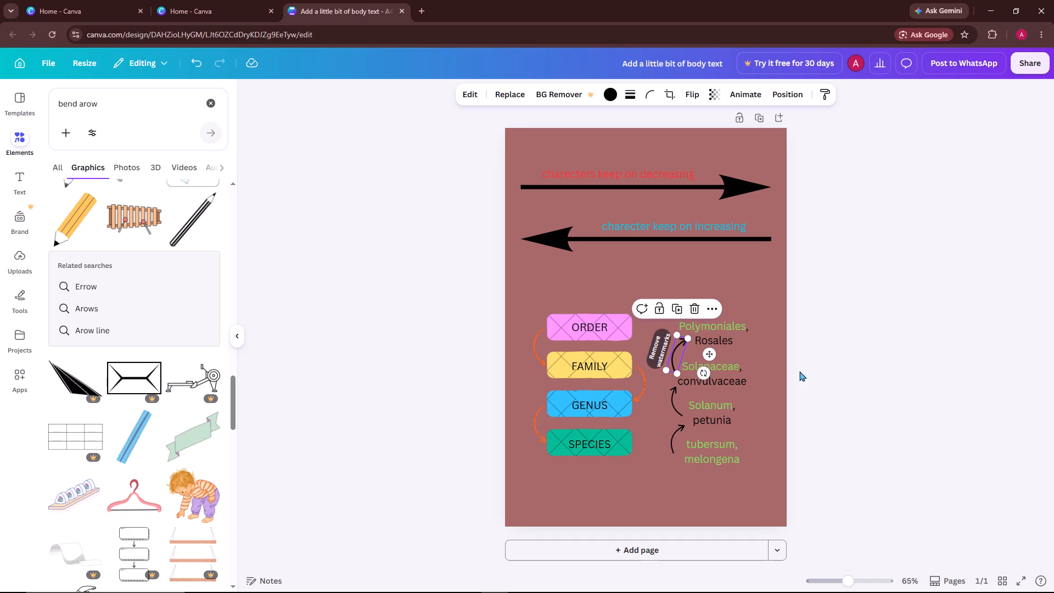
left_click(828, 353)
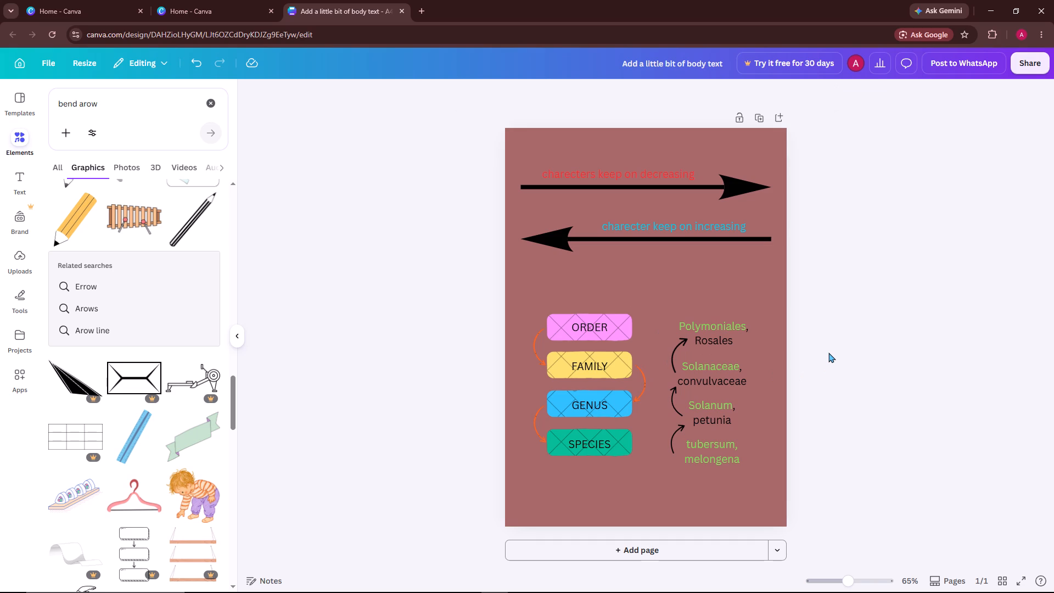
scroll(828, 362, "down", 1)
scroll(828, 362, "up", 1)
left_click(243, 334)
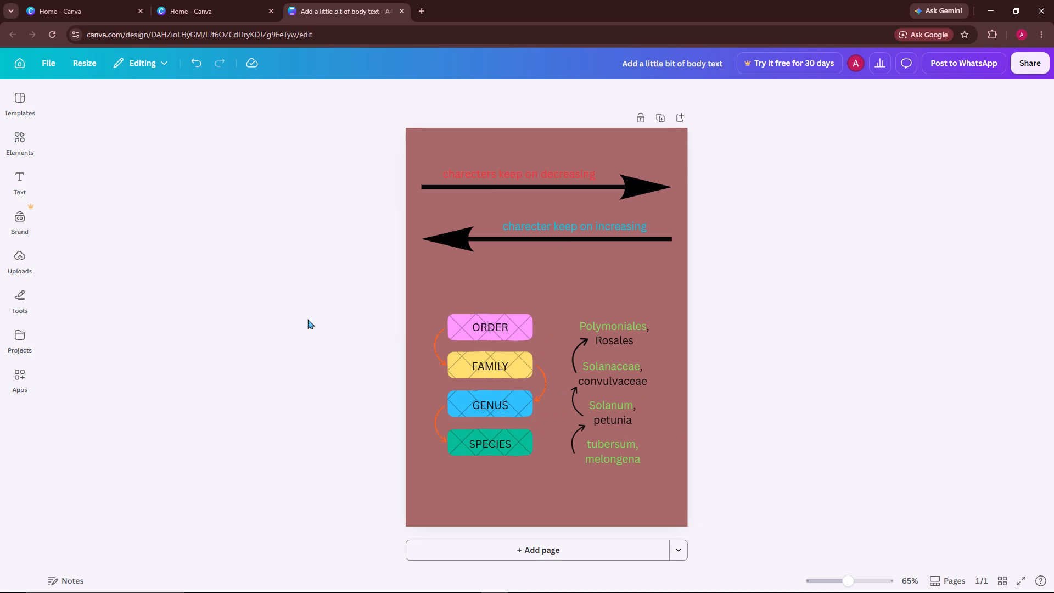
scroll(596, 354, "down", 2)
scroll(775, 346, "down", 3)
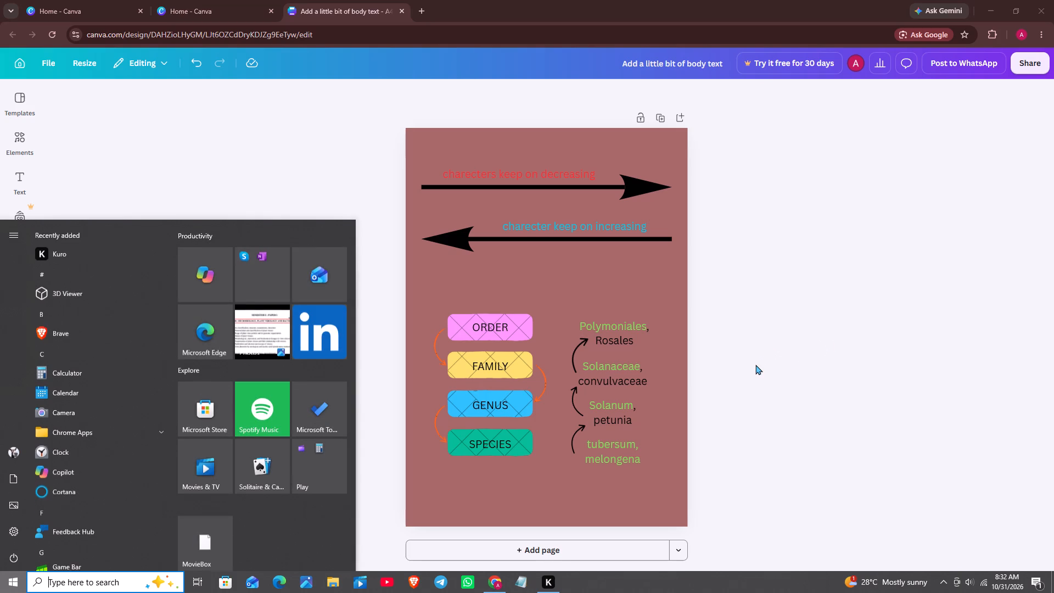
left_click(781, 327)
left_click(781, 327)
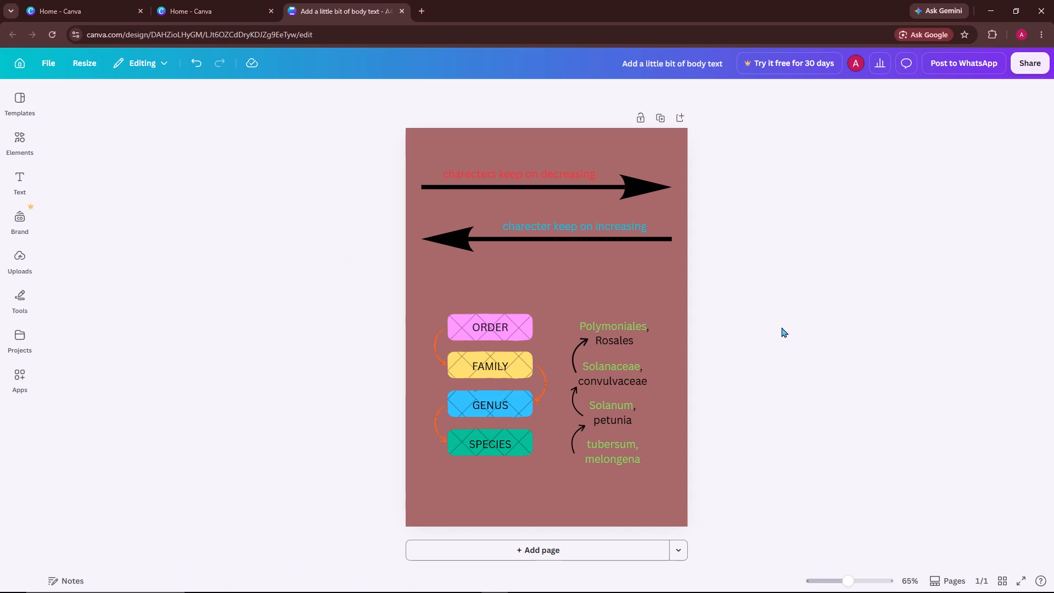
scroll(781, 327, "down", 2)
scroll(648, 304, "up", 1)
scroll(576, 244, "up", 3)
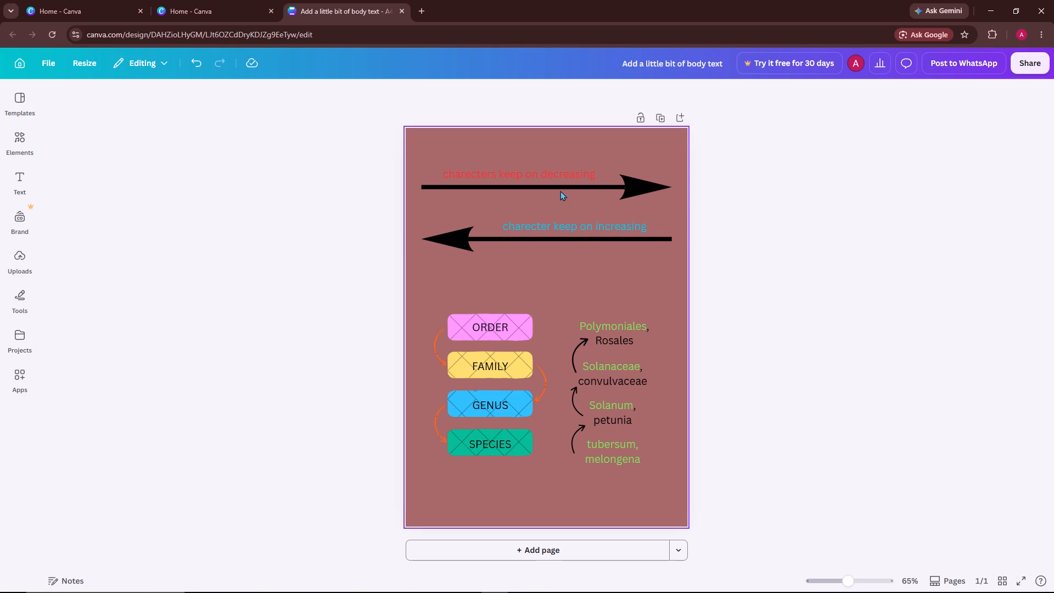
Add a second page to the design.
left_click(589, 552)
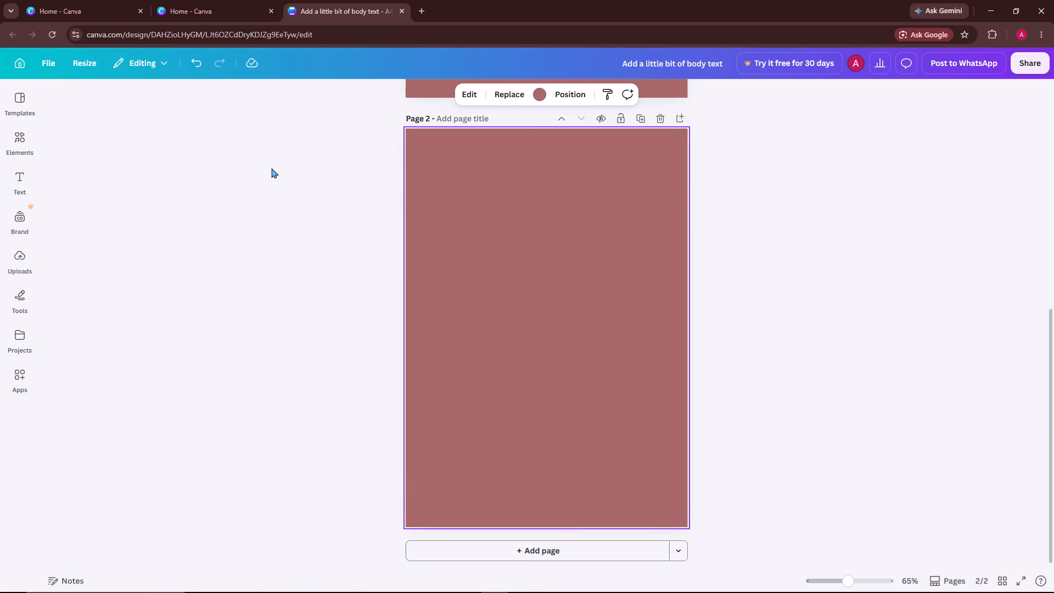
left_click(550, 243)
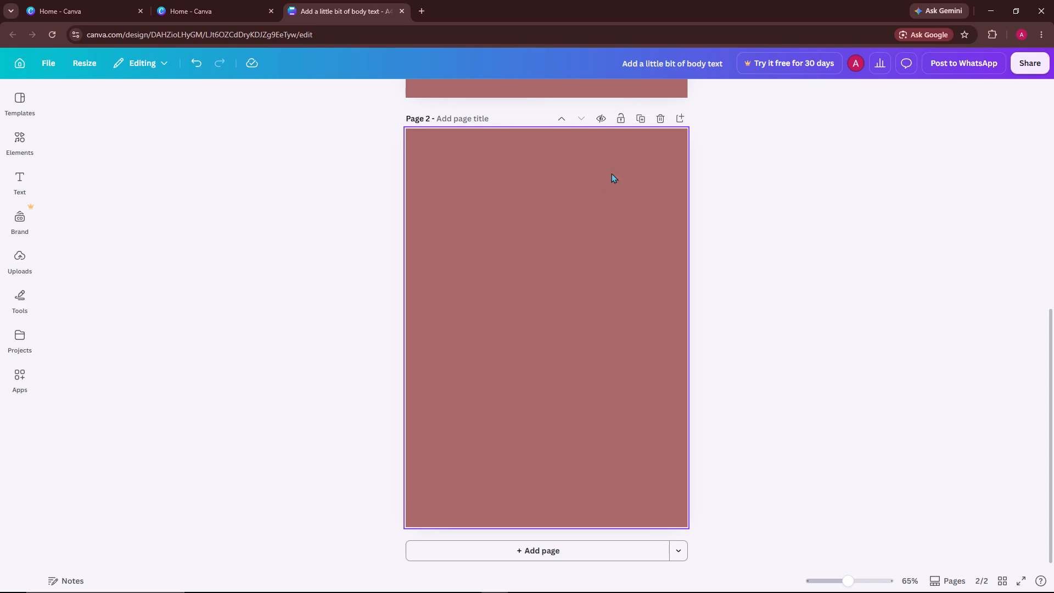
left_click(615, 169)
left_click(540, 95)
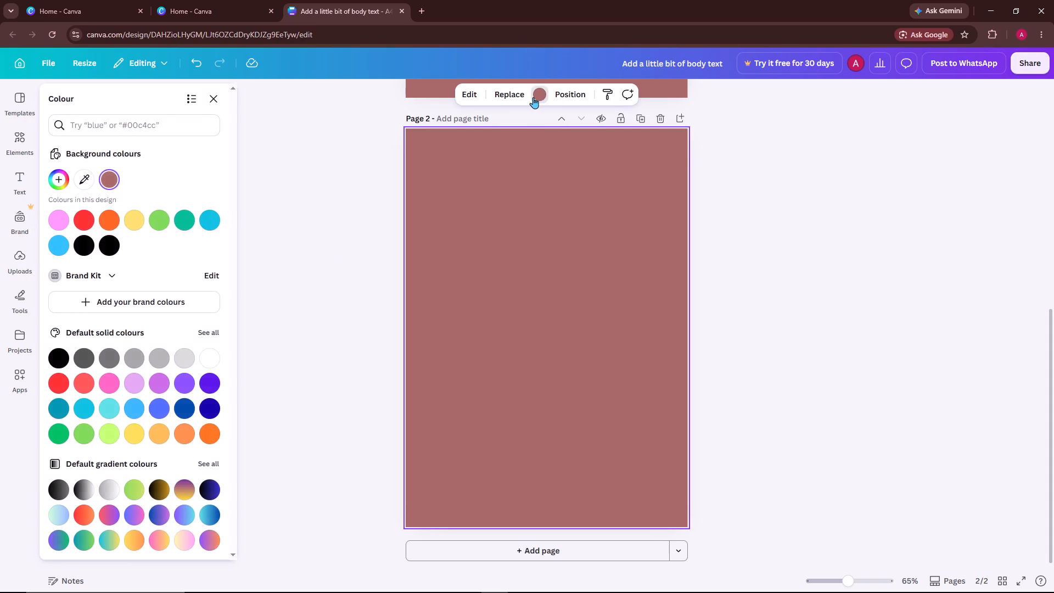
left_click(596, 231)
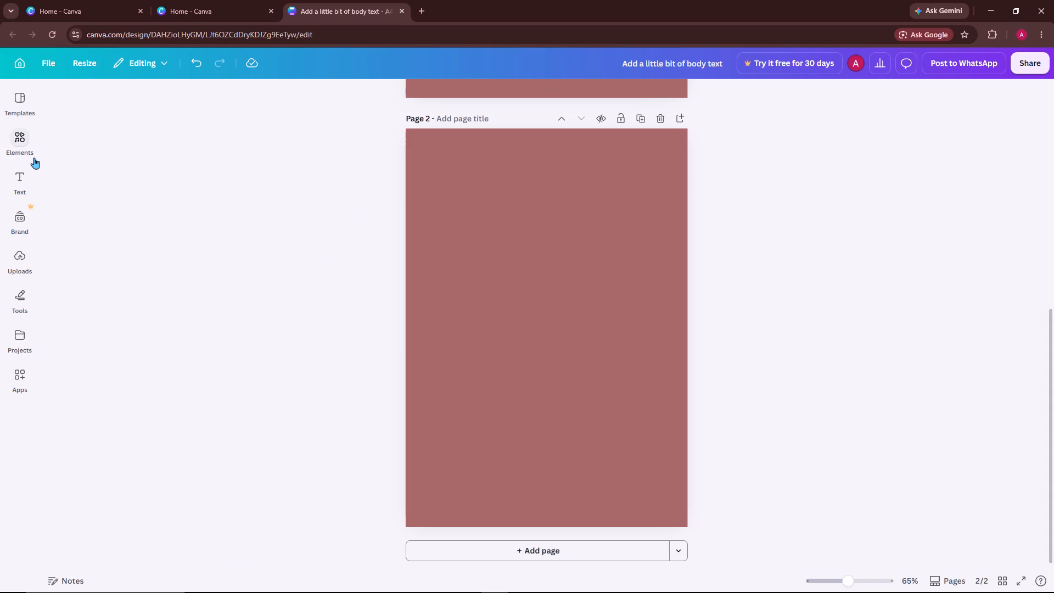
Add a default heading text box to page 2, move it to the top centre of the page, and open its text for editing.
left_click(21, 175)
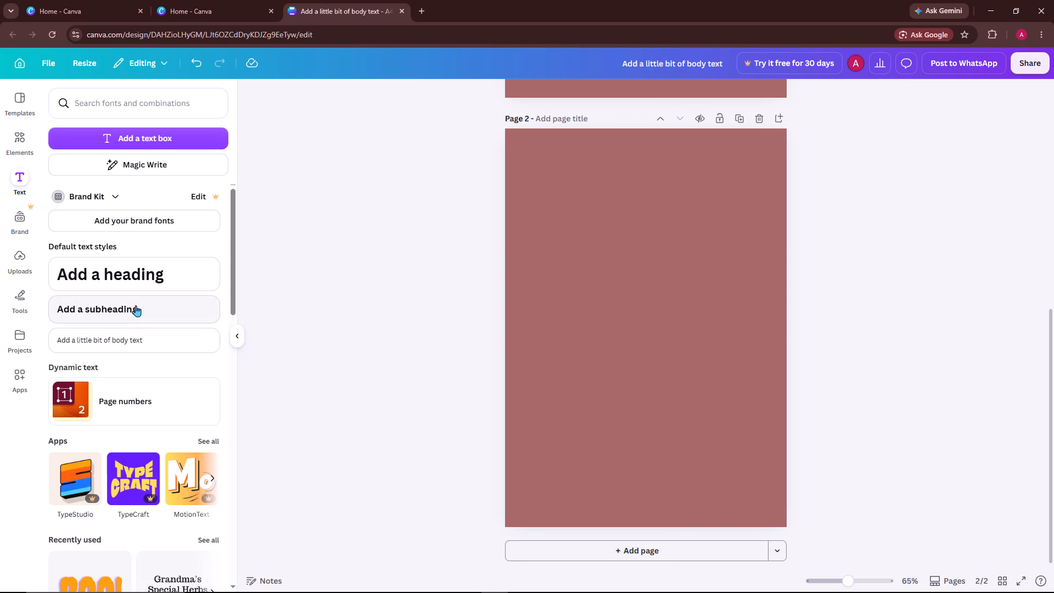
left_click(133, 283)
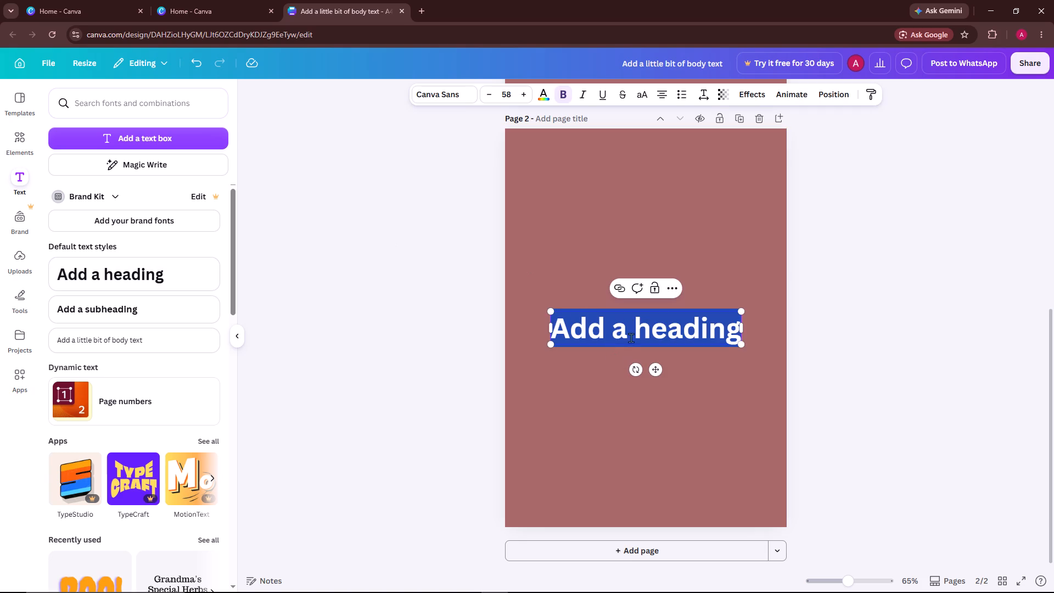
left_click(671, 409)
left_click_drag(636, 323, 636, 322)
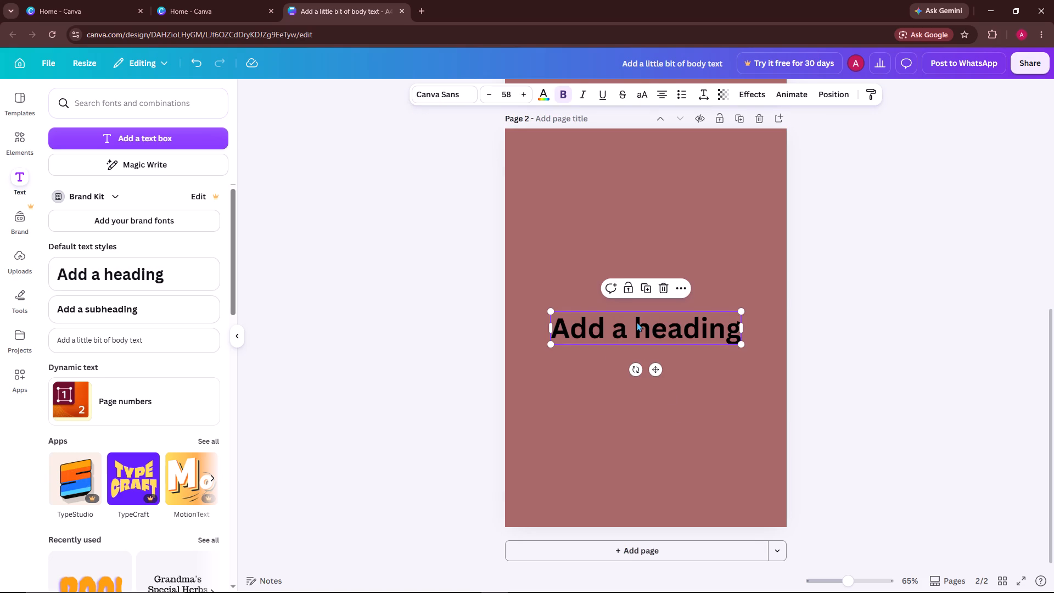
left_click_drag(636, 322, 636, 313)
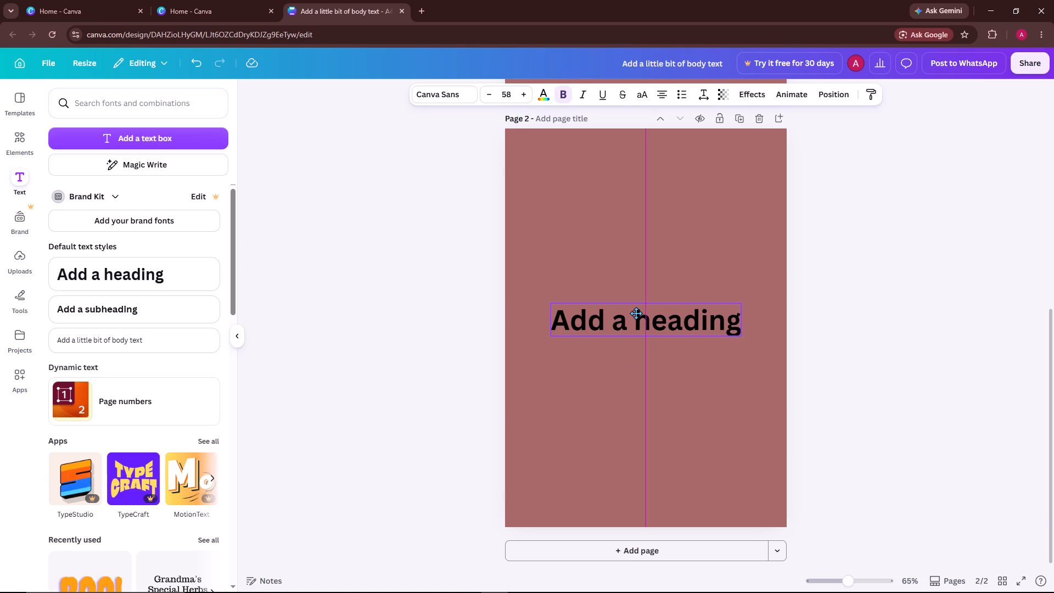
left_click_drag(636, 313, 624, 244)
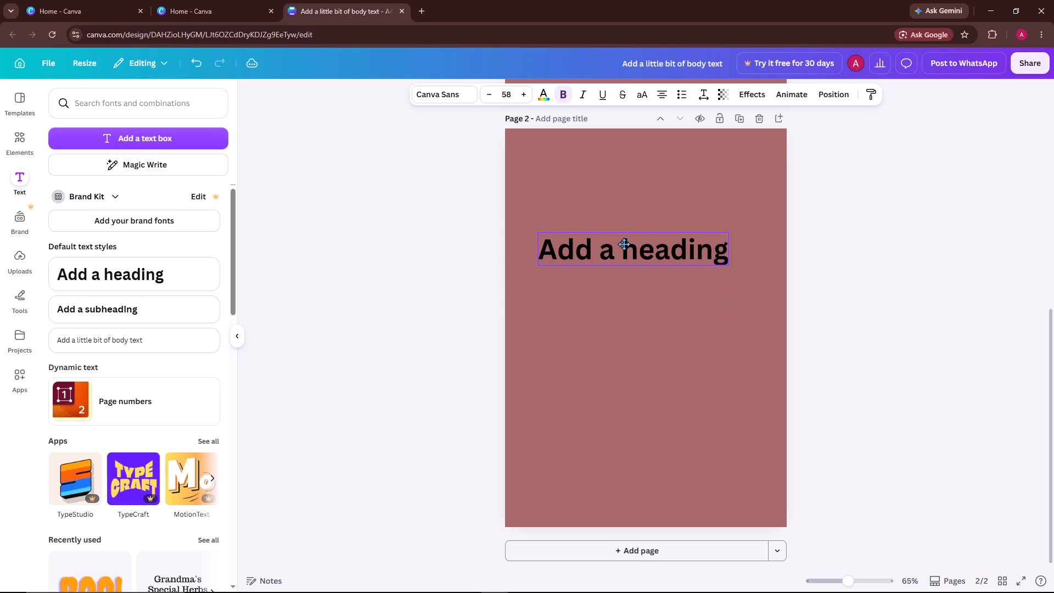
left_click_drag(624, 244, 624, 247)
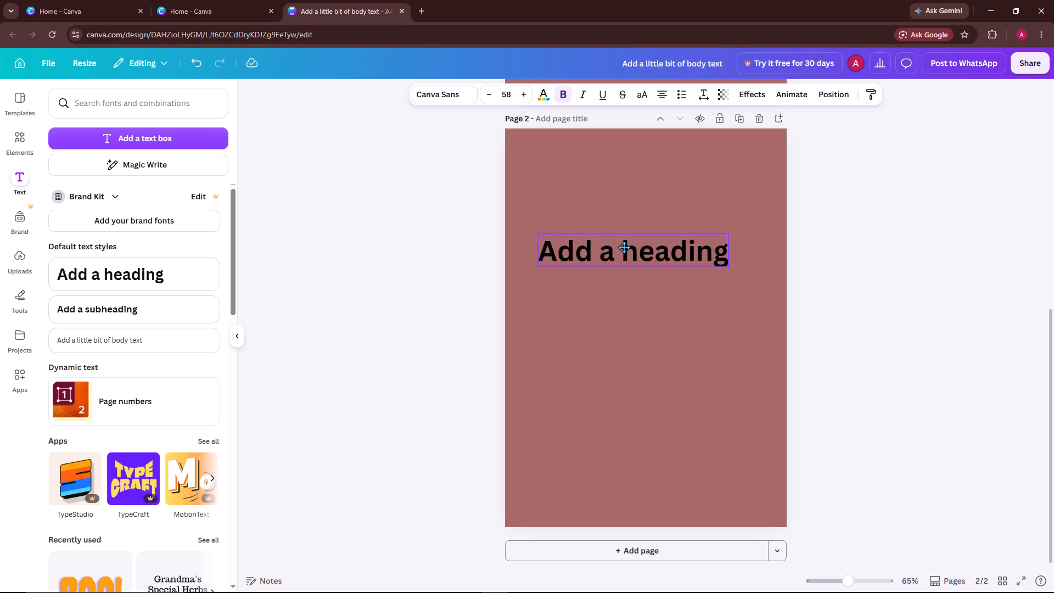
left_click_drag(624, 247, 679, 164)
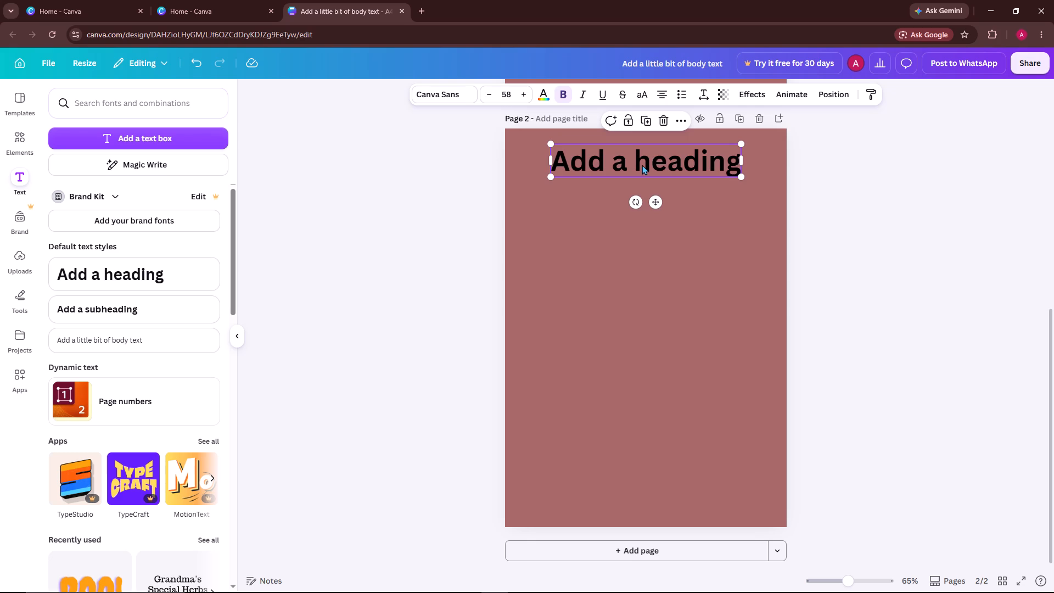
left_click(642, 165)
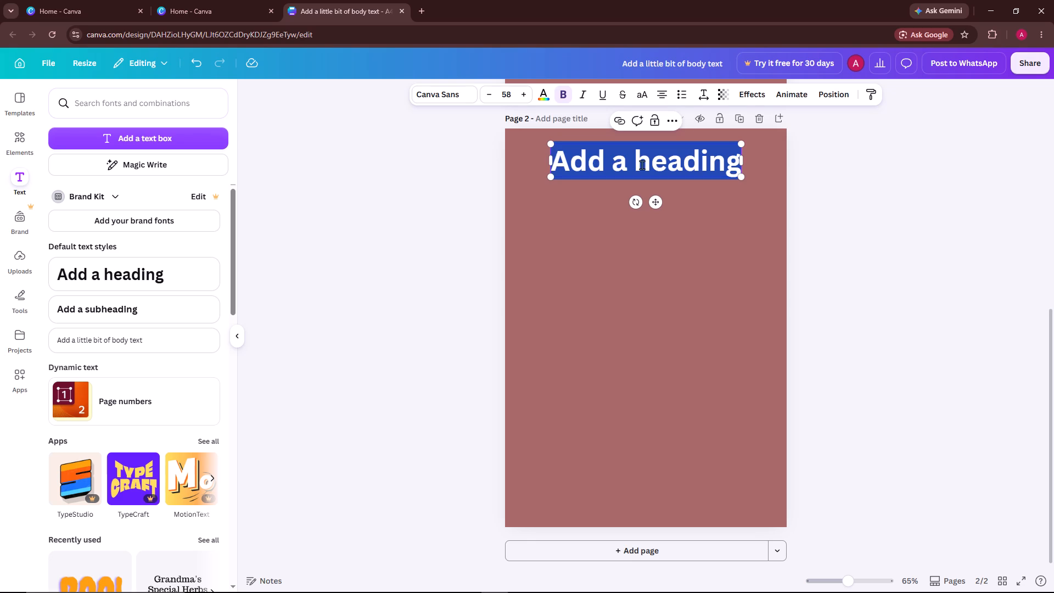
Add the recently used orange "BOO!" text style to page 2.
scroll(338, 227, "down", 3)
scroll(155, 385, "down", 1)
left_click(79, 544)
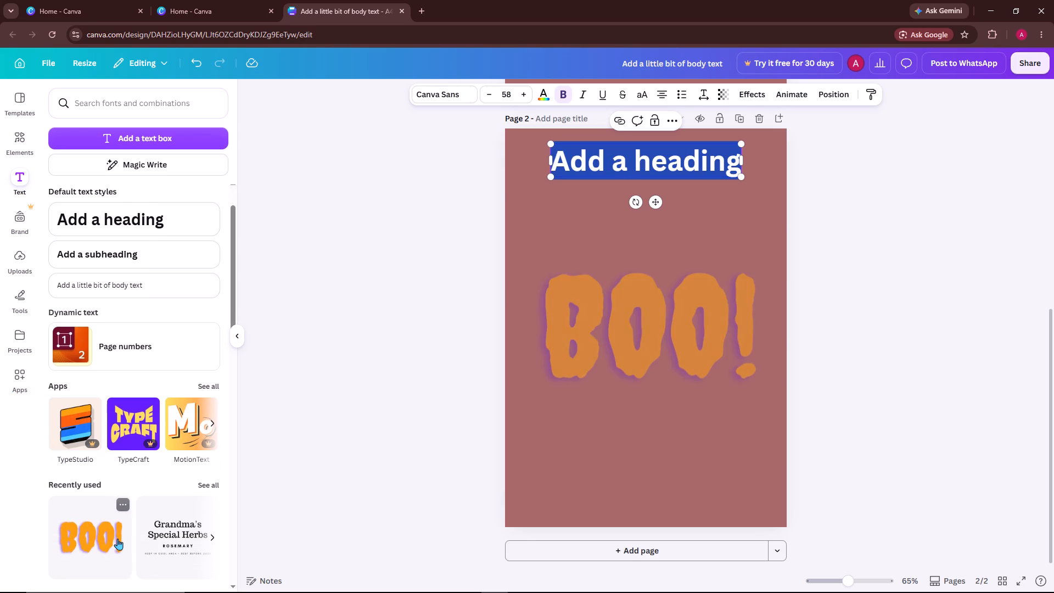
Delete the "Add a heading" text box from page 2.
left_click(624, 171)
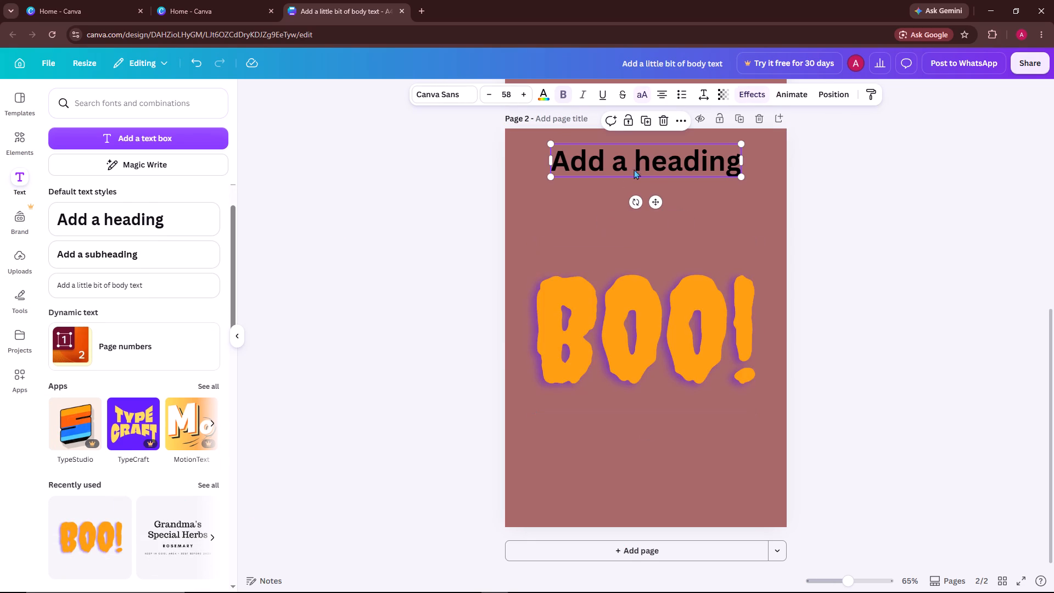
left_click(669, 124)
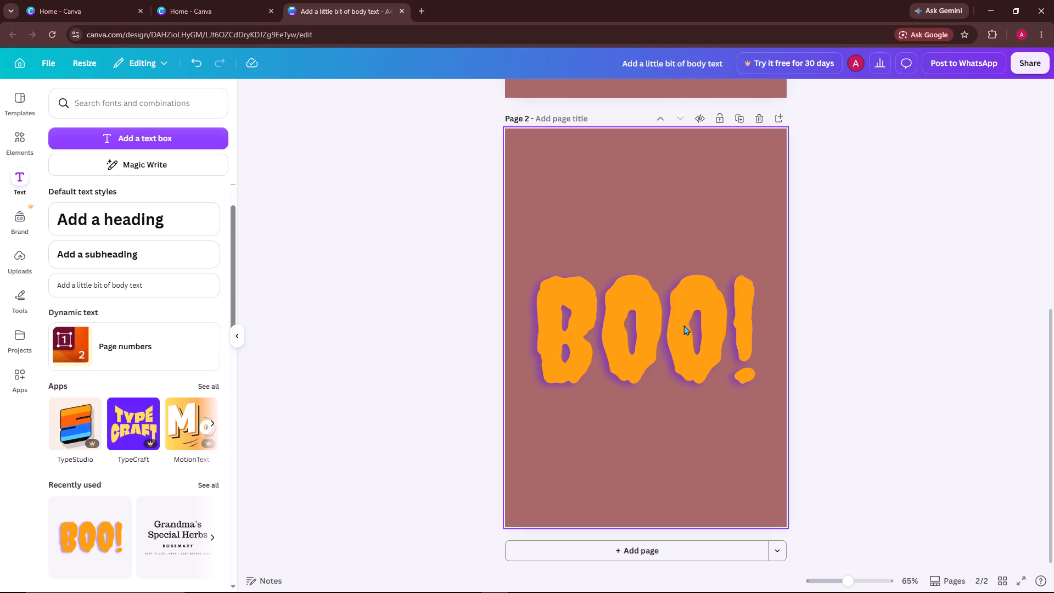
Shrink the "BOO!" text to font size 62.1 and move it to the top centre of page 2.
left_click_drag(661, 325, 656, 256)
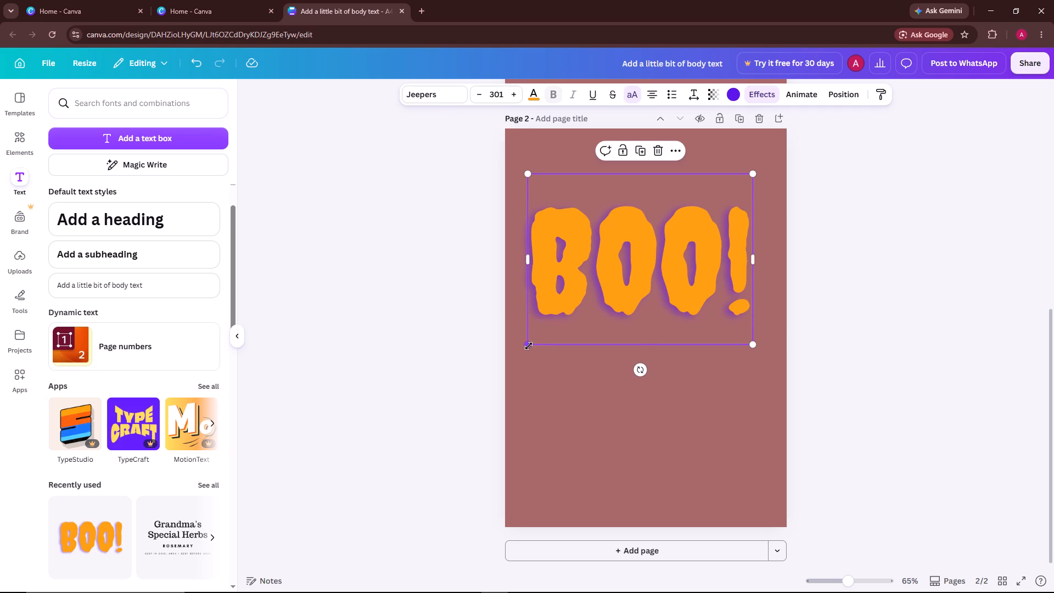
left_click_drag(529, 346, 707, 210)
left_click_drag(704, 195, 654, 199)
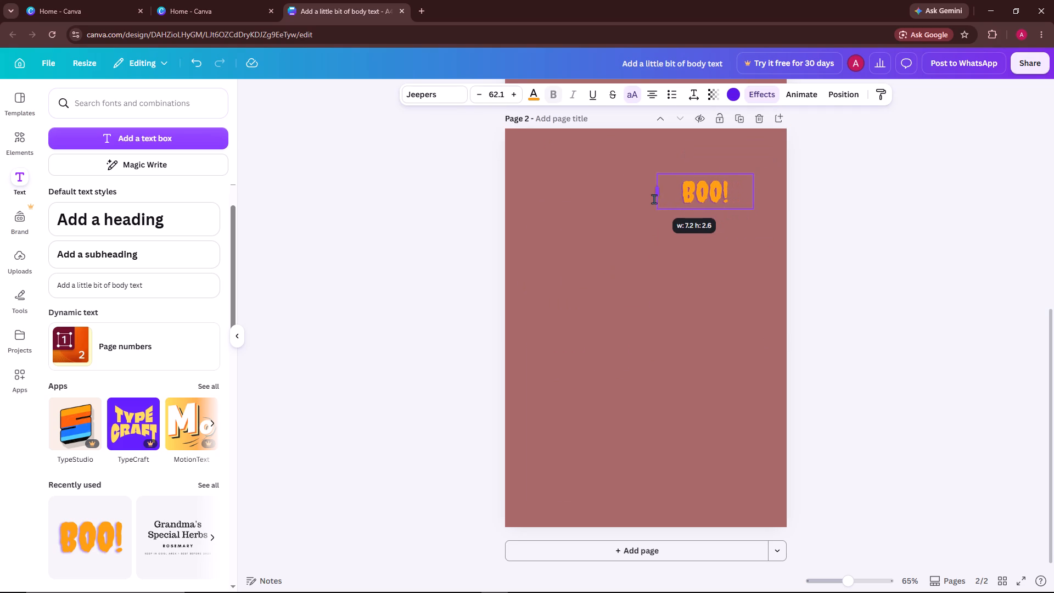
left_click_drag(654, 199, 626, 200)
left_click_drag(687, 192, 655, 182)
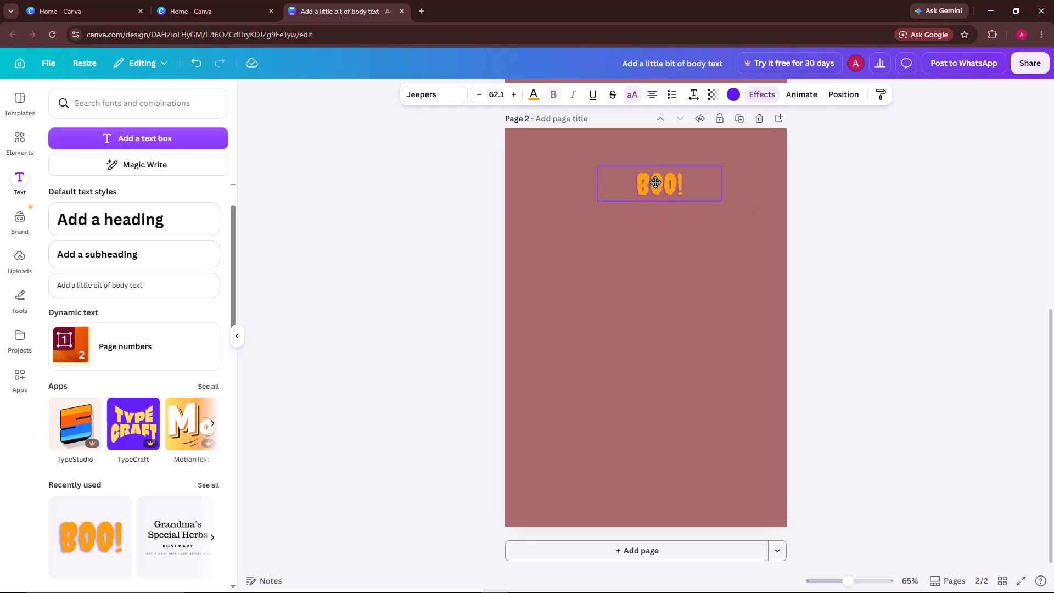
left_click_drag(655, 182, 638, 164)
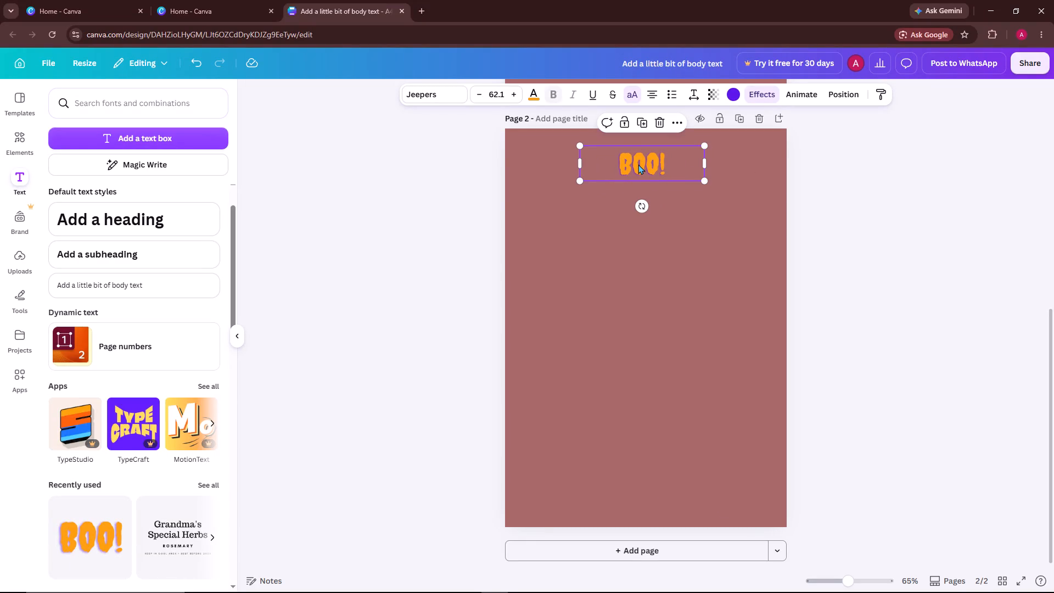
Widen the "BOO!" text box on both sides so it spans most of the page width.
left_click_drag(707, 160, 761, 153)
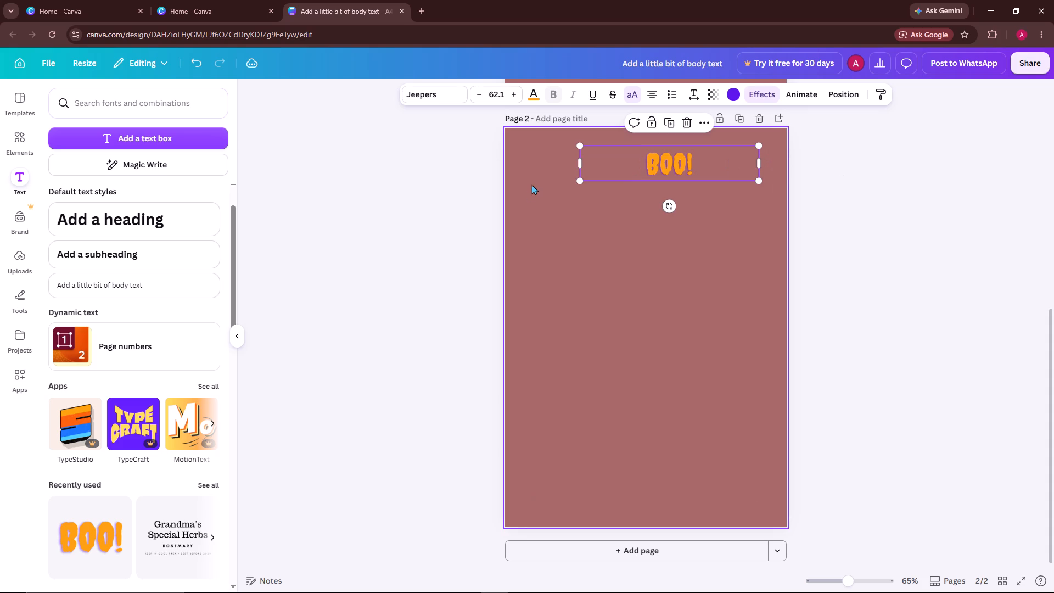
left_click(580, 165)
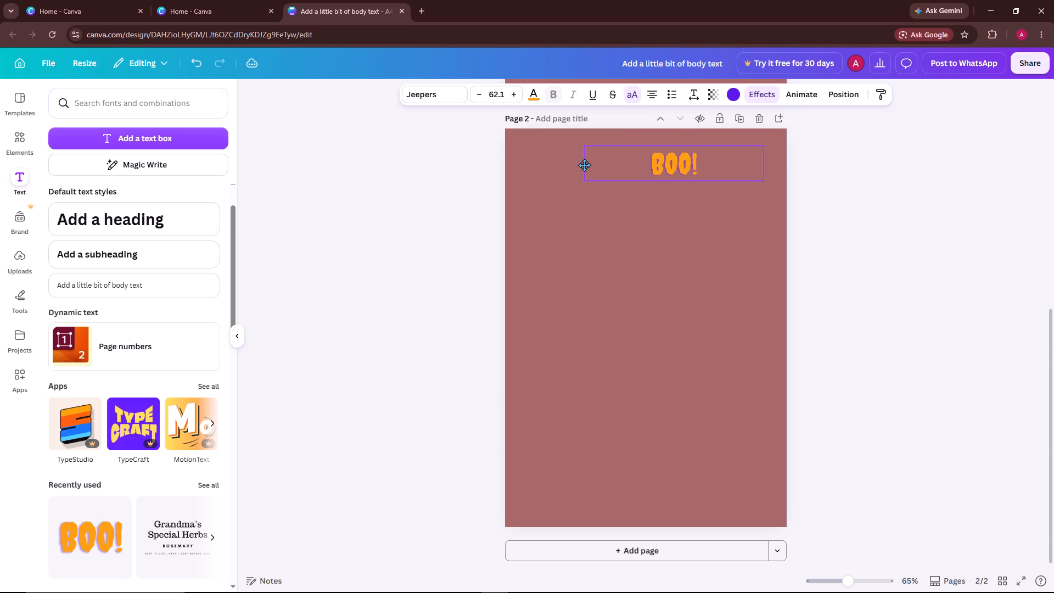
left_click_drag(581, 164, 555, 164)
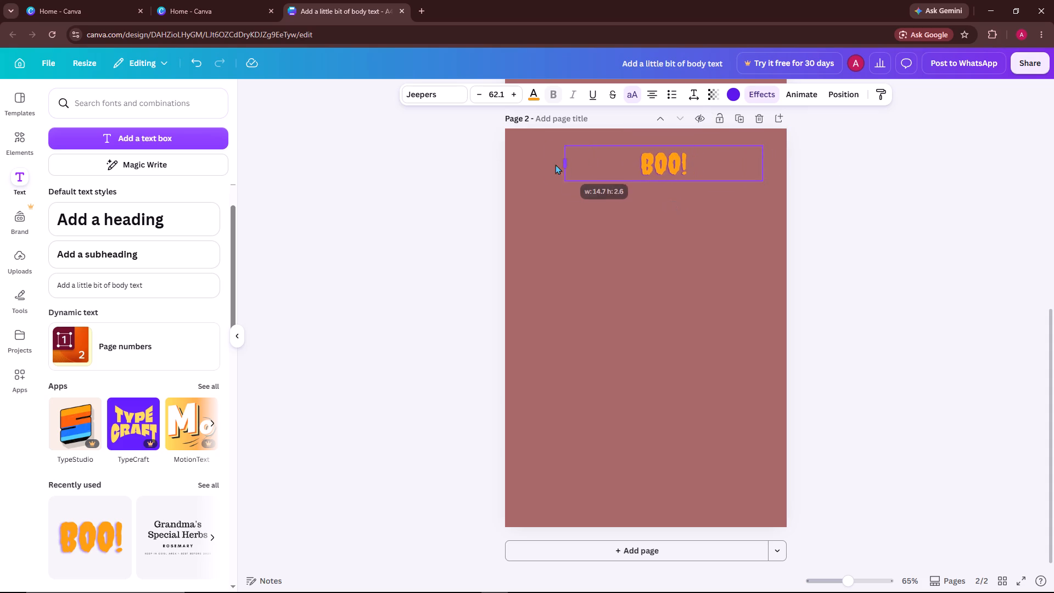
left_click_drag(555, 164, 531, 162)
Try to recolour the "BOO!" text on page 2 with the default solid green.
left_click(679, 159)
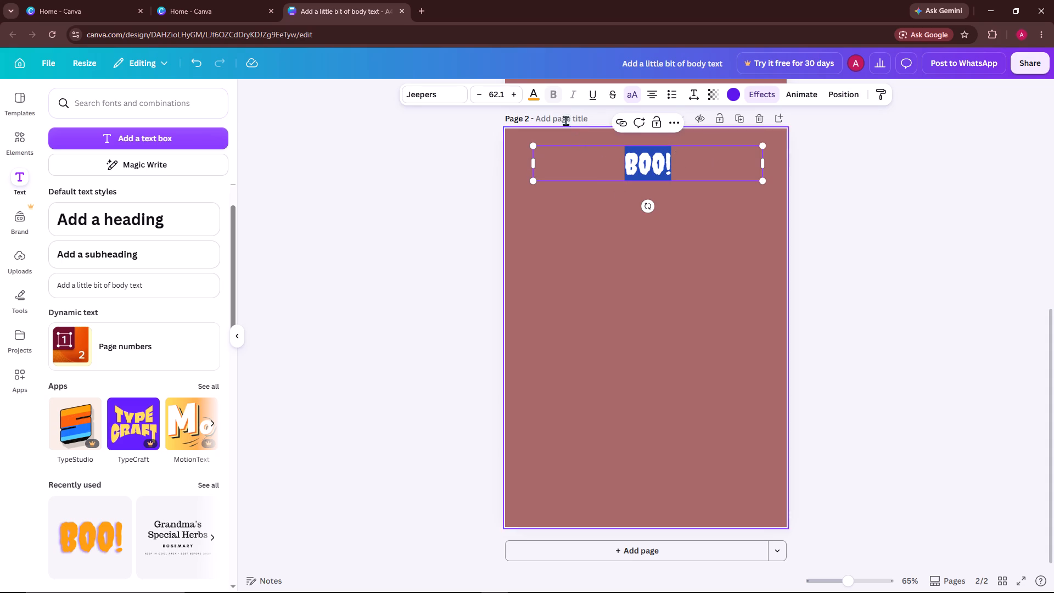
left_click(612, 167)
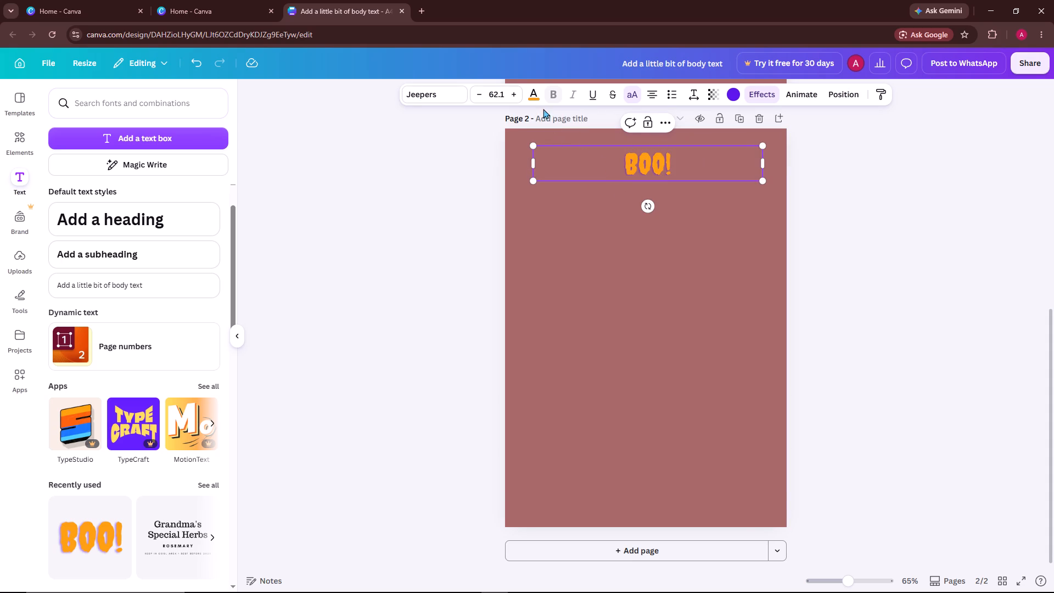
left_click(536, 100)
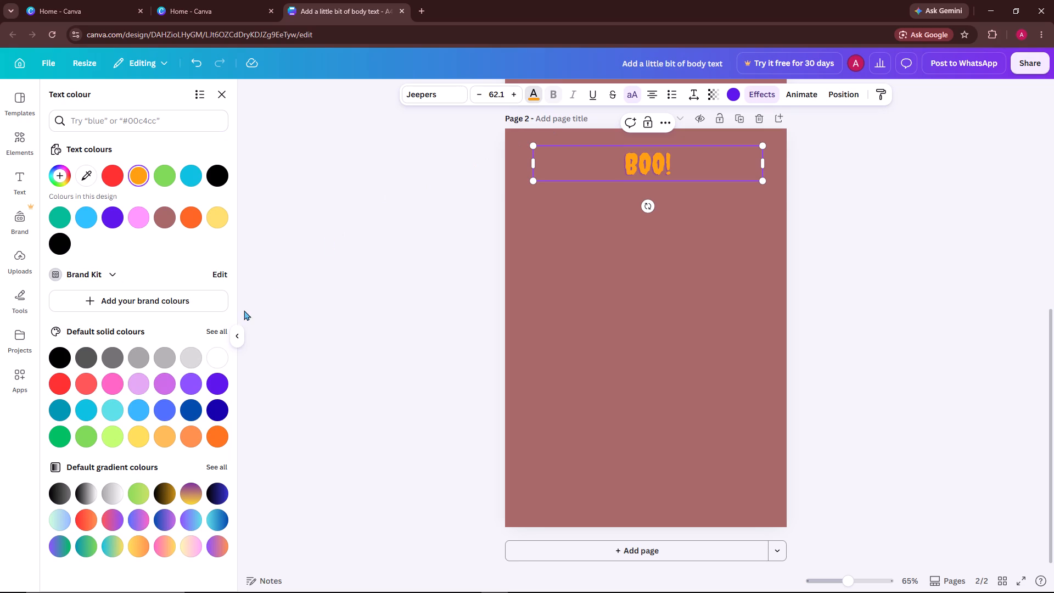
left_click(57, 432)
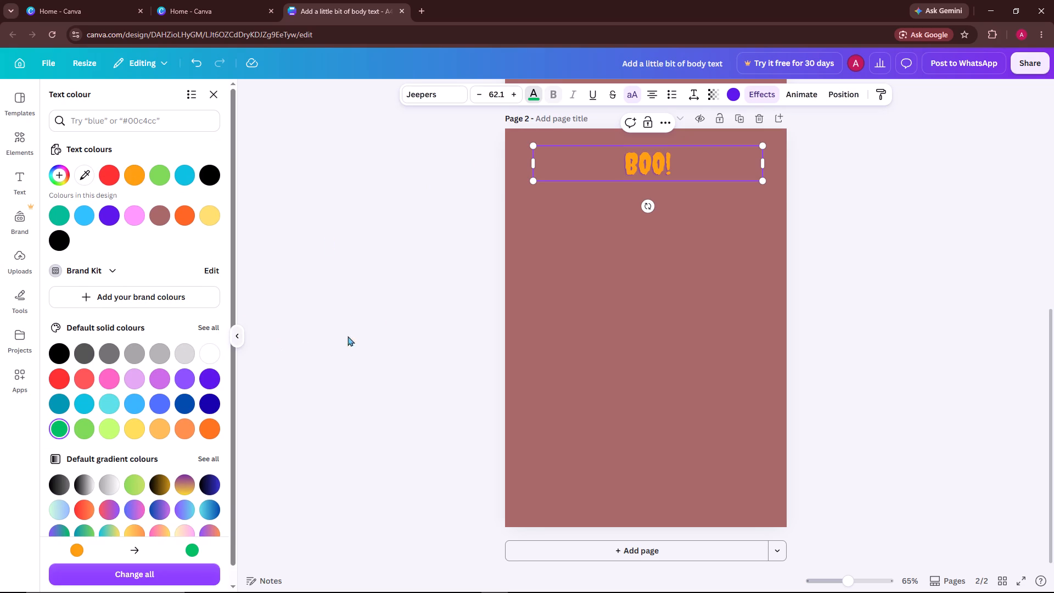
Erase the word "BOO!" from the title text box on page 2, keeping the empty box.
left_click(690, 167)
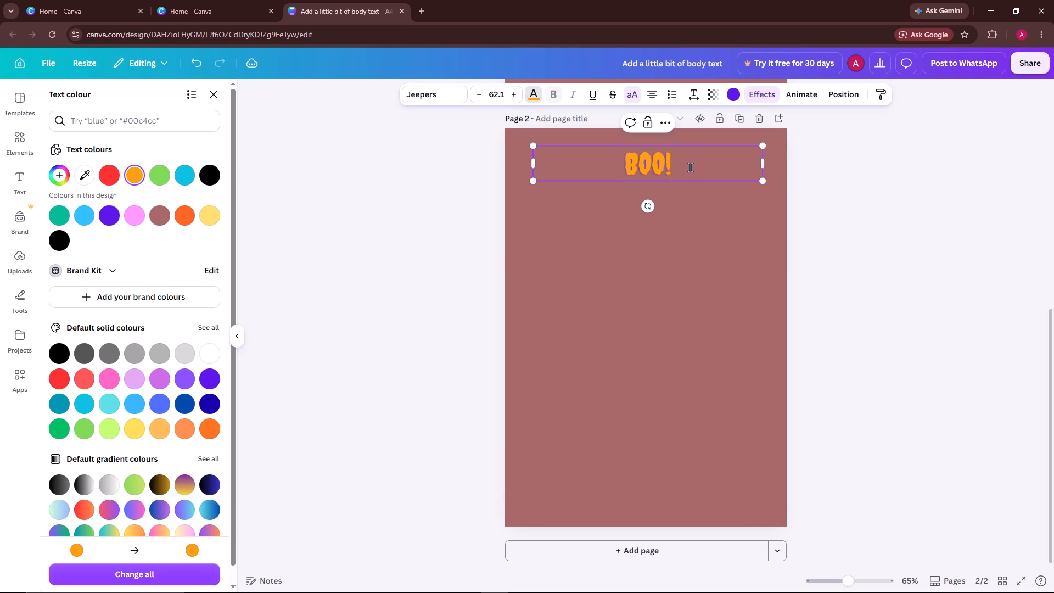
key("BackSpace")
key("BackSpace")
key("BackSpace")
key("BackSpace")
key("BackSpace")
key("BackSpace")
key("BackSpace")
key("BackSpace")
key("BackSpace")
key("BackSpace")
key("BackSpace")
key("BackSpace")
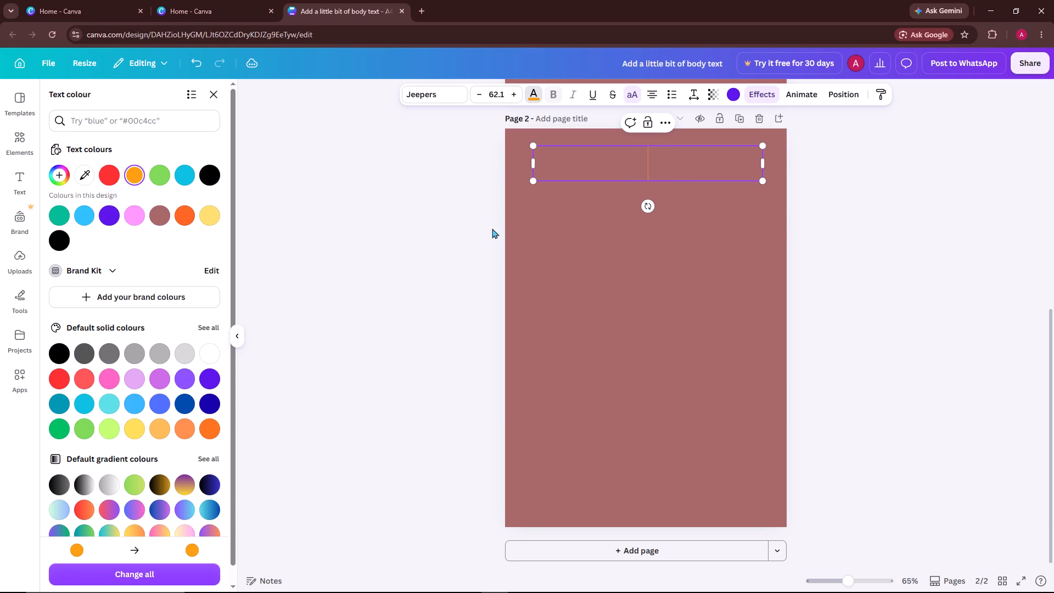
Set the text colour of the emptied title box to the default solid green.
left_click(539, 98)
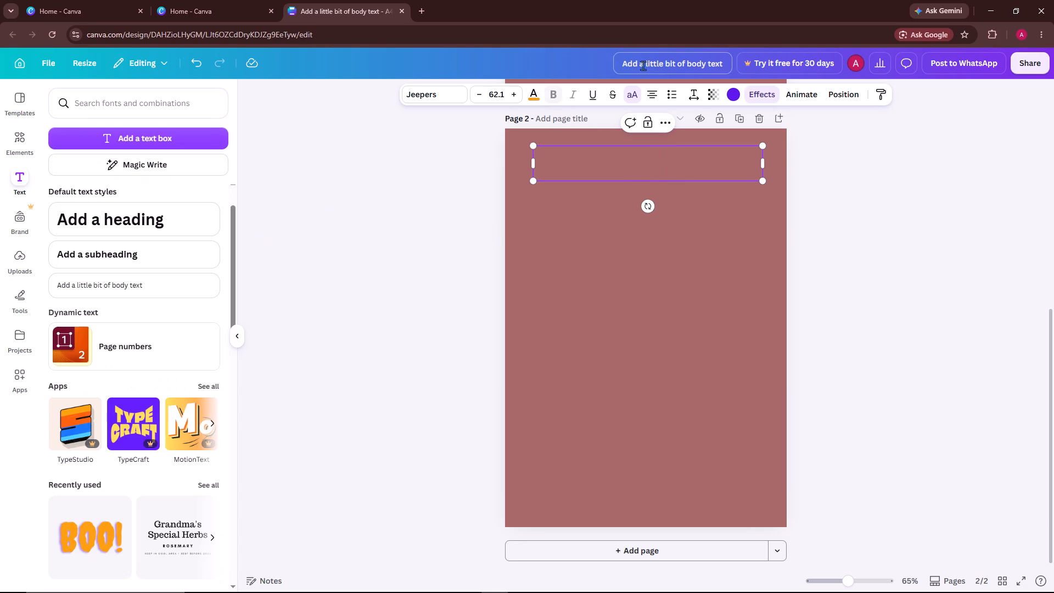
left_click(537, 96)
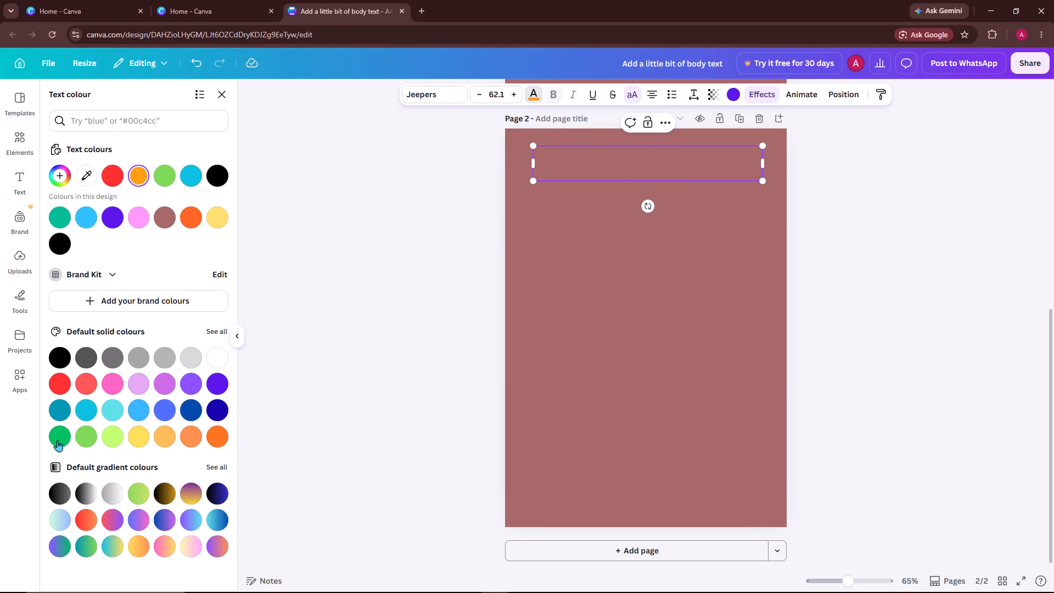
left_click(53, 434)
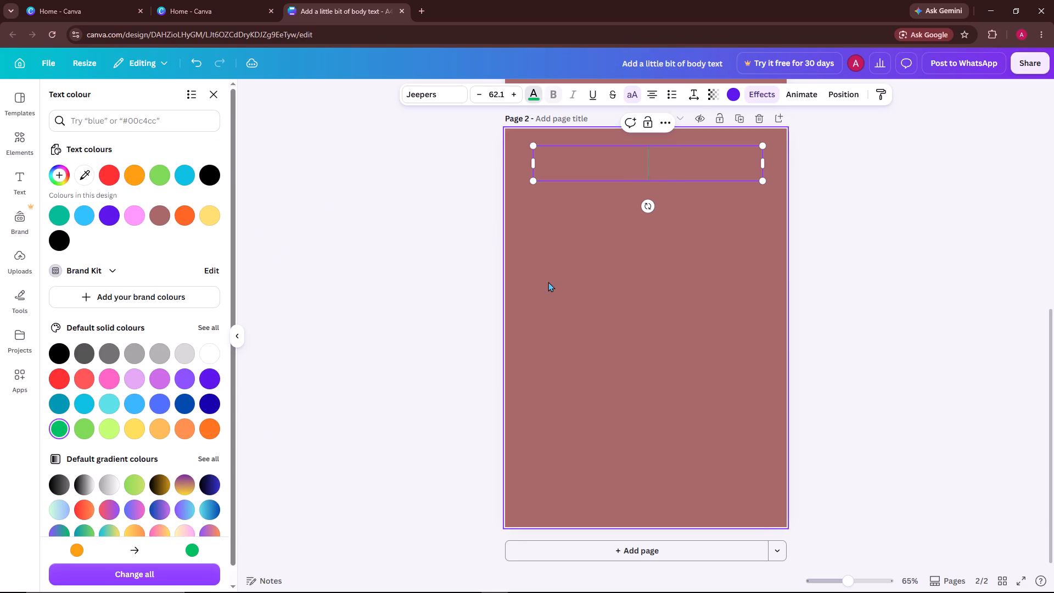
left_click(295, 343)
Enter "biological classification" as the title in the text box at the top of page 2.
left_click(628, 161)
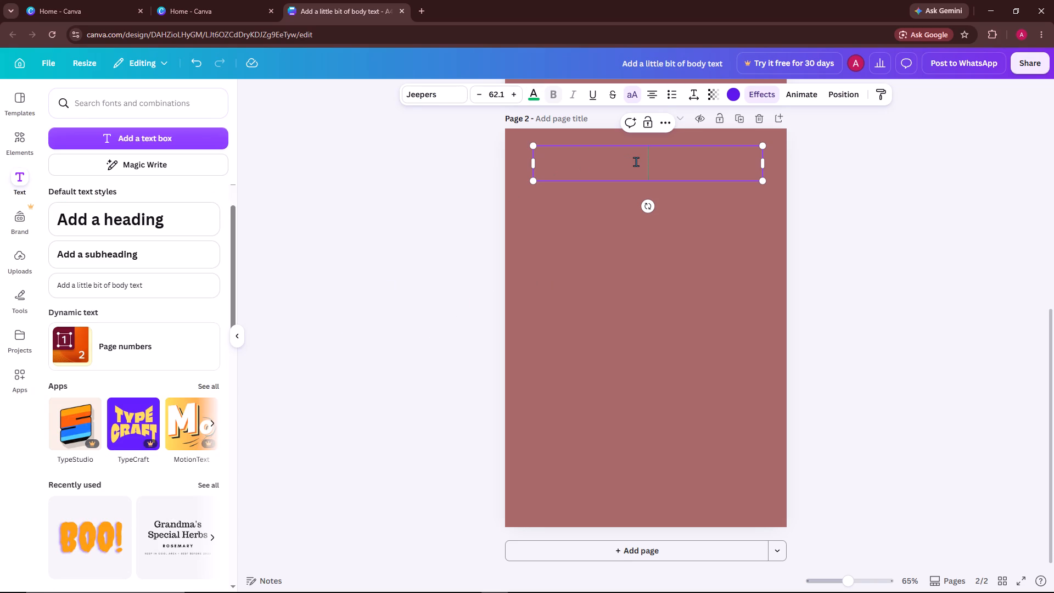
left_click(234, 337)
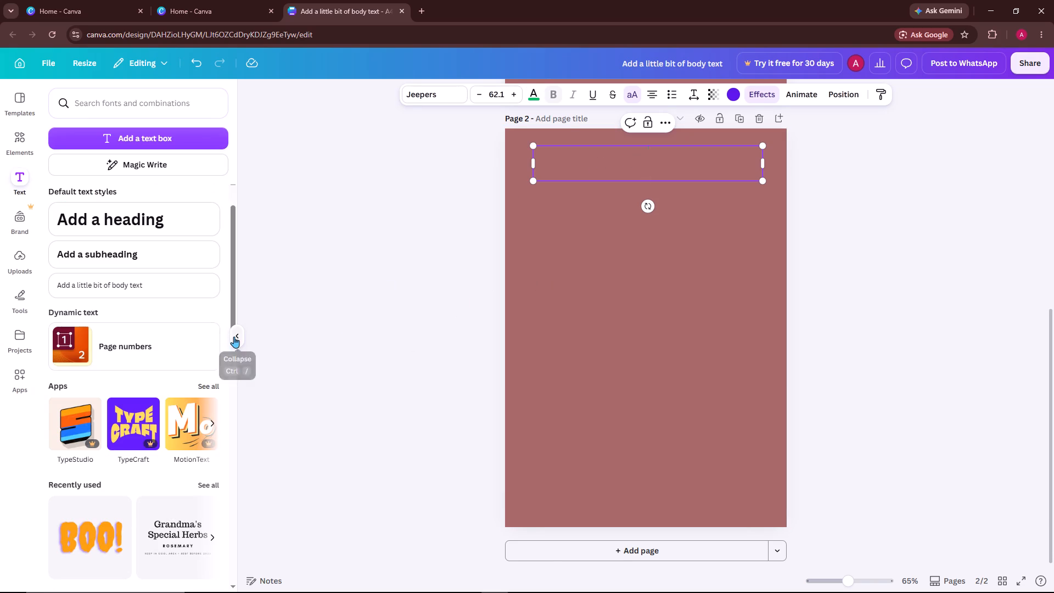
left_click(552, 166)
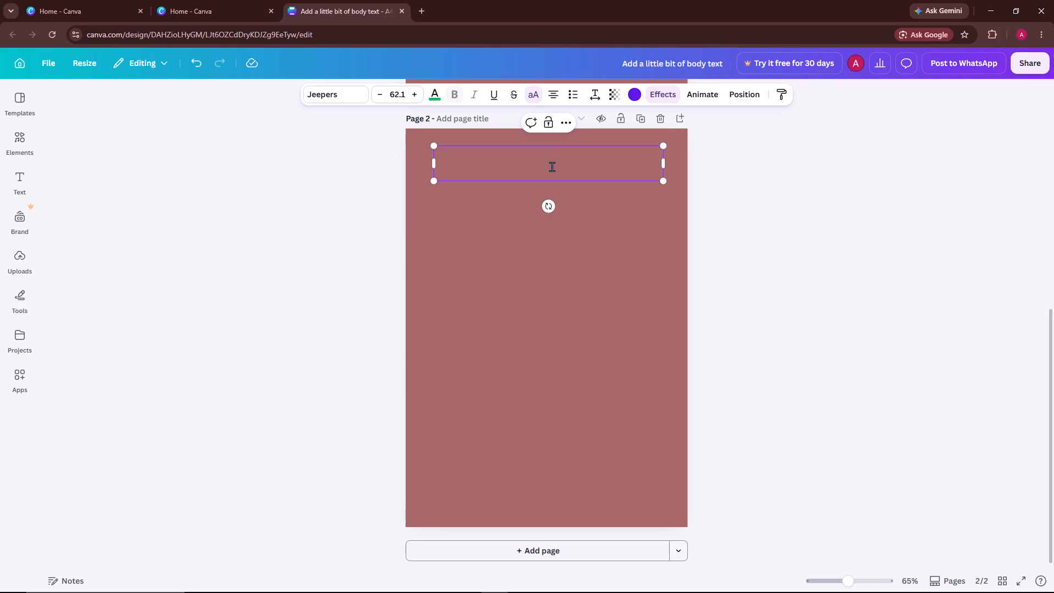
type("biological")
key("space")
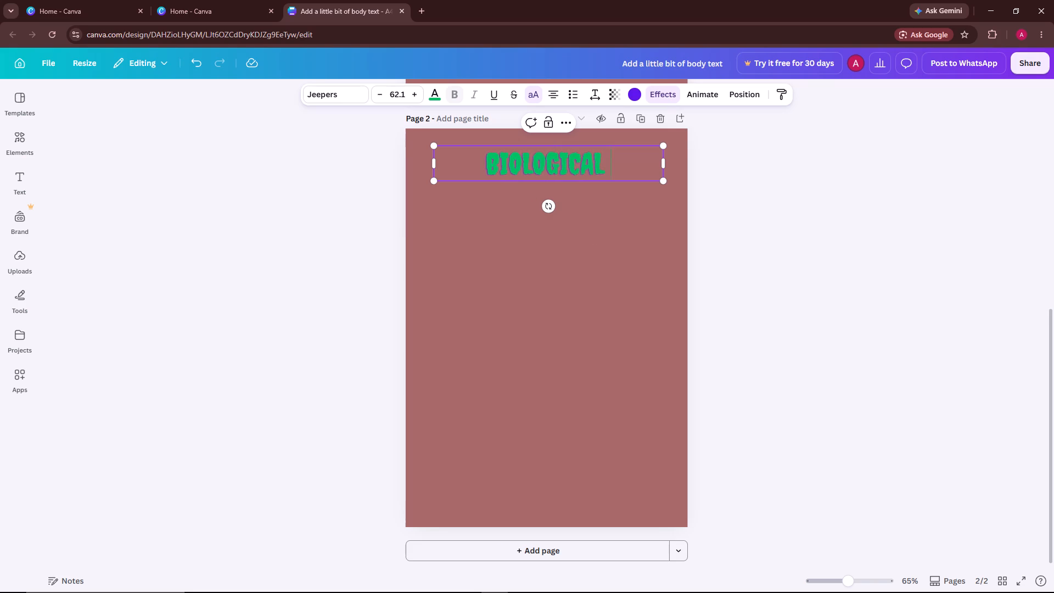
key("c")
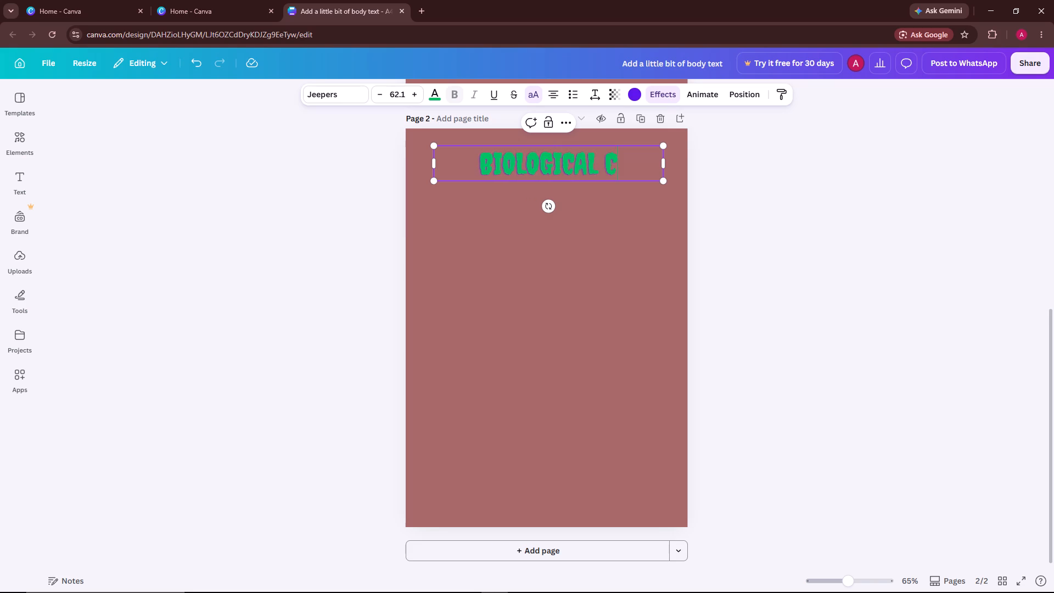
type("la")
type("ssi")
type("fi")
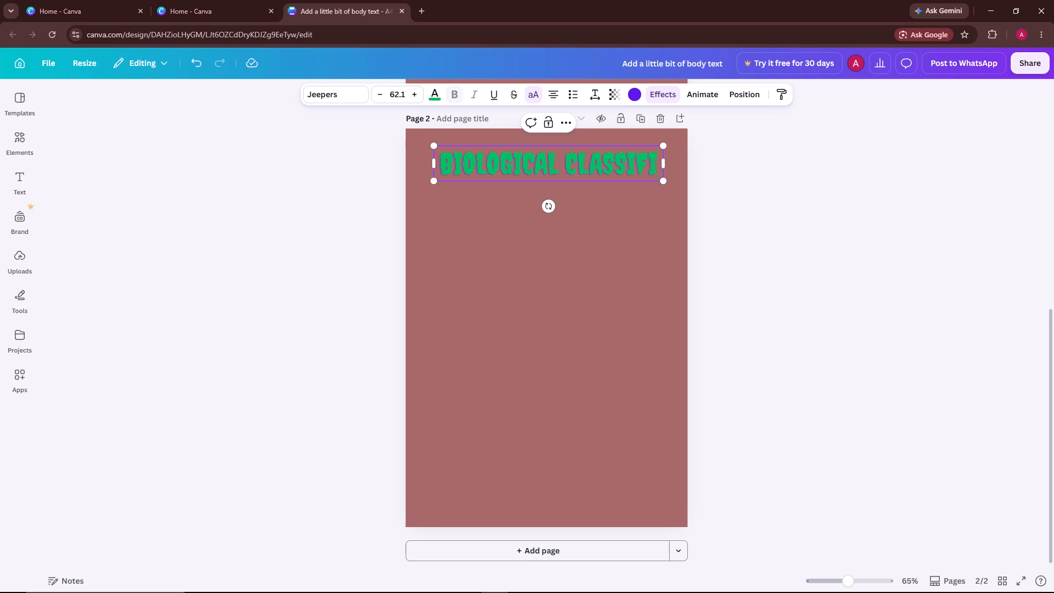
key("c")
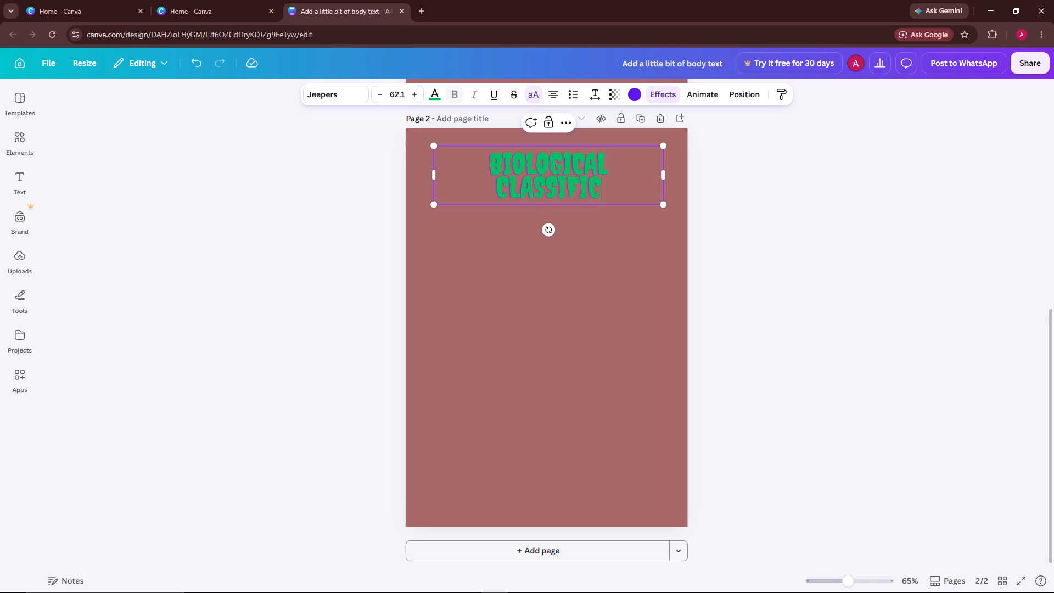
key("a")
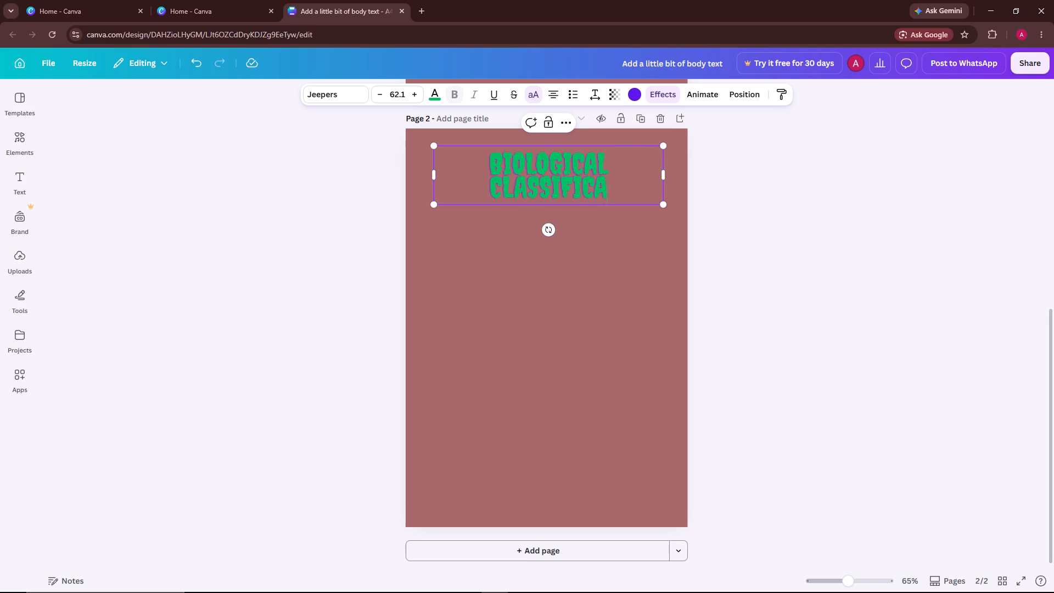
type("tion")
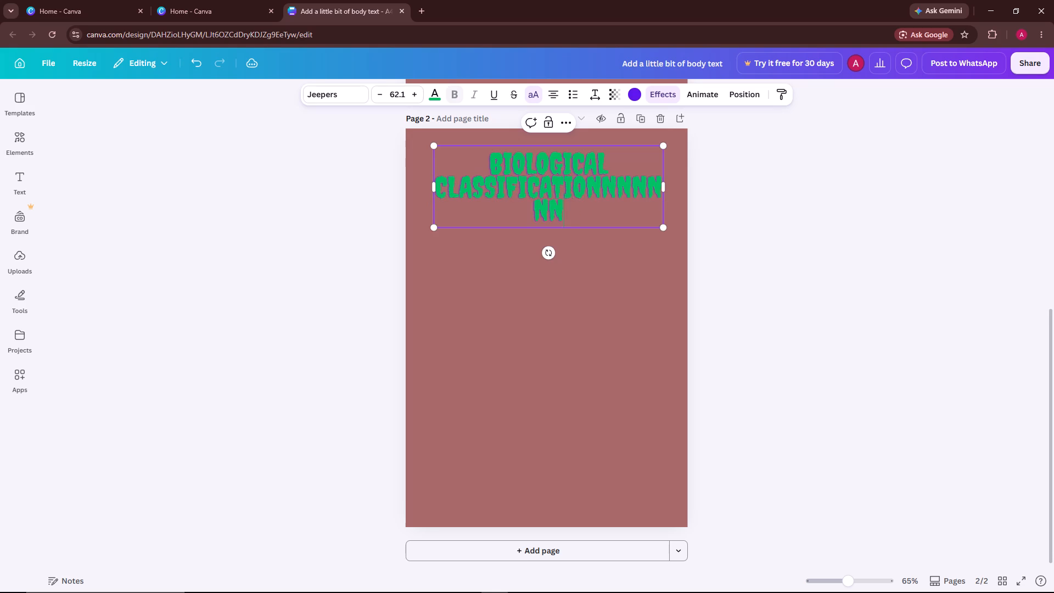
key("BackSpace")
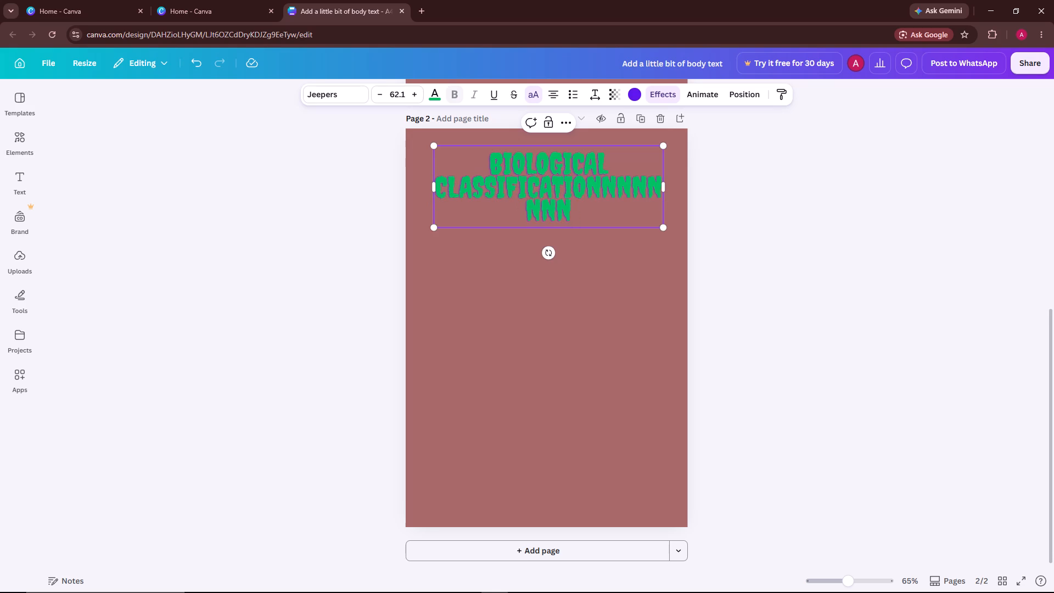
key("BackSpace")
key("BackSpace")
key("BackSpace")
key("BackSpace")
key("BackSpace")
key("BackSpace")
key("BackSpace")
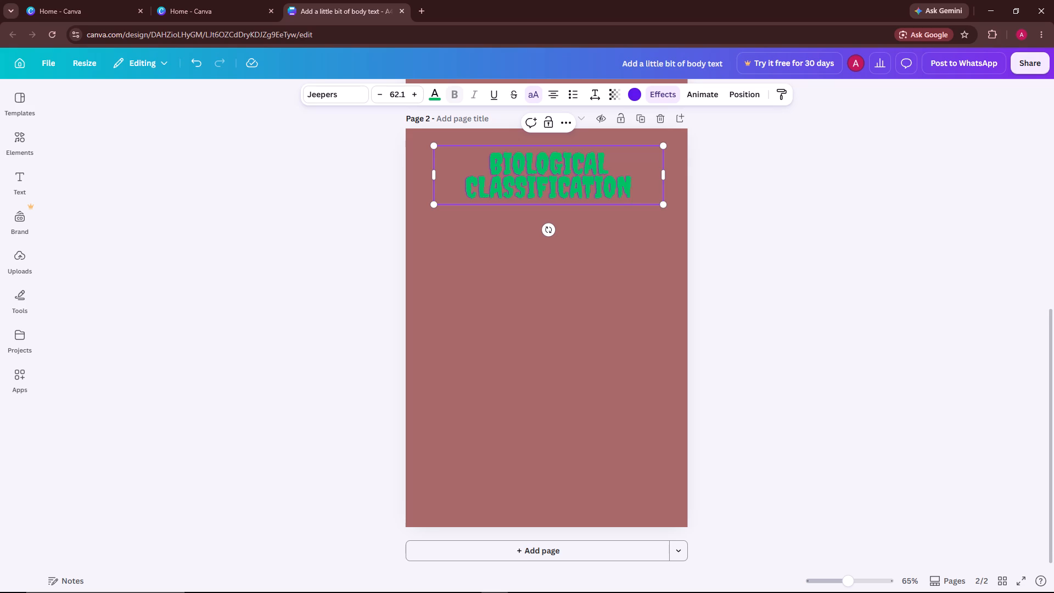
left_click(579, 251)
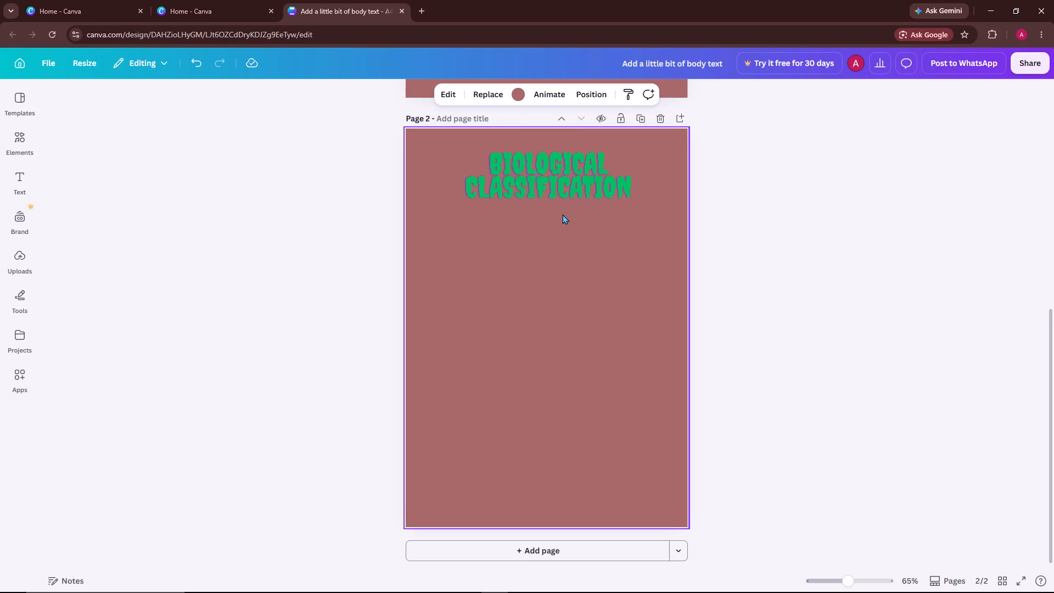
Browse the text styles and search the fonts and combinations for "asthetic body typing font".
left_click(22, 168)
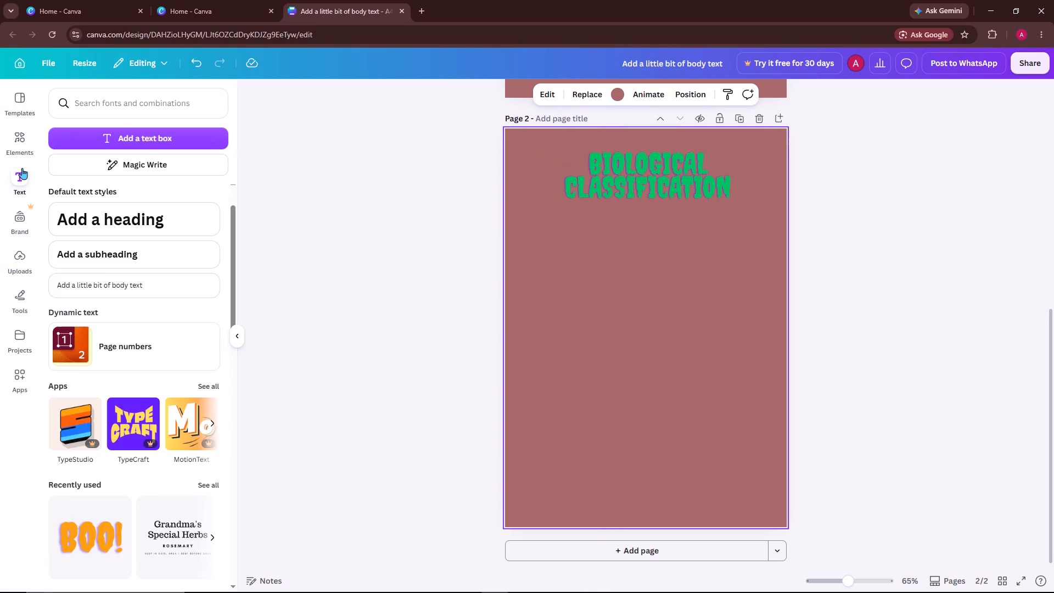
scroll(119, 295, "down", 2)
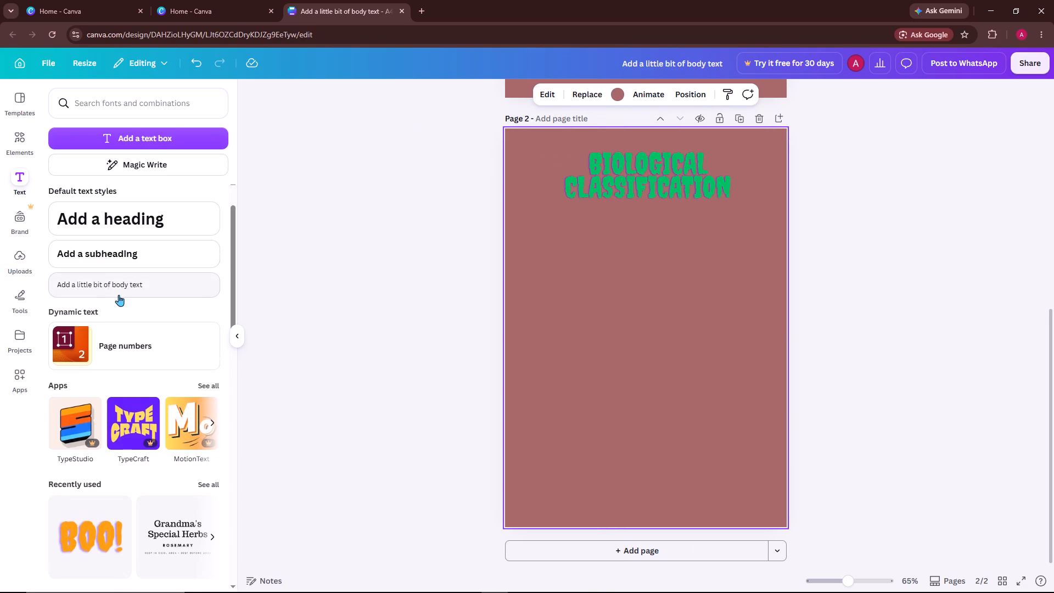
scroll(119, 295, "down", 12)
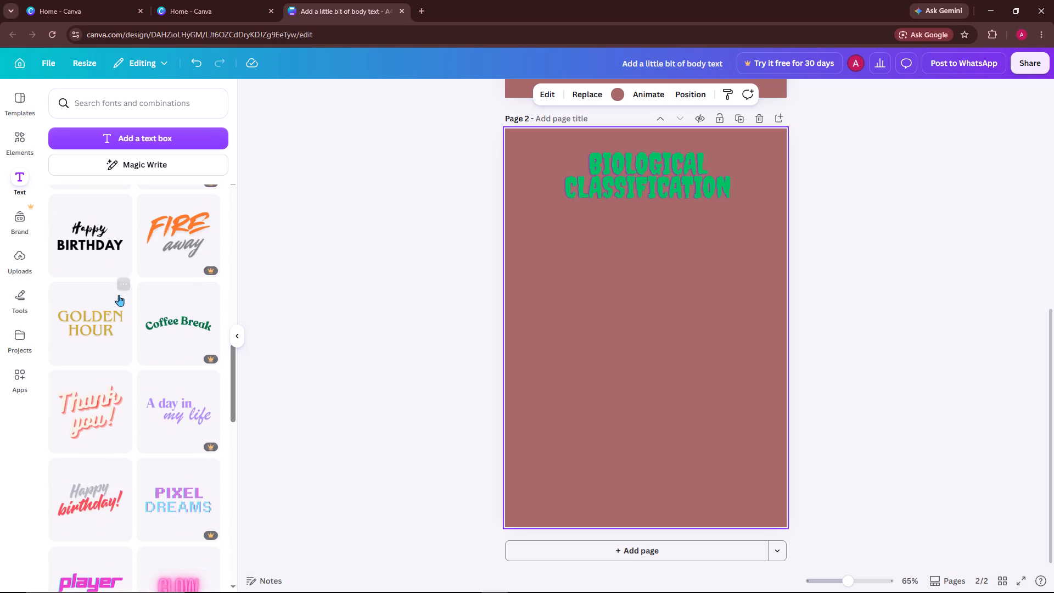
scroll(119, 295, "up", 16)
scroll(119, 295, "up", 6)
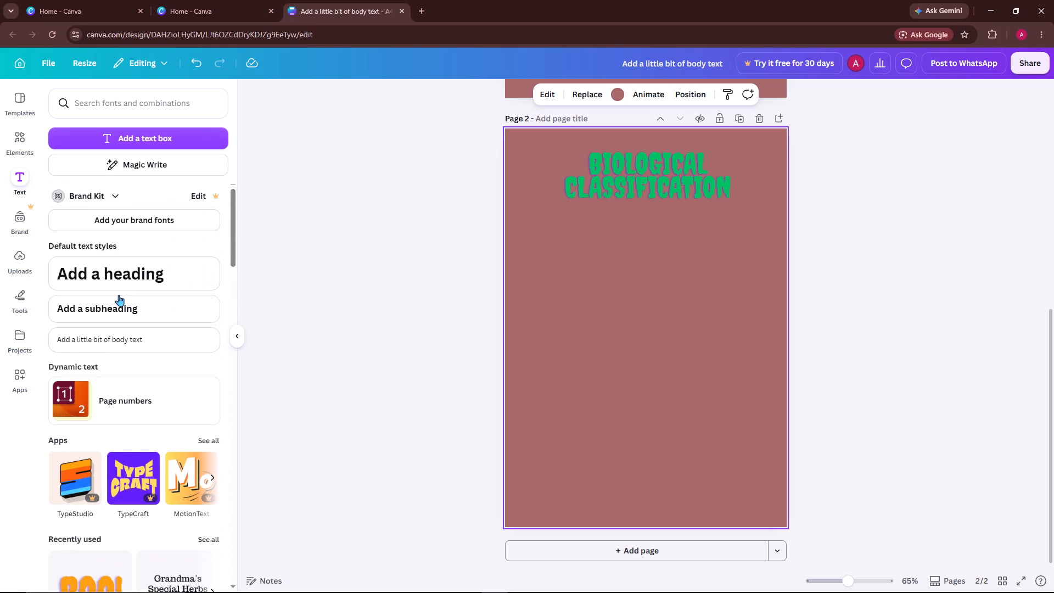
left_click(134, 104)
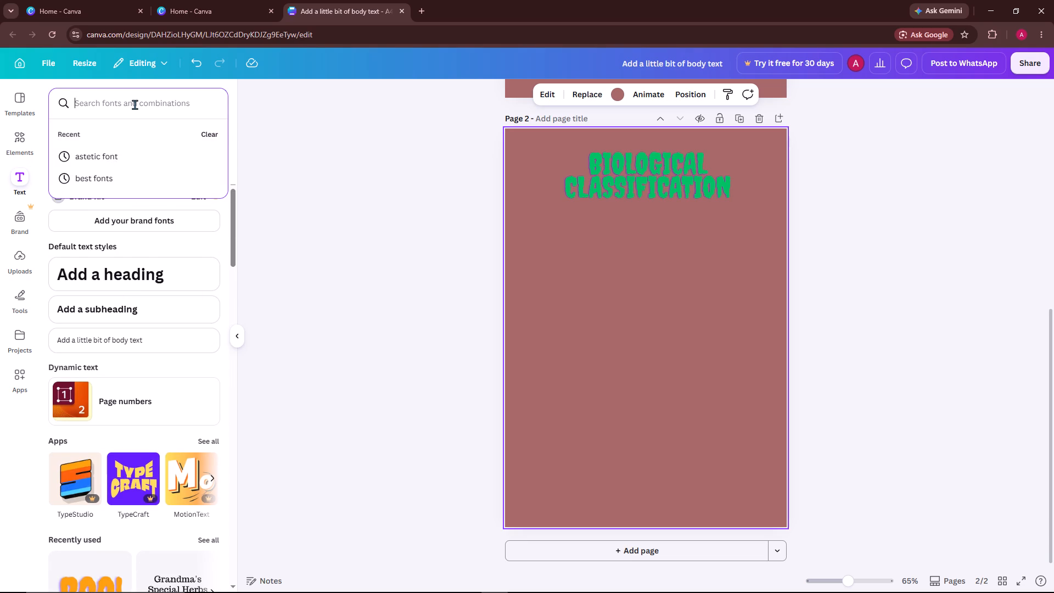
type("asthetic body")
key("space")
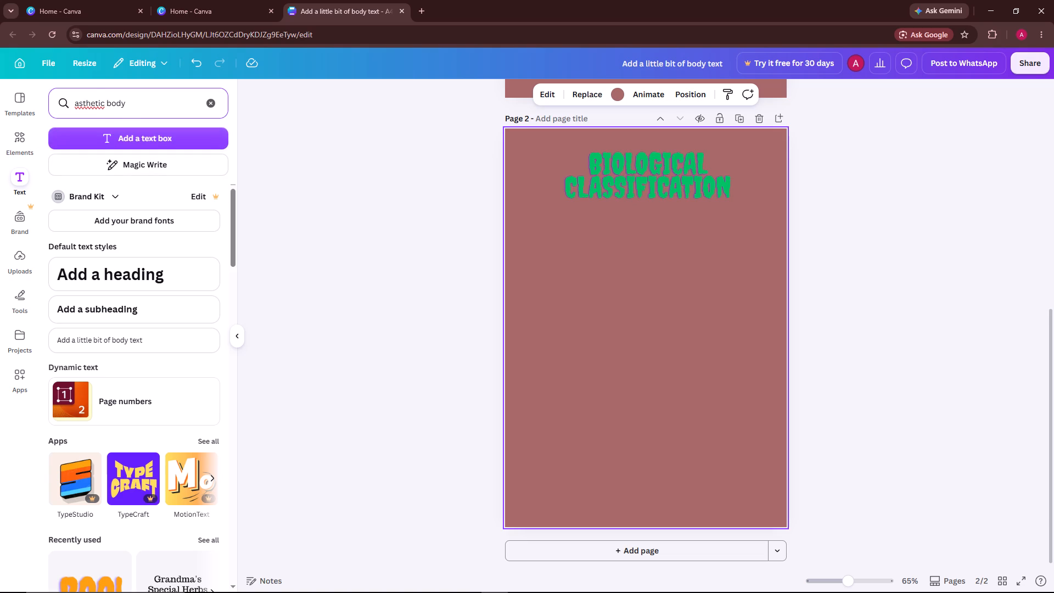
key("t")
type("ypi")
type("g")
key("space")
key("f")
type("on")
key("t")
key("Return")
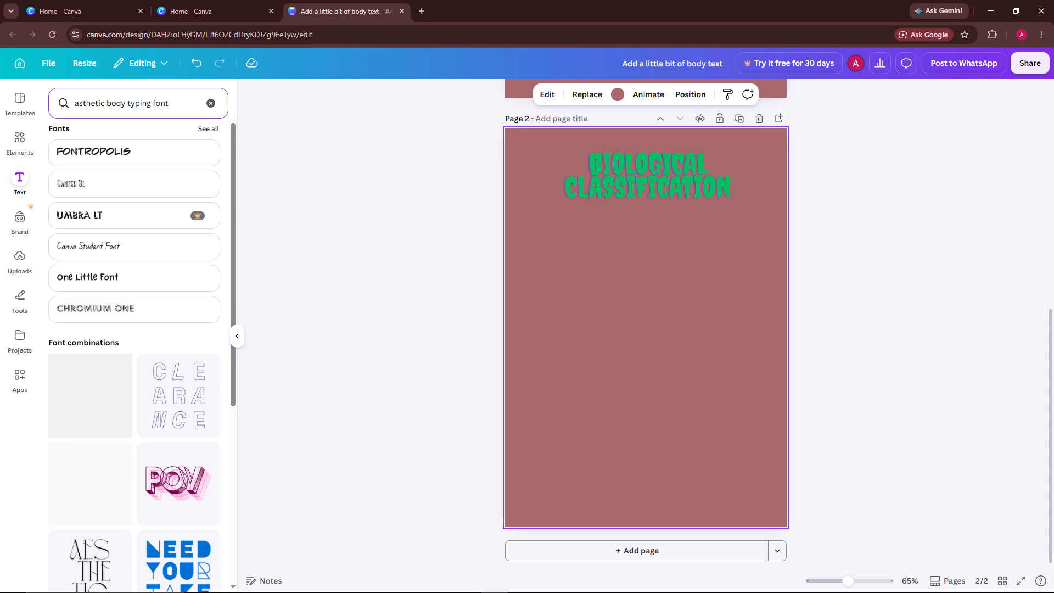
Add a text box in One Little Font to page 2.
left_click(105, 279)
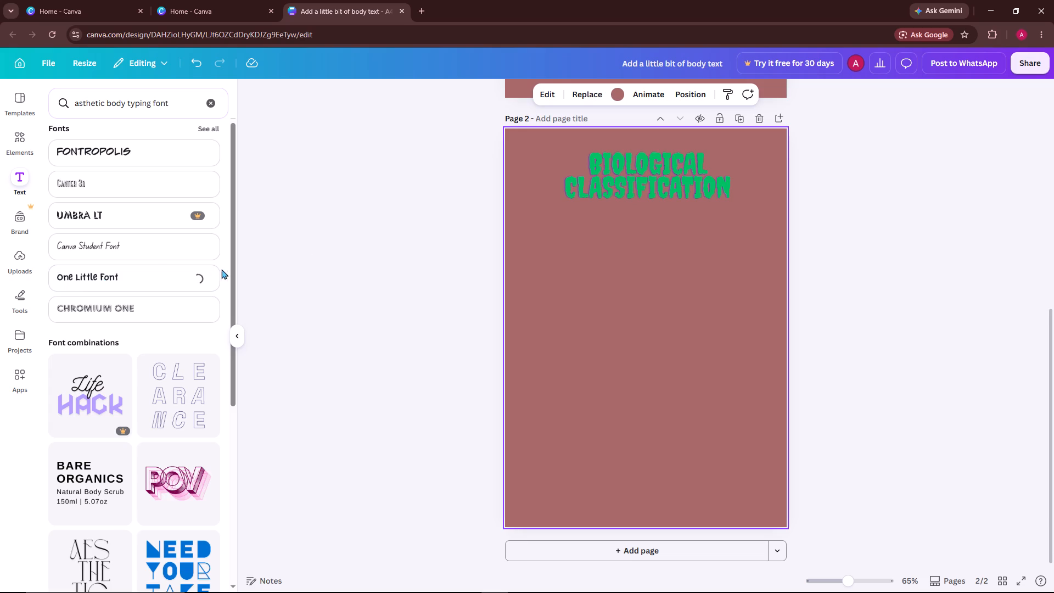
left_click(236, 337)
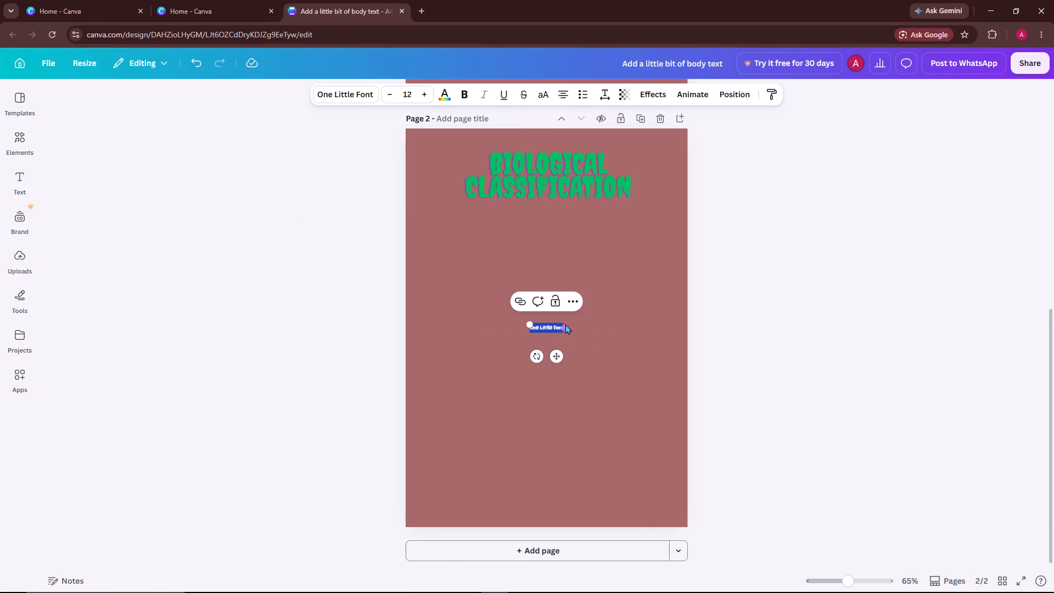
Widen the One Little Font text box by extending its right side to near the page's right edge.
left_click_drag(565, 326, 665, 322)
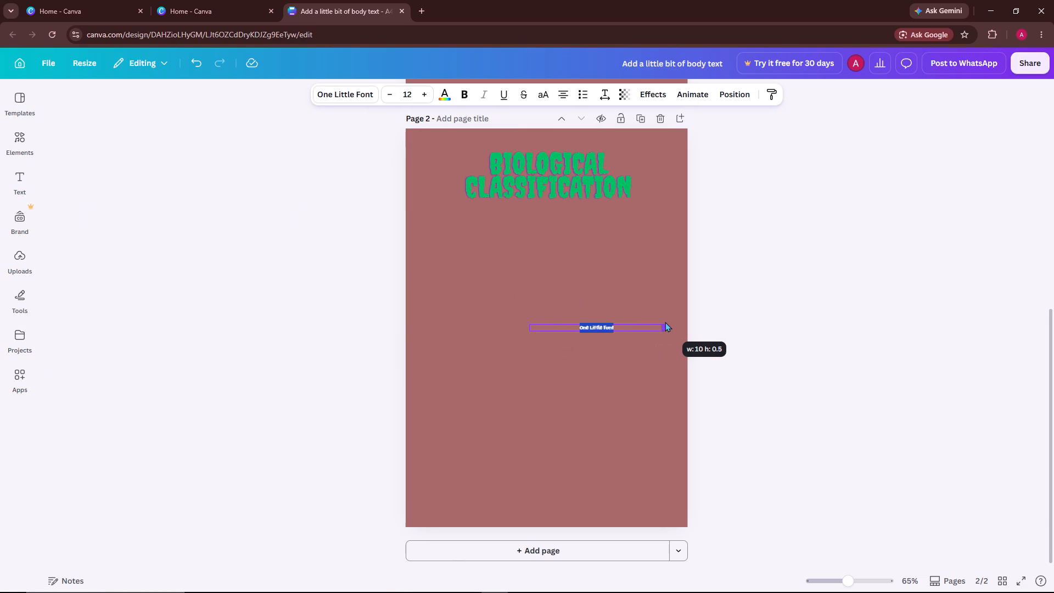
left_click_drag(665, 322, 671, 316)
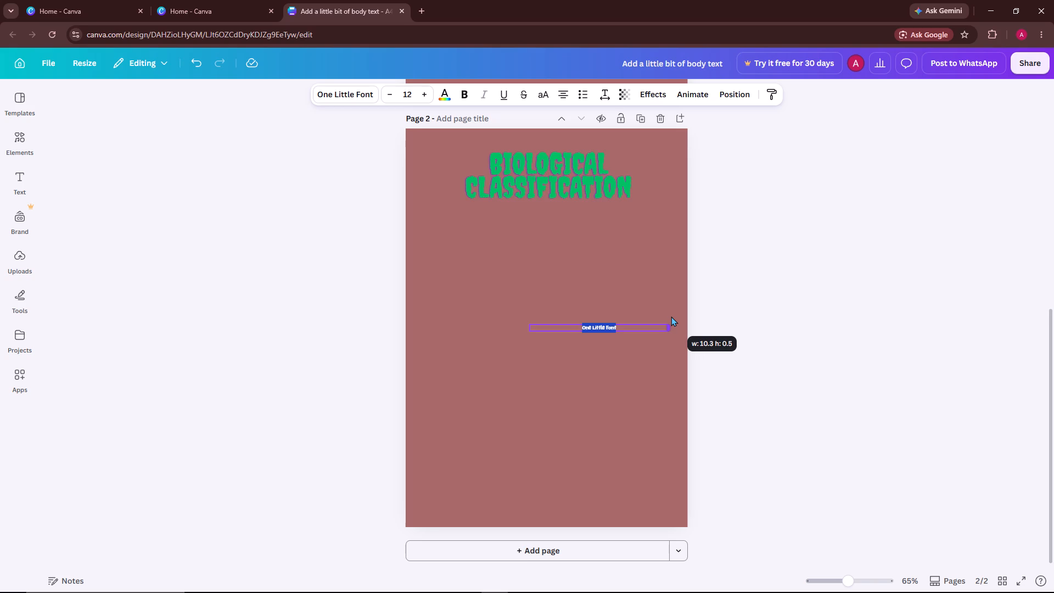
left_click_drag(671, 316, 662, 316)
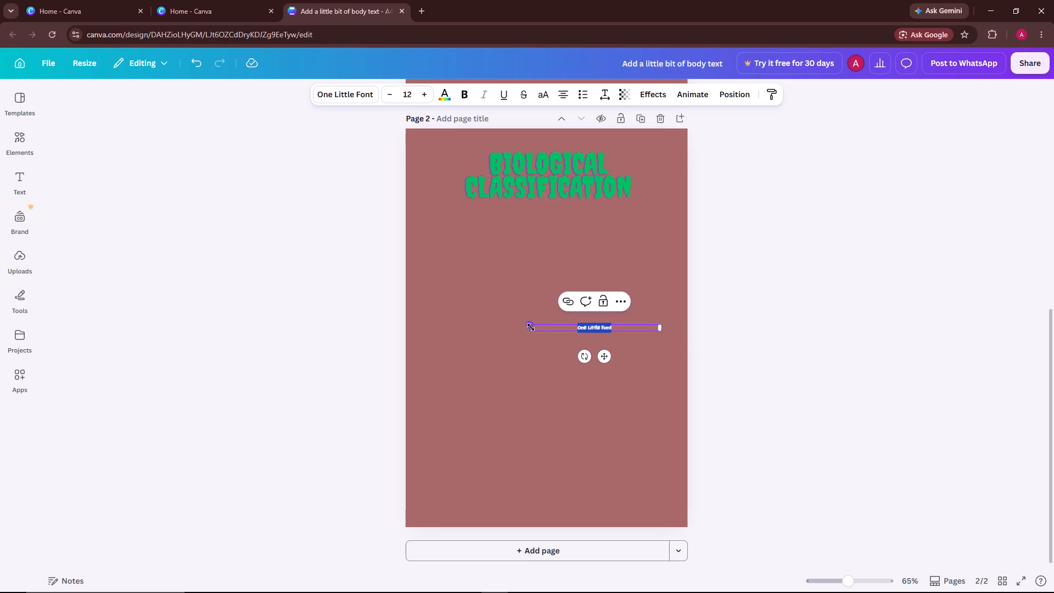
Scale up the One Little Font text box on page 2 to a font size of 16.1.
left_click_drag(531, 327, 464, 342)
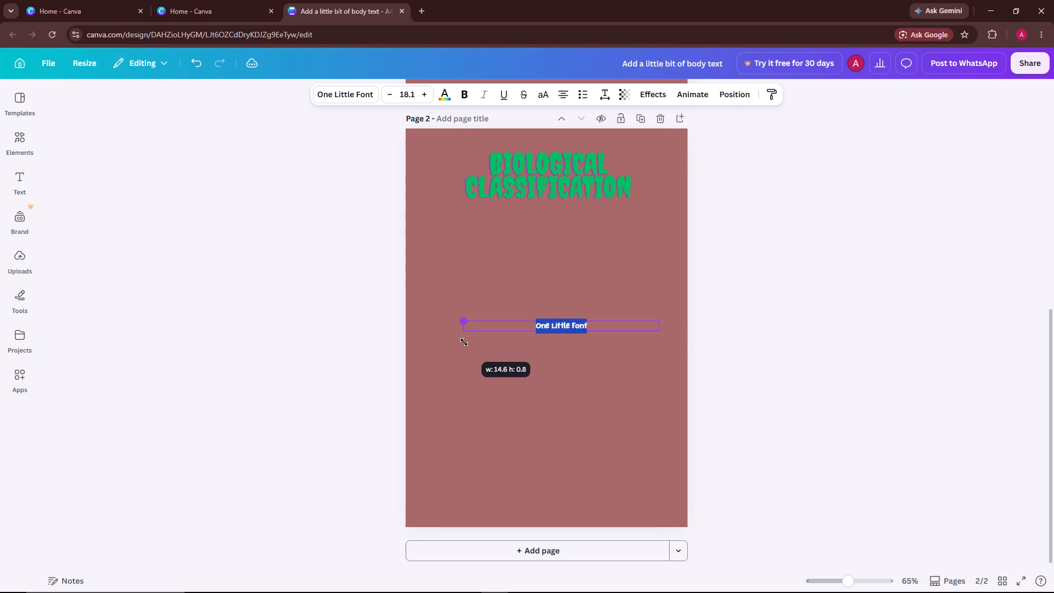
left_click_drag(464, 342, 485, 341)
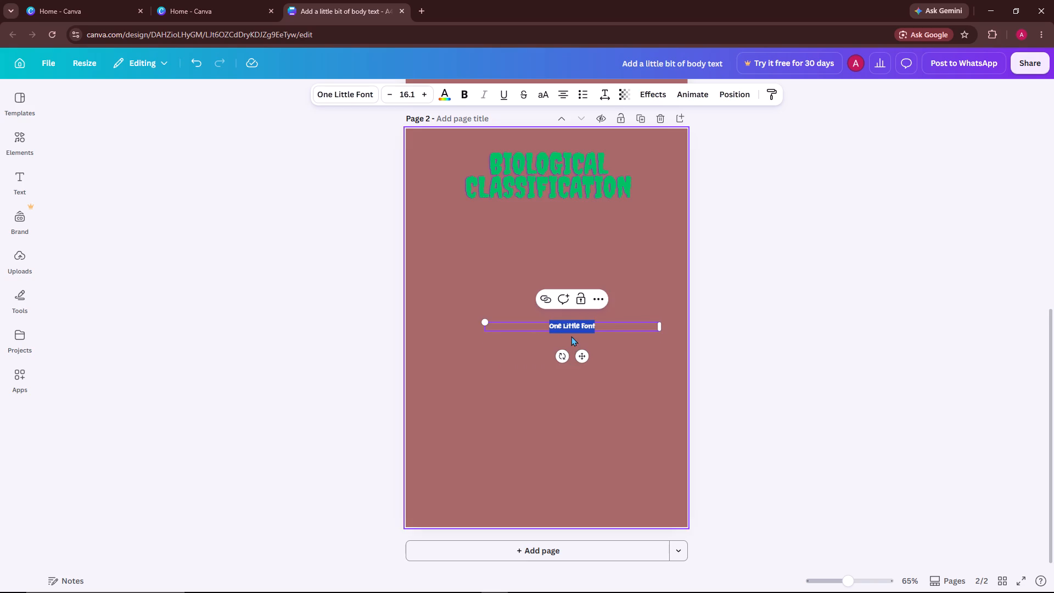
Position the One Little Font text box just beneath the page 2 title and widen it across most of the page.
left_click_drag(571, 332, 521, 231)
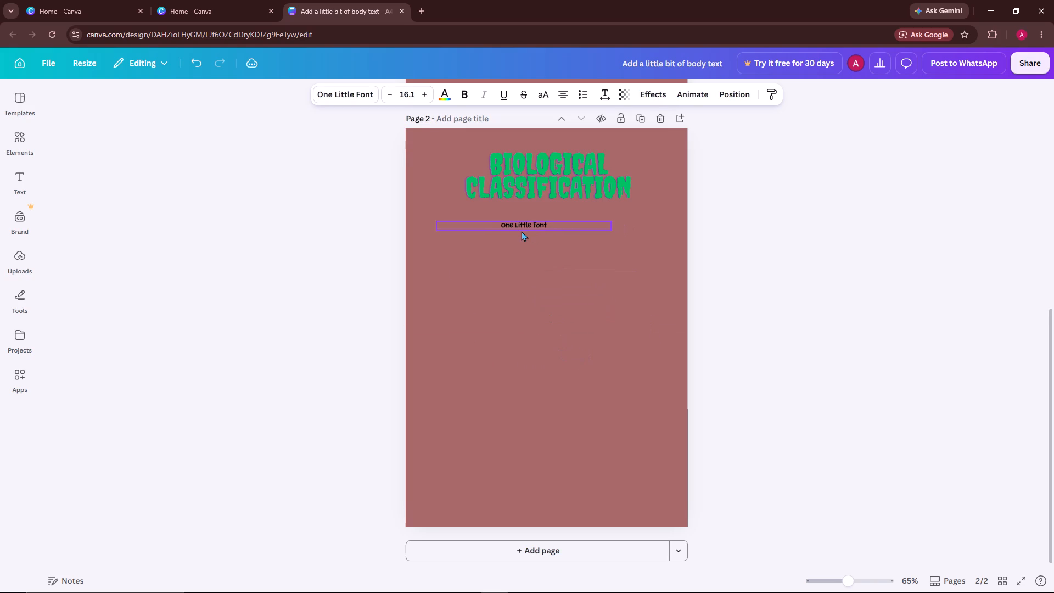
left_click_drag(521, 231, 521, 223)
left_click_drag(610, 219, 659, 219)
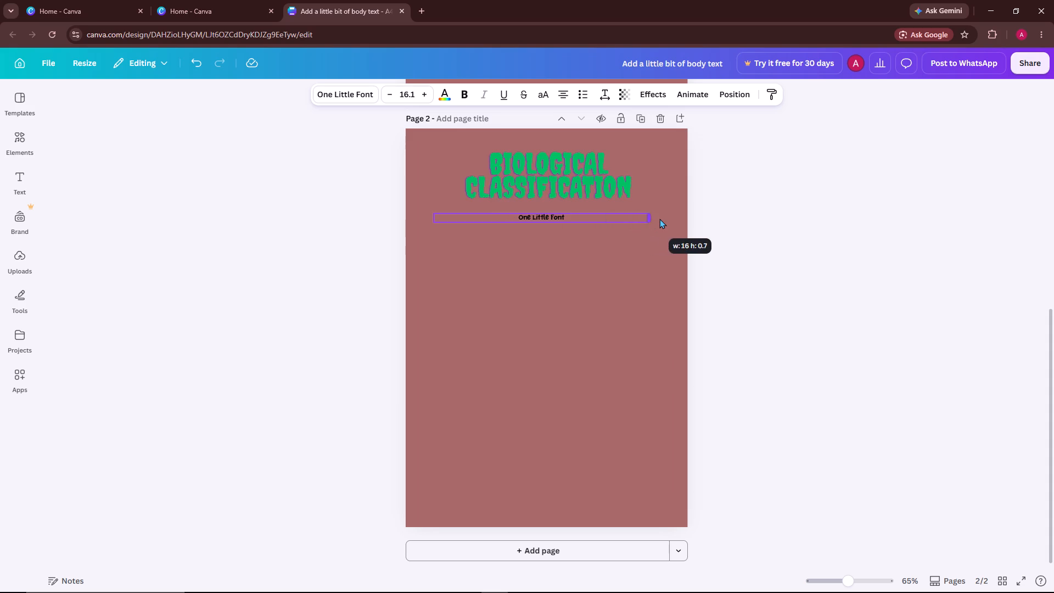
left_click_drag(659, 219, 662, 219)
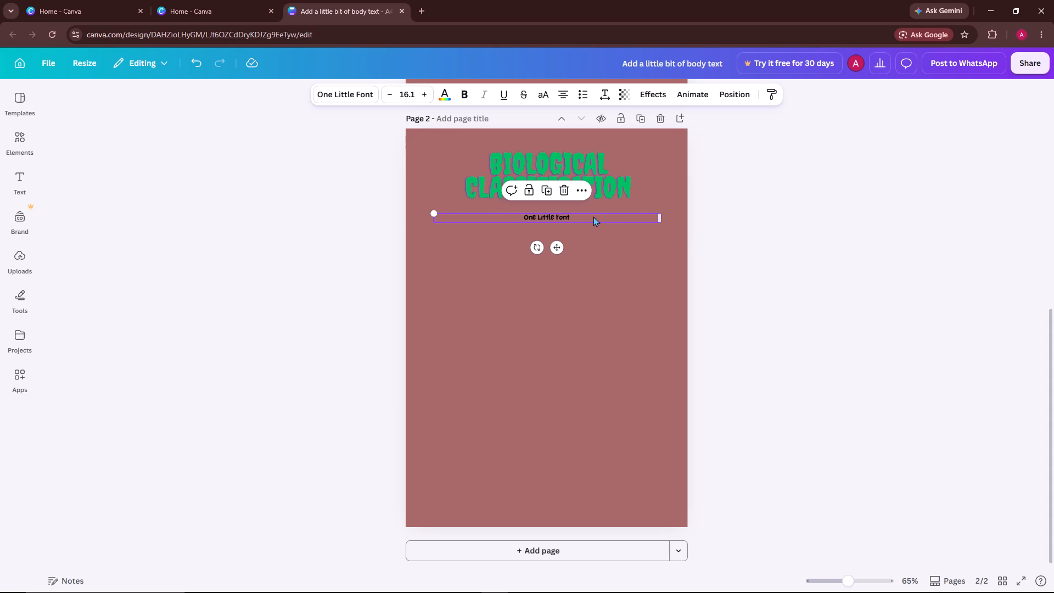
Replace the placeholder text in the box beneath the title with ".5- kingdom system :".
left_click(593, 216)
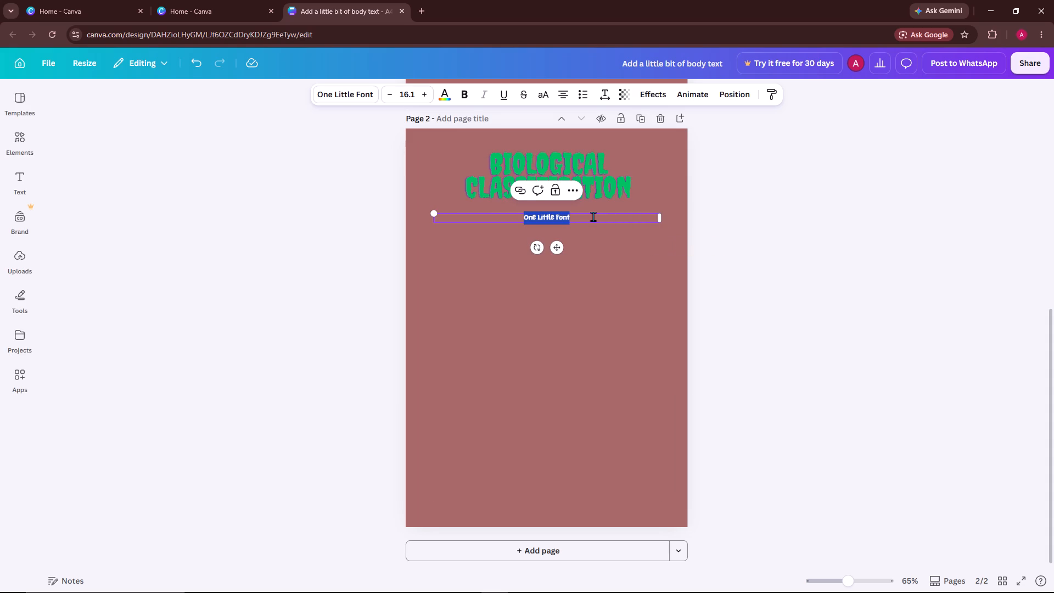
key("BackSpace")
key("period")
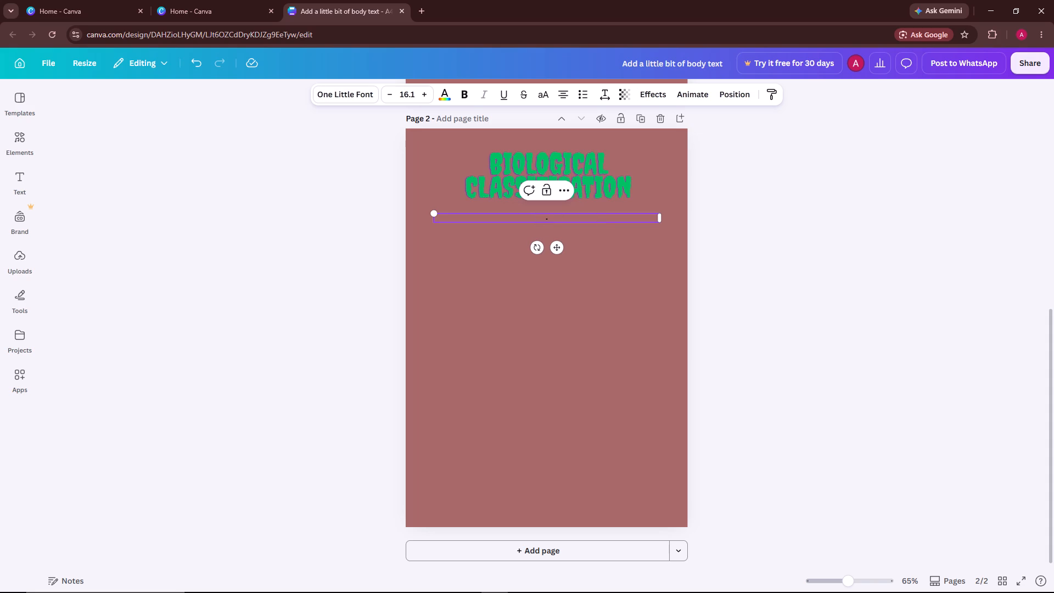
key("5")
type("-")
key("space")
type("kingdom")
key("space")
type("sy")
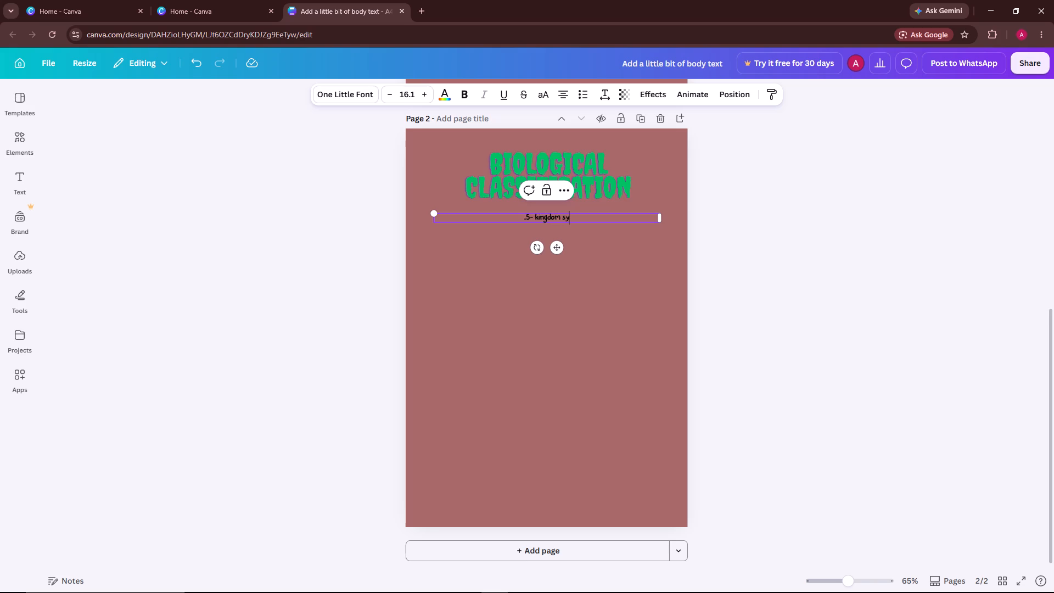
type("stem")
key("space")
type(":")
key("space")
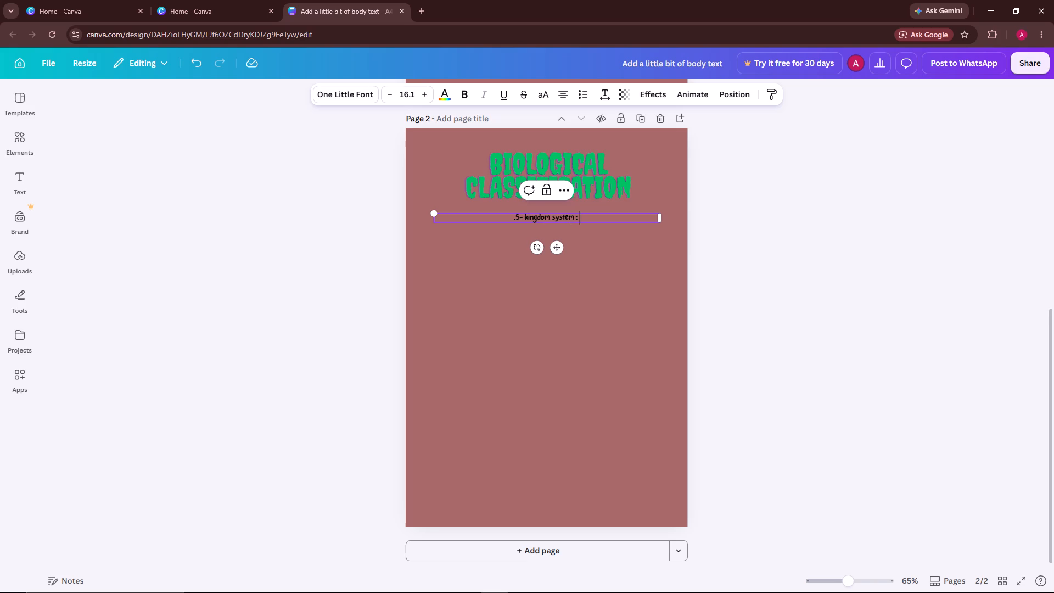
Continue the body line with "given by r.h. whittaker in 1969".
key("h")
key("BackSpace")
key("g")
type("ii")
key("BackSpace")
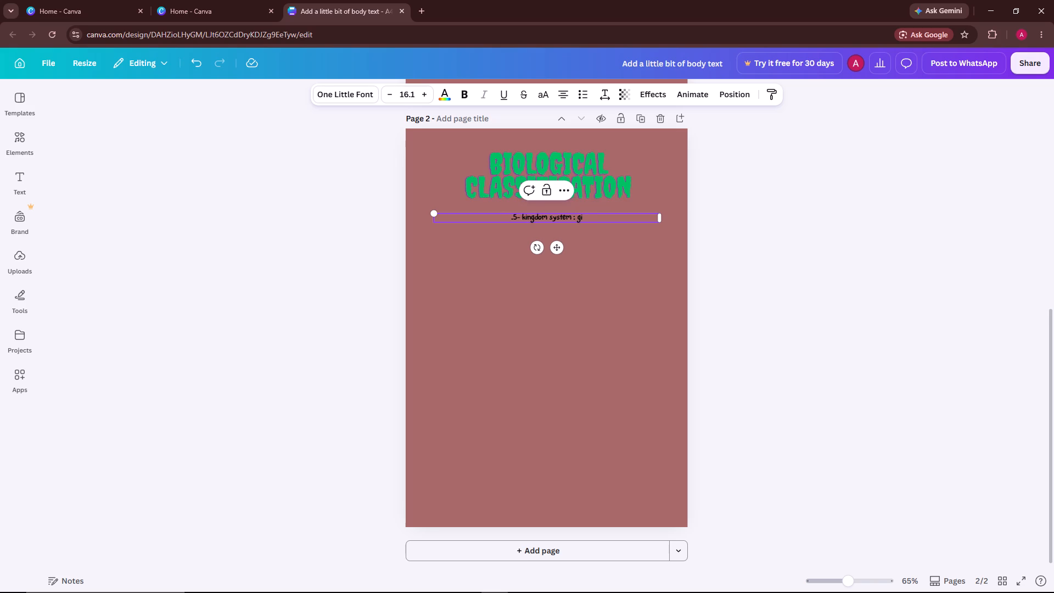
type("ven")
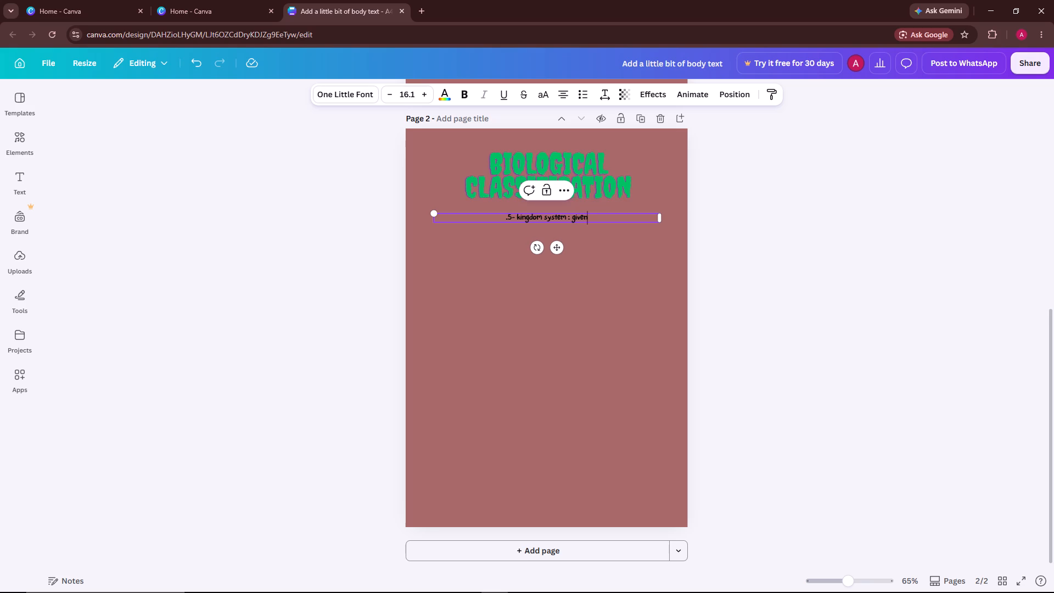
key("space")
type("by")
key("space")
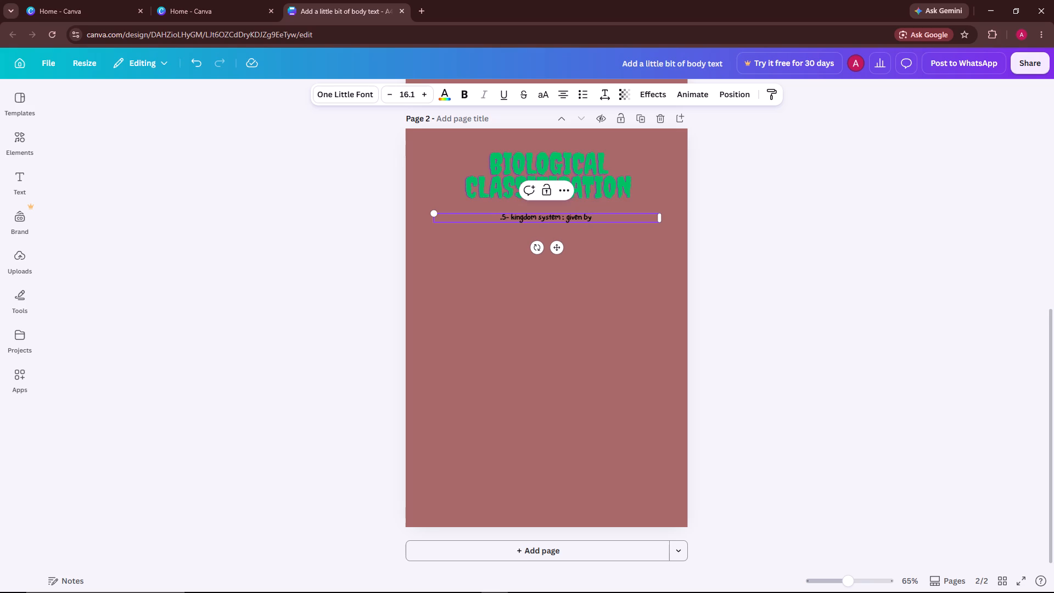
key("r")
type(".h")
key("space")
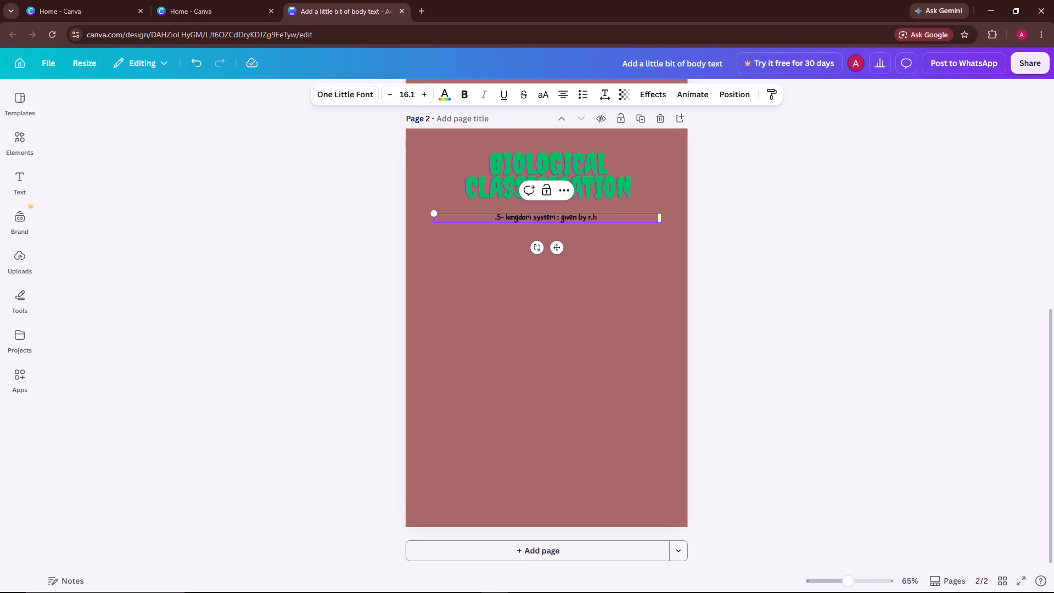
key("BackSpace")
key("period")
key("space")
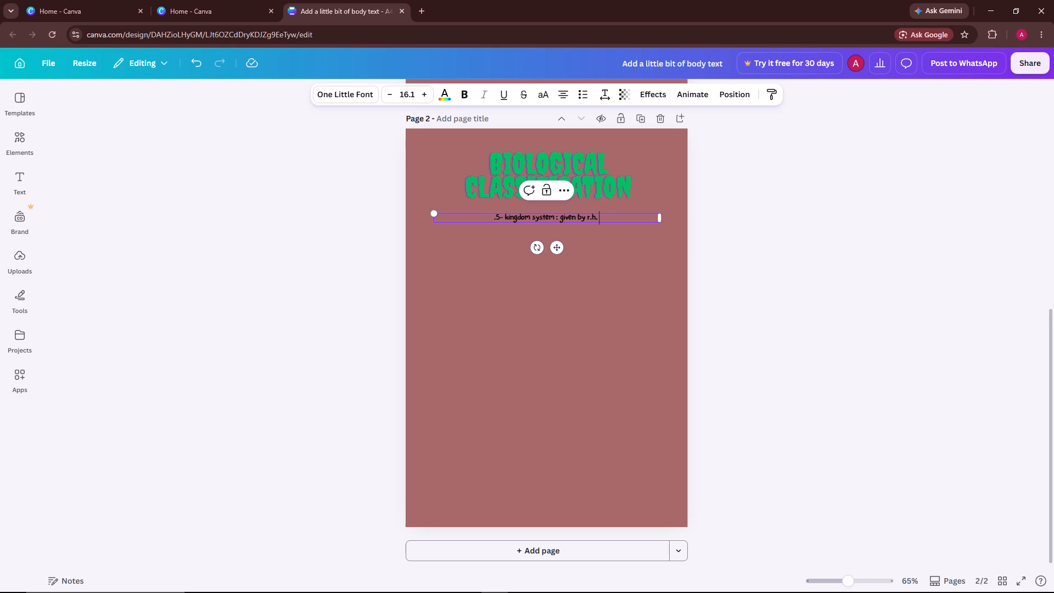
type("whi")
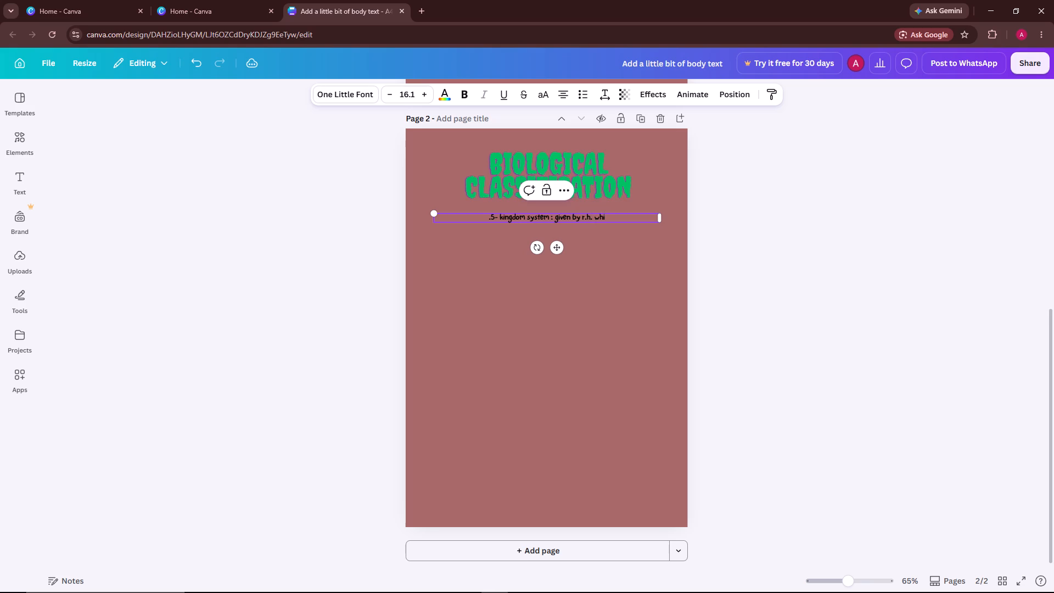
type("tt")
type("aker in")
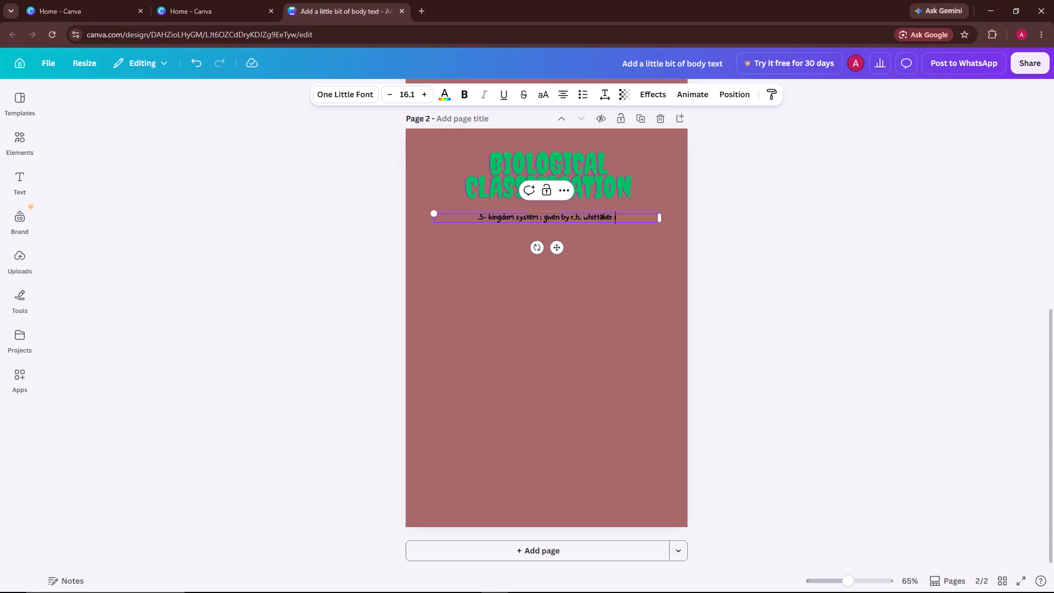
key("space")
type("19")
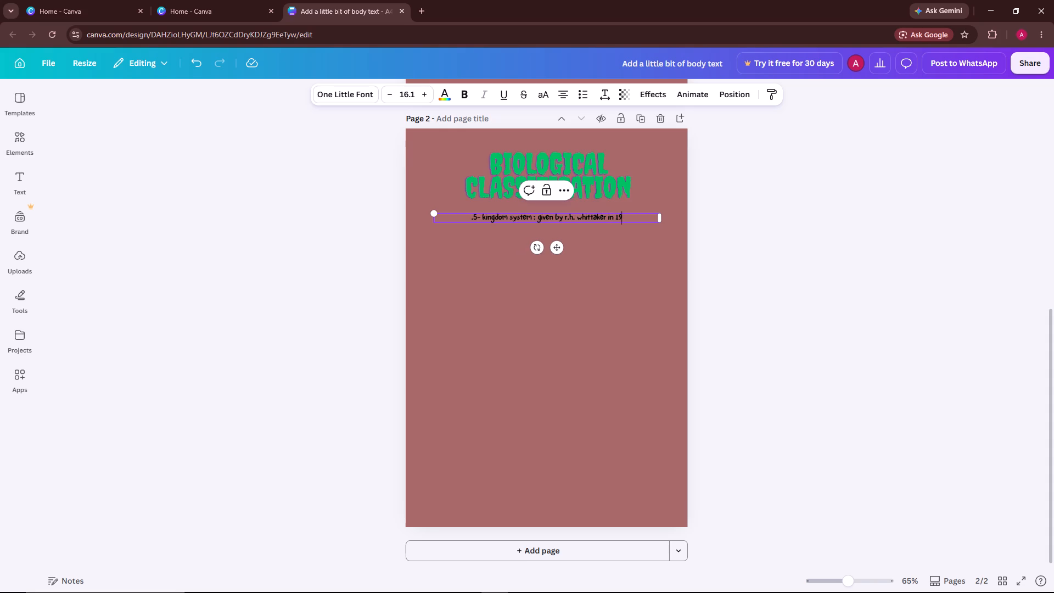
type("69")
Complete the body sentence with "and he introduced kingdom fungi .".
key("space")
type("and")
key("space")
type("he")
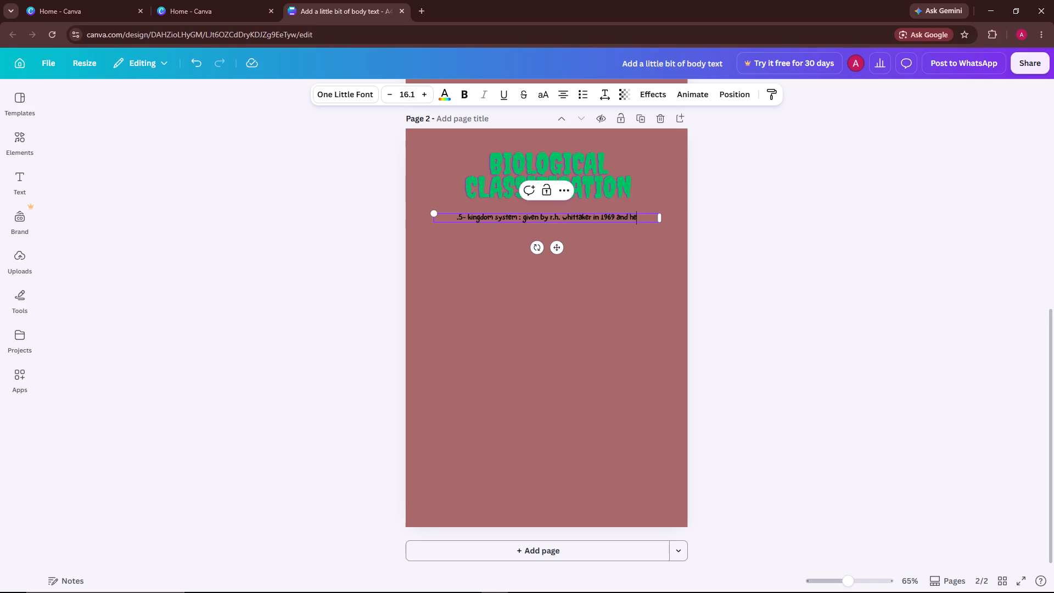
key("space")
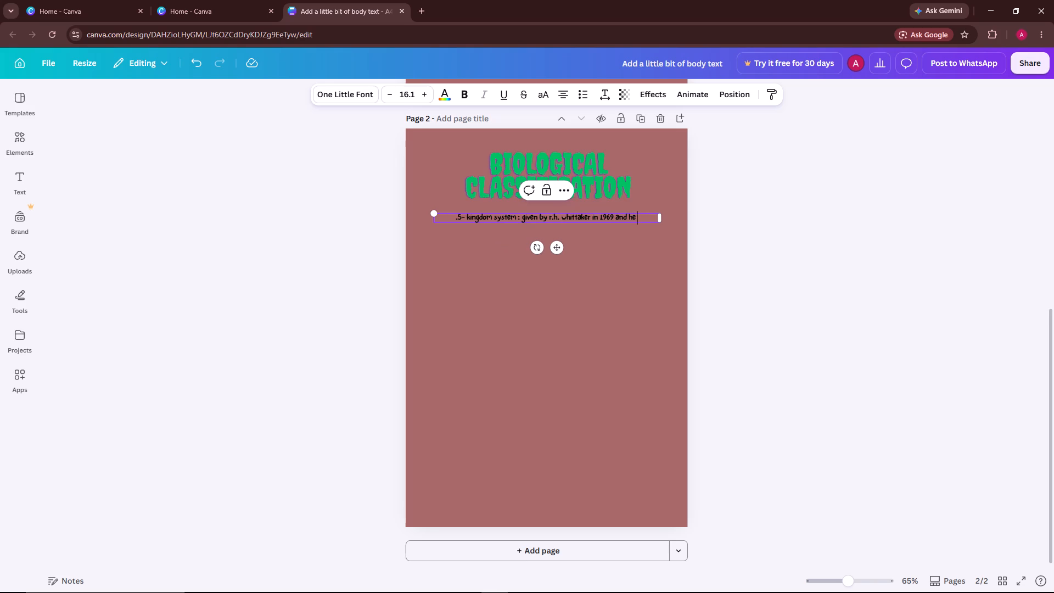
type("in")
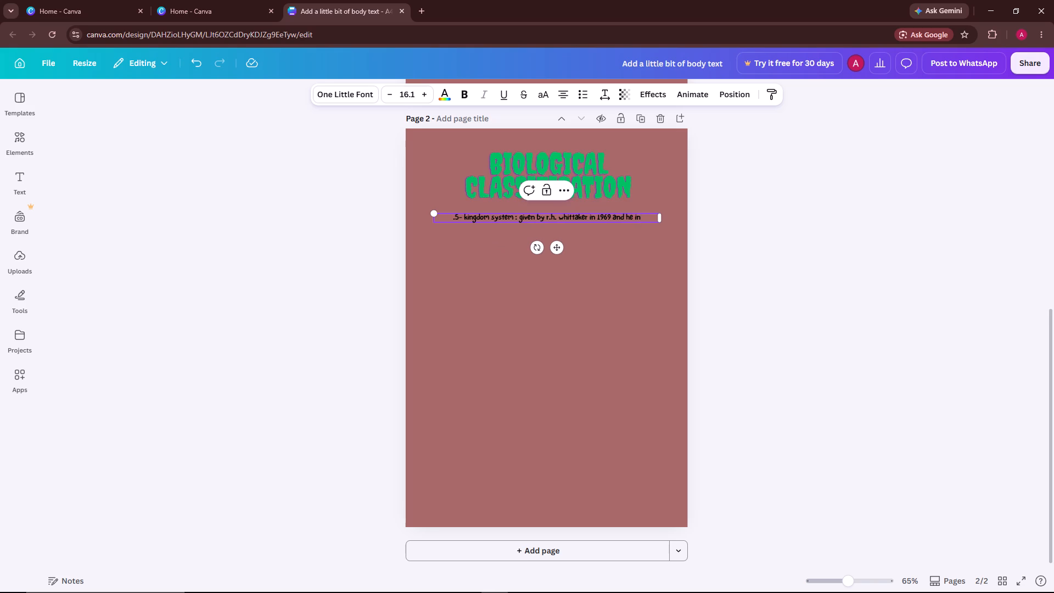
key("space")
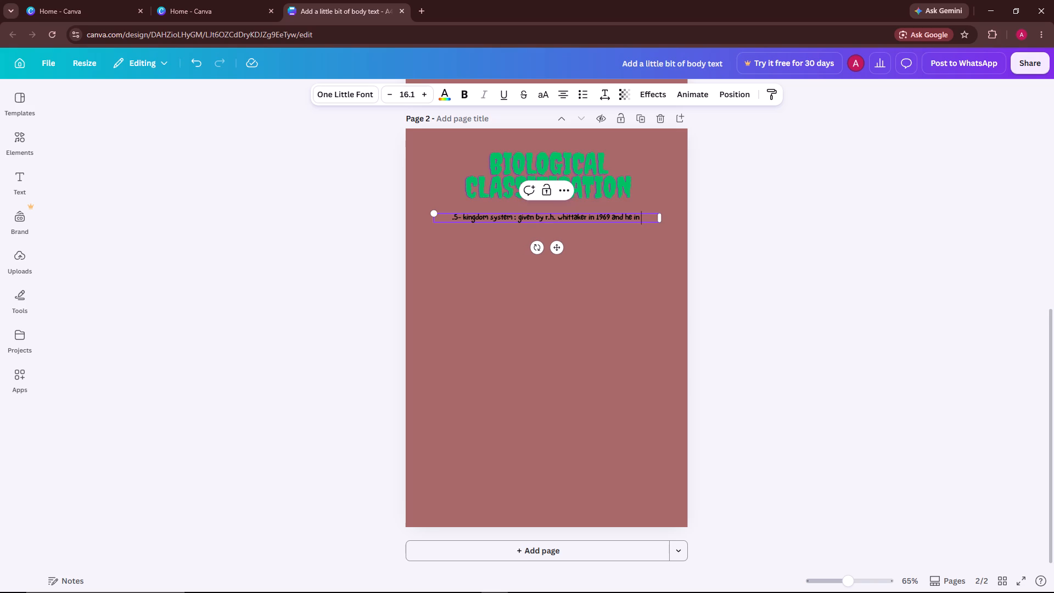
key("BackSpace")
type("tro")
type("du")
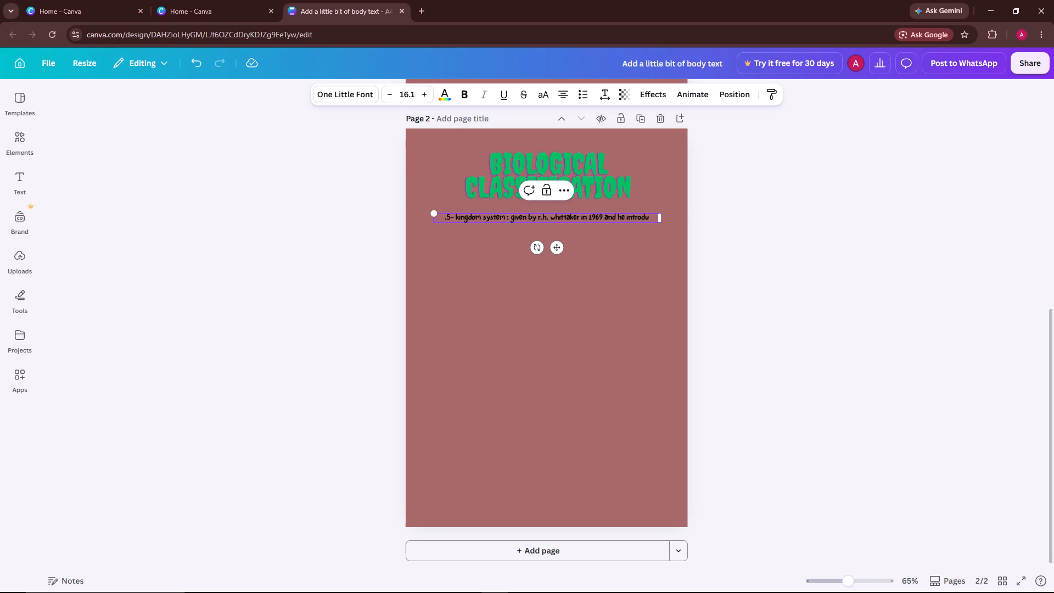
type("ced")
key("space")
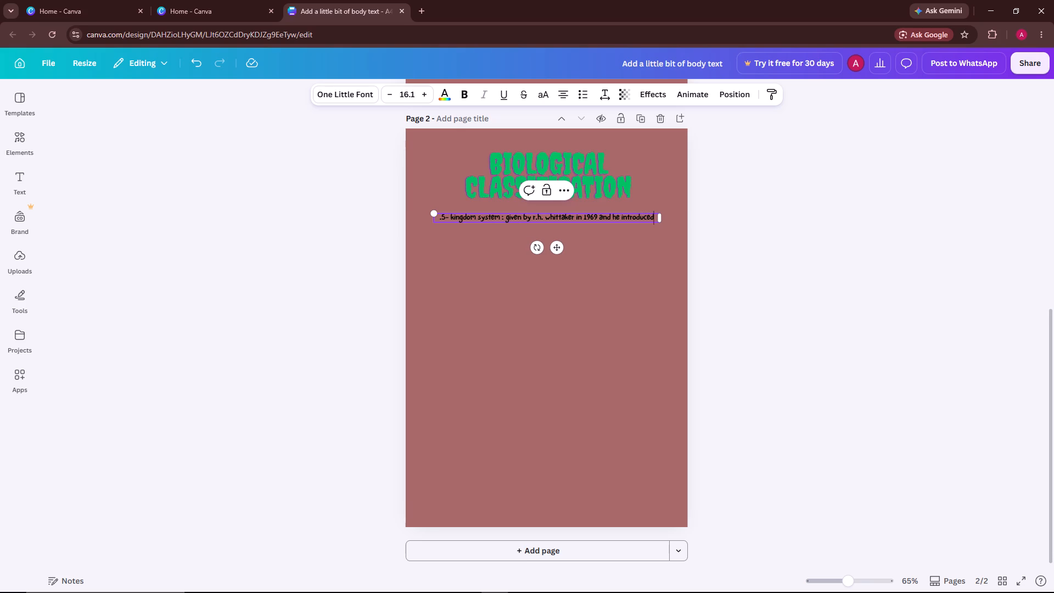
type("kin")
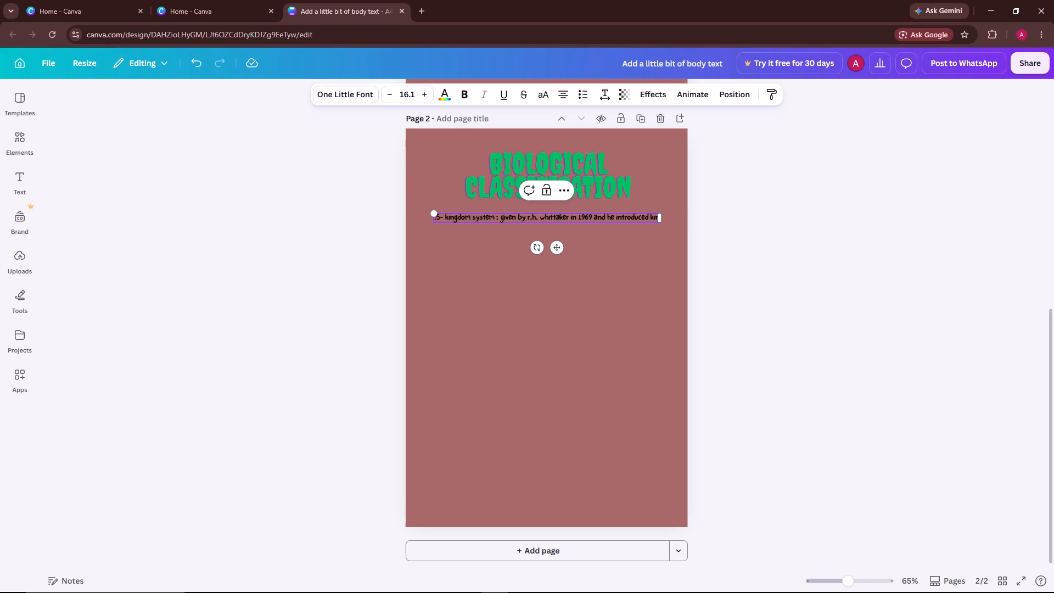
type("gdom")
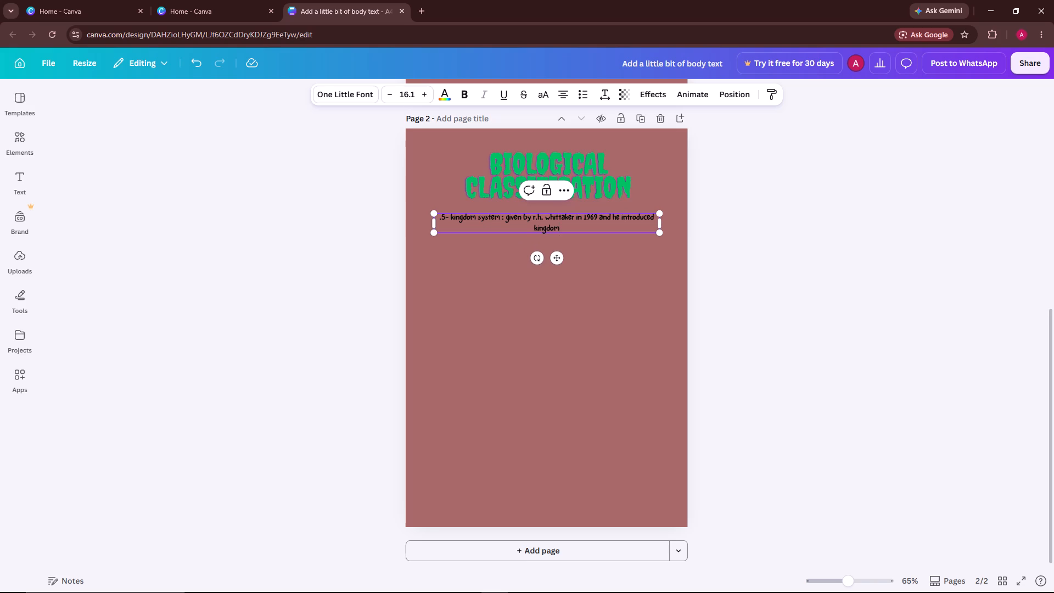
key("space")
type("fungi")
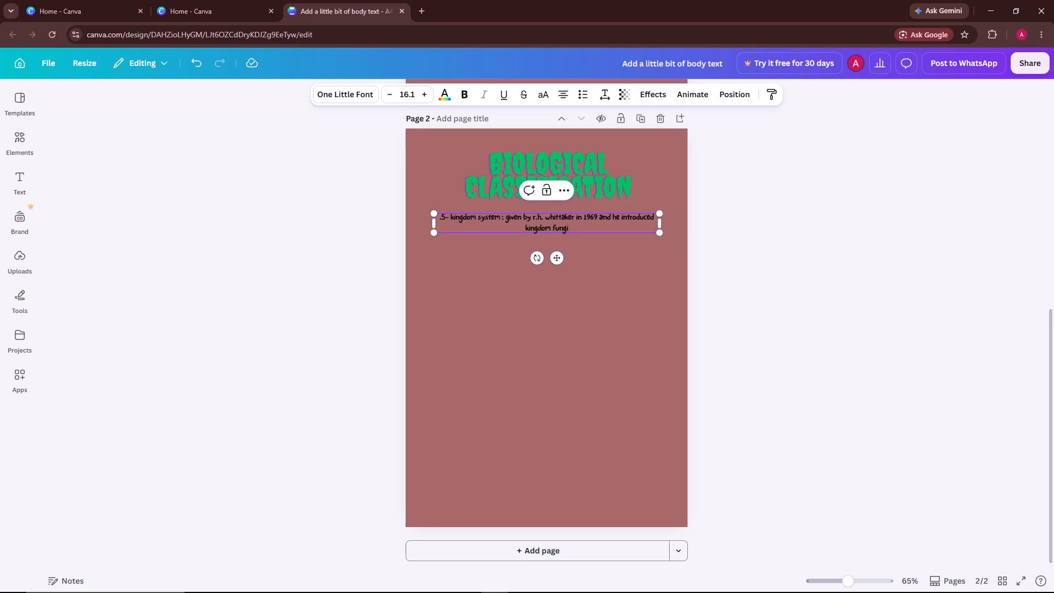
key("space")
type(".")
Start a numbered list below the 5-kingdom sentence with the first item "cell structure : cellular".
key("Return")
type("1.")
key("space")
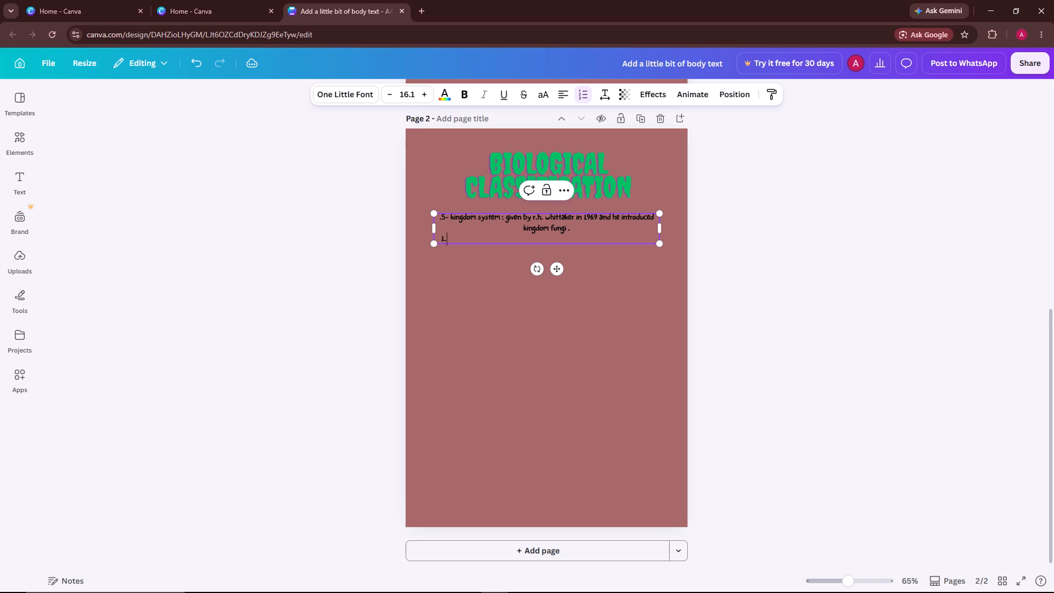
key("space")
key("BackSpace")
type("cell")
key("space")
type("structure")
key("space")
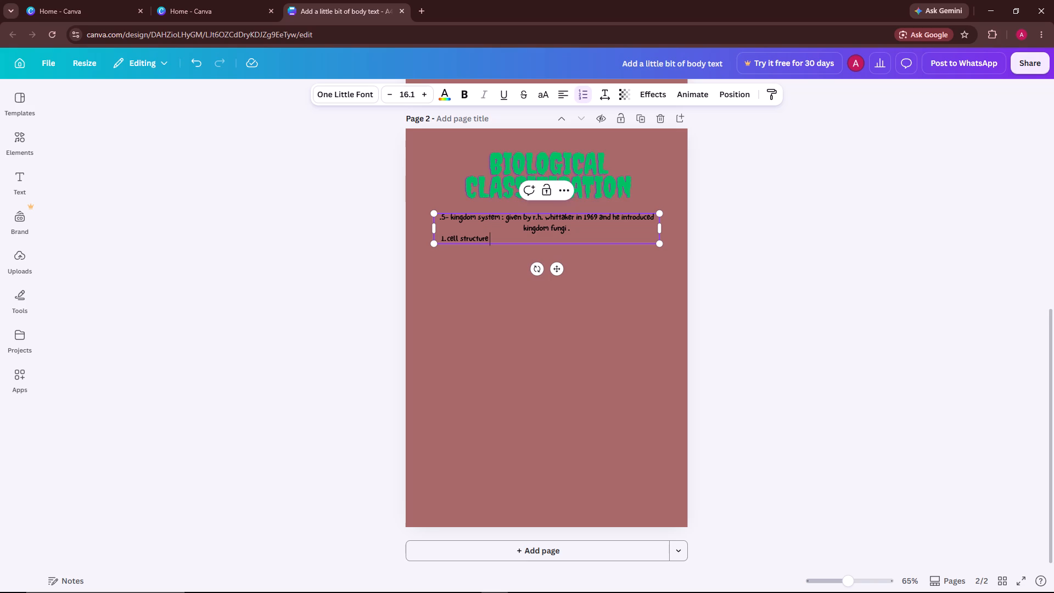
type(":")
key("space")
type("cellular")
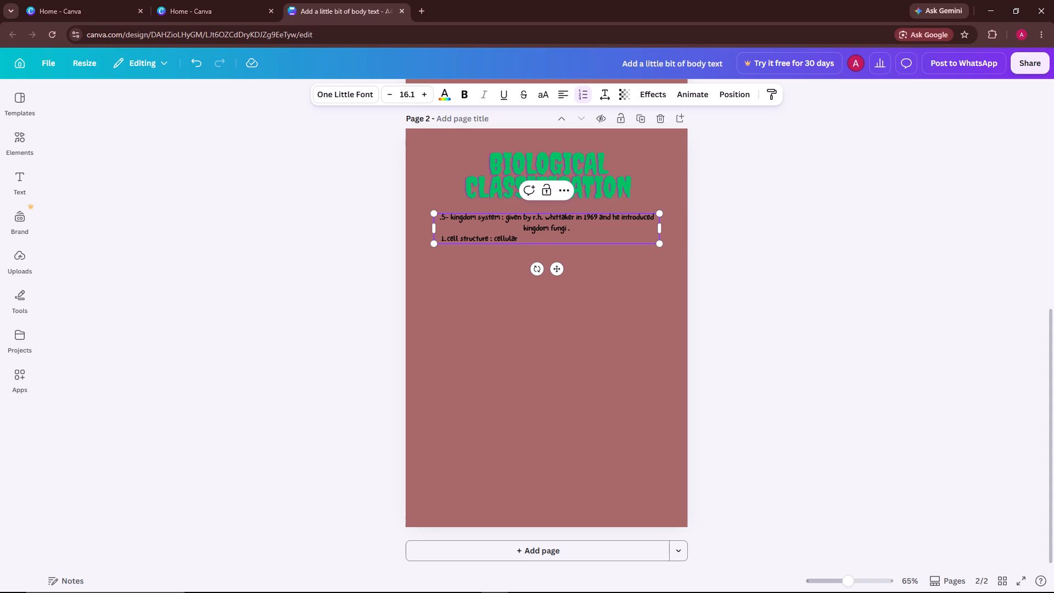
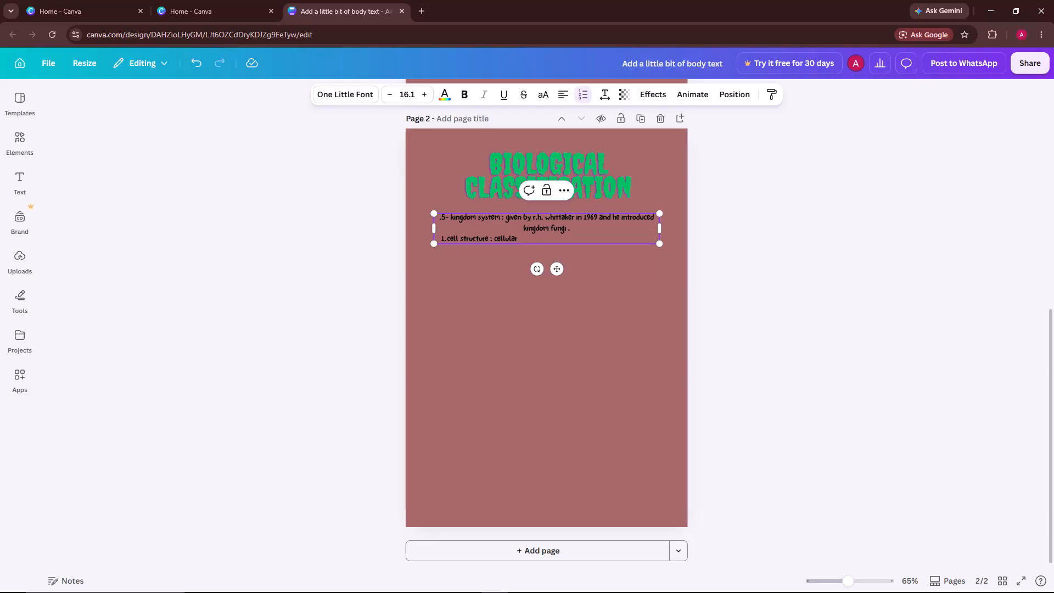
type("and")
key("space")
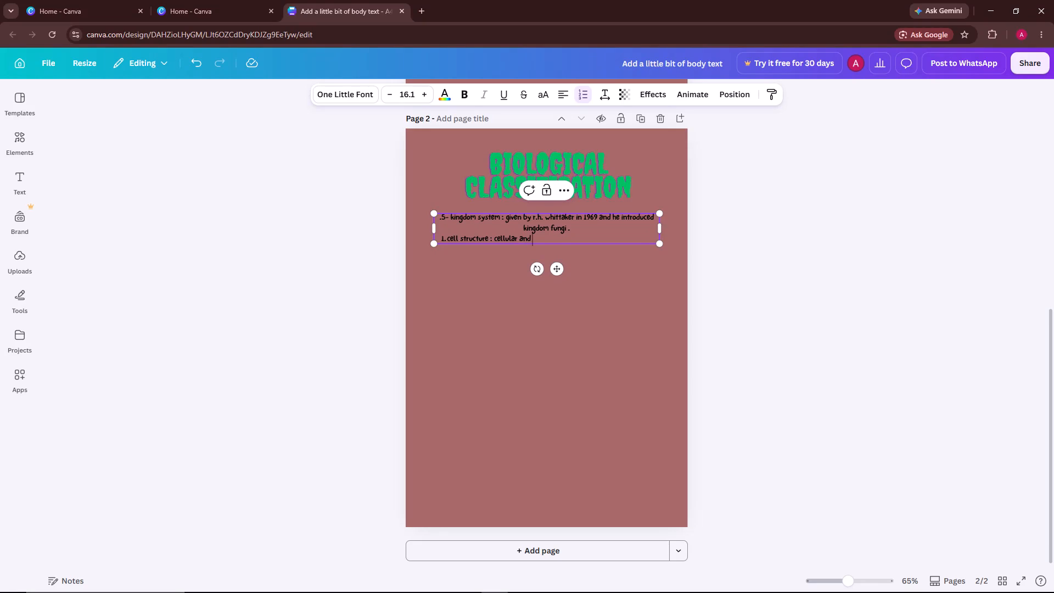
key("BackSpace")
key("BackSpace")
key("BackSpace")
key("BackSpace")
Replace "cellular" in the first numbered item, after "cell structure :", with "prokaryotic".
key("BackSpace")
key("BackSpace")
key("BackSpace")
key("BackSpace")
key("BackSpace")
key("BackSpace")
key("BackSpace")
key("BackSpace")
key("BackSpace")
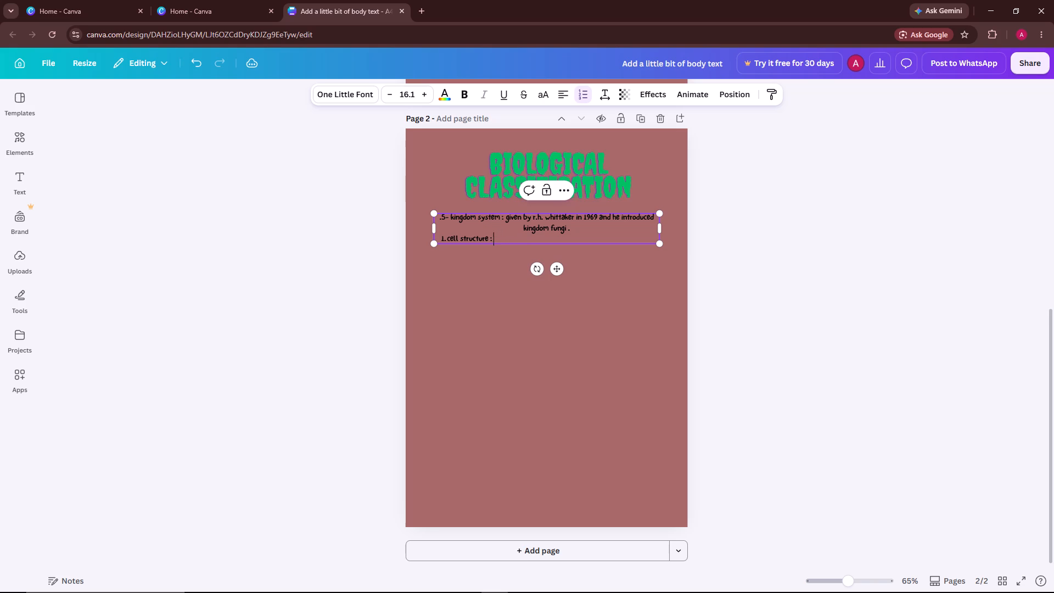
type("pro")
type("kar")
type("yo")
type("tic")
Complete the first numbered item by adding "or eukaryotic" after "prokaryotic".
key("space")
type("or")
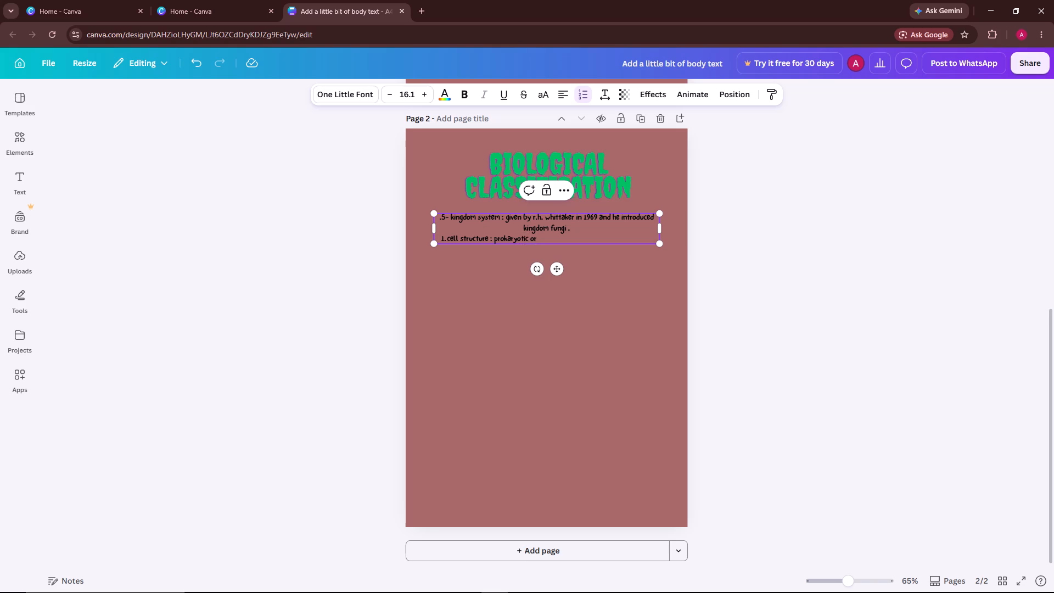
key("space")
type("eu")
type("ka")
key("r")
type("yo")
type("tic")
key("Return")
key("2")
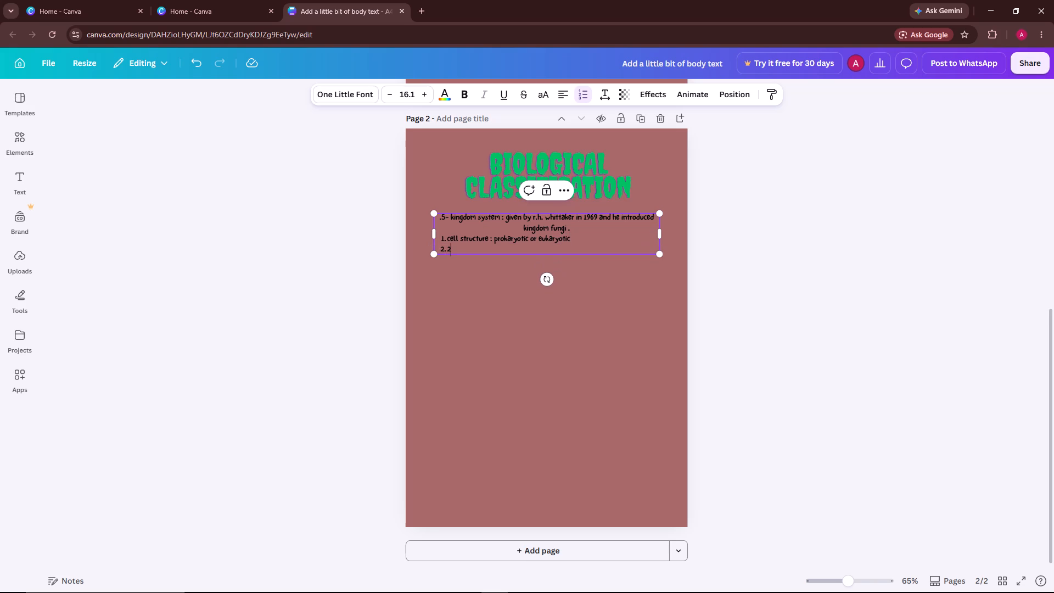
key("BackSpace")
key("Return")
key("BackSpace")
Add a second numbered item below the cell structure line, beginning with "body organisation :".
key("Return")
key("space")
type("body")
key("BackSpace")
key("BackSpace")
key("BackSpace")
key("BackSpace")
key("BackSpace")
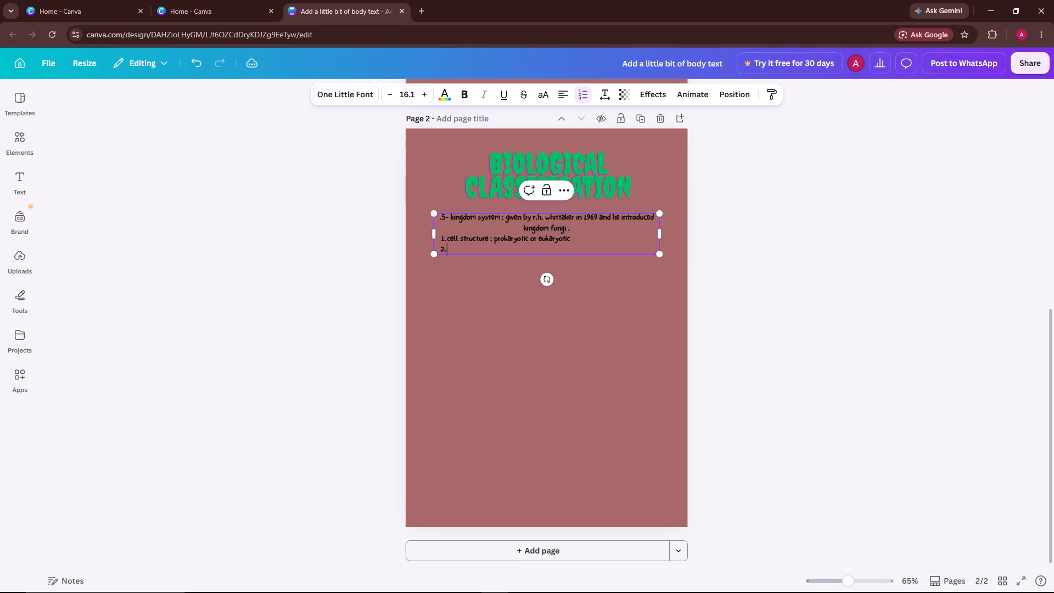
type("body")
key("space")
type("organi")
key("s")
type("ation")
key("shift+colon")
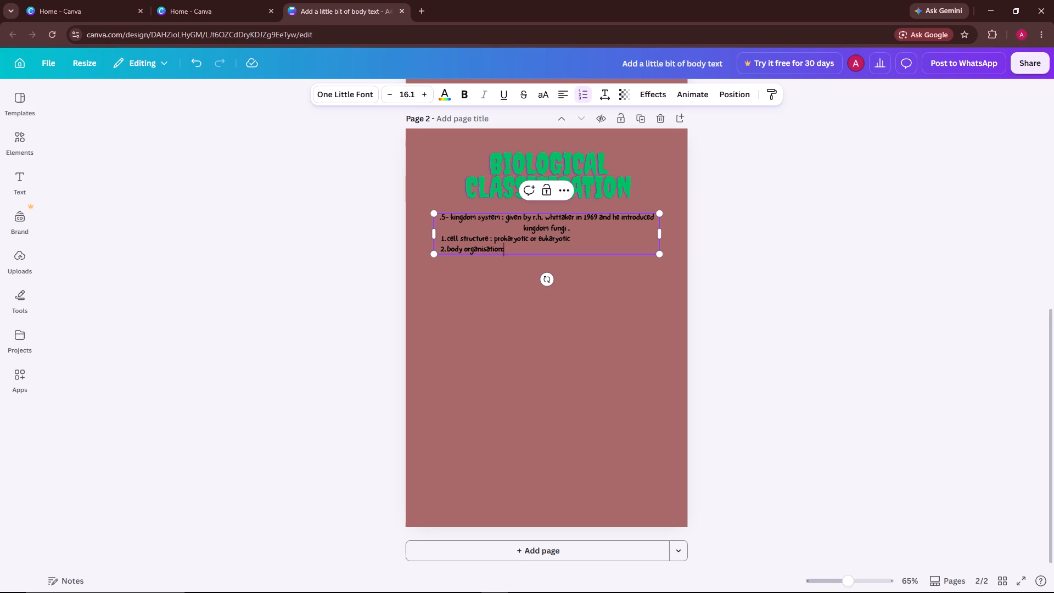
key("BackSpace")
key("space")
key("shift+colon")
key("space")
Continue the body organisation item with "cellular, multicellular ,".
type("cellu")
type("lar")
type(",")
key("space")
type("mul")
type("ti")
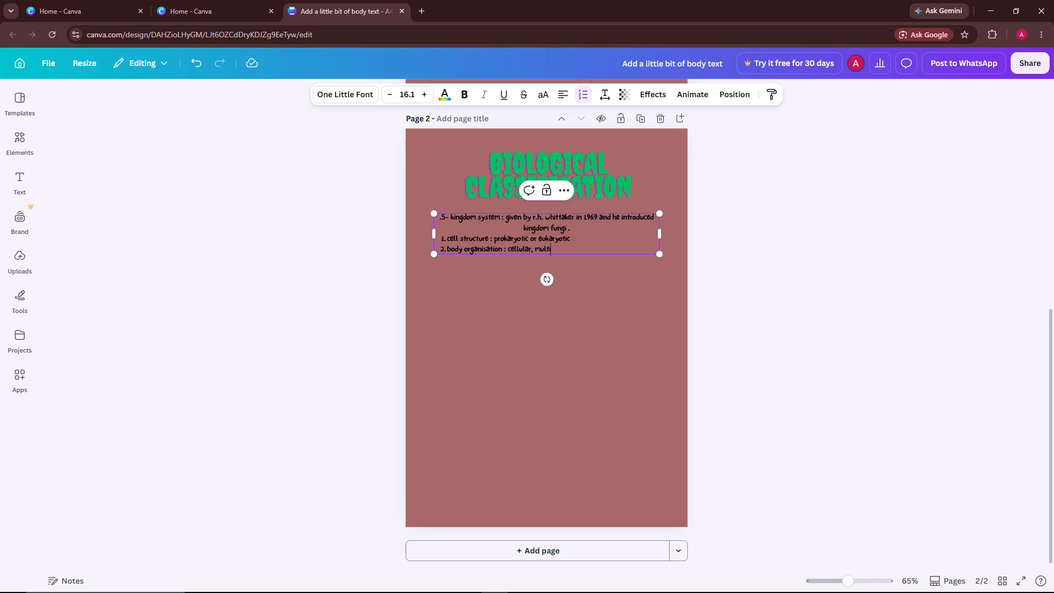
type("cellular")
key("space")
type(",")
Continue the body organisation item with "loose tissue," after "multicellular ,".
key("space")
type("loo")
type("se")
key("space")
type("tiss")
type("ue")
type(",")
key("space")
Complete the body organisation item by adding "tissue, organ, organ system" after "loose tissue,".
type("tissue")
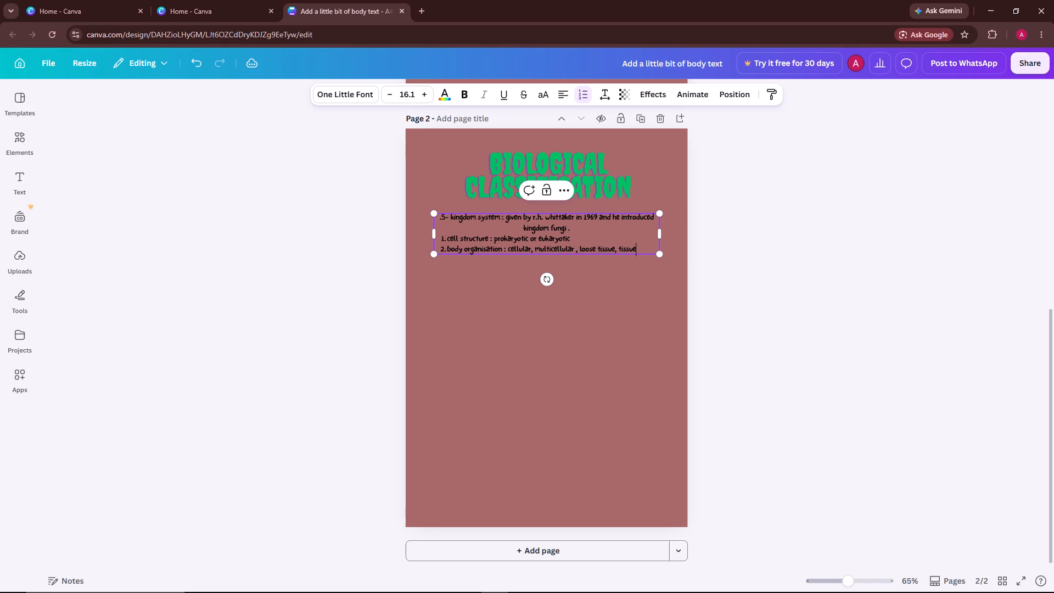
type(",")
key("space")
key("o")
key("r")
type("gan")
type(",")
key("space")
type("organ system")
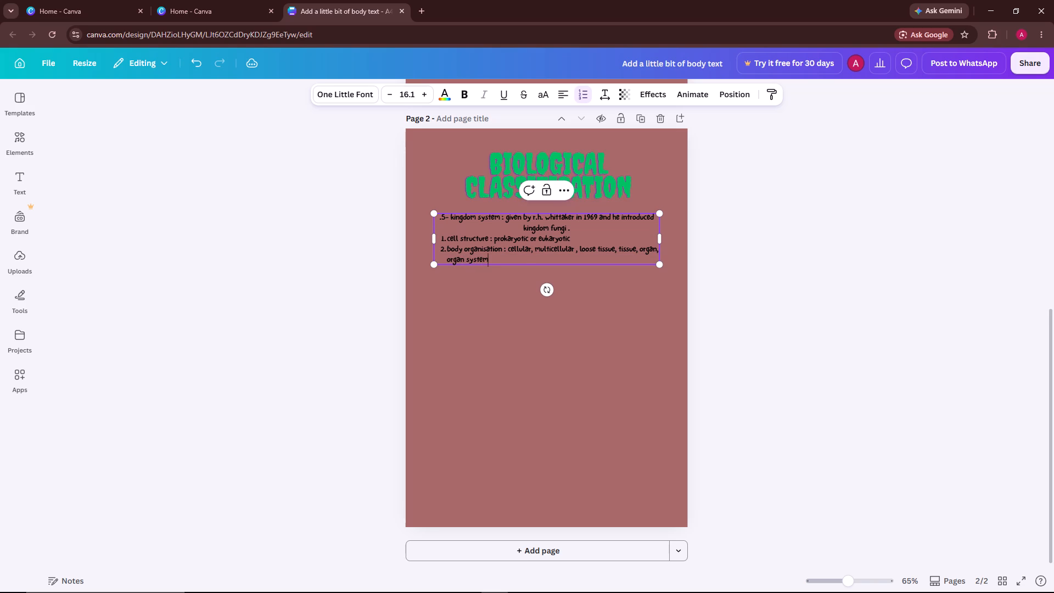
Add a third numbered item below body organisation, beginning with "mode of nutrition :".
key("Return")
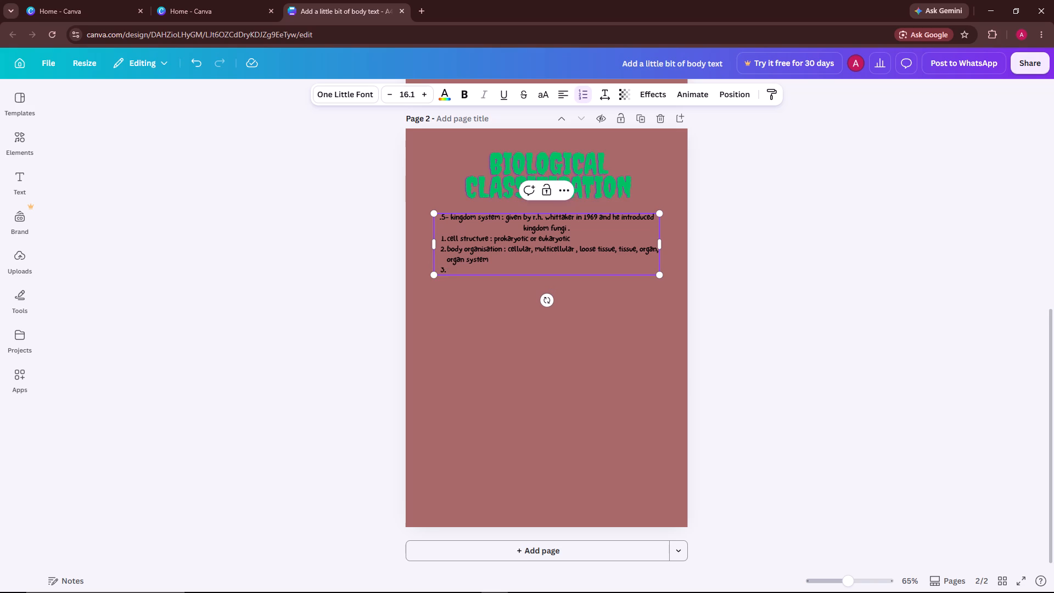
type("mo")
type("de")
key("space")
type("of nutr")
type("iti")
type("on")
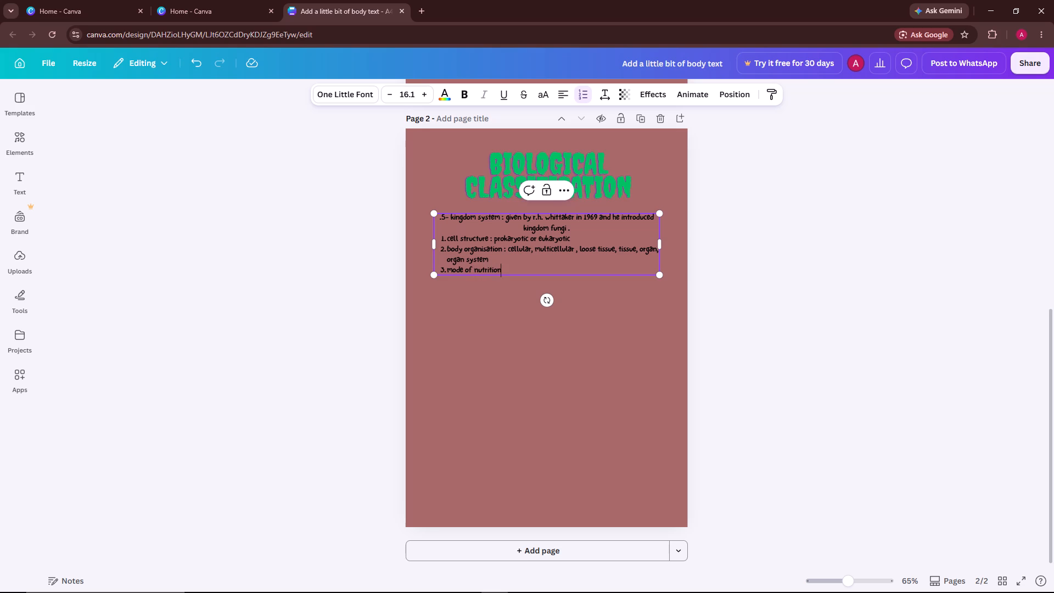
key("shift+colon")
key("space")
key("a")
key("u")
key("BackSpace")
key("BackSpace")
key("BackSpace")
key("BackSpace")
key("space")
type(":")
key("space")
Complete the mode of nutrition item with "autotrophic & heterotrophic".
type("aut")
key("o")
type("tro")
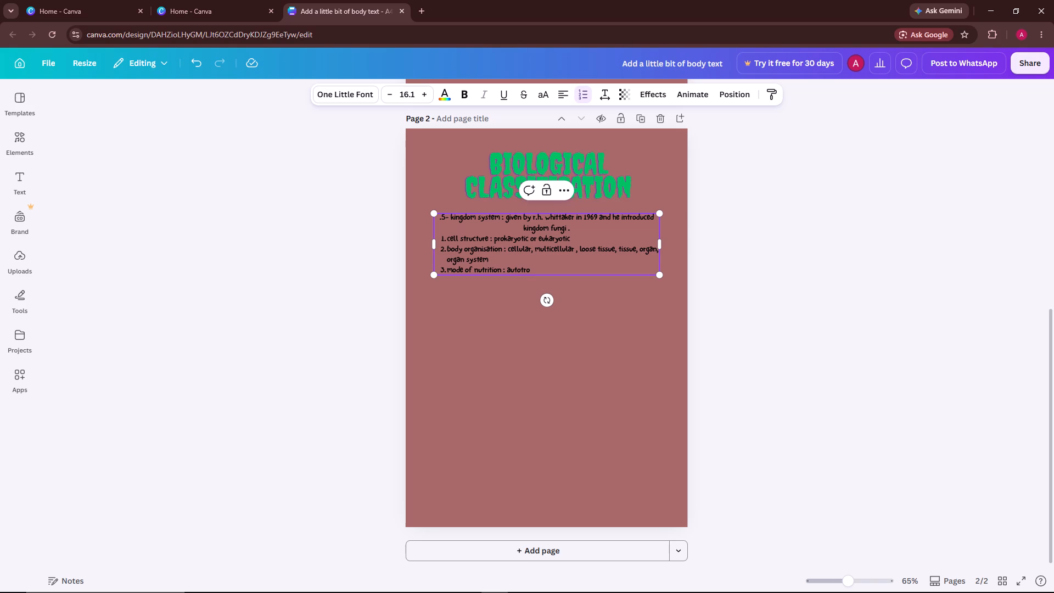
type("phic")
key("space")
key("shift+ampersand")
key("space")
type("hete")
type("ro")
type("tro")
type("phic")
Add a fourth numbered item reading "reproduction : asexual &sexual".
key("Return")
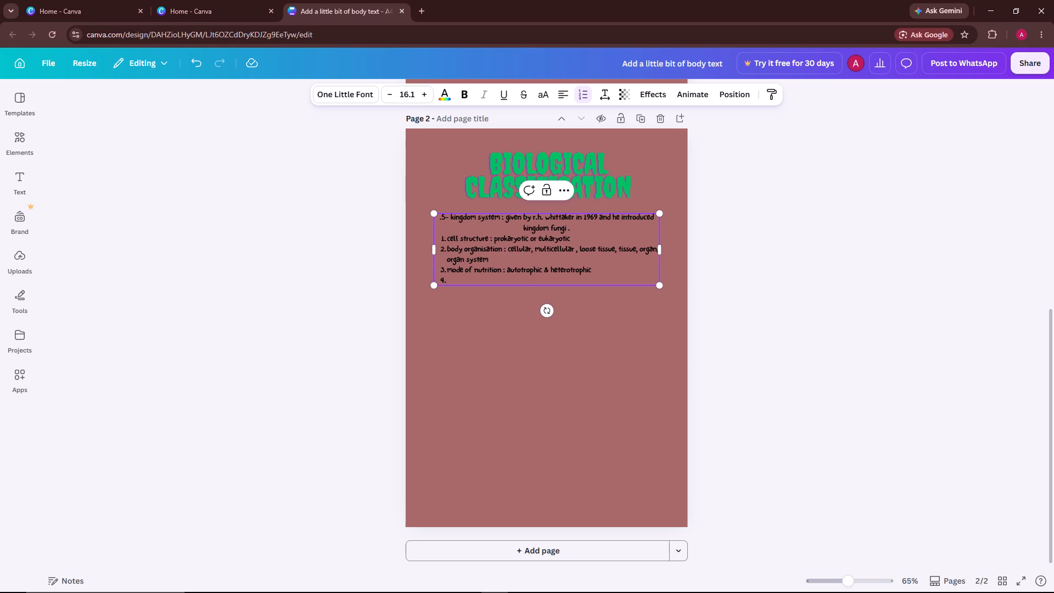
type("reproduction")
key("space")
type(":")
key("space")
type("asexula")
key("BackSpace")
key("BackSpace")
type("al")
key("space")
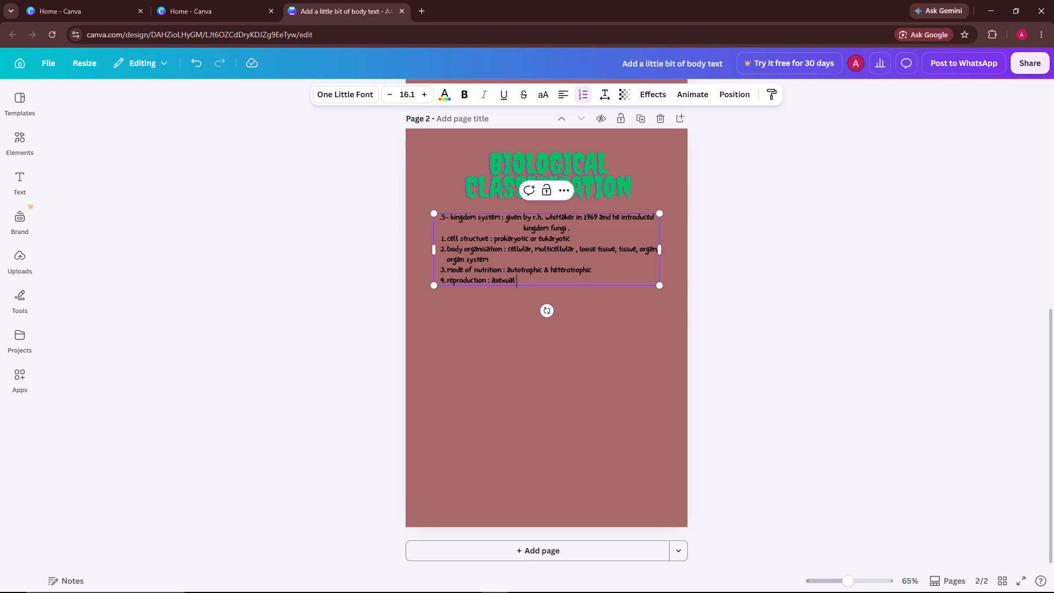
type("&sexurl")
key("BackSpace")
key("BackSpace")
type("al")
key("space")
Add a fifth numbered item below reproduction, beginning with "phylogenetic relationships :".
key("Return")
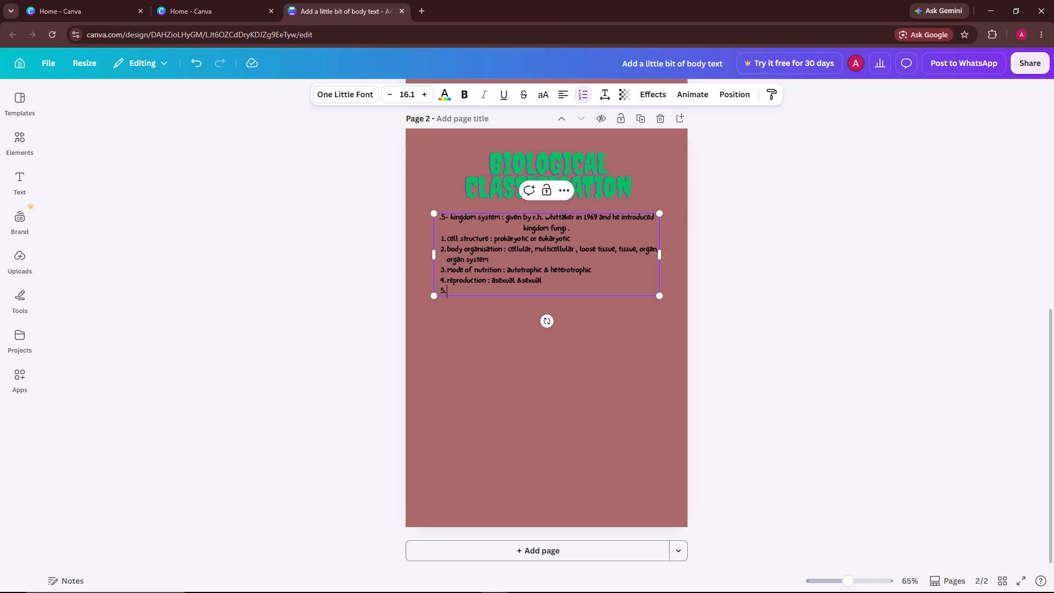
type("ph")
key("y")
type("lo")
type("ge")
type("netic")
key("space")
type("relation")
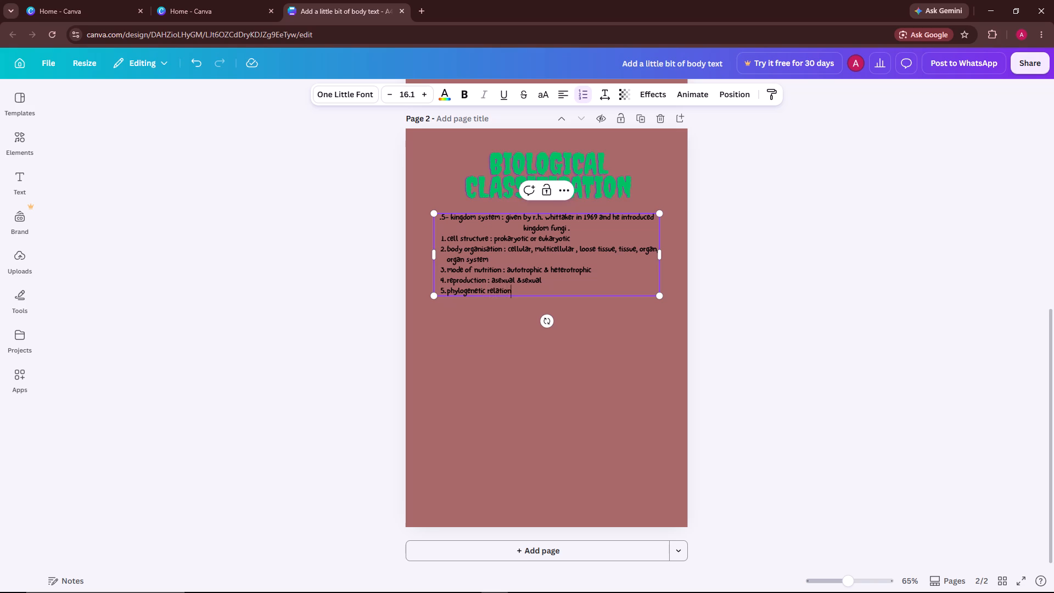
type("sh")
type("ips")
key("space")
type(":")
key("space")
Complete the phylogenetic relationships item with "evolutionary relationships" and finish editing the notes.
type("ev")
type("olu")
type("tio")
type("nary")
key("space")
type("relation")
type("shi")
type("ps")
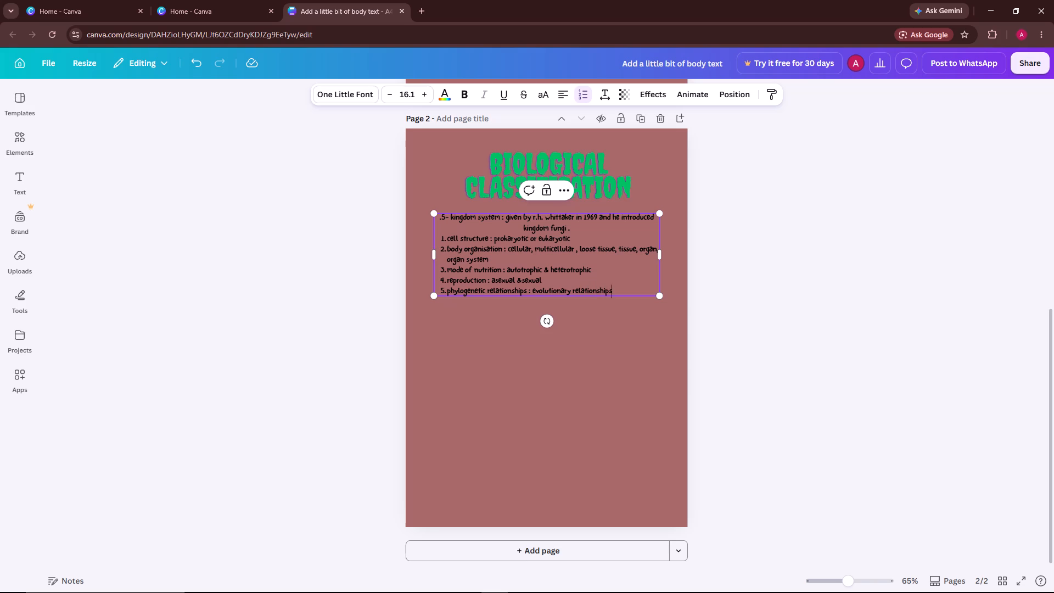
key("space")
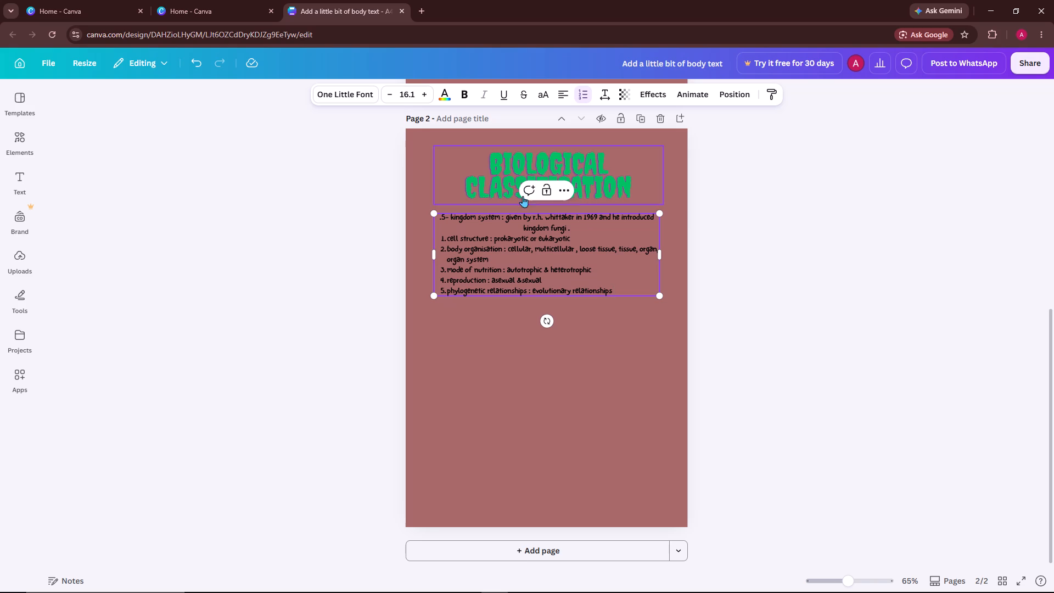
left_click(792, 368)
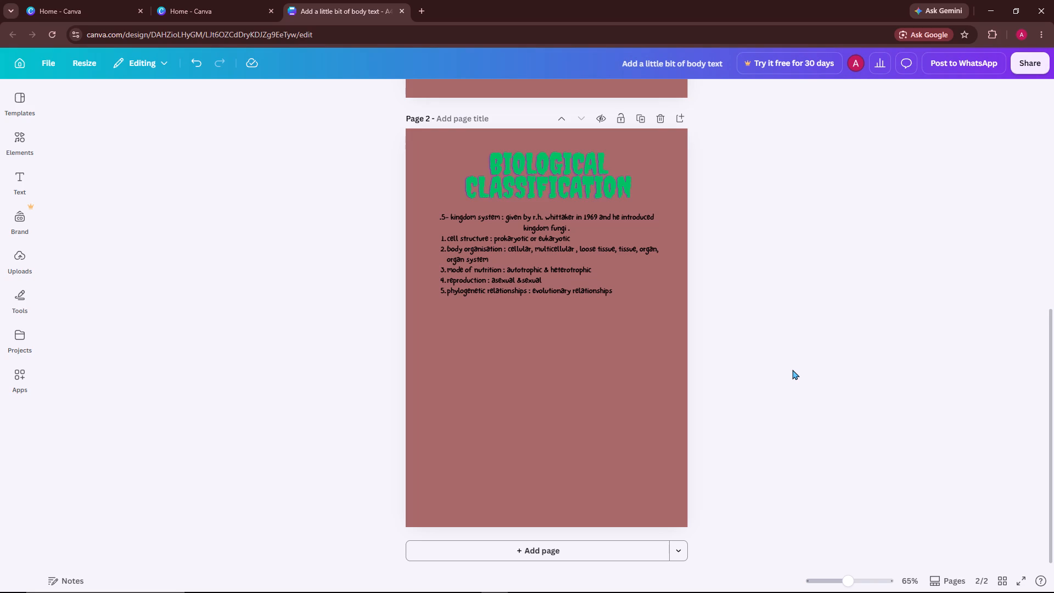
Add a Fontropolis text box below the numbered notes on page 2 and enlarge it to a font size of about 25.
left_click(26, 177)
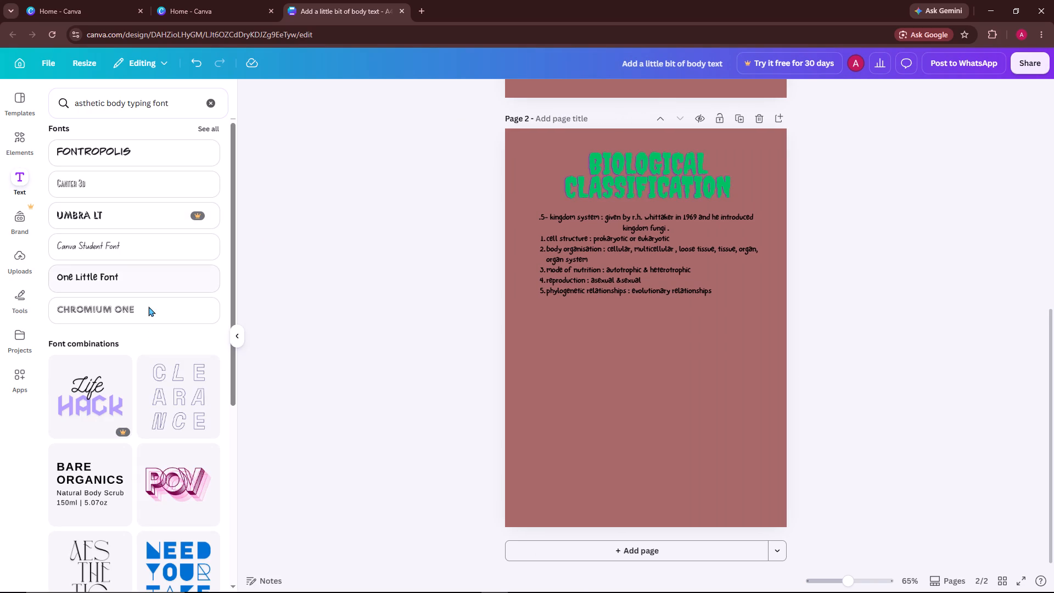
left_click(153, 163)
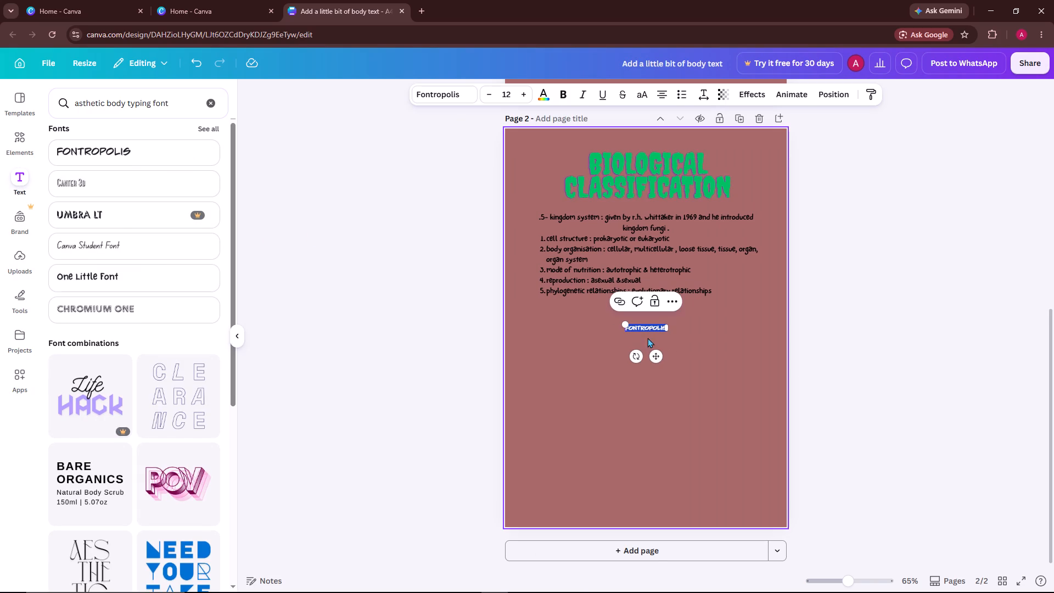
left_click_drag(665, 331, 710, 326)
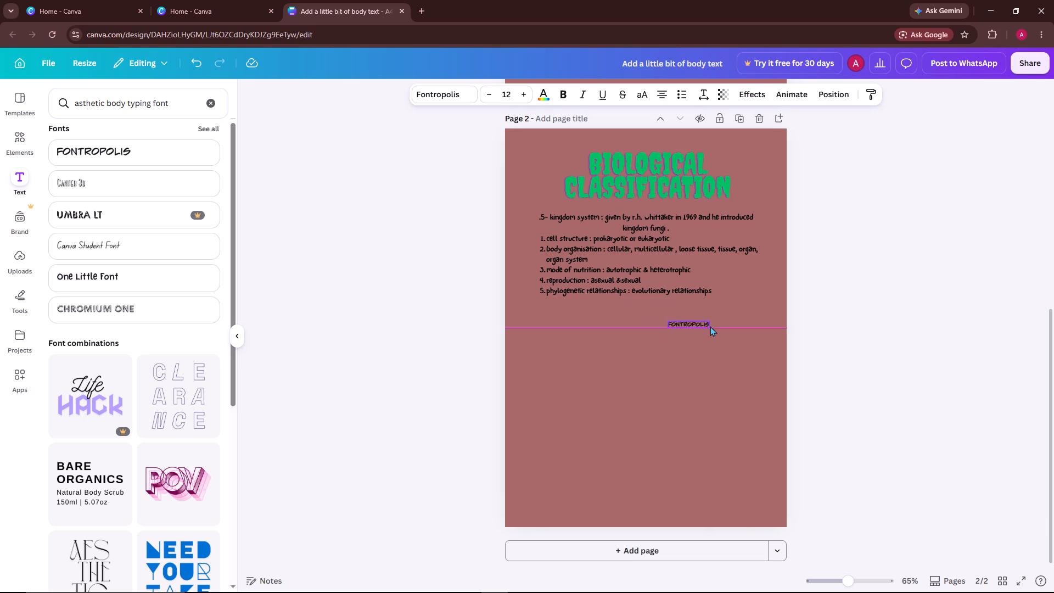
left_click_drag(710, 326, 630, 333)
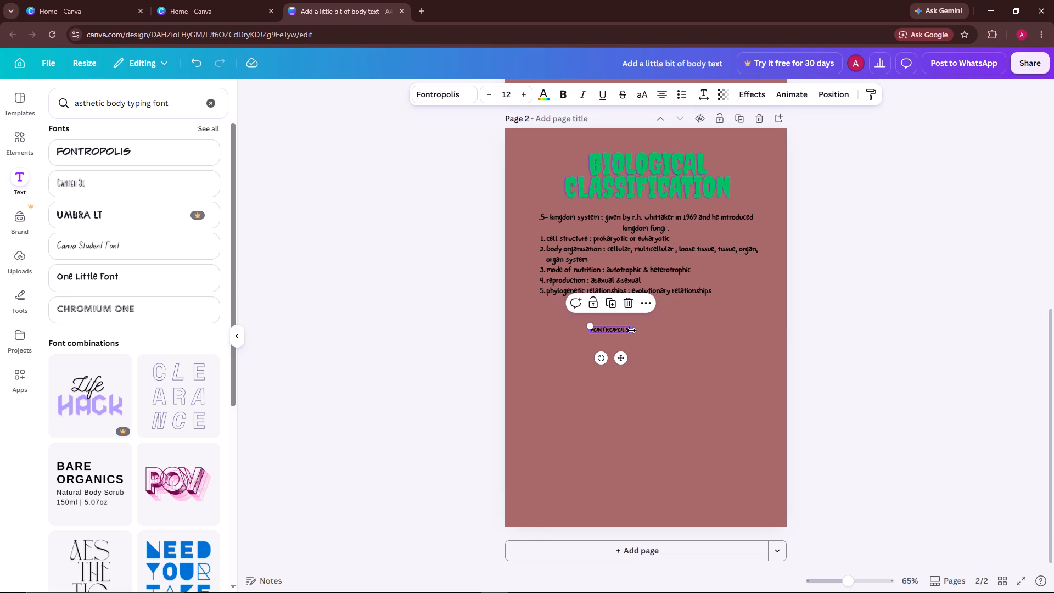
left_click_drag(631, 331, 659, 332)
left_click_drag(590, 327, 578, 314)
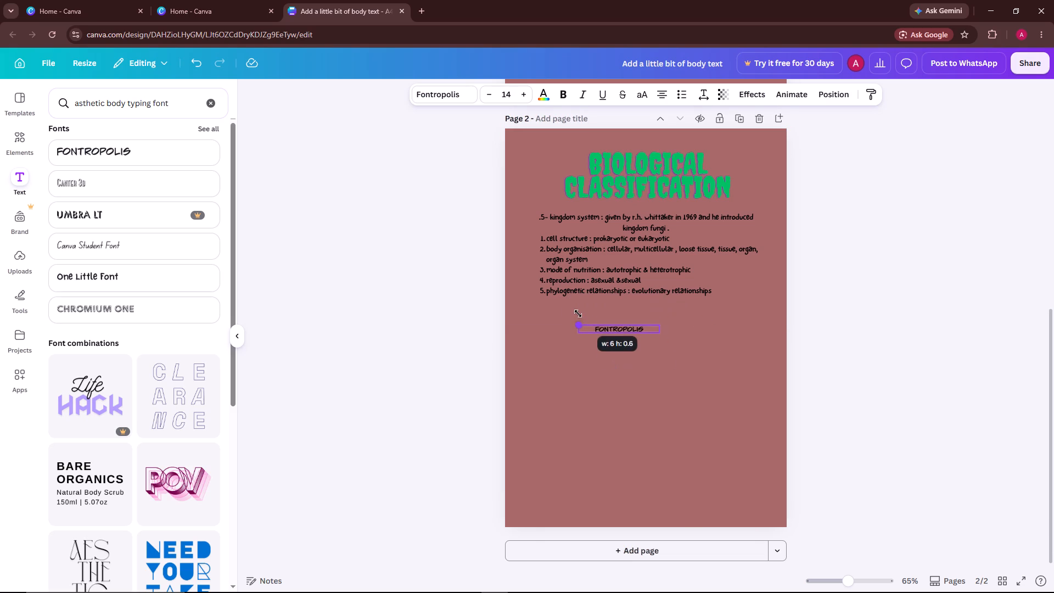
left_click_drag(578, 314, 533, 309)
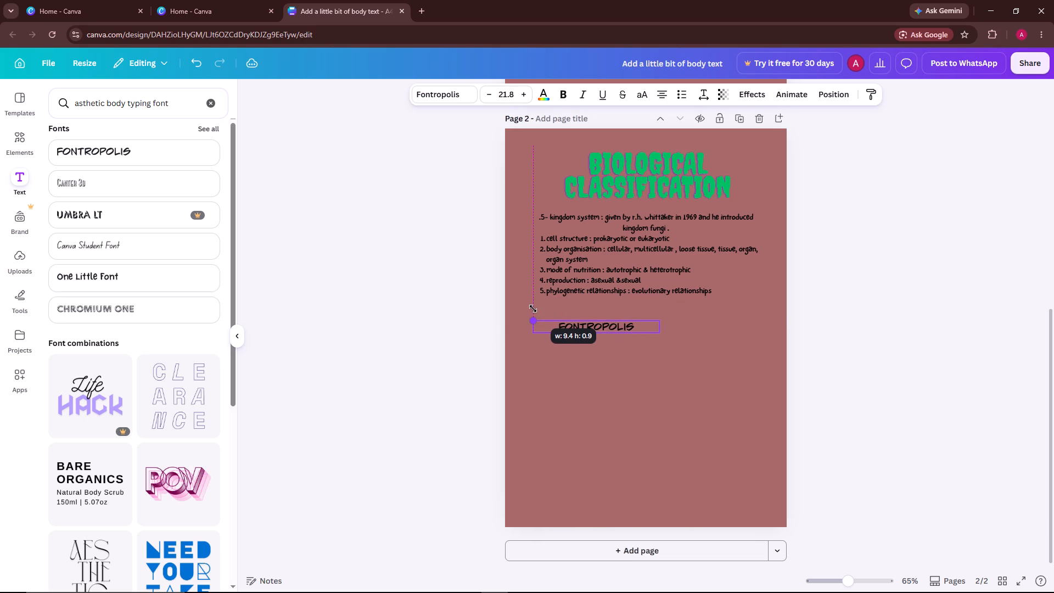
left_click_drag(533, 309, 516, 297)
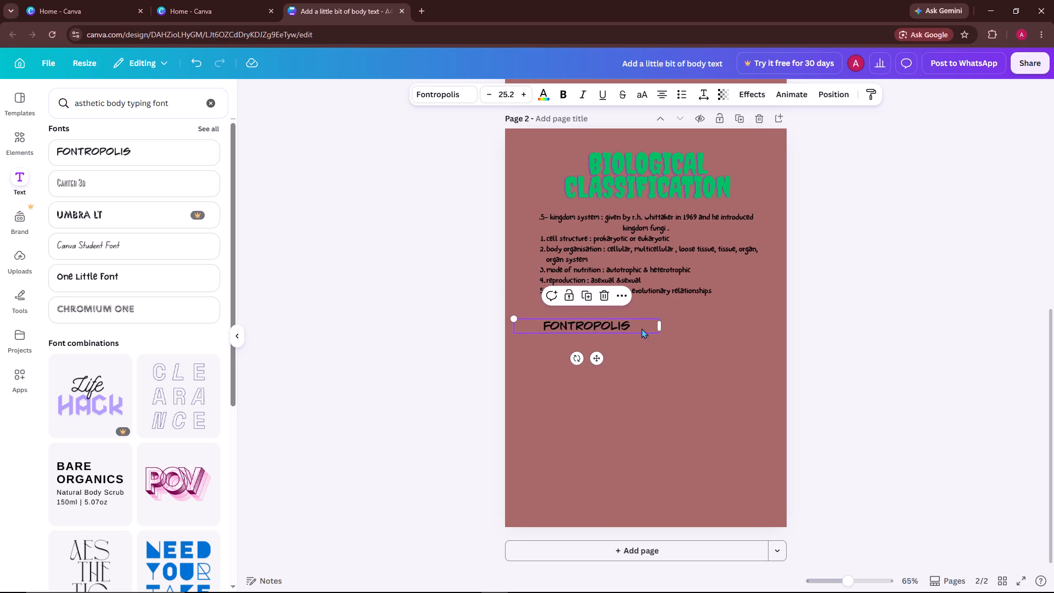
Widen the Fontropolis text box to well beyond its text and move it close beneath the fifth numbered item.
left_click_drag(668, 326, 625, 328)
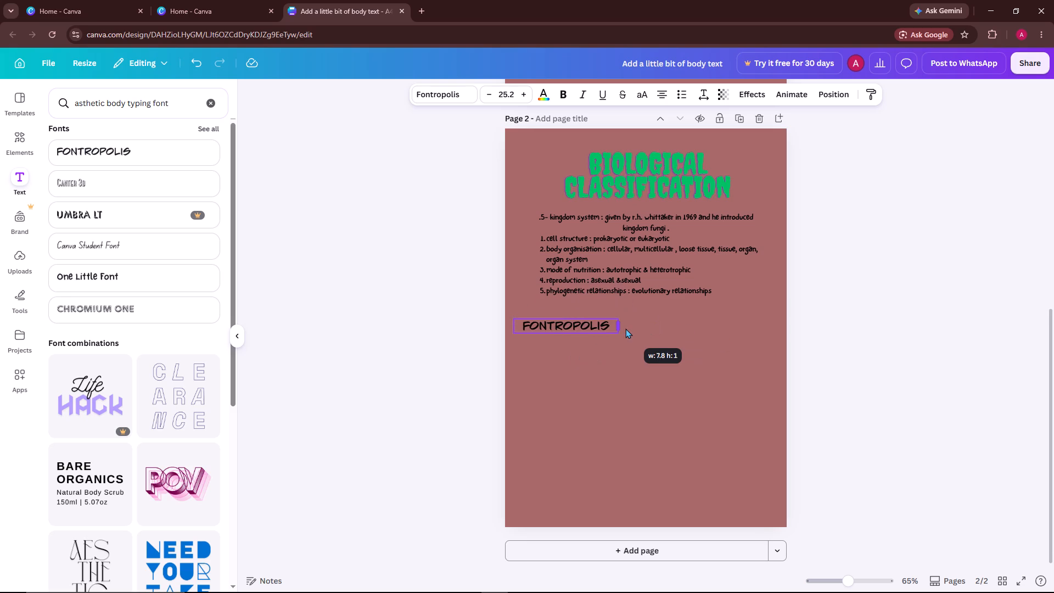
left_click_drag(625, 328, 648, 329)
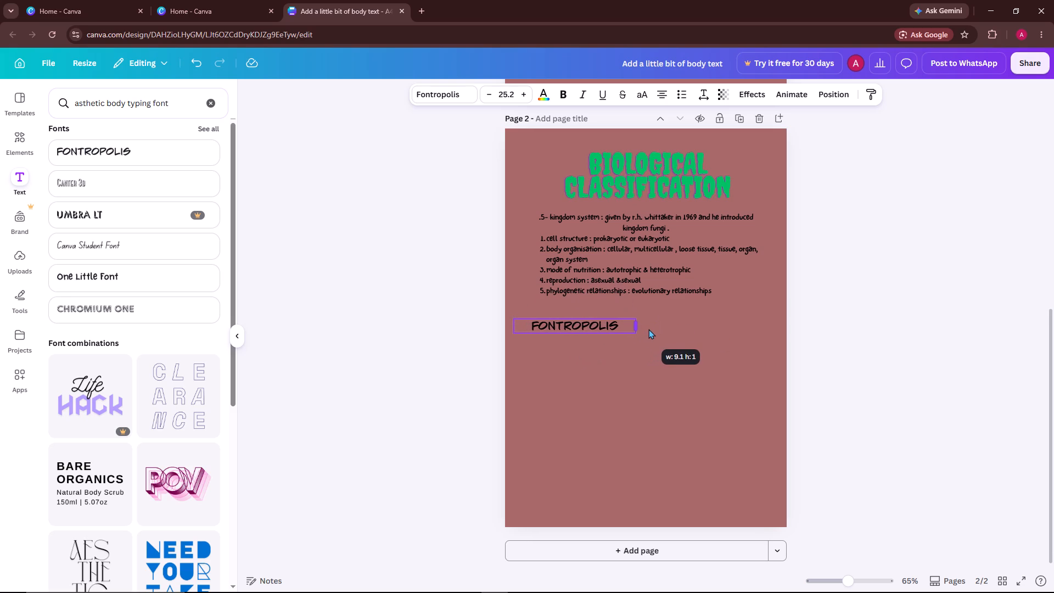
left_click_drag(648, 329, 702, 329)
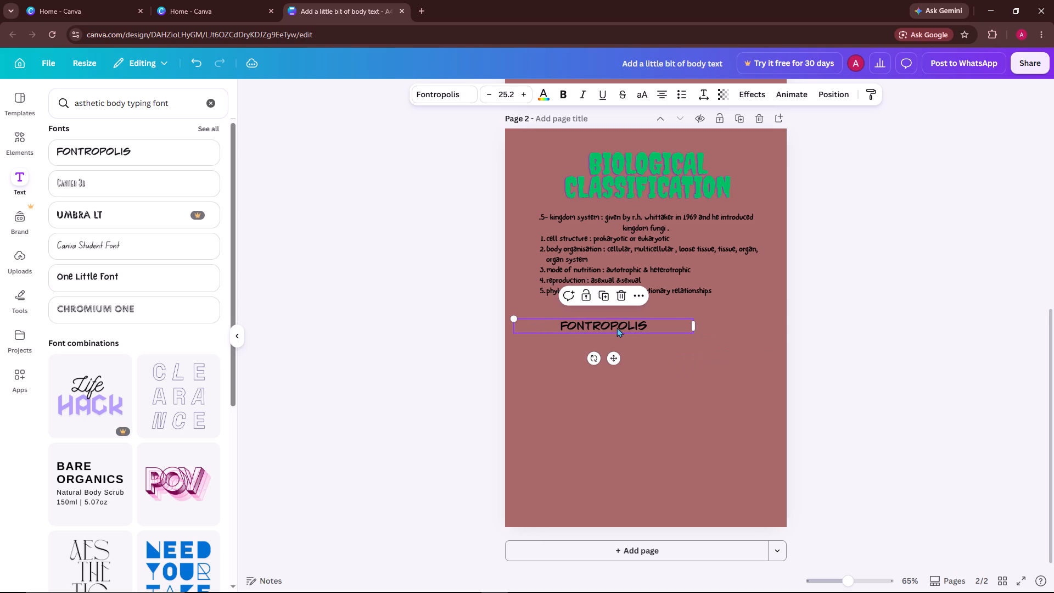
left_click_drag(603, 325, 602, 314)
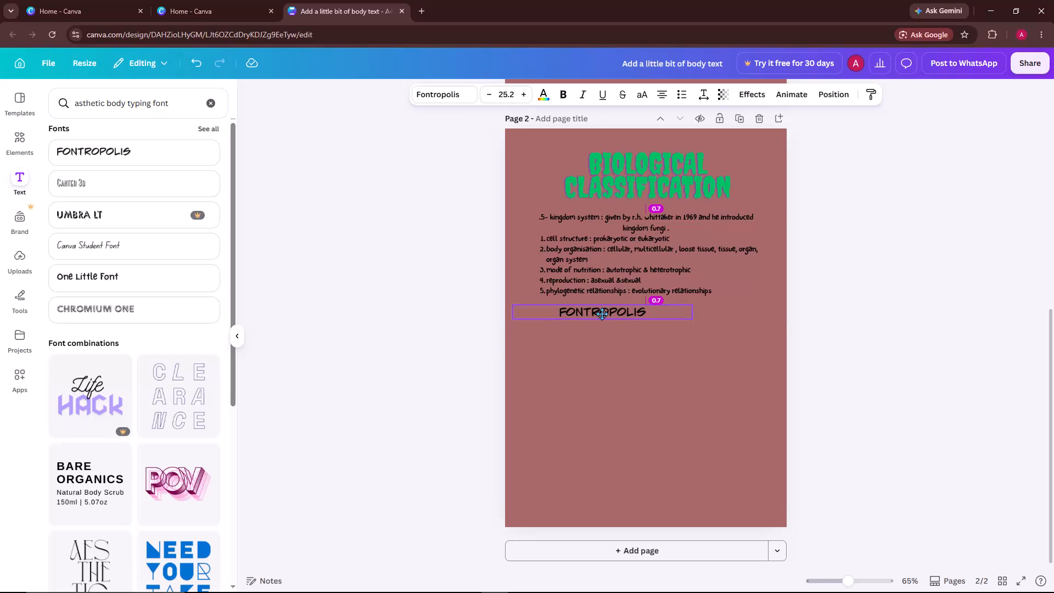
left_click_drag(602, 314, 627, 317)
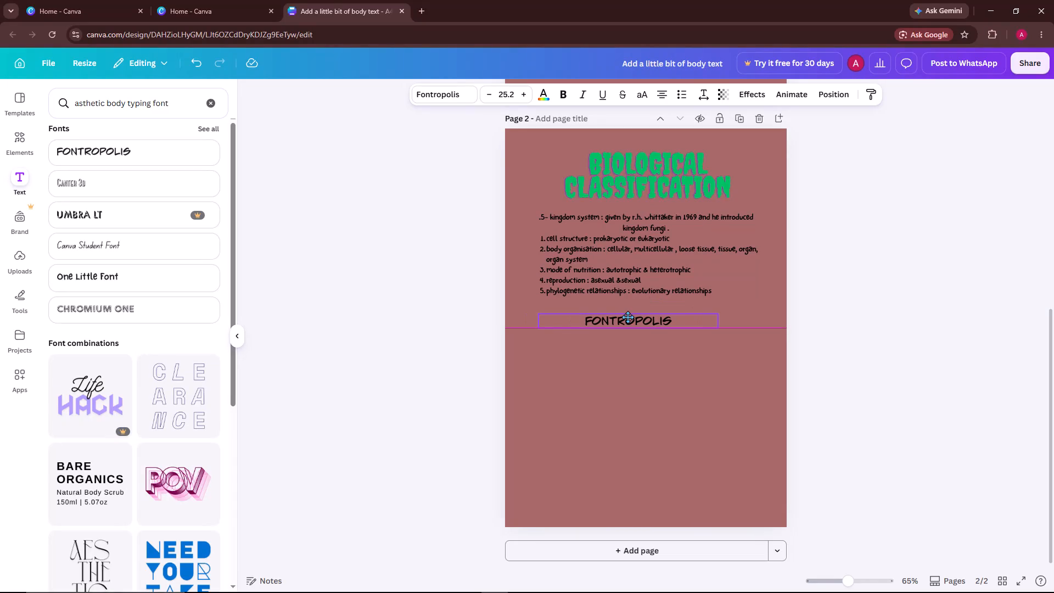
left_click_drag(627, 317, 634, 312)
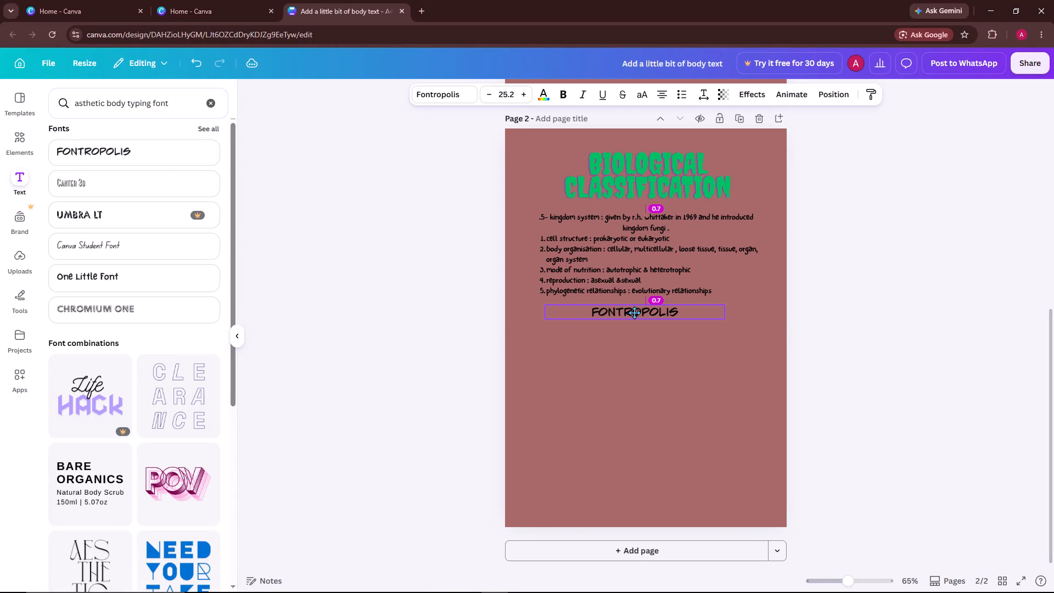
left_click_drag(634, 312, 630, 315)
Delete all the placeholder text "FONTROPOLIS" from the new text box.
left_click(647, 318)
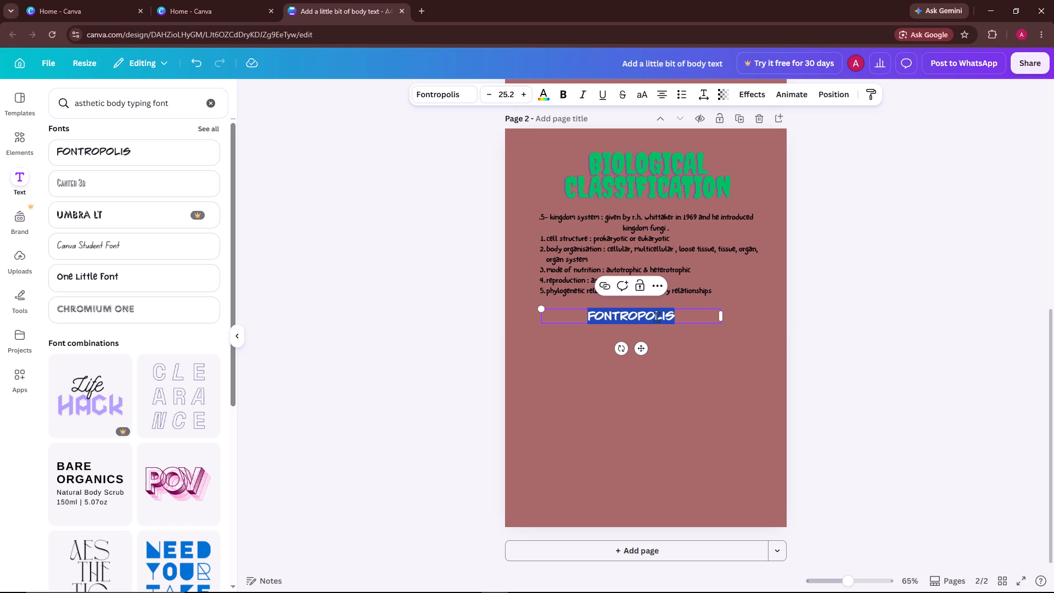
left_click(657, 317)
left_click(676, 318)
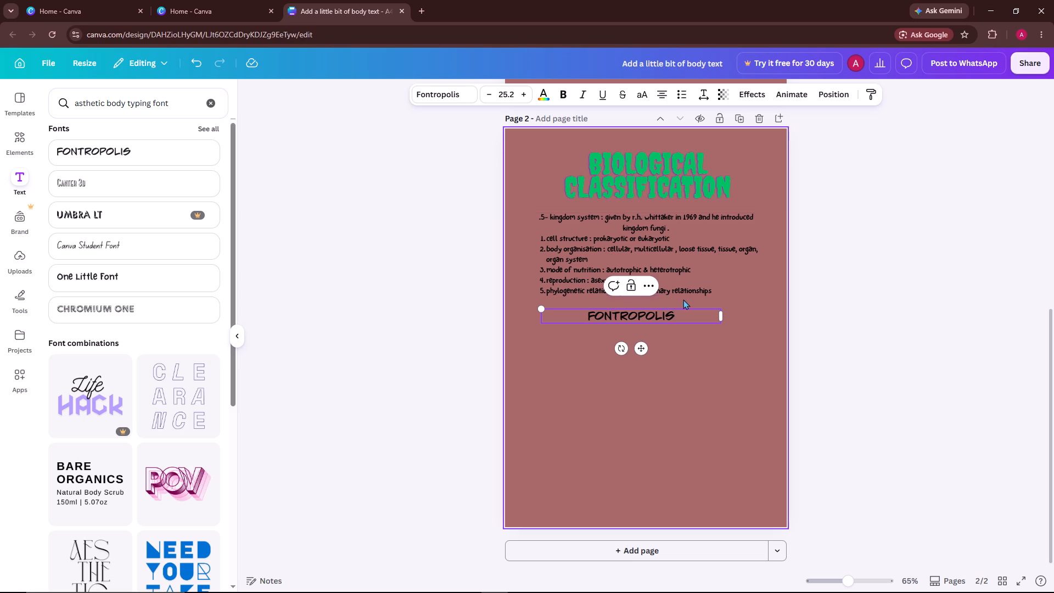
left_click(679, 316)
left_click(679, 316)
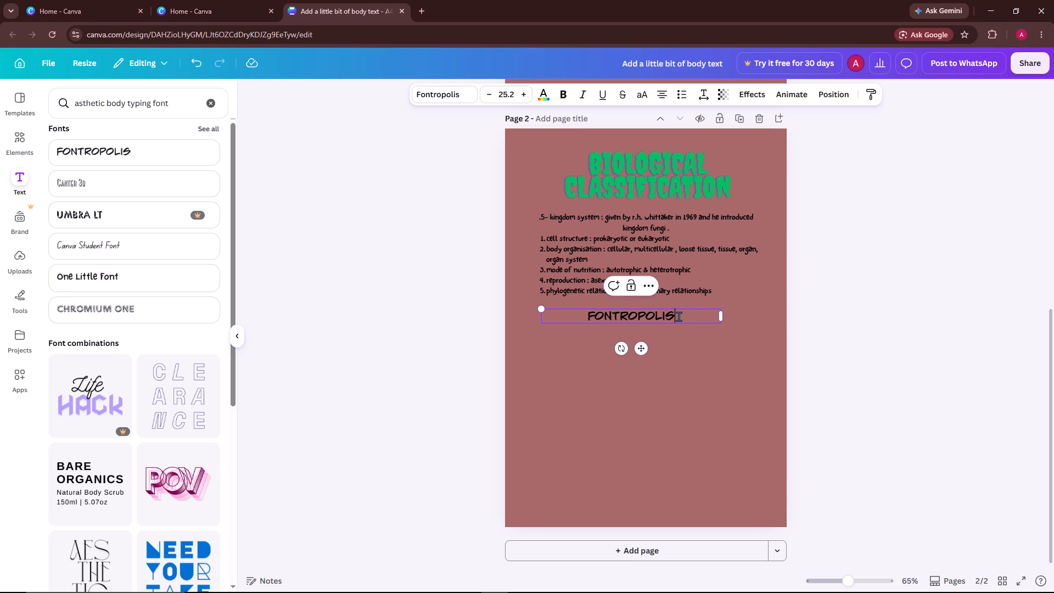
left_click_drag(674, 316, 588, 308)
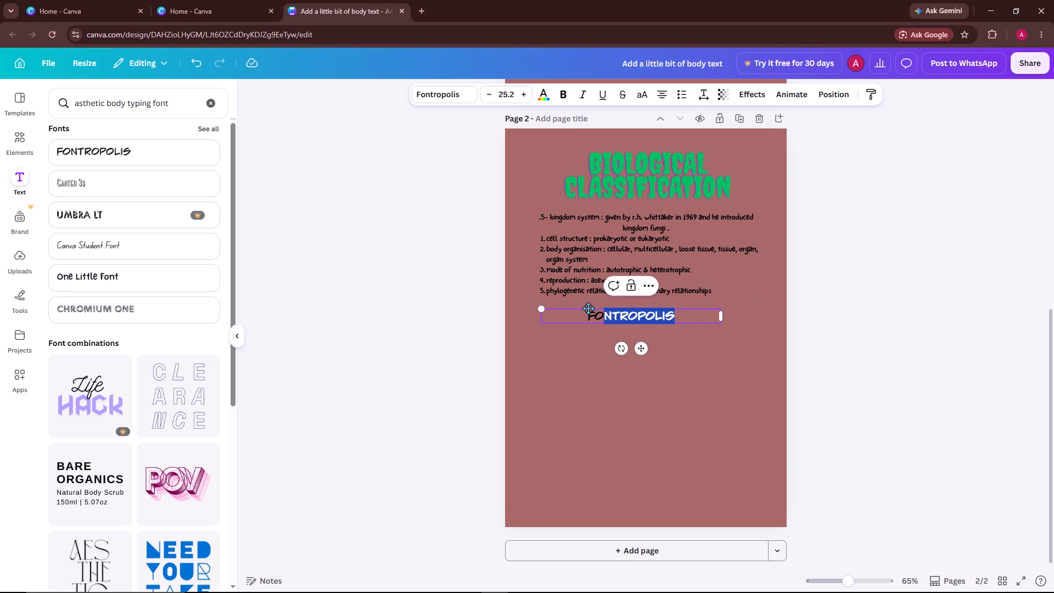
left_click_drag(588, 308, 588, 314)
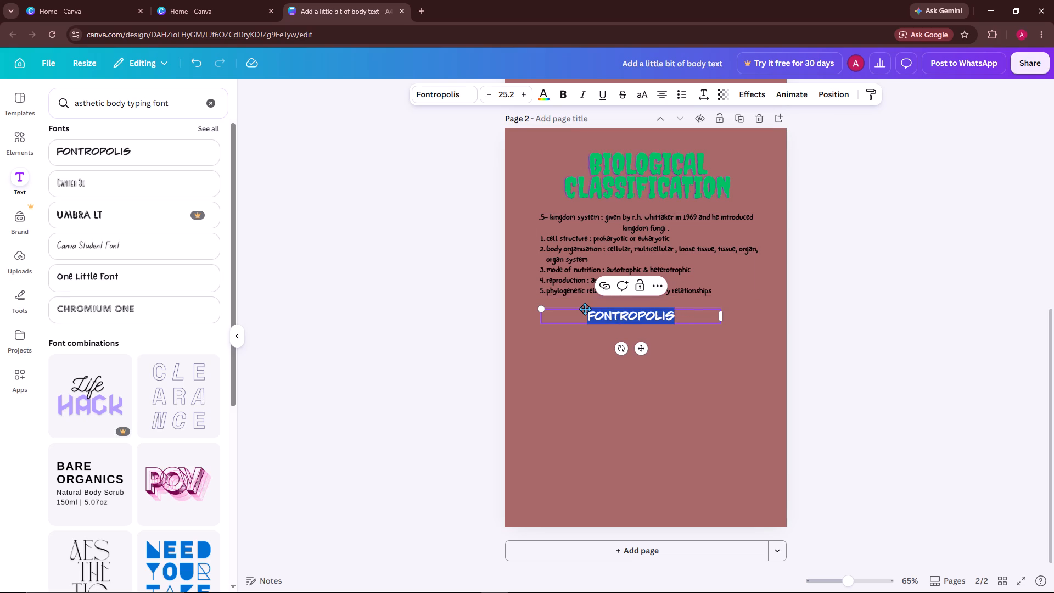
key("Delete")
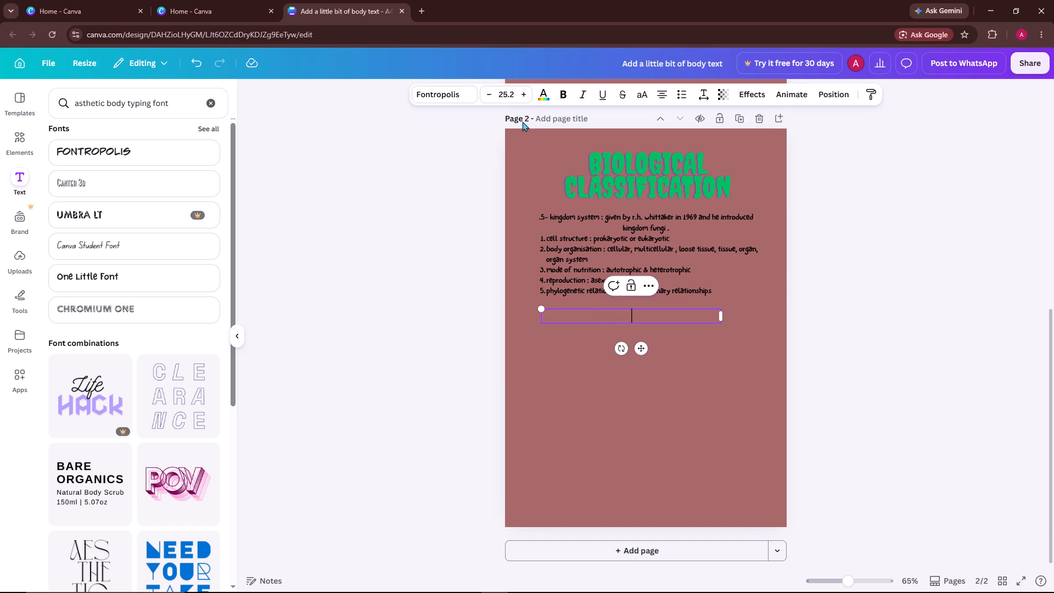
Set the emptied text box's text colour to the dark turquoise-blue default solid colour.
left_click(541, 96)
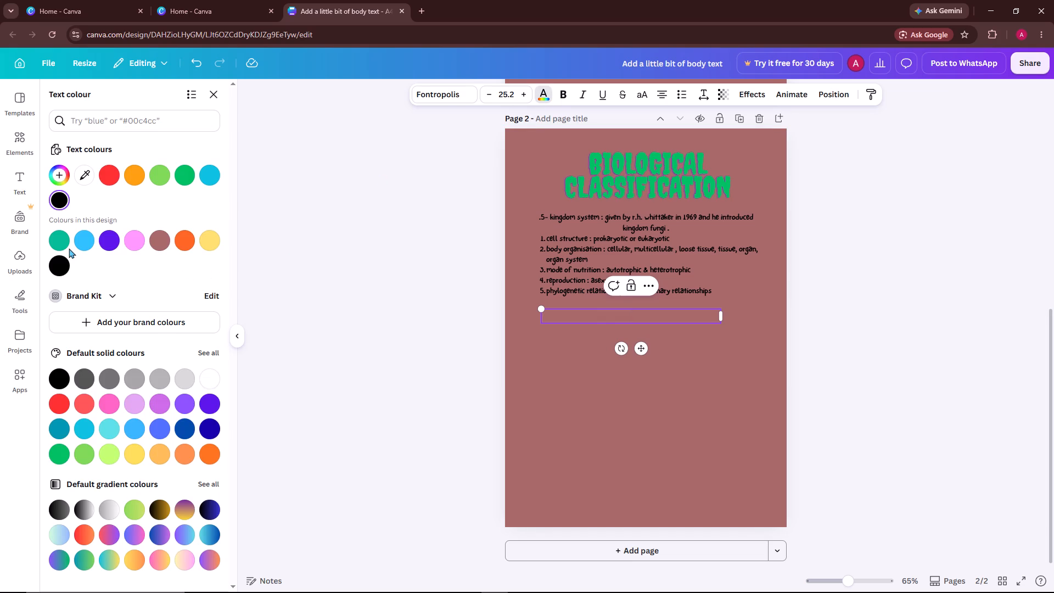
left_click(67, 245)
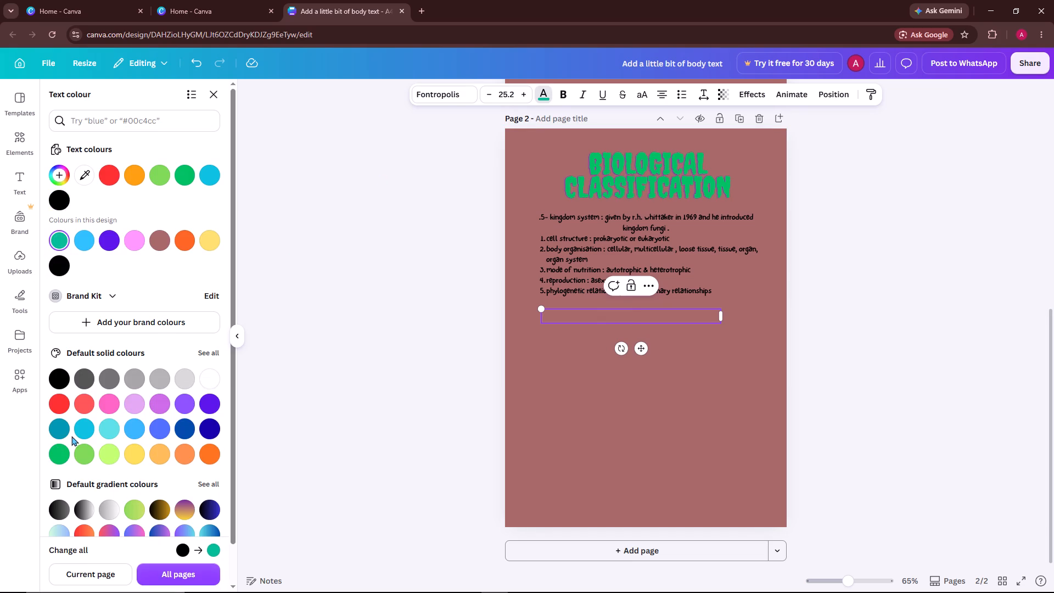
left_click(59, 428)
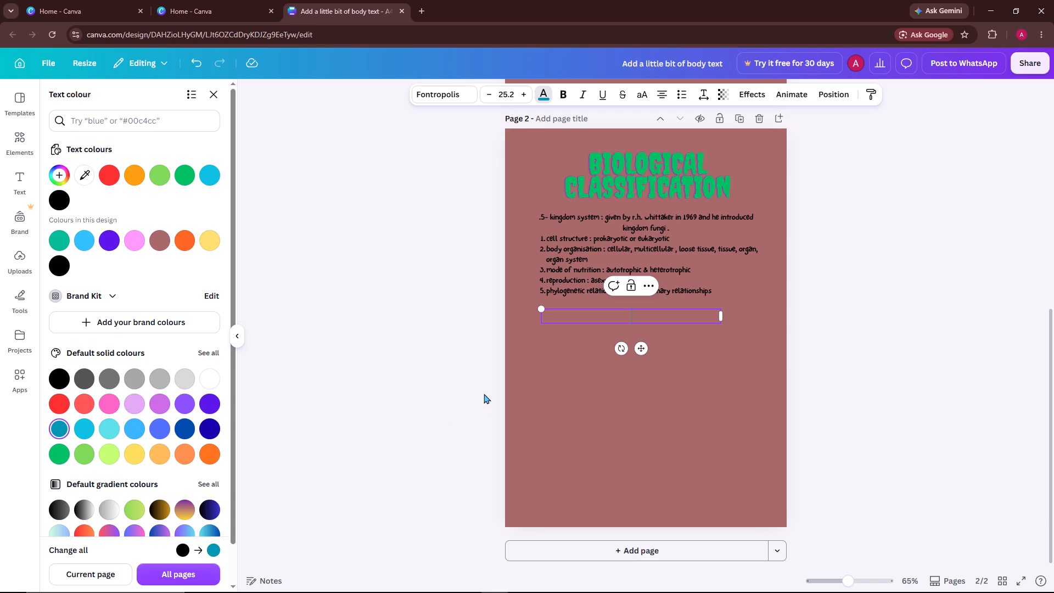
Enter the heading "Kingdom Monera" in the emptied turquoise-blue text box below the numbered notes.
type("kingdom")
key("space")
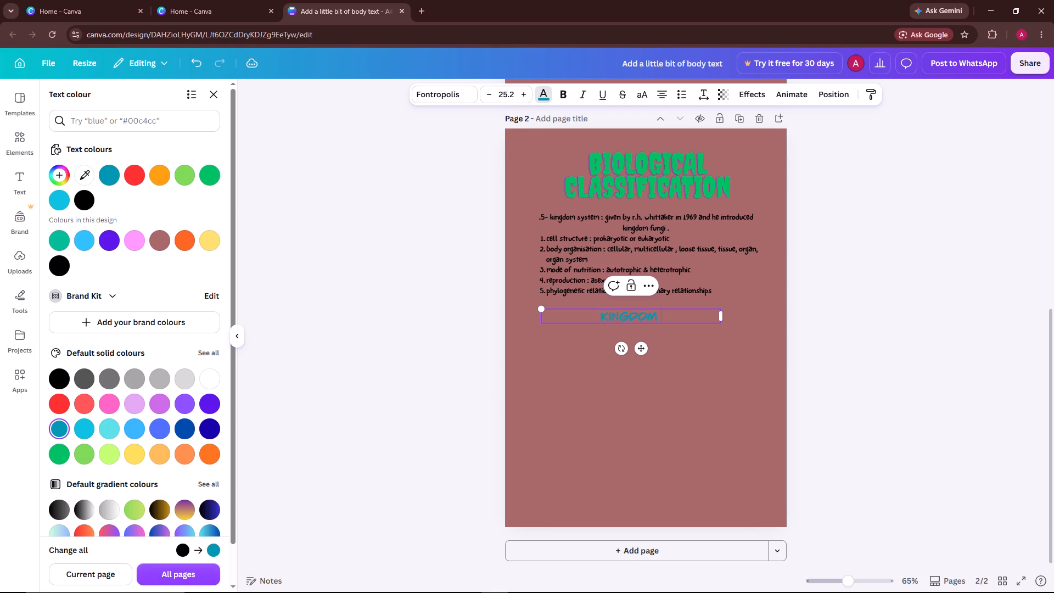
type("monera")
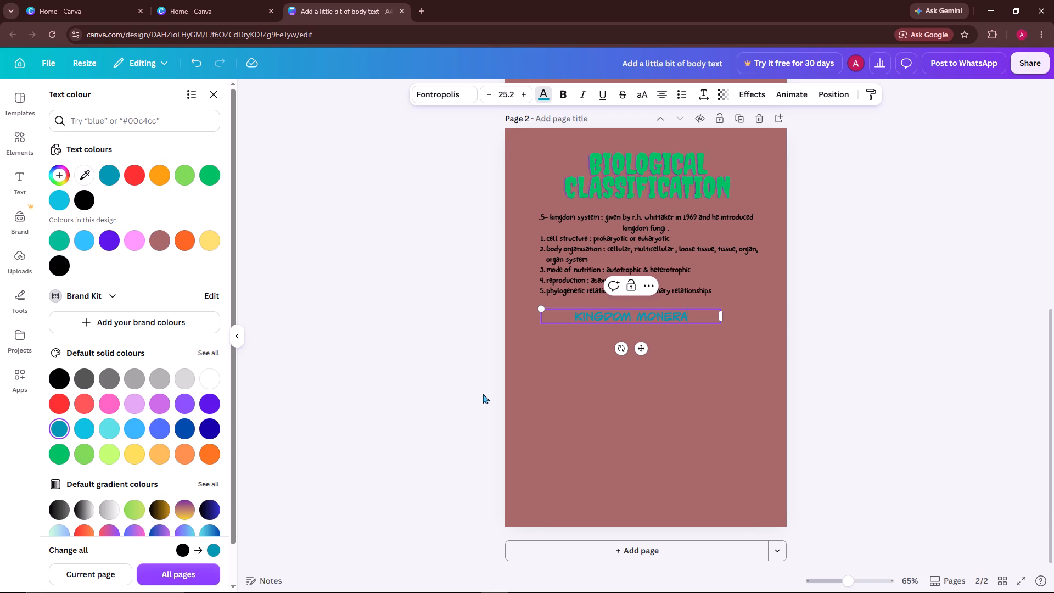
left_click(664, 367)
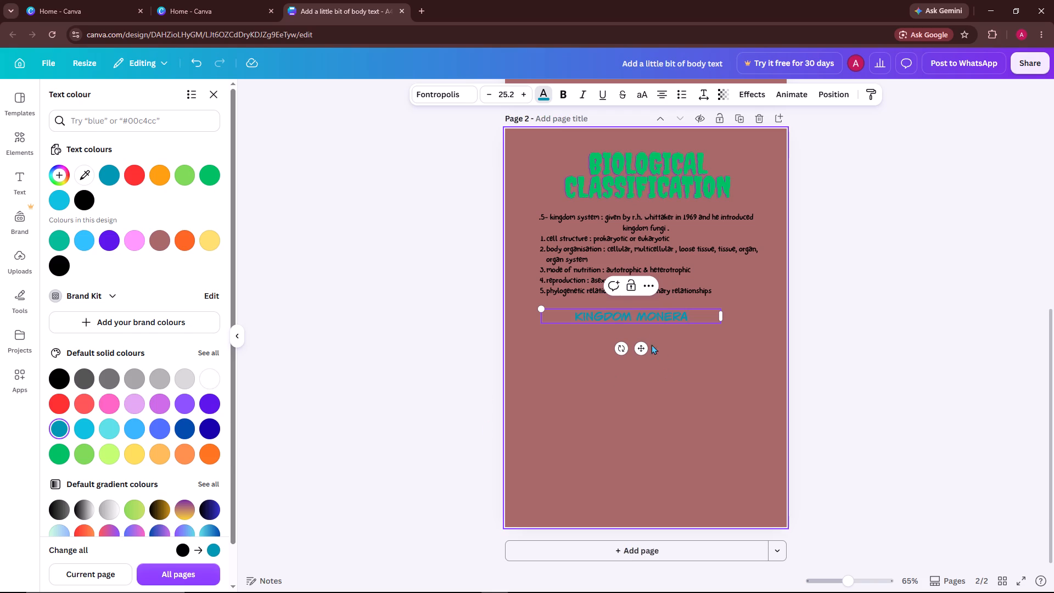
Reposition the Kingdom Monera heading close beneath the fifth numbered item, roughly centred on the page.
left_click(638, 320)
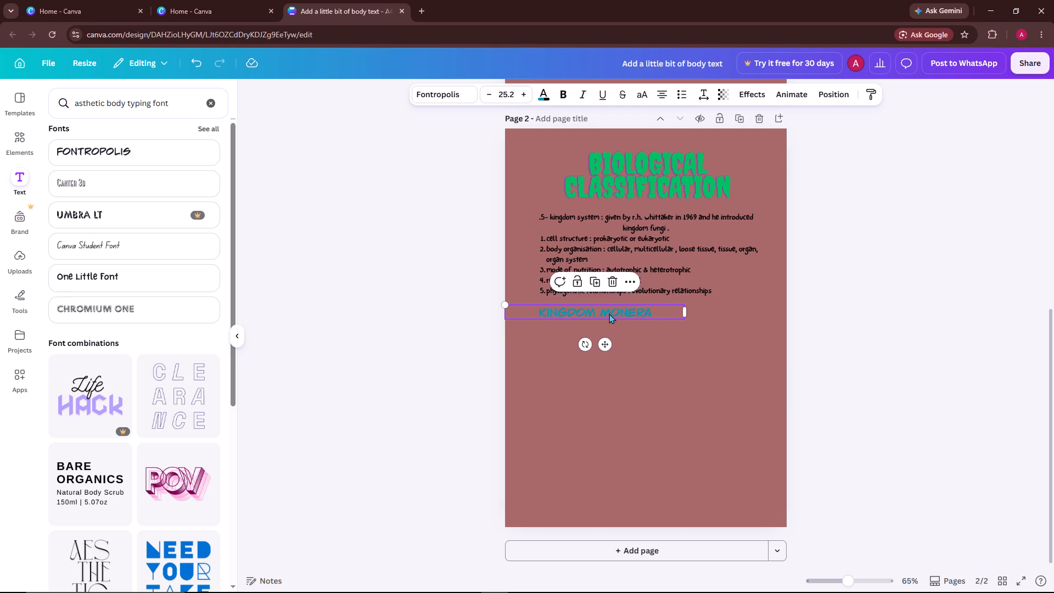
left_click_drag(620, 311, 649, 313)
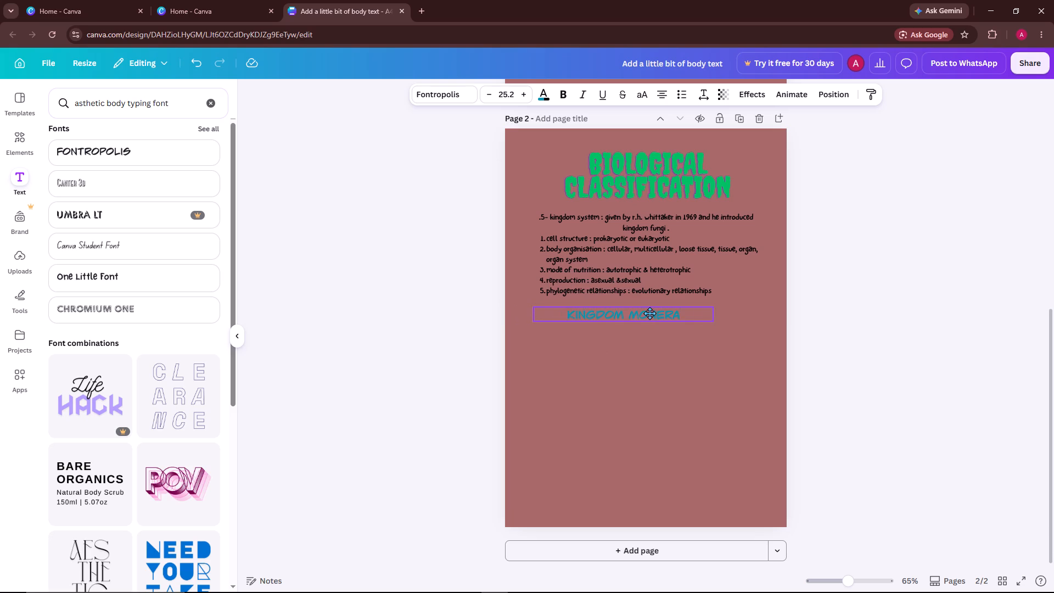
left_click_drag(649, 313, 659, 312)
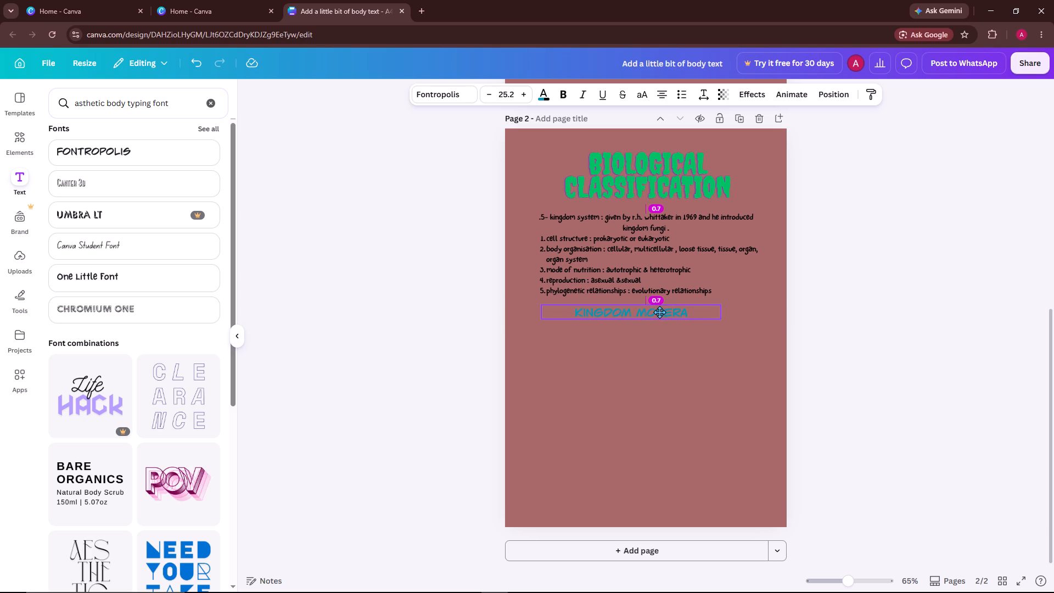
left_click_drag(659, 312, 670, 312)
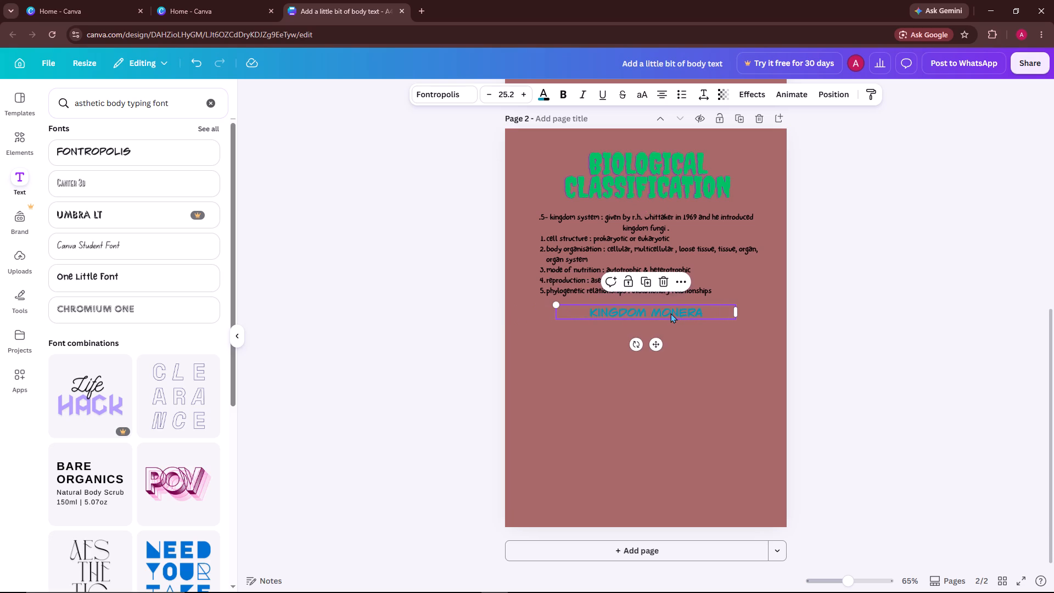
left_click(590, 355)
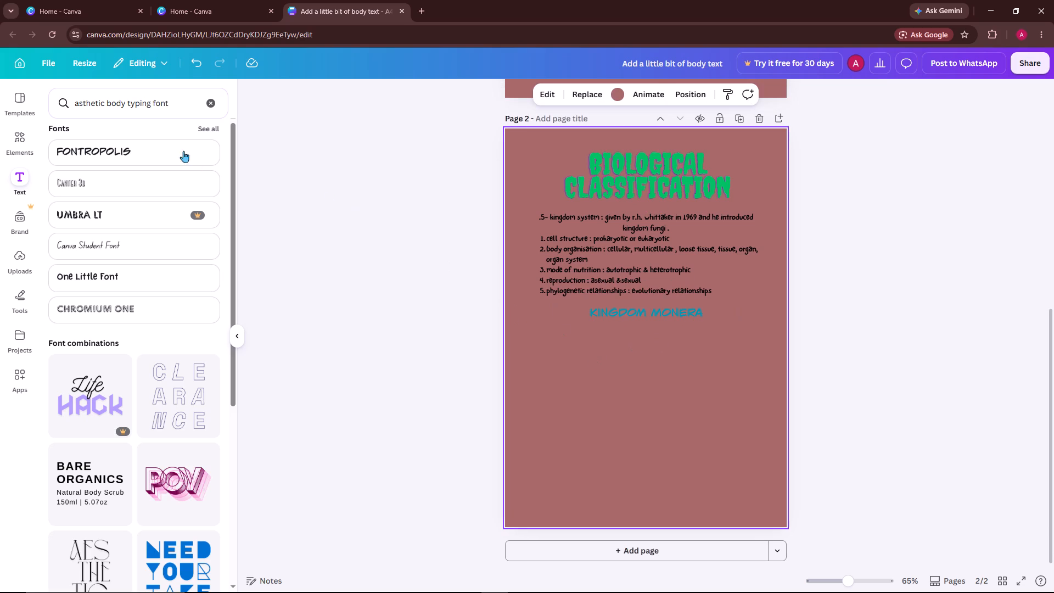
Replace the previous elements search with a search for "streaghit line".
left_click(23, 130)
left_click(145, 107)
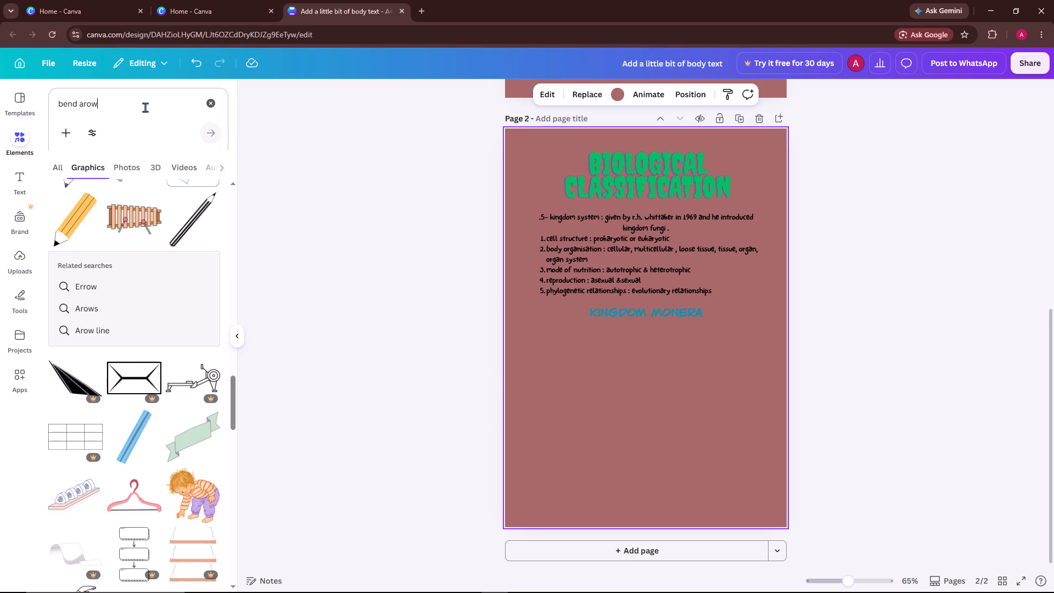
key("BackSpace")
key("BackSpace")
key("BackSpace")
key("BackSpace")
key("BackSpace")
key("BackSpace")
key("BackSpace")
key("BackSpace")
key("BackSpace")
key("BackSpace")
key("BackSpace")
key("BackSpace")
key("BackSpace")
key("BackSpace")
key("BackSpace")
key("BackSpace")
key("BackSpace")
key("BackSpace")
key("BackSpace")
key("BackSpace")
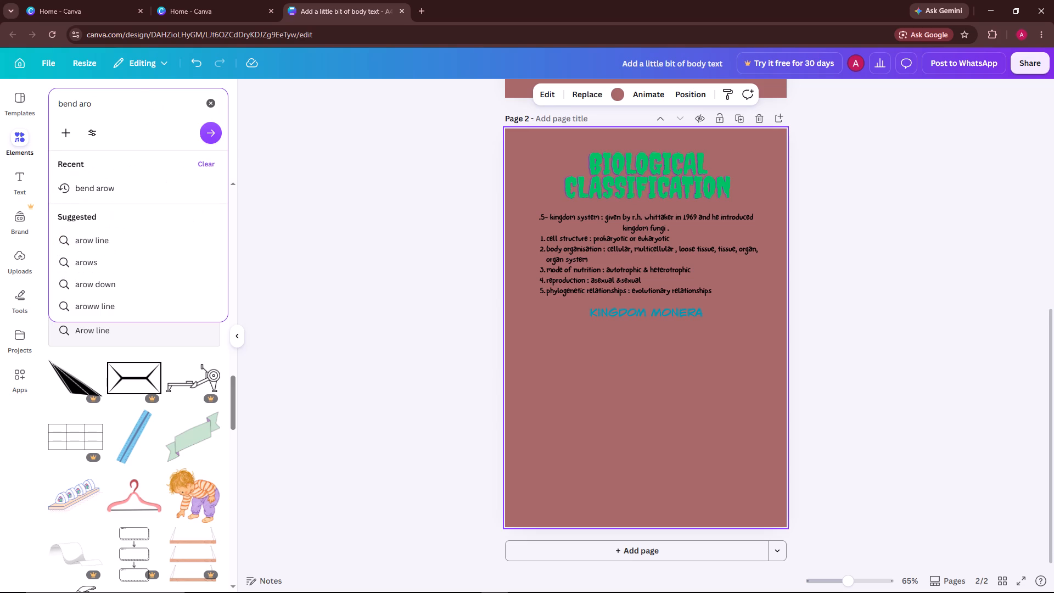
type("stre")
type("aghit")
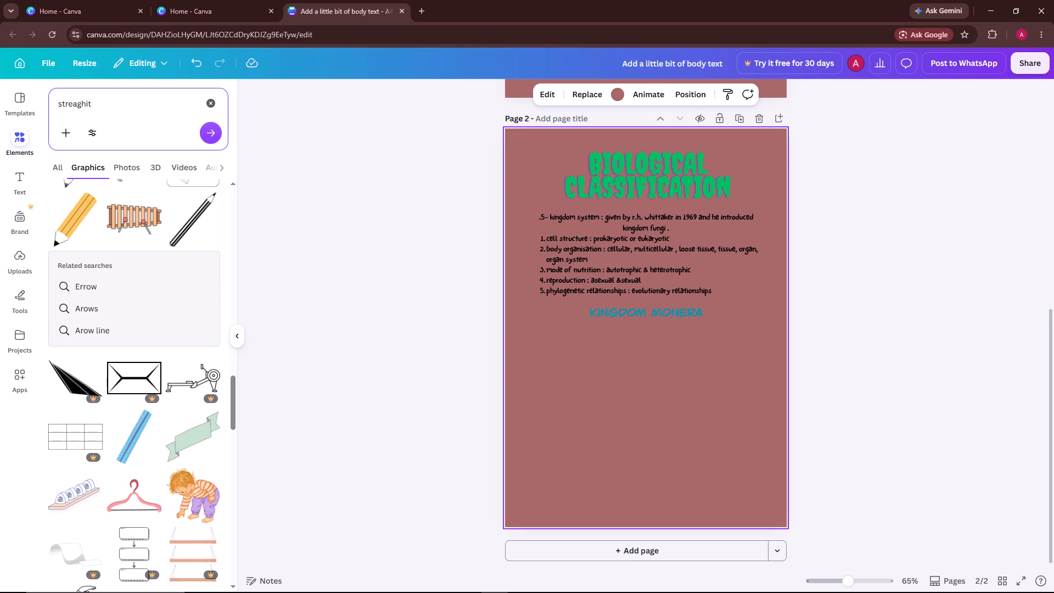
key("space")
type("line")
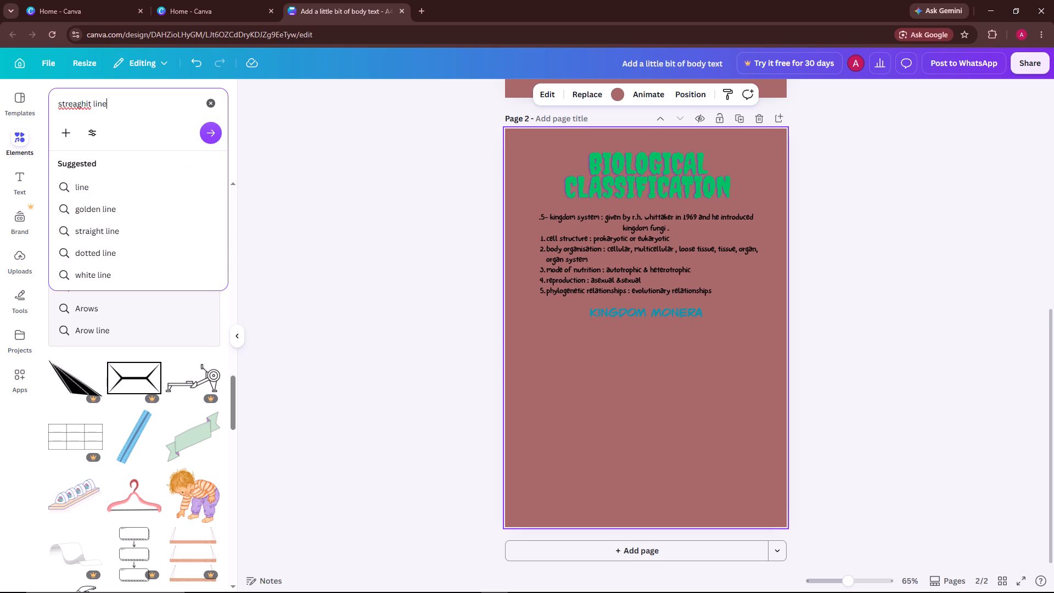
key("Return")
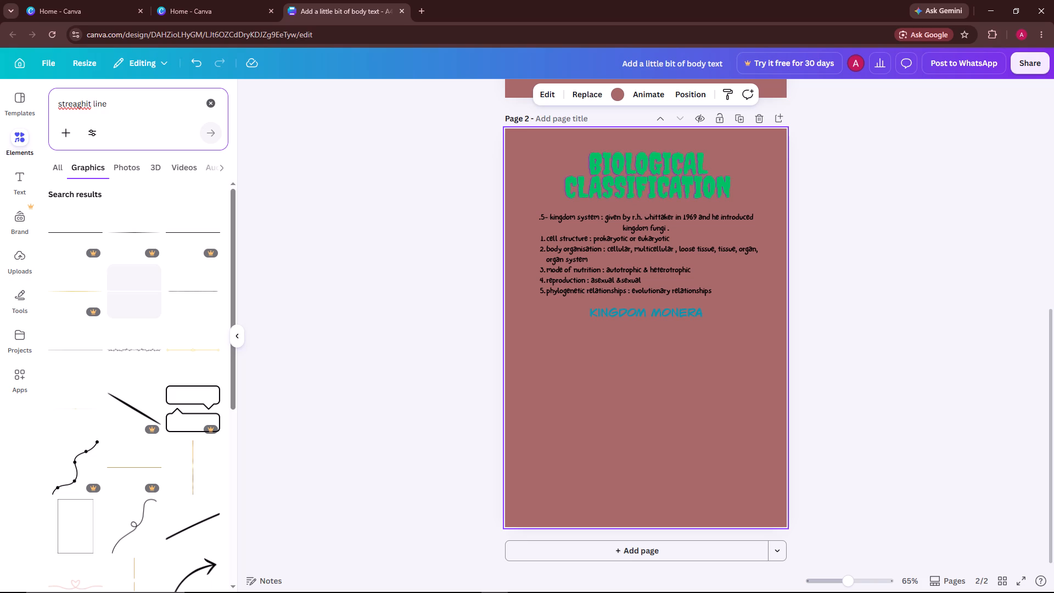
Browse the line graphics and place the thick, slanted black line on page 2 beneath the Kingdom Monera heading.
left_click(88, 177)
scroll(108, 204, "down", 3)
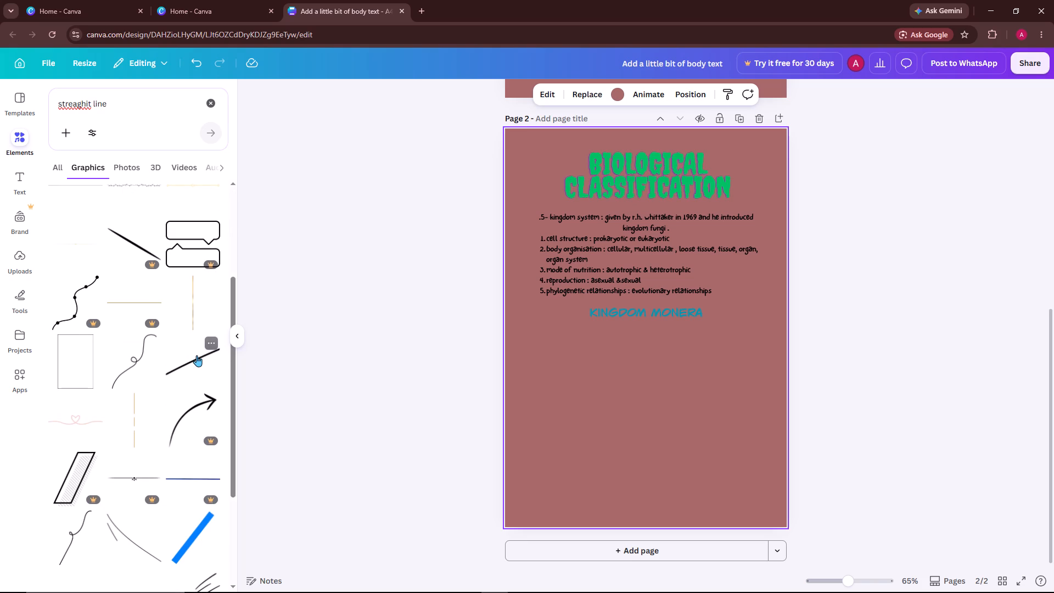
scroll(197, 355, "down", 2)
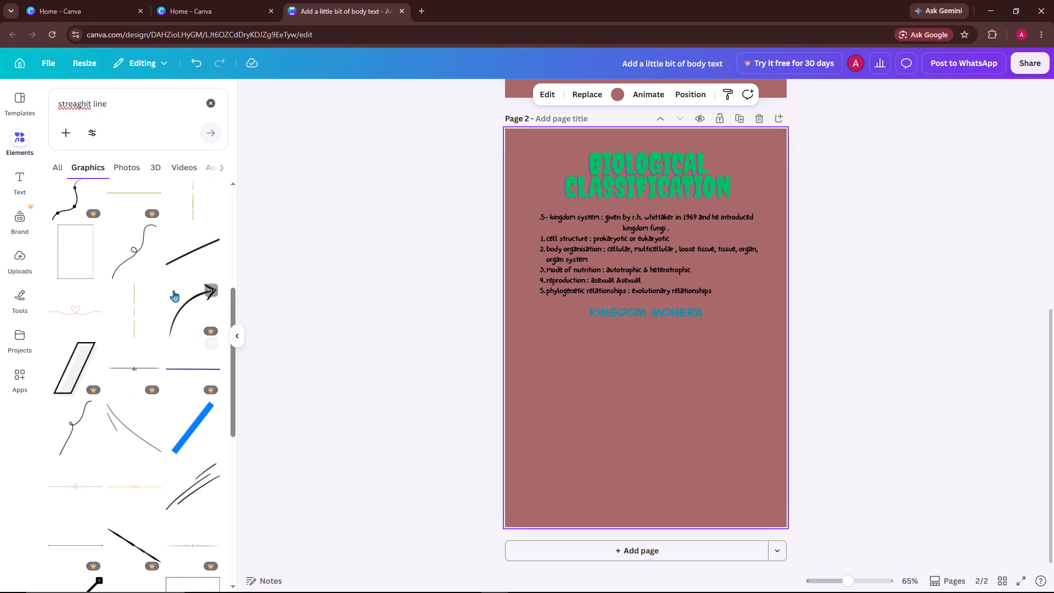
scroll(170, 296, "down", 5)
scroll(166, 305, "up", 5)
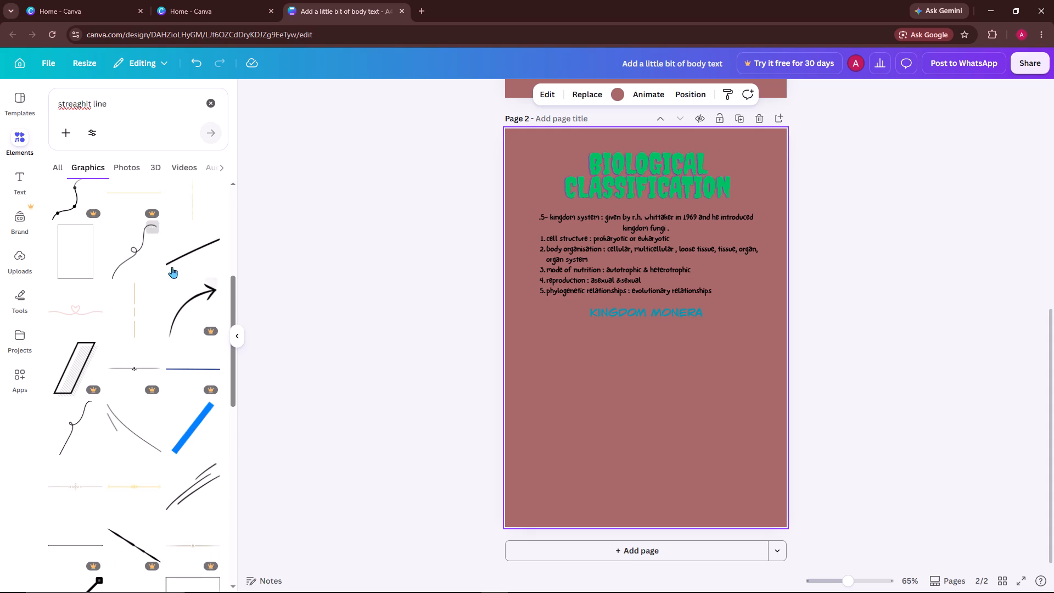
left_click_drag(206, 246, 645, 344)
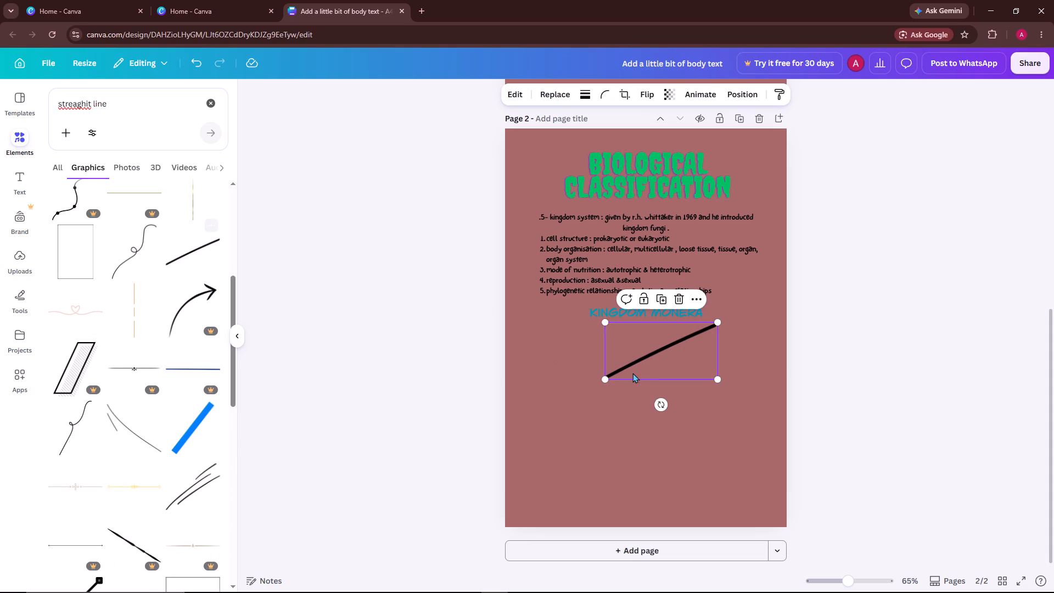
Rotate the black line until it lies nearly horizontal and enlarge its frame to about 10.1 by 5.1.
left_click_drag(658, 404, 604, 398)
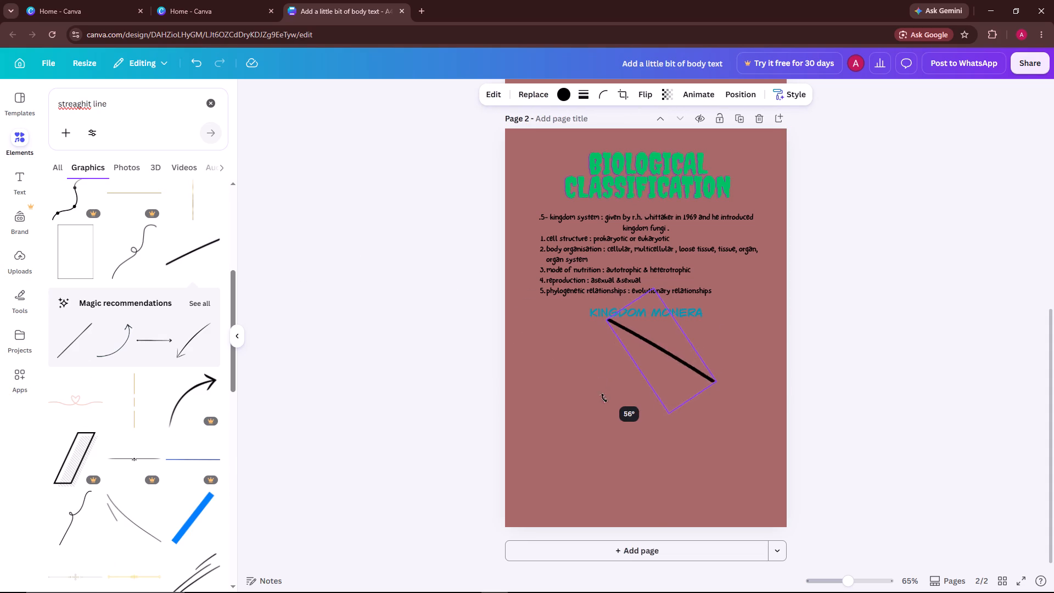
left_click_drag(604, 398, 627, 407)
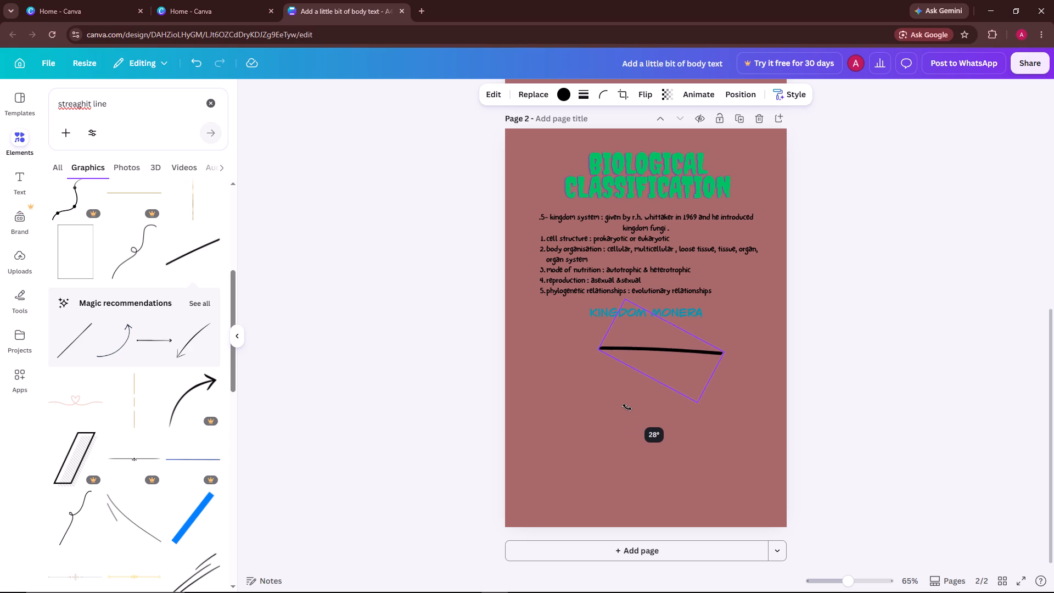
left_click_drag(627, 407, 630, 408)
left_click_drag(725, 349, 751, 345)
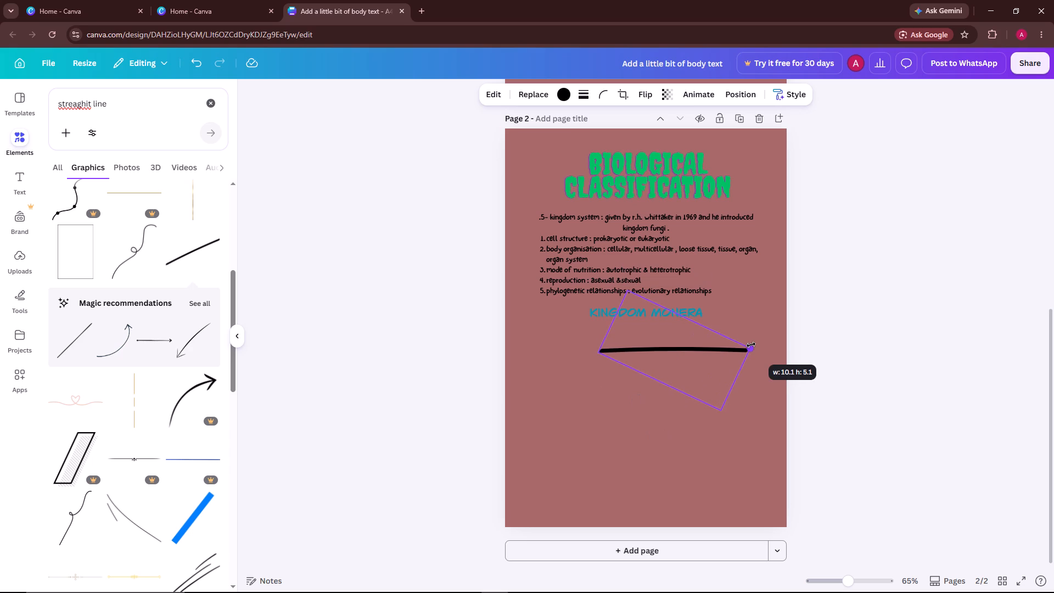
left_click_drag(751, 345, 752, 345)
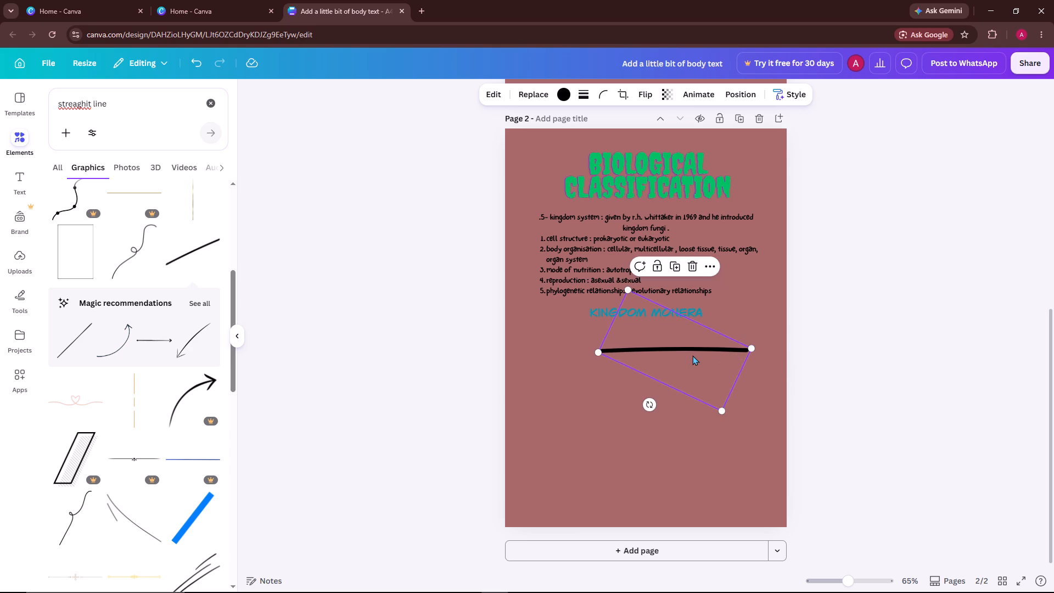
Colour the line red and place it level with the Kingdom Monera heading, running from the page's left edge to the heading.
left_click_drag(692, 355, 632, 354)
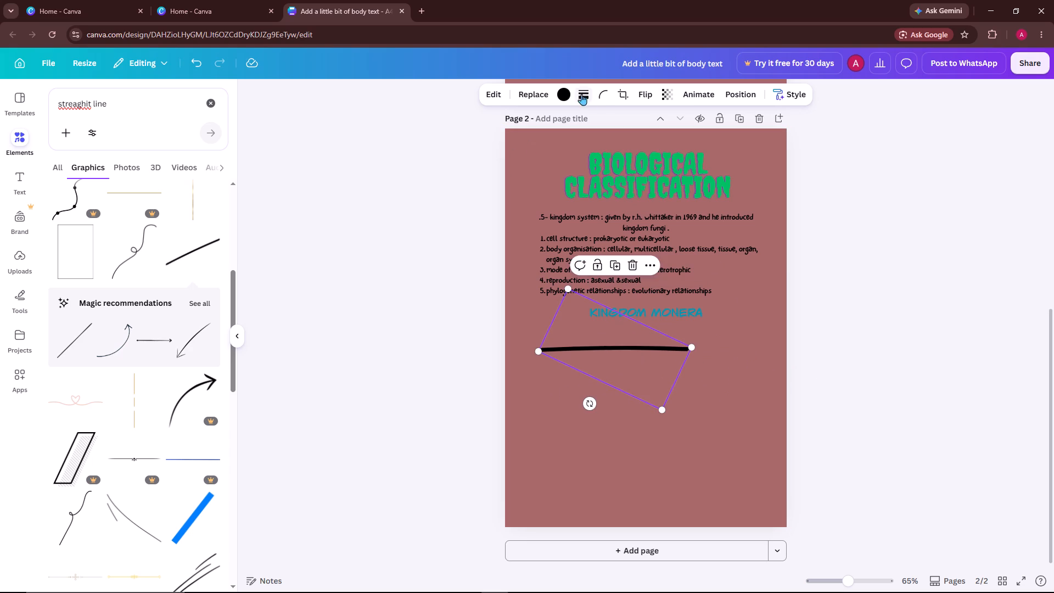
left_click(559, 95)
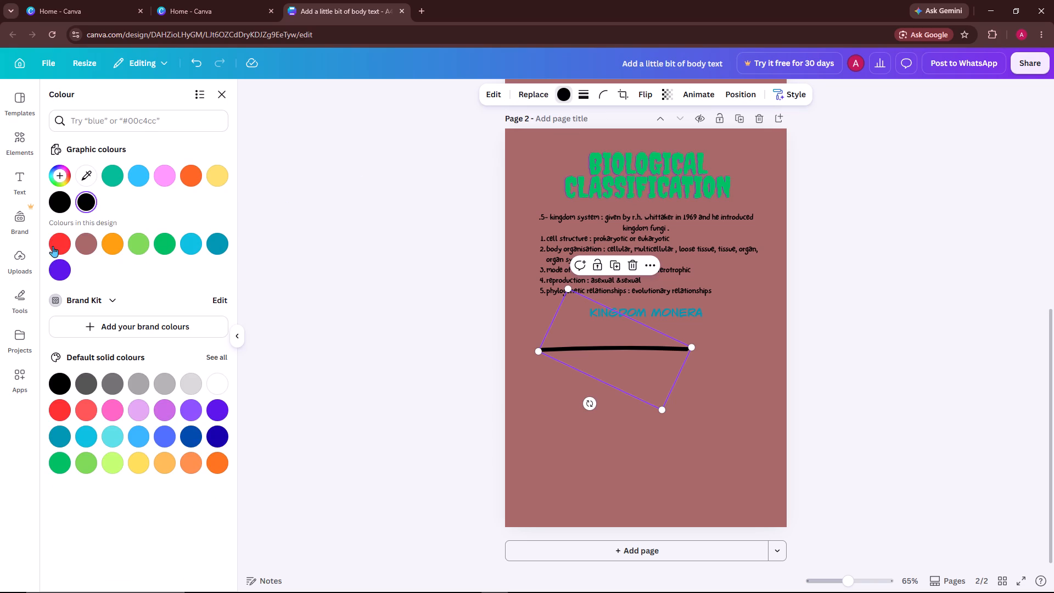
left_click(54, 246)
left_click_drag(607, 371, 594, 362)
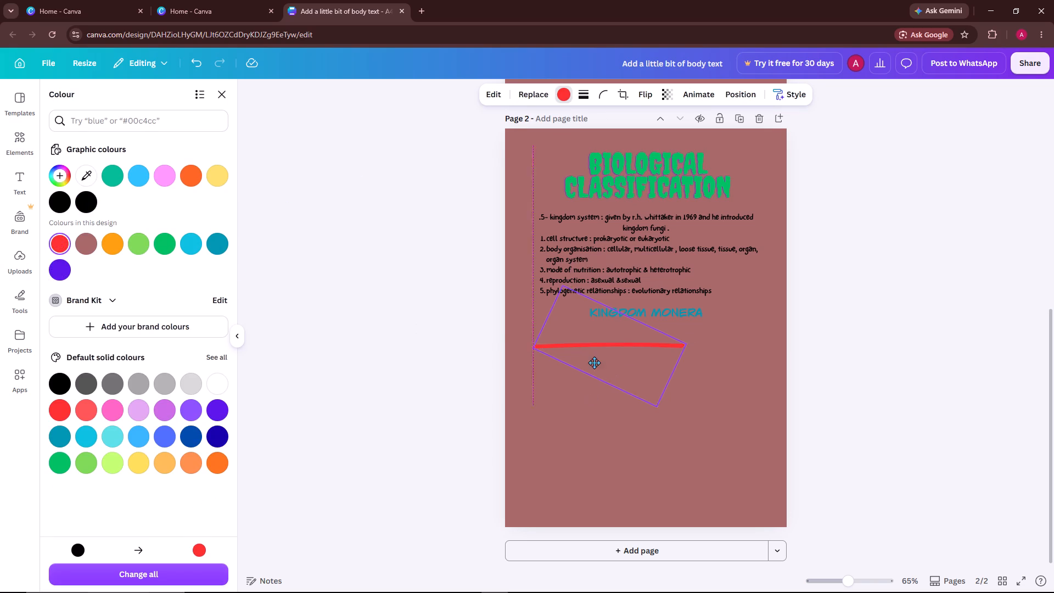
left_click_drag(594, 362, 513, 337)
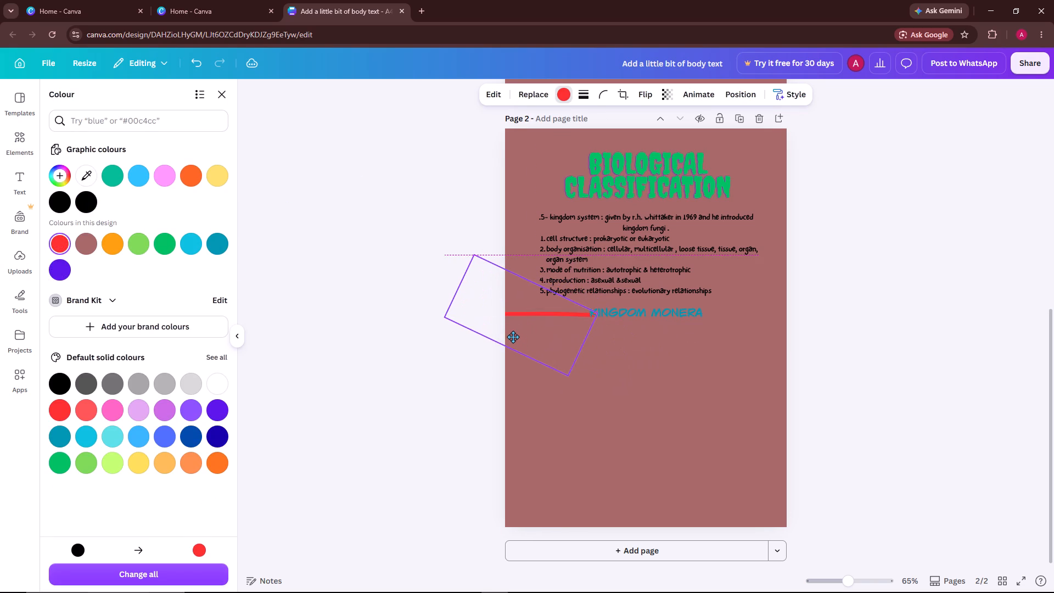
left_click_drag(513, 337, 510, 332)
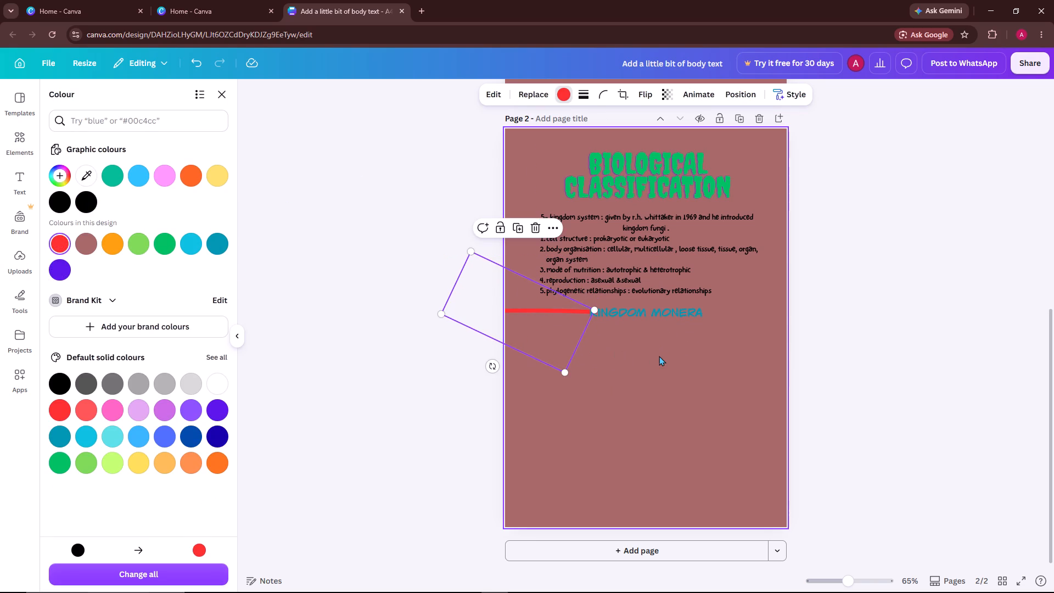
Duplicate the red line and place the copy level with the original, from the heading's end to the page's right edge.
left_click(517, 225)
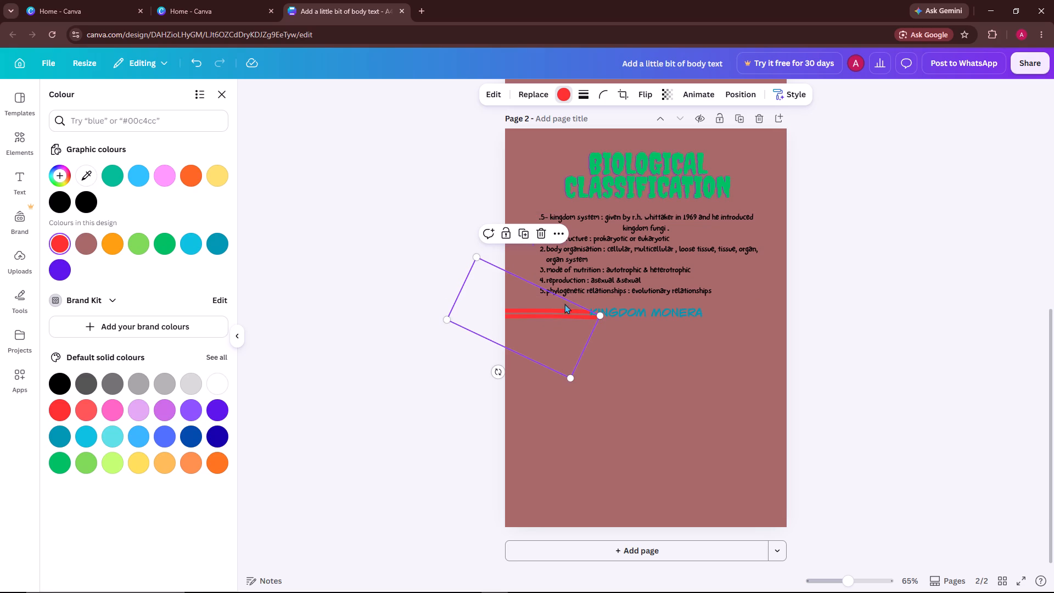
left_click_drag(559, 324, 804, 322)
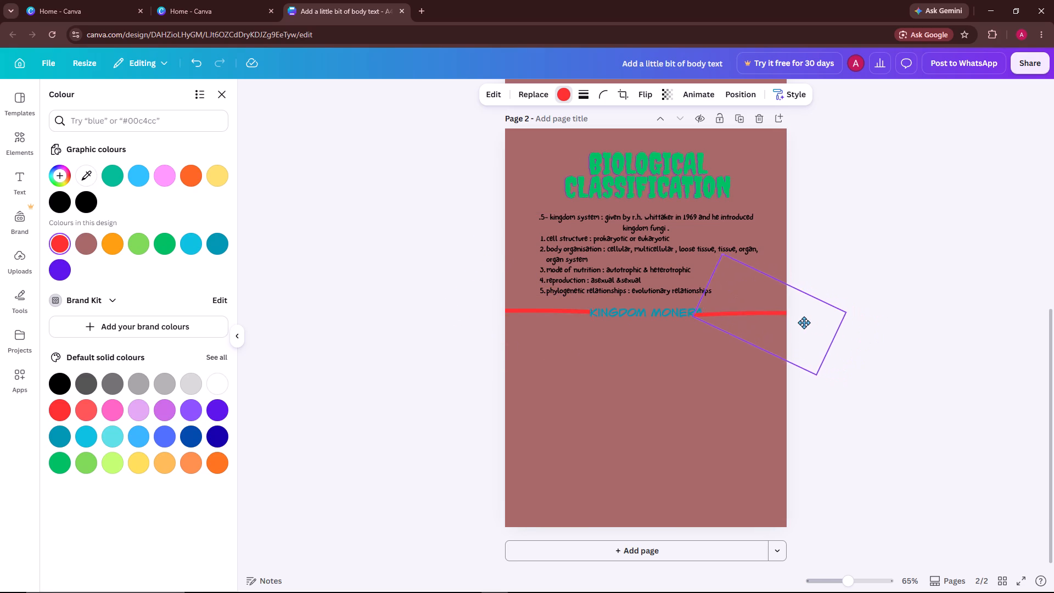
left_click_drag(804, 322, 810, 320)
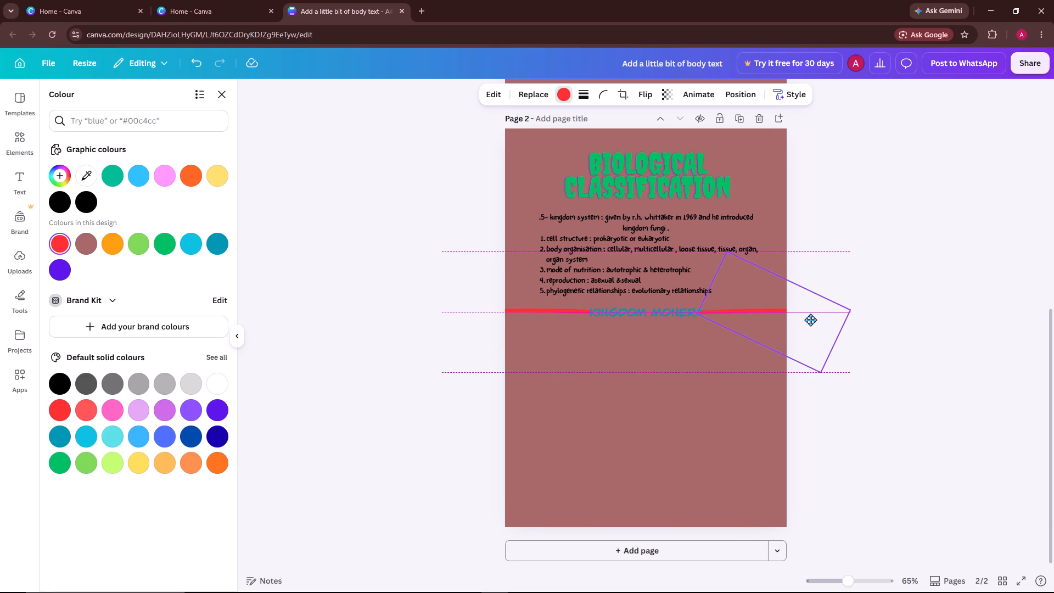
left_click_drag(810, 320, 816, 320)
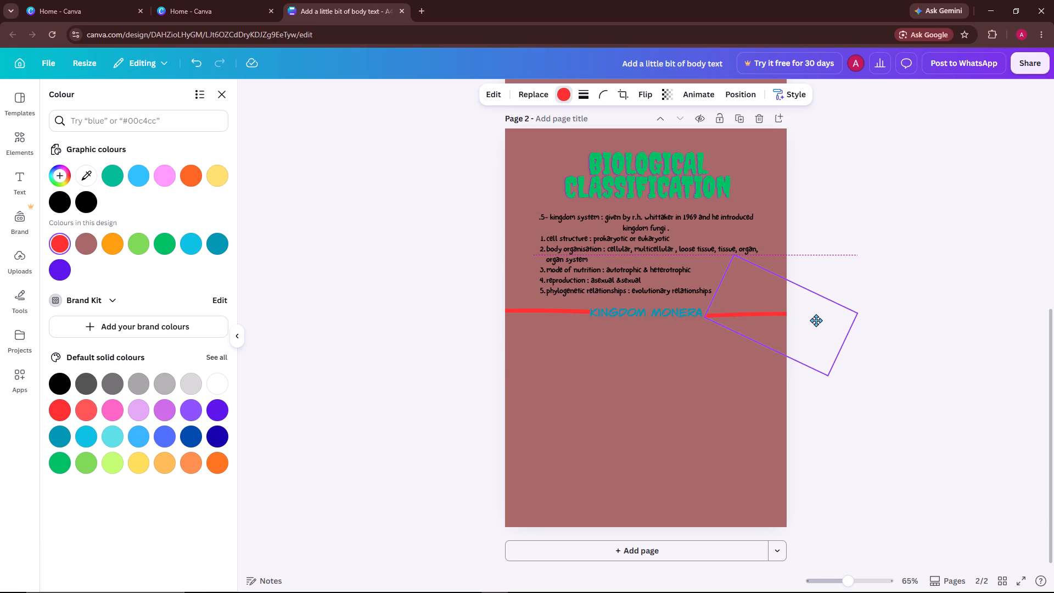
left_click_drag(816, 320, 815, 318)
left_click(709, 370)
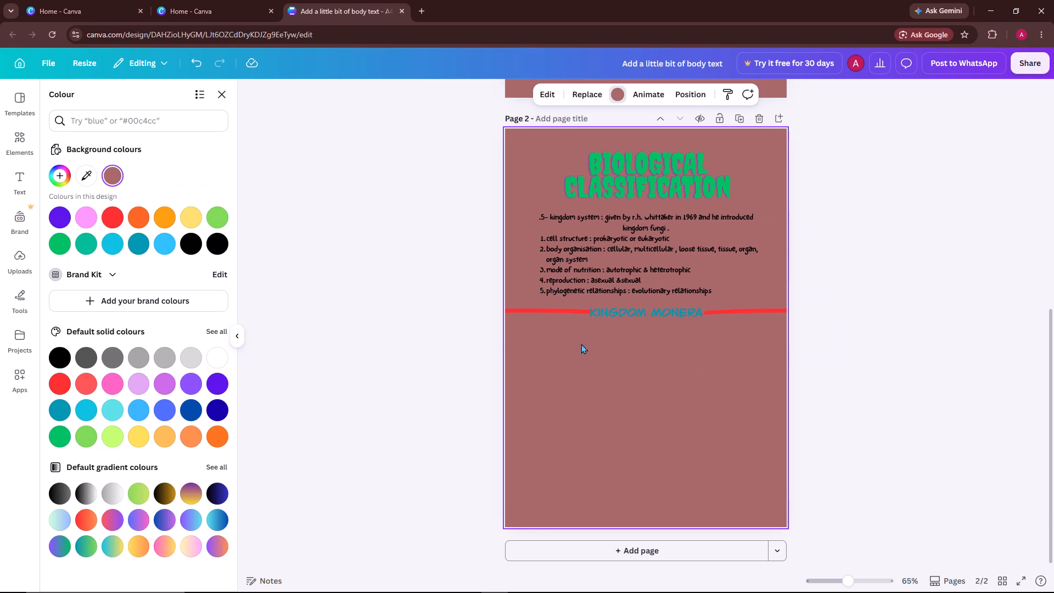
Nudge the red line before the Kingdom Monera heading slightly away from the text.
left_click(550, 310)
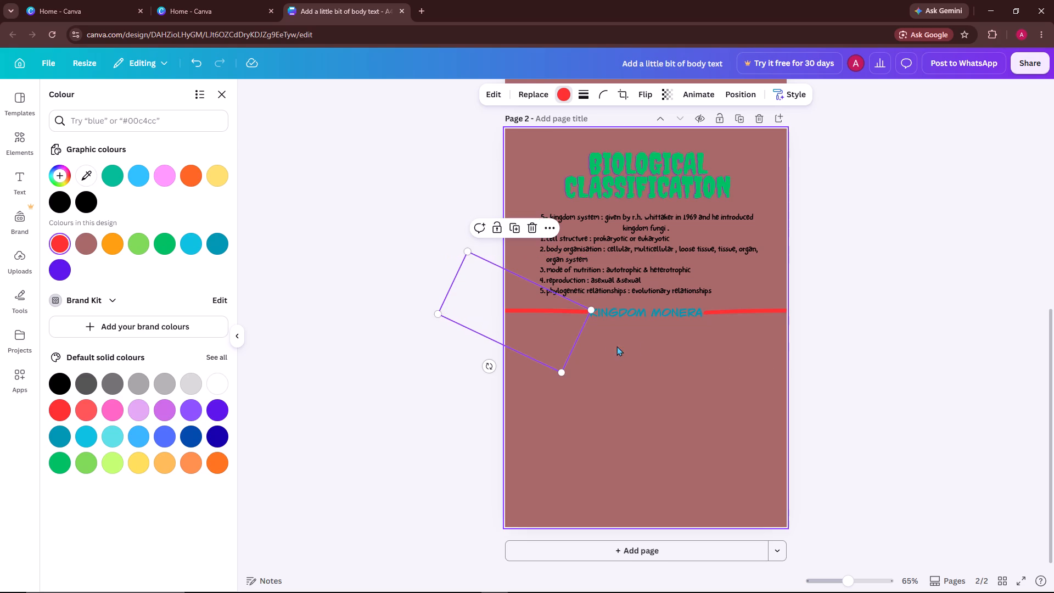
left_click(642, 346)
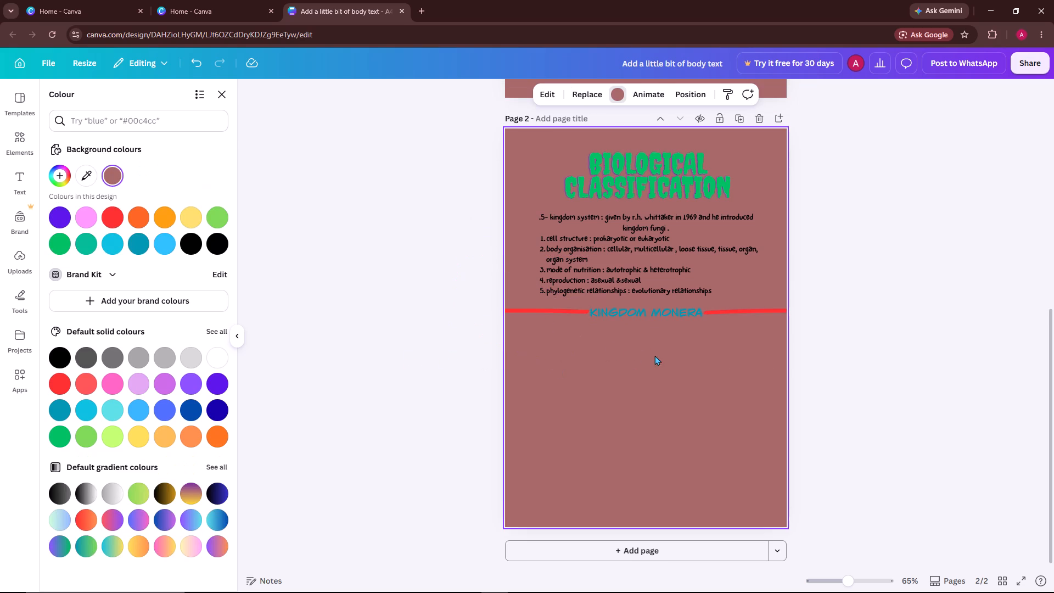
Recolour the line before the Kingdom Monera heading to the custom dark red #C60000.
left_click(537, 323)
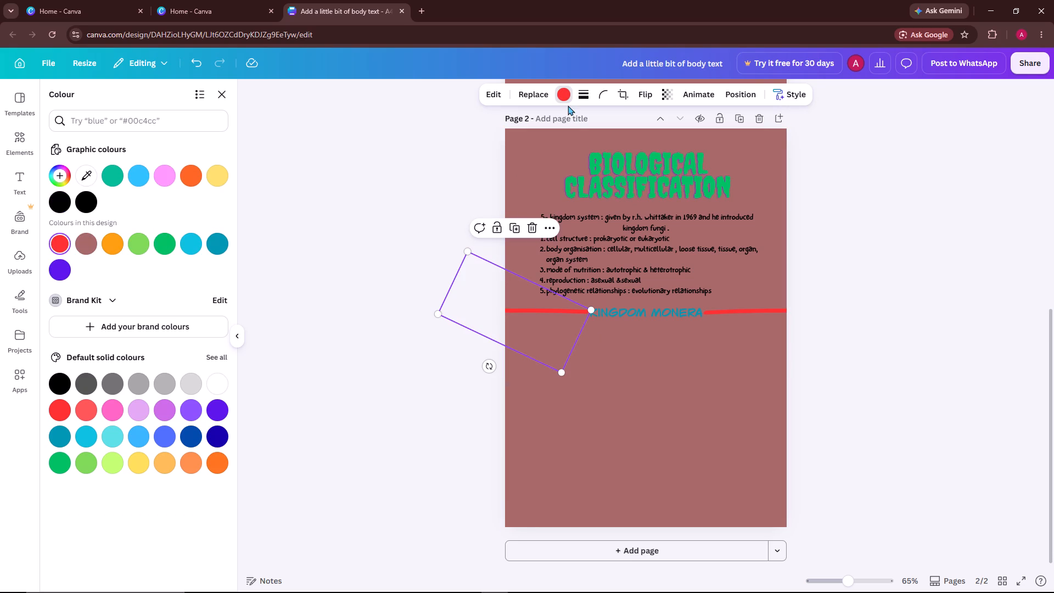
left_click(563, 99)
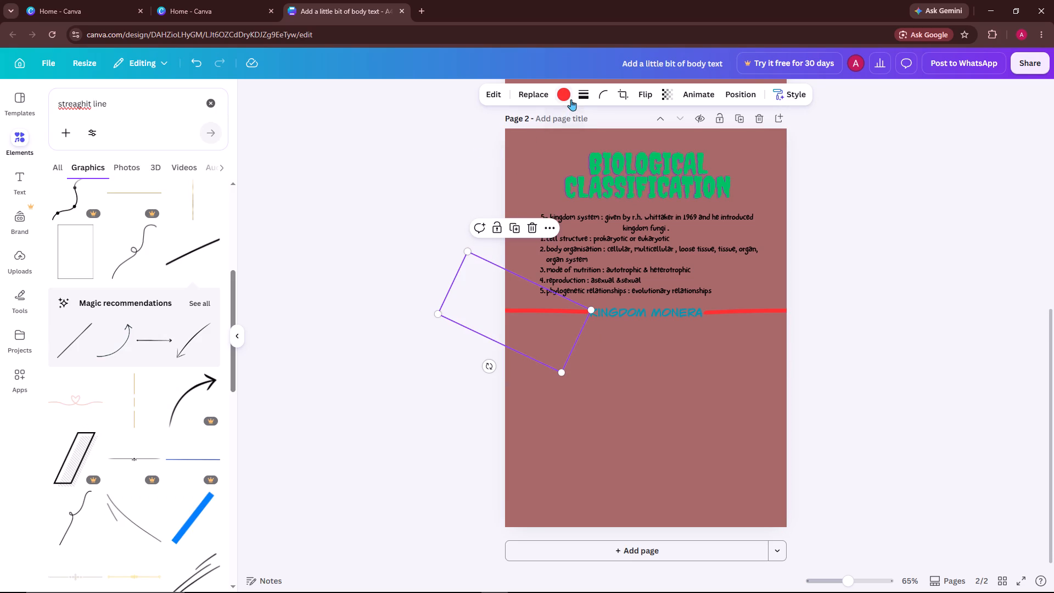
left_click(571, 99)
left_click(109, 239)
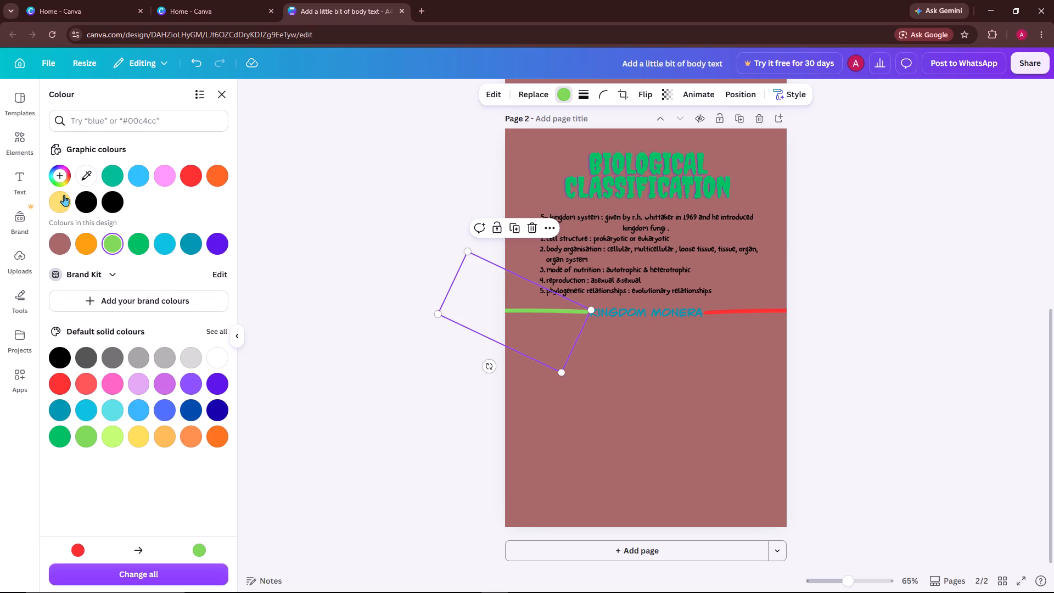
left_click(58, 180)
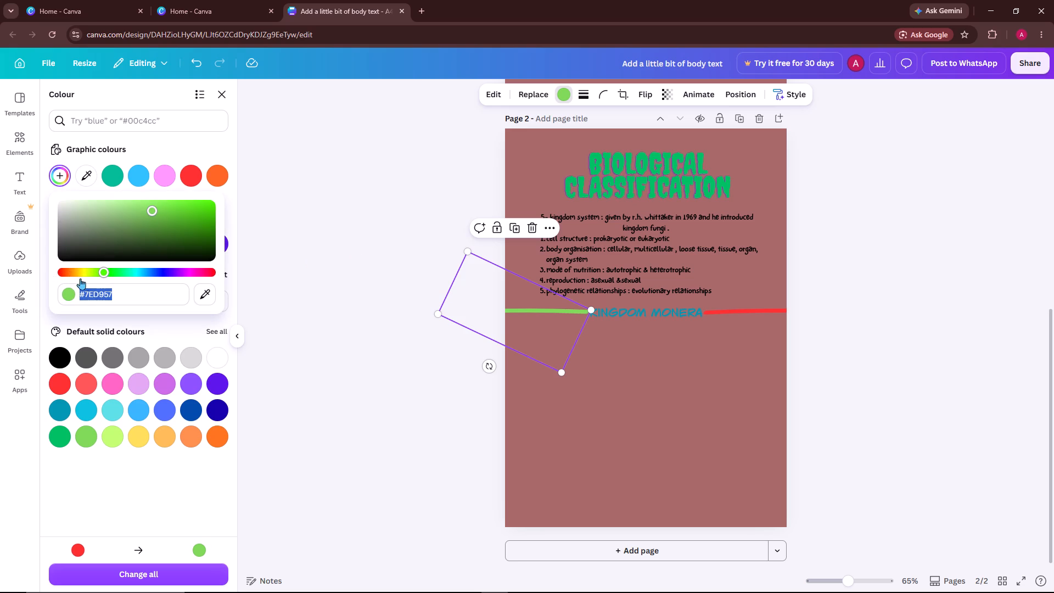
left_click_drag(102, 275, 86, 276)
left_click_drag(80, 277, 66, 281)
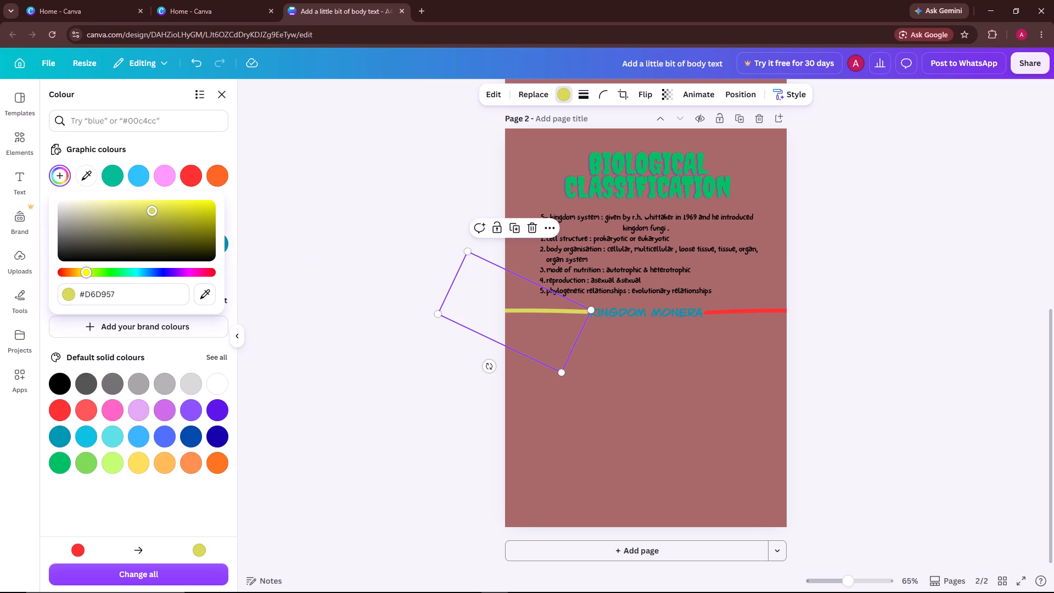
left_click_drag(89, 273, 64, 282)
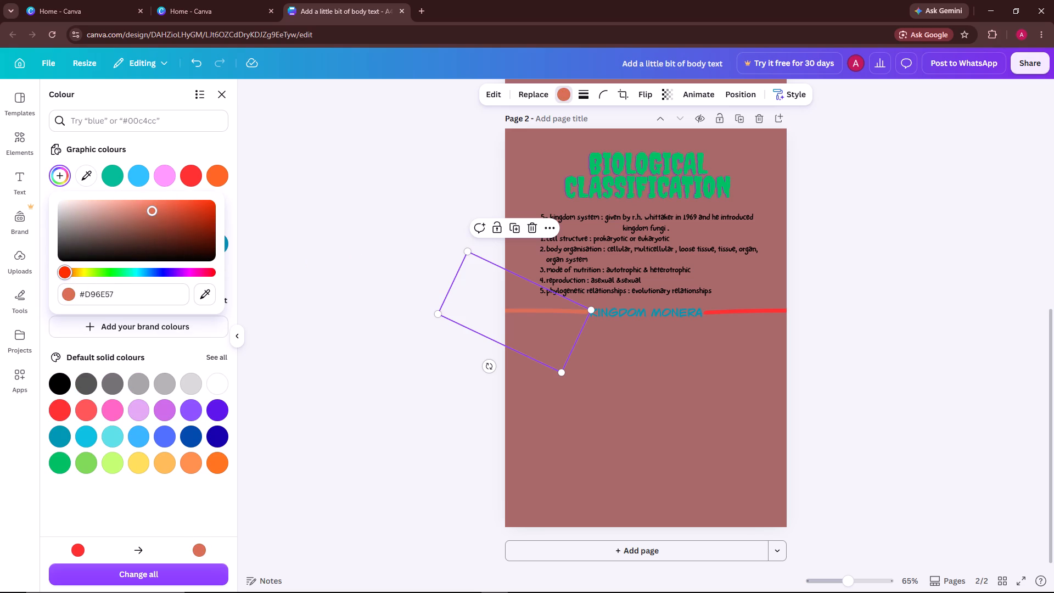
left_click_drag(64, 282, 40, 282)
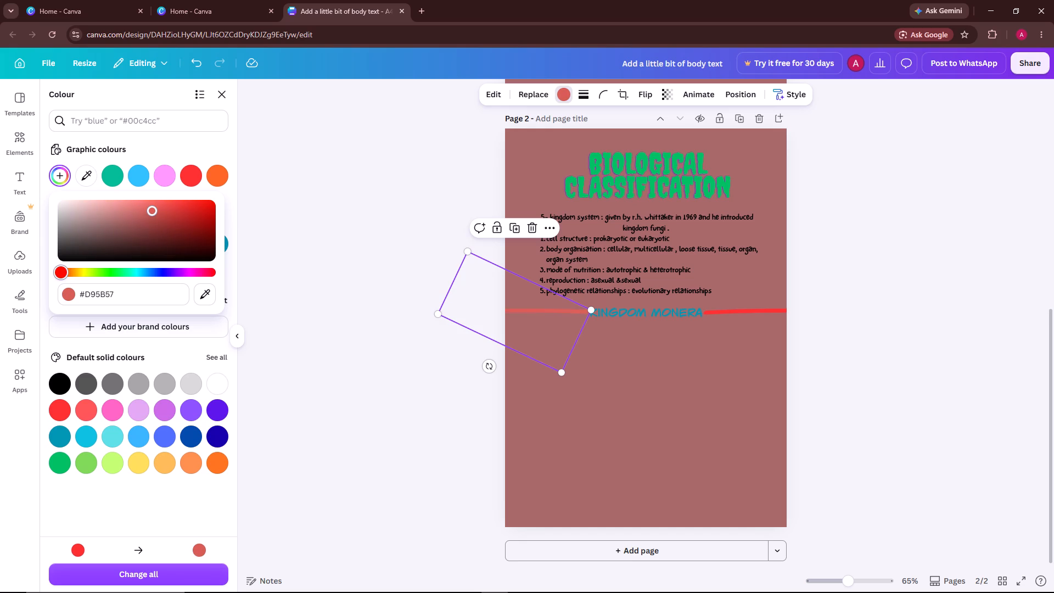
left_click_drag(40, 282, 14, 283)
left_click_drag(153, 214, 204, 229)
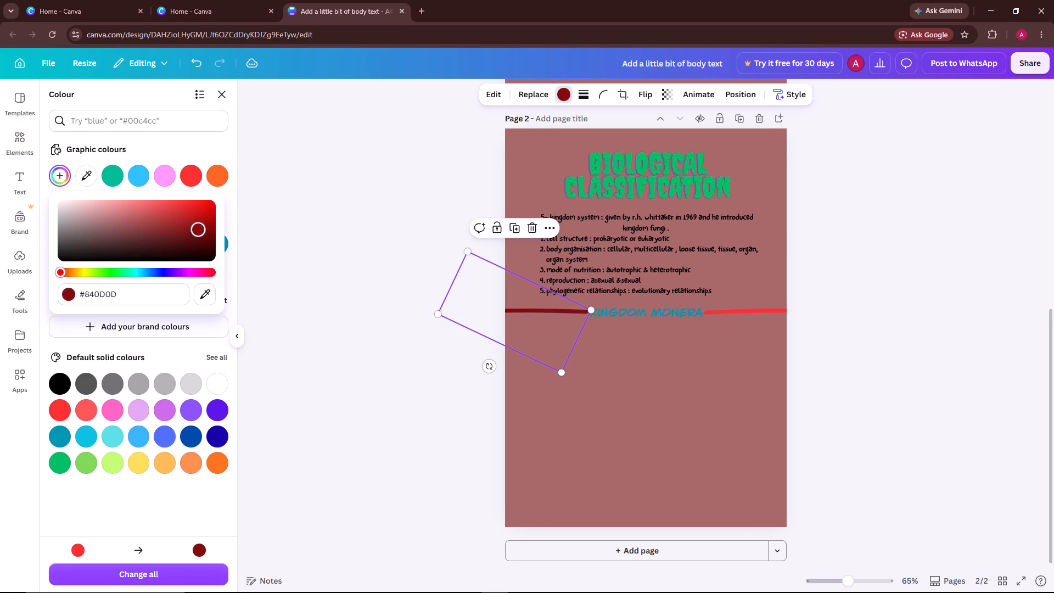
left_click_drag(204, 229, 229, 205)
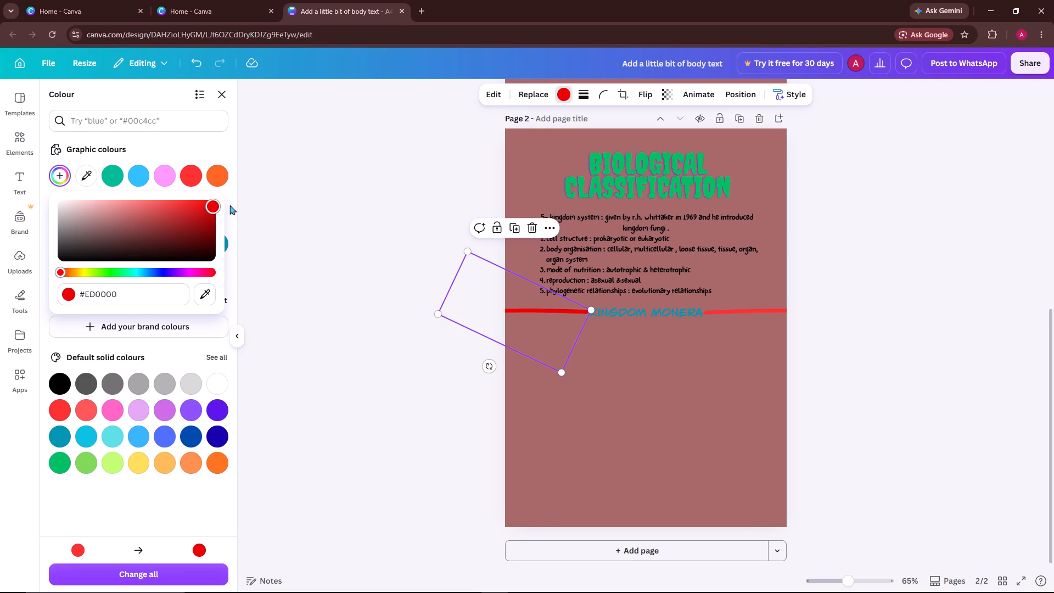
left_click_drag(229, 205, 231, 214)
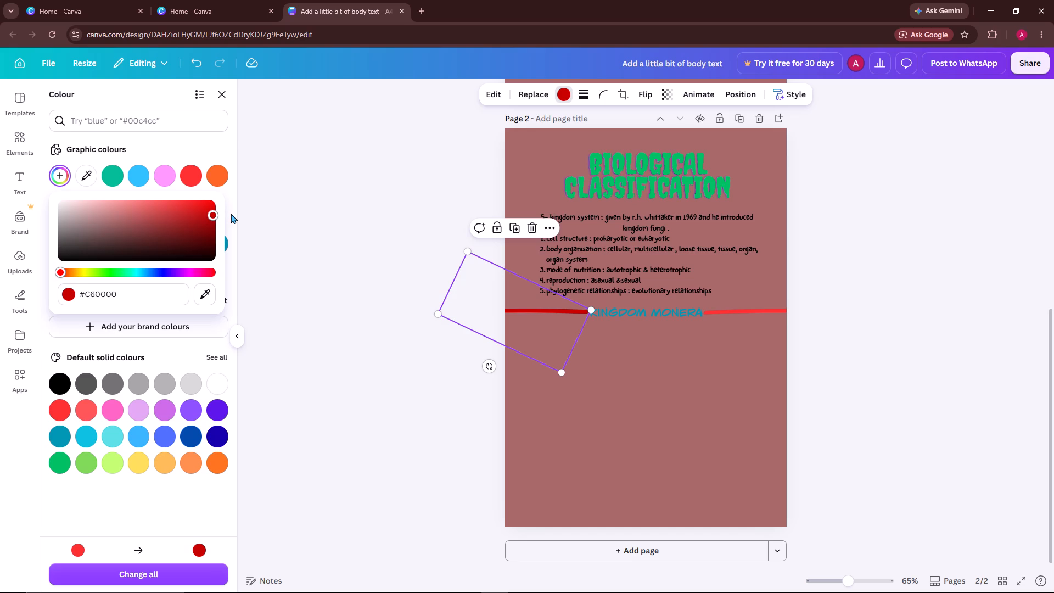
Copy the first line's colour code and apply the same #C60000 dark red to the line after the Kingdom Monera heading.
left_click(168, 290)
key("ctrl+c")
left_click(763, 325)
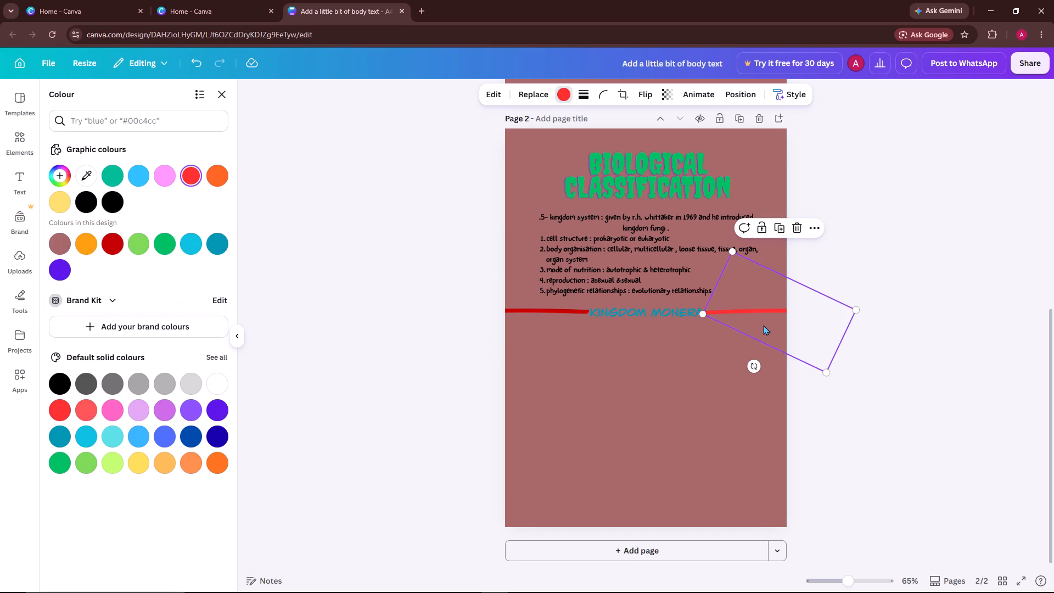
left_click(70, 174)
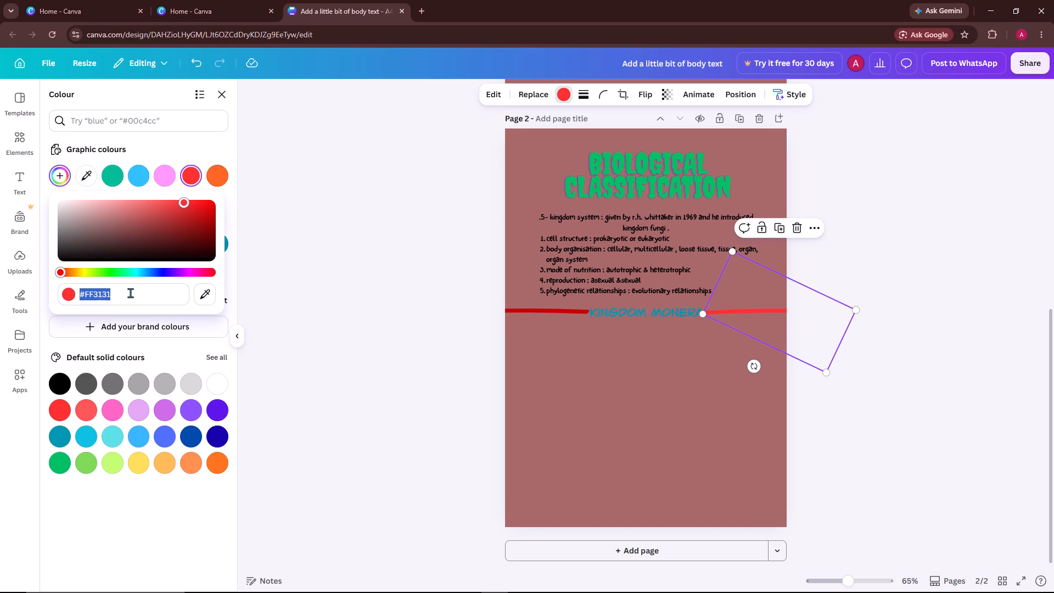
key("BackSpace")
key("ctrl+v")
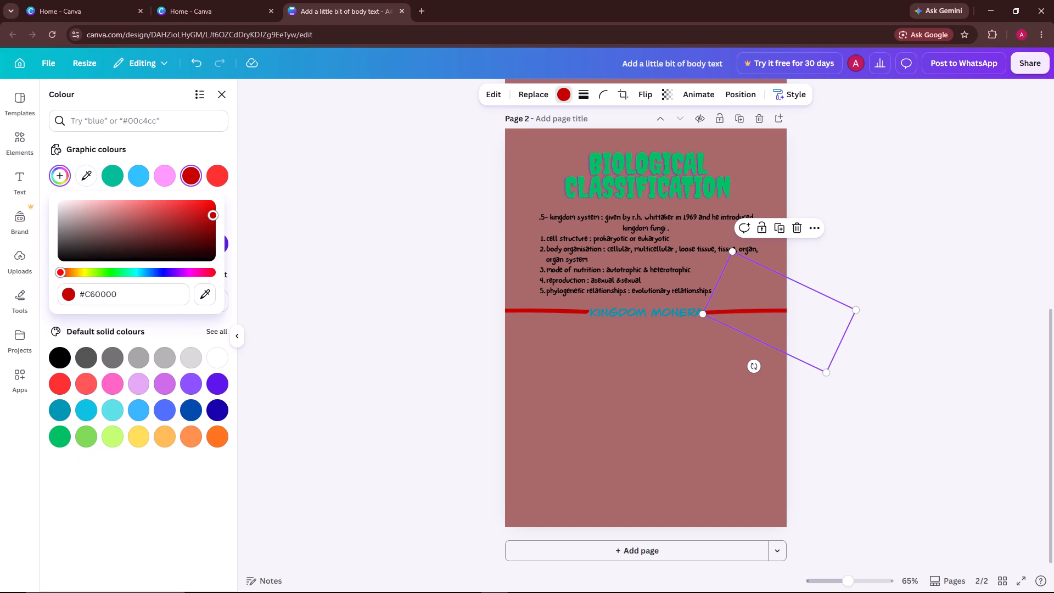
left_click(390, 325)
left_click(236, 340)
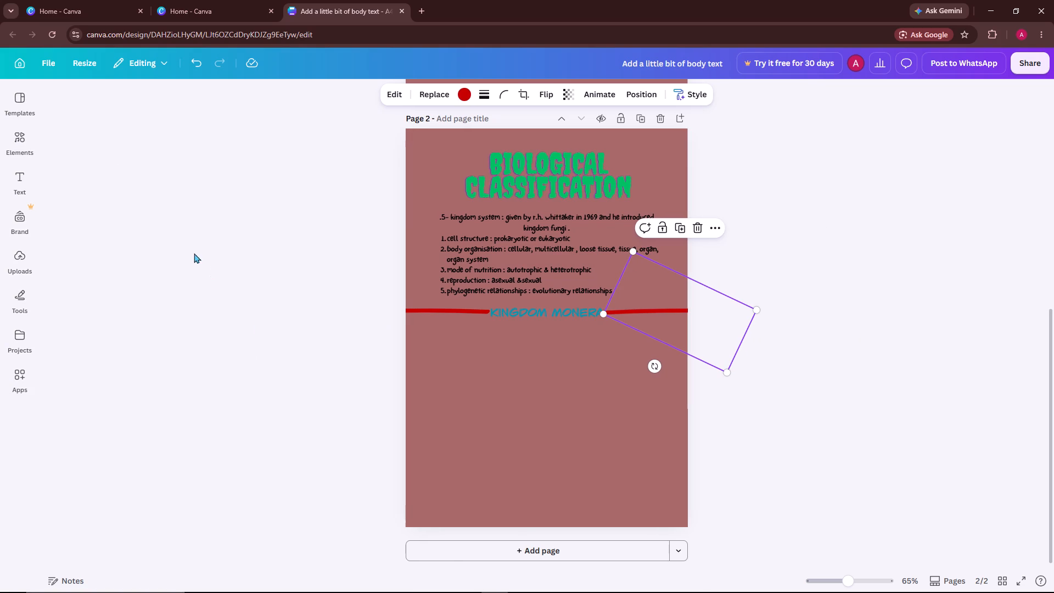
left_click(205, 278)
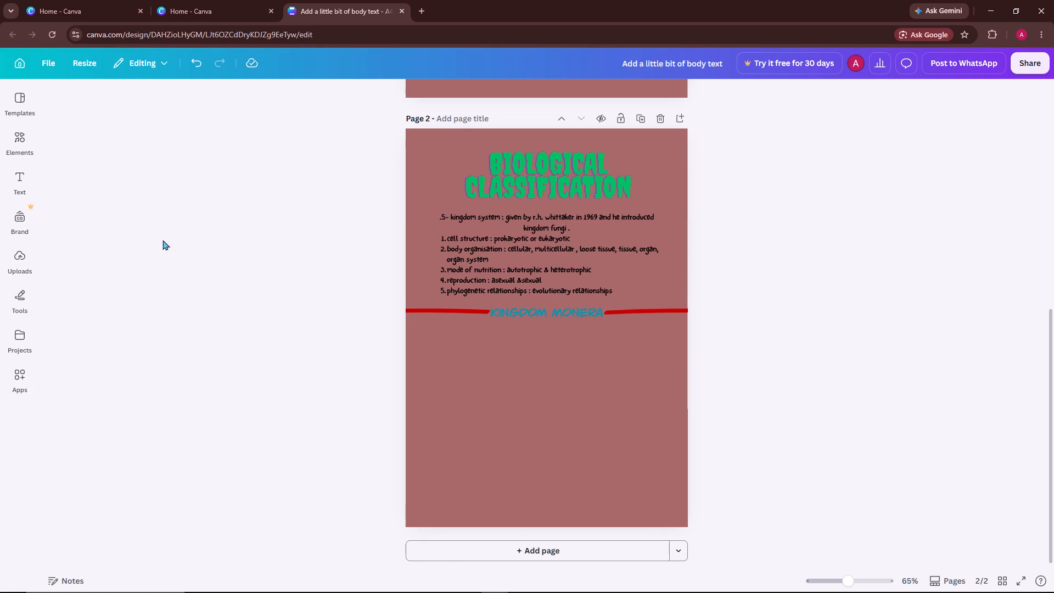
Add a One Little Font text box, widen it to about 10 and place it below the Kingdom Monera heading.
left_click(27, 174)
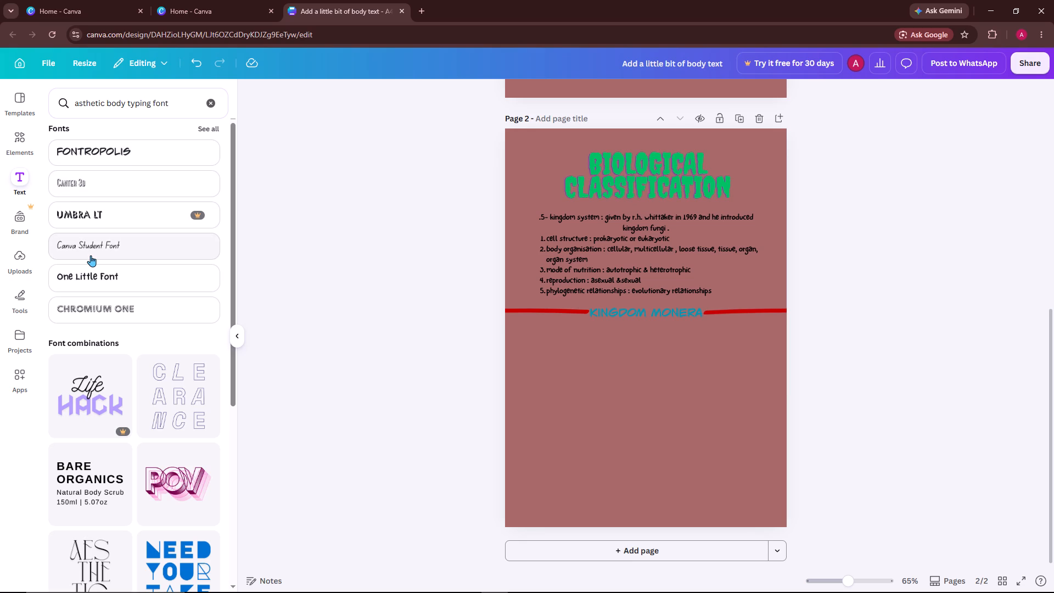
left_click(97, 272)
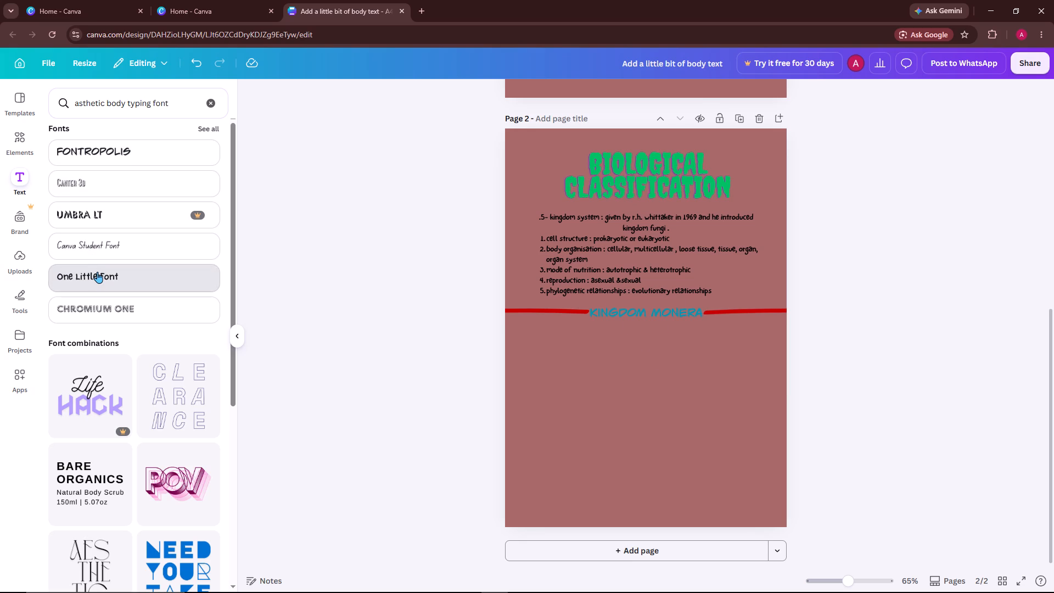
left_click(238, 331)
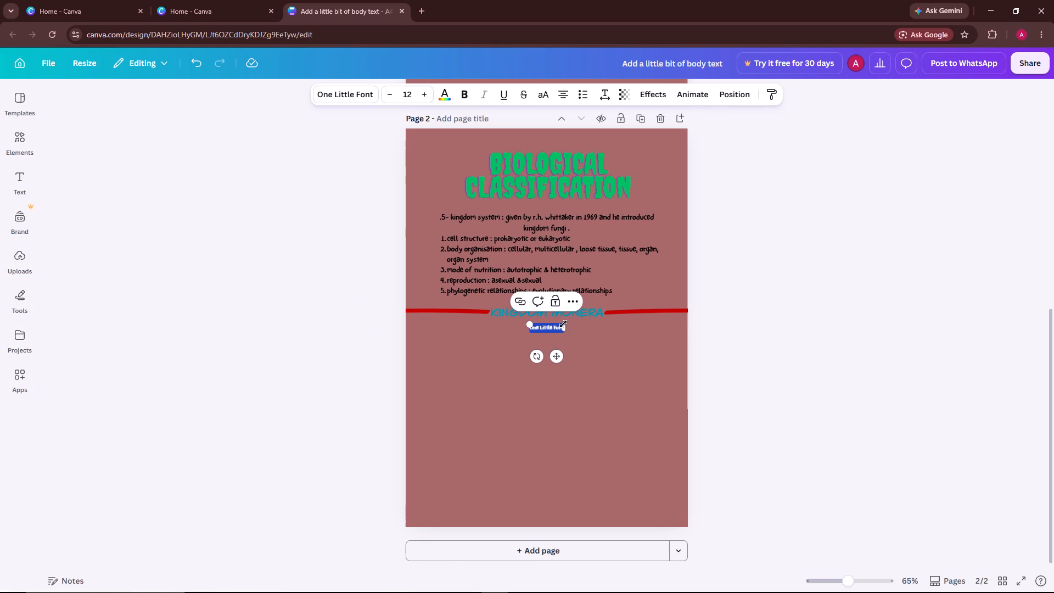
left_click_drag(565, 328, 648, 334)
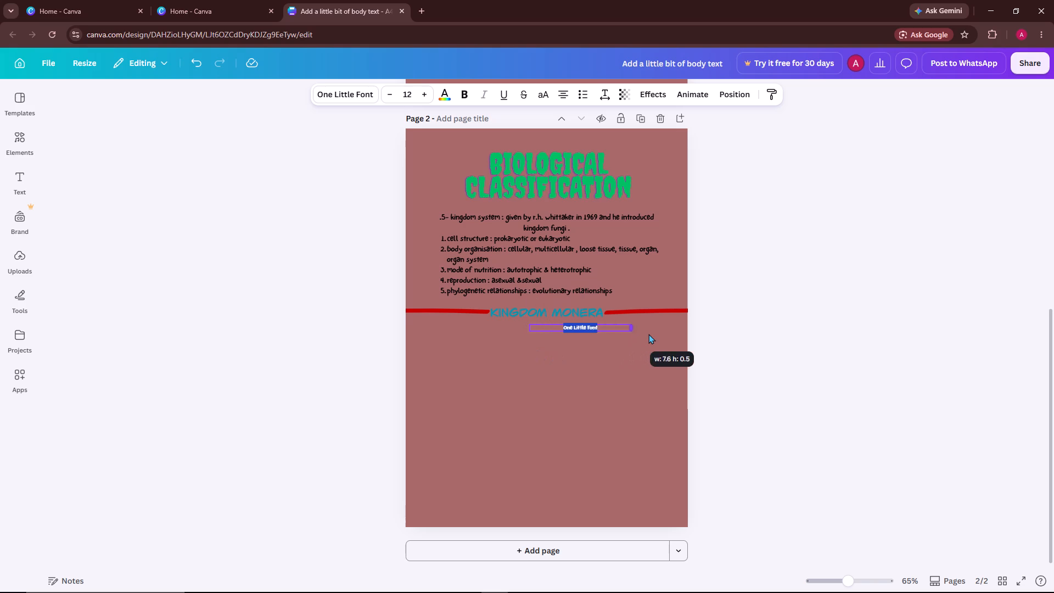
left_click_drag(648, 334, 663, 332)
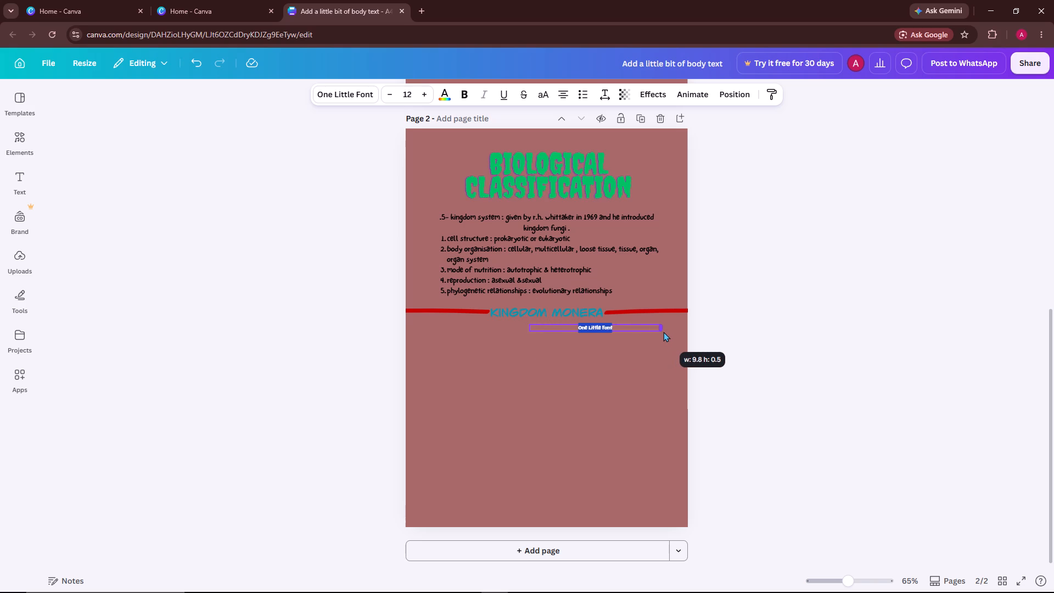
left_click_drag(663, 332, 659, 332)
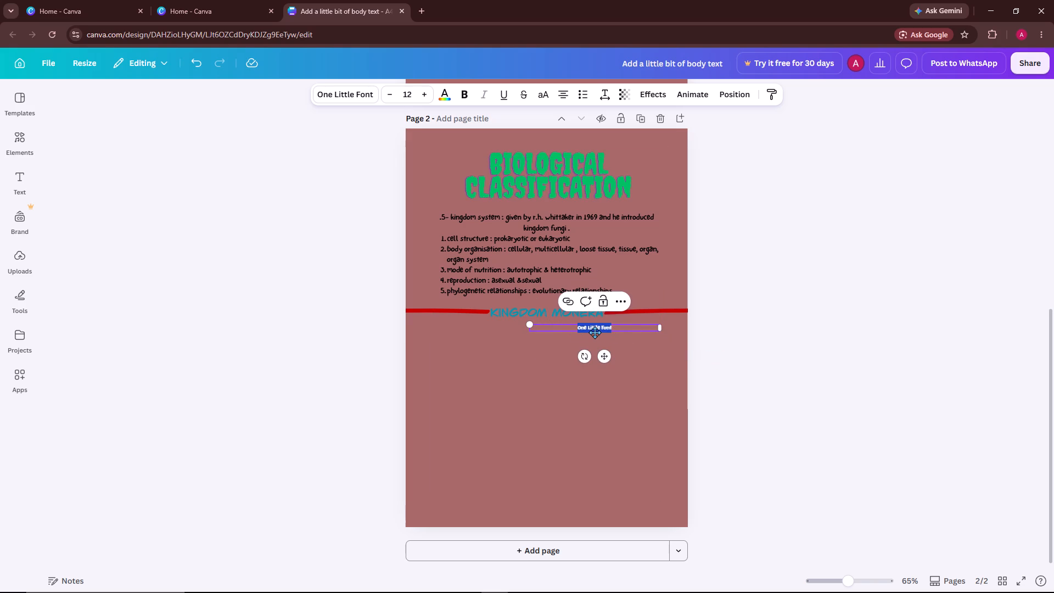
left_click_drag(595, 332, 519, 347)
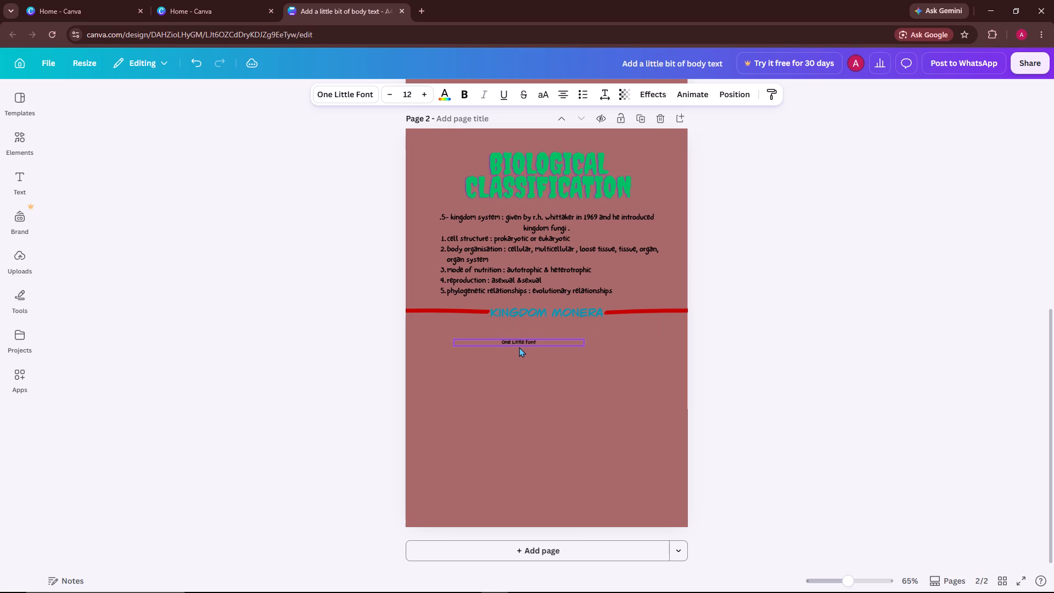
left_click_drag(519, 347, 518, 347)
Scale the new text box up to font size 14.6.
left_click_drag(452, 338, 446, 329)
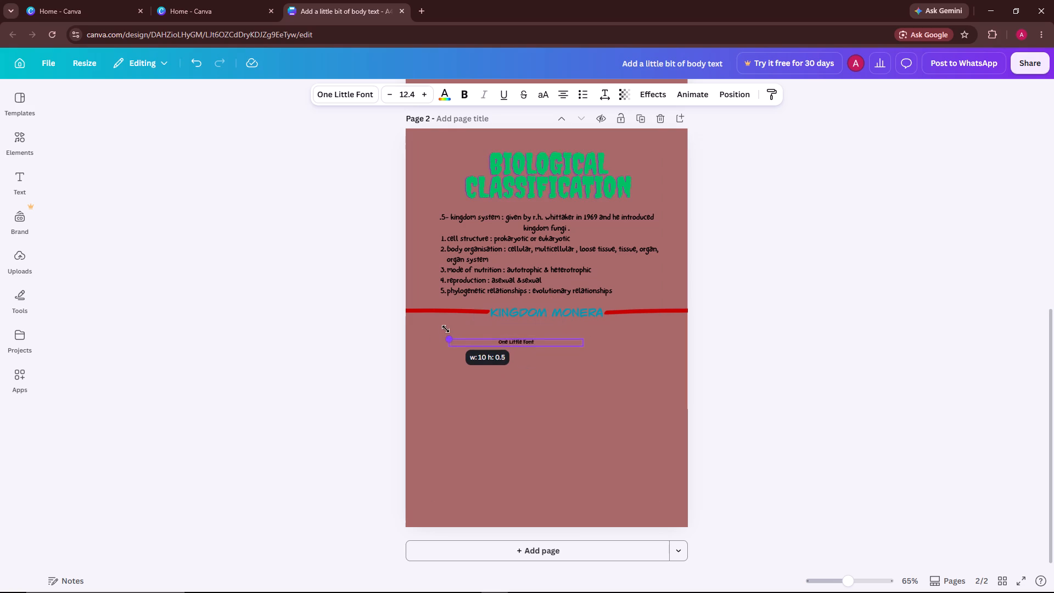
left_click_drag(446, 329, 424, 319)
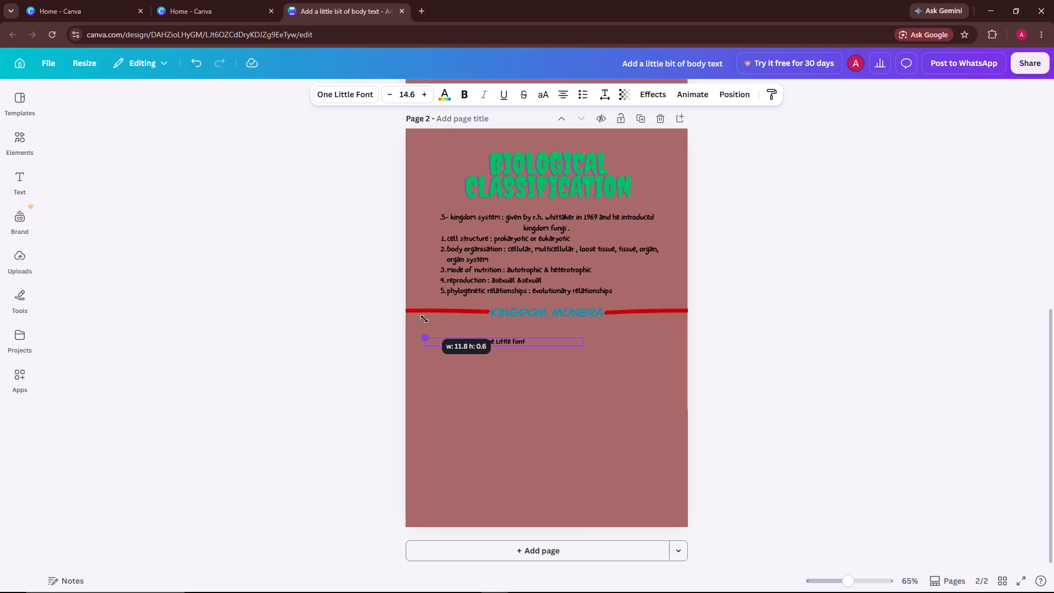
left_click_drag(424, 319, 425, 321)
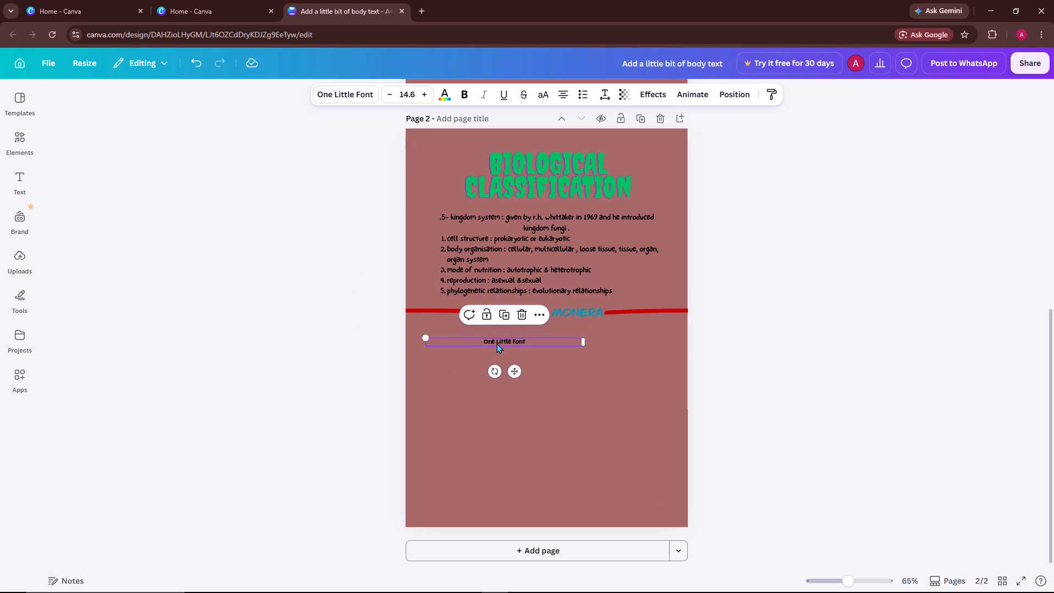
Move the text box just under the Kingdom Monera heading, widen it to about 16 and align it with the criteria text above.
left_click_drag(496, 341, 515, 337)
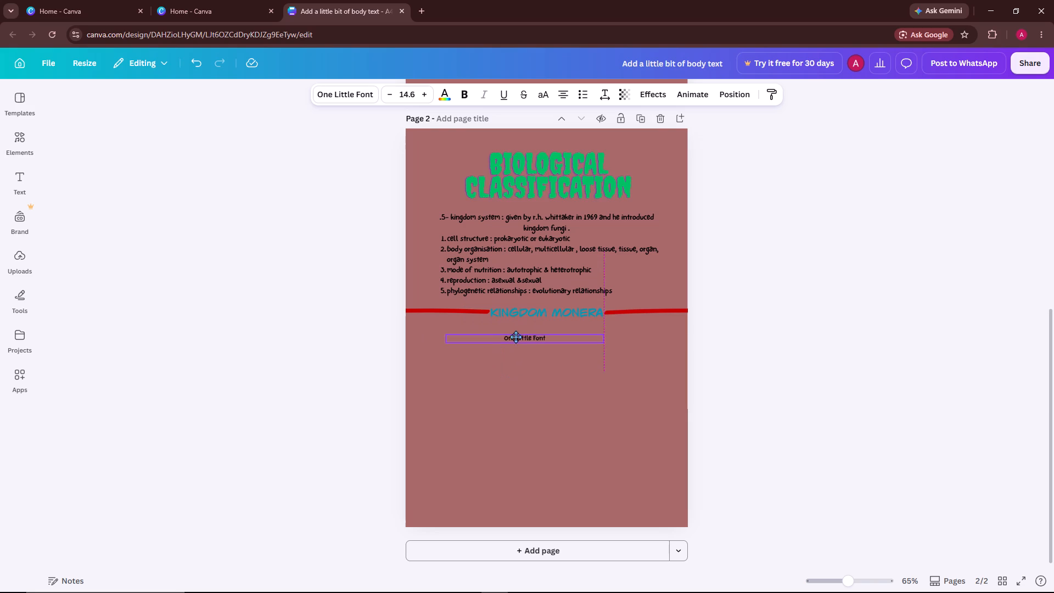
left_click_drag(515, 337, 520, 333)
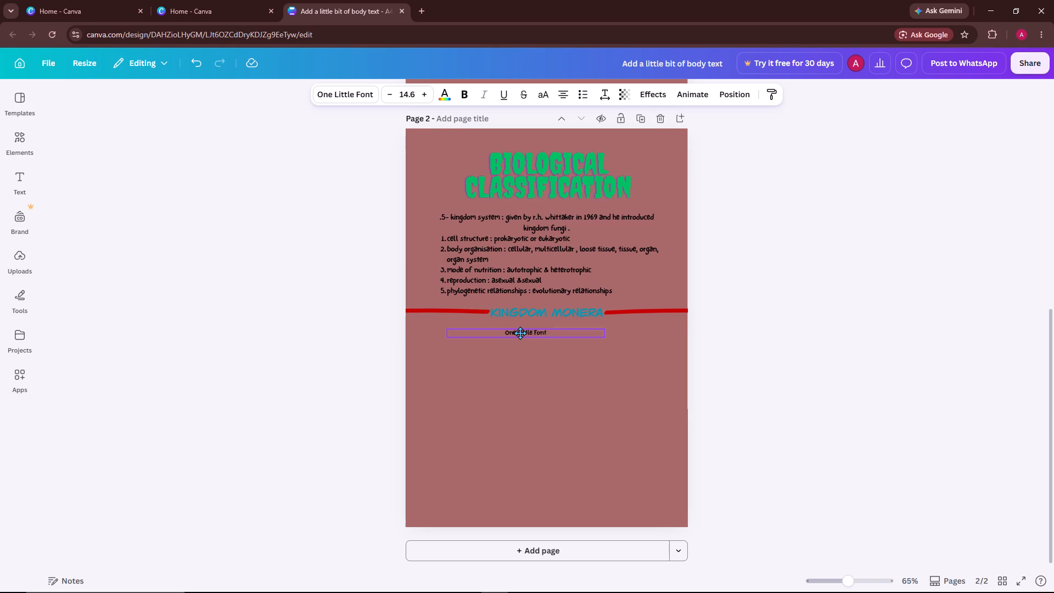
left_click_drag(520, 333, 513, 331)
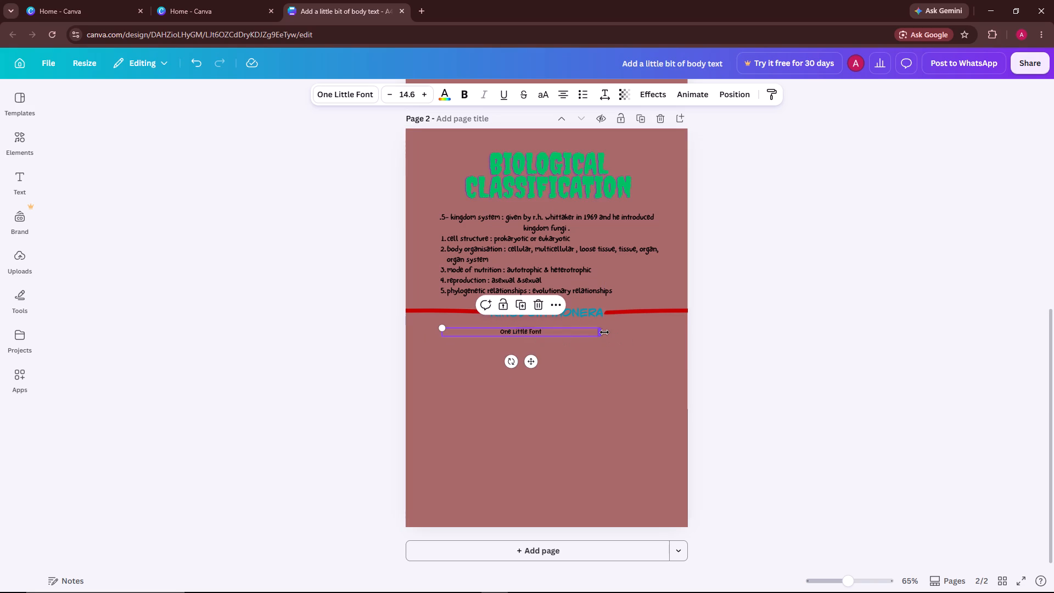
left_click_drag(604, 332, 670, 333)
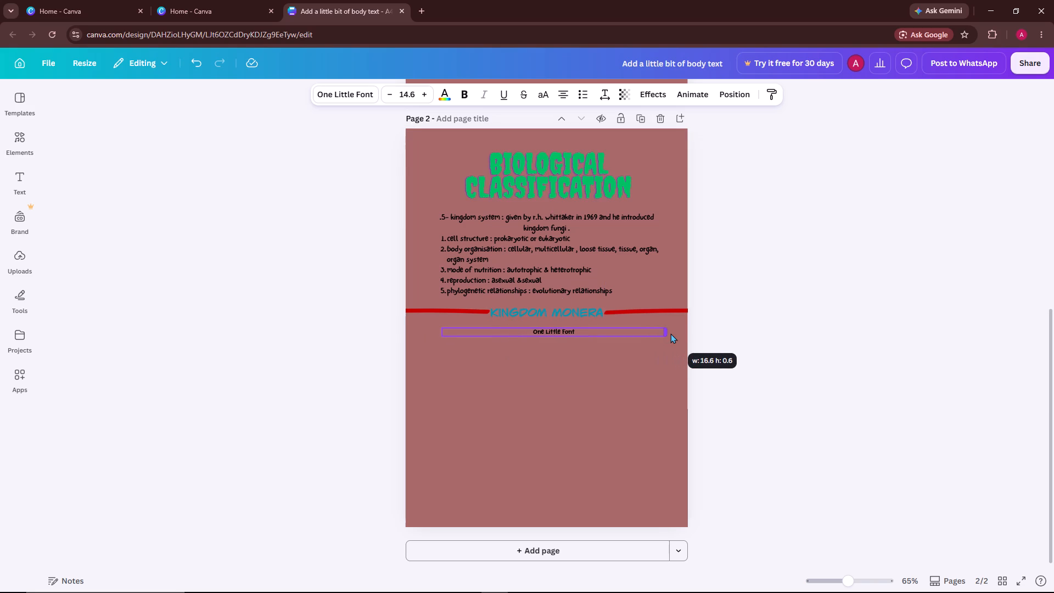
left_click_drag(670, 333, 667, 333)
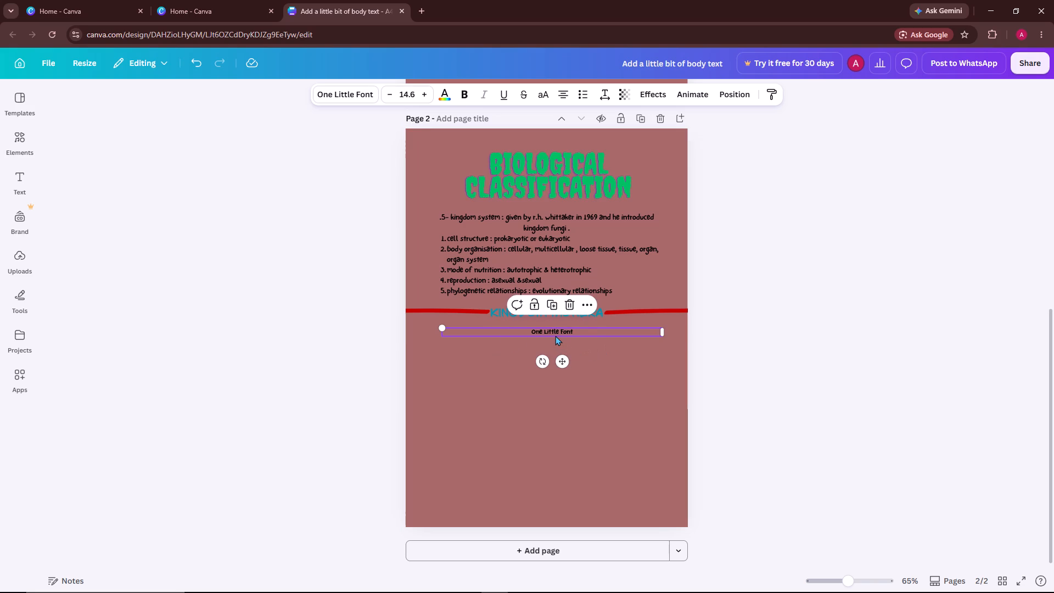
left_click_drag(559, 332, 557, 334)
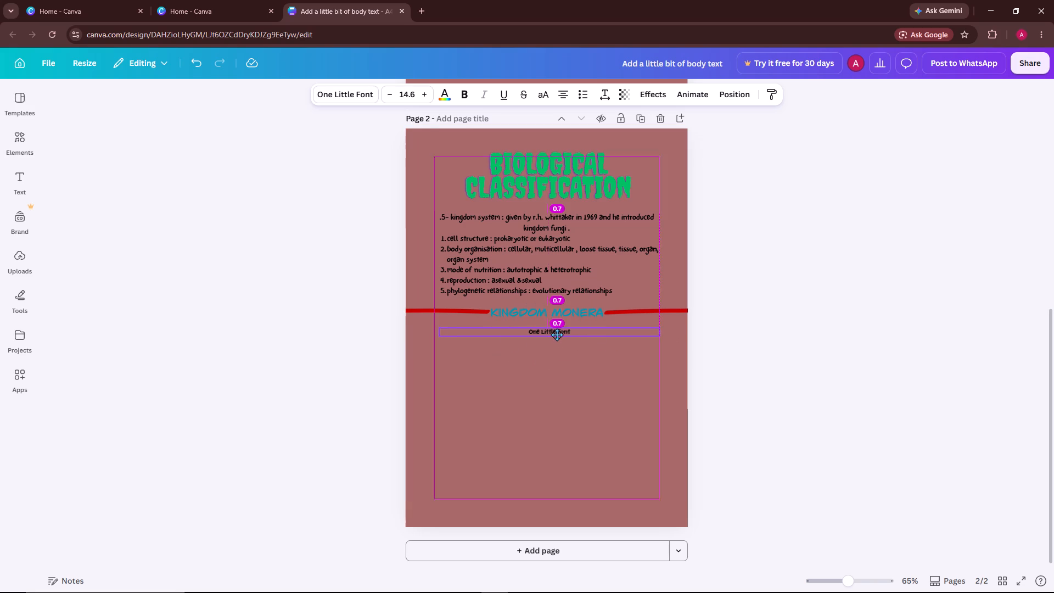
Replace the placeholder text in the box below the Kingdom Monera heading with "dv".
left_click_drag(557, 334, 553, 334)
left_click(564, 333)
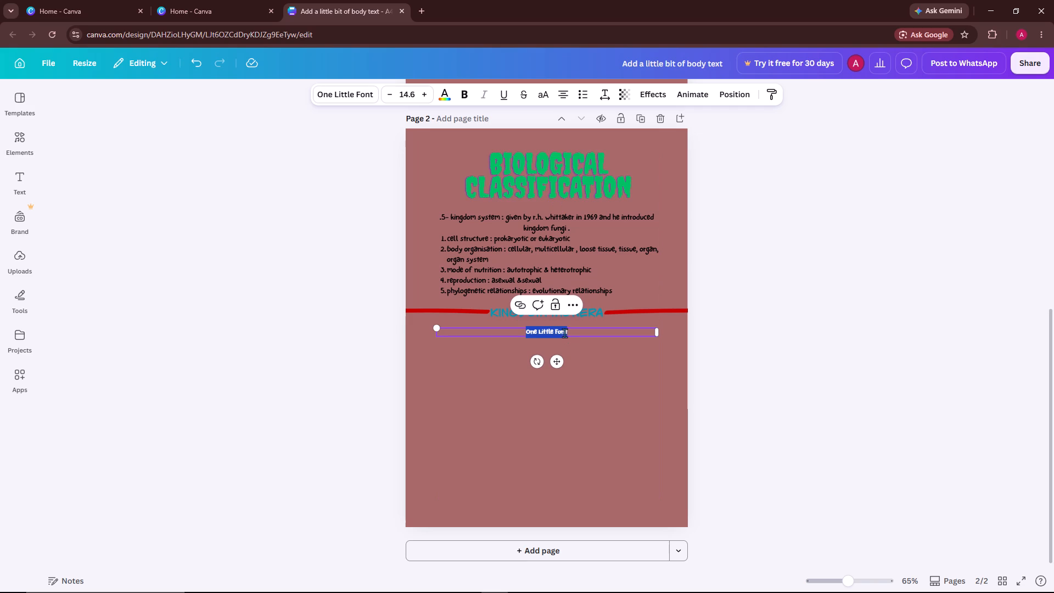
key("BackSpace")
key("period")
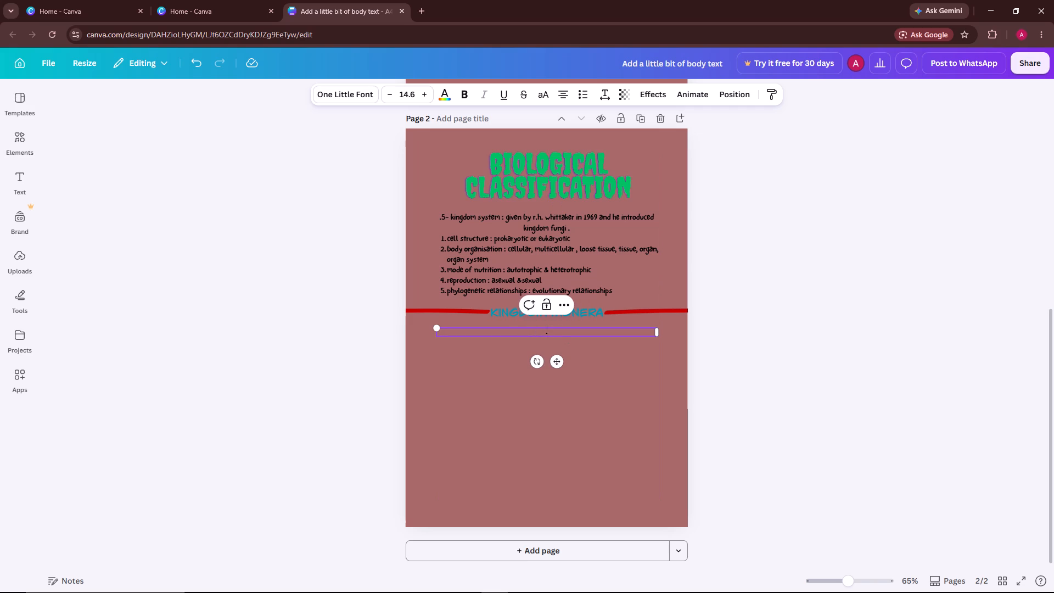
key("BackSpace")
left_click(561, 310)
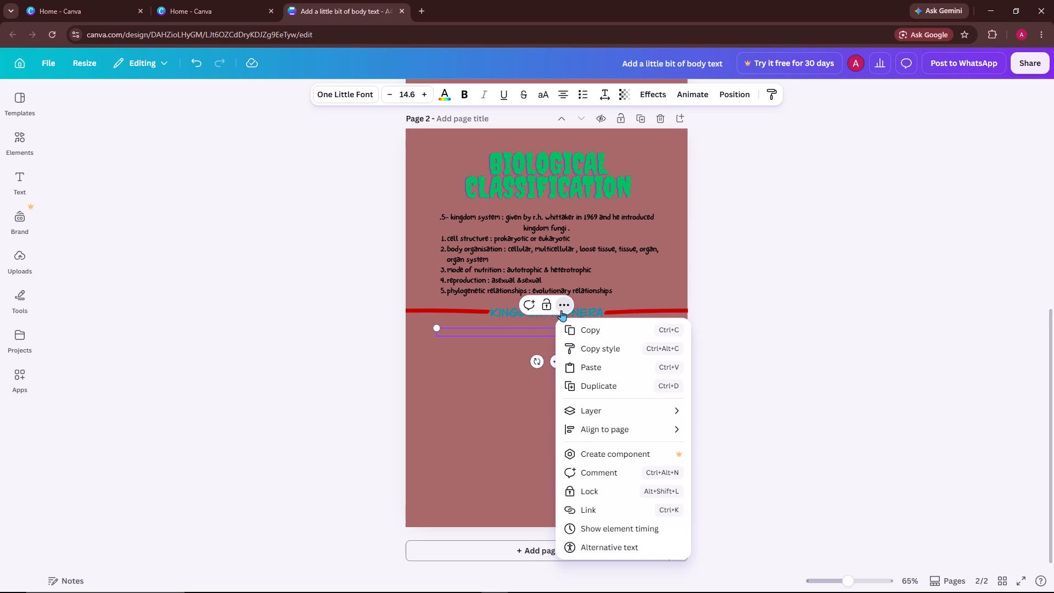
left_click(515, 332)
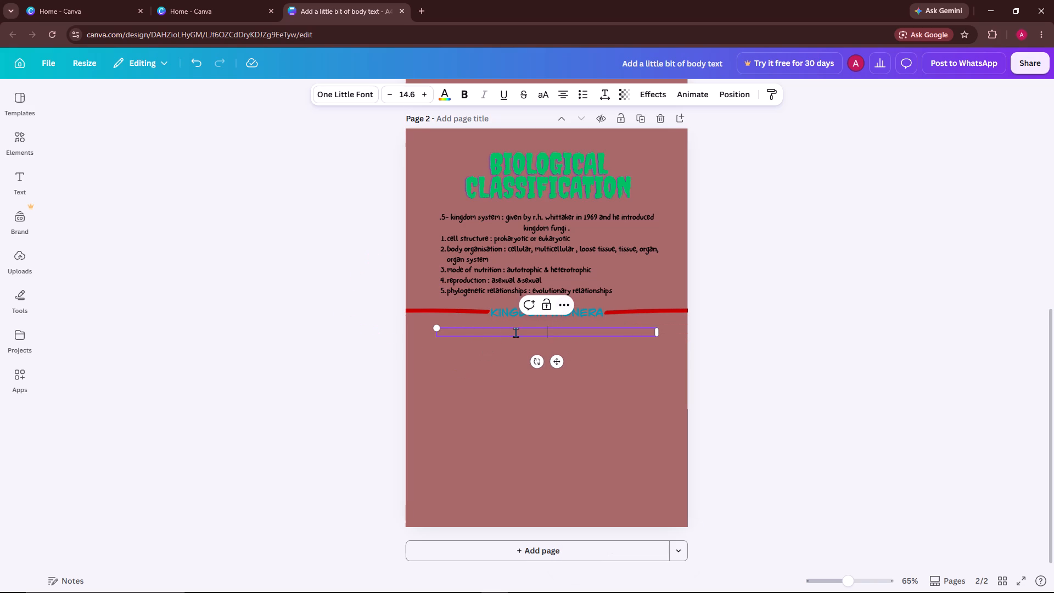
key("d")
key("v")
Replace the previous search in the graphic elements with "dot" and run it.
left_click(25, 136)
left_click(143, 110)
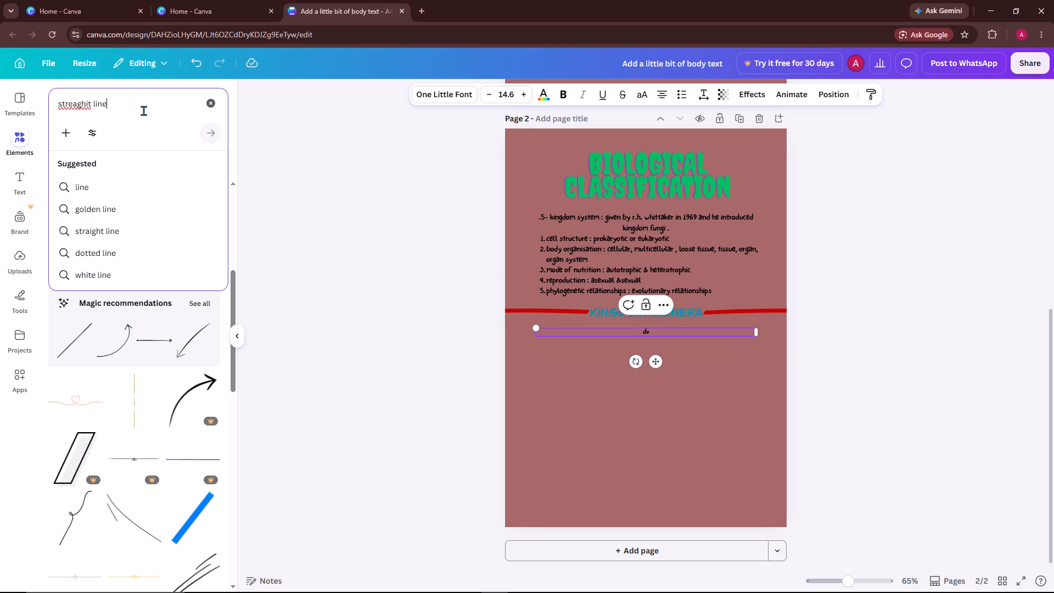
key("BackSpace")
key("BackSpace")
key("BackSpace")
key("BackSpace")
key("BackSpace")
key("BackSpace")
key("BackSpace")
key("BackSpace")
key("BackSpace")
key("BackSpace")
key("BackSpace")
key("BackSpace")
key("BackSpace")
key("BackSpace")
key("BackSpace")
key("BackSpace")
key("BackSpace")
key("BackSpace")
key("BackSpace")
key("BackSpace")
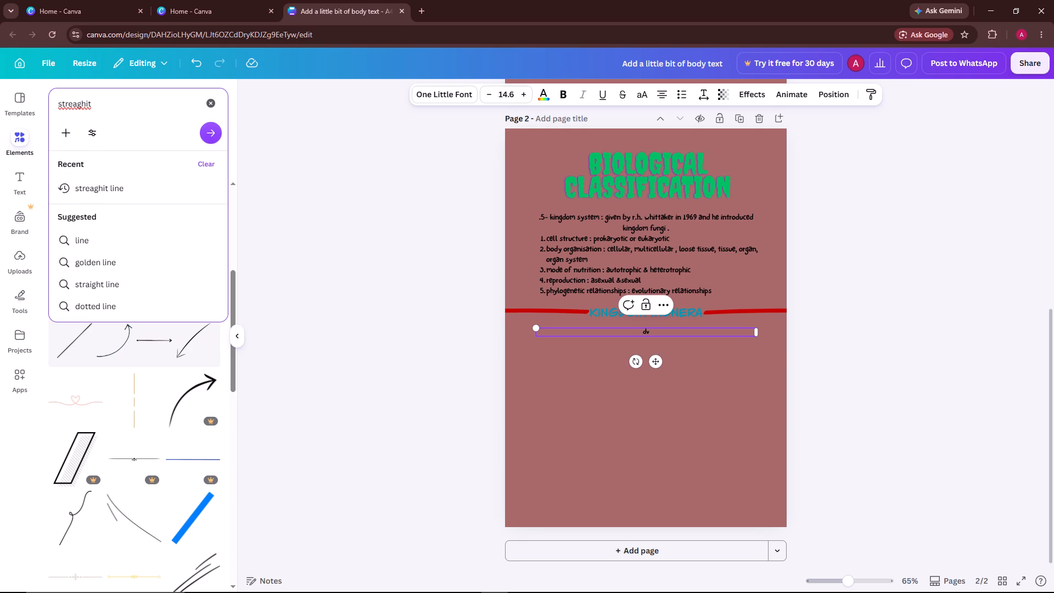
key("BackSpace")
type("dot")
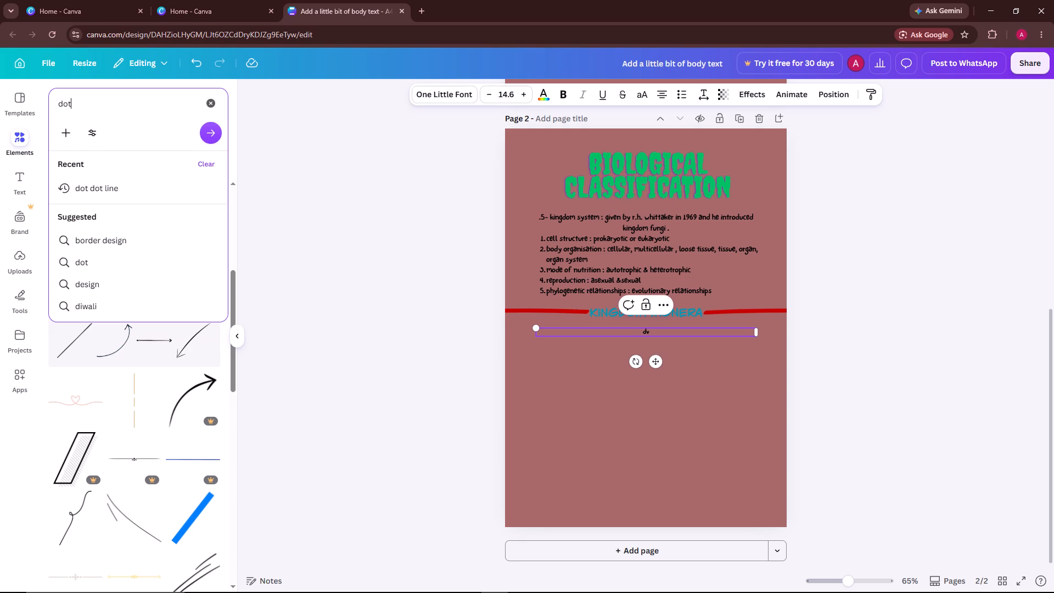
key("Return")
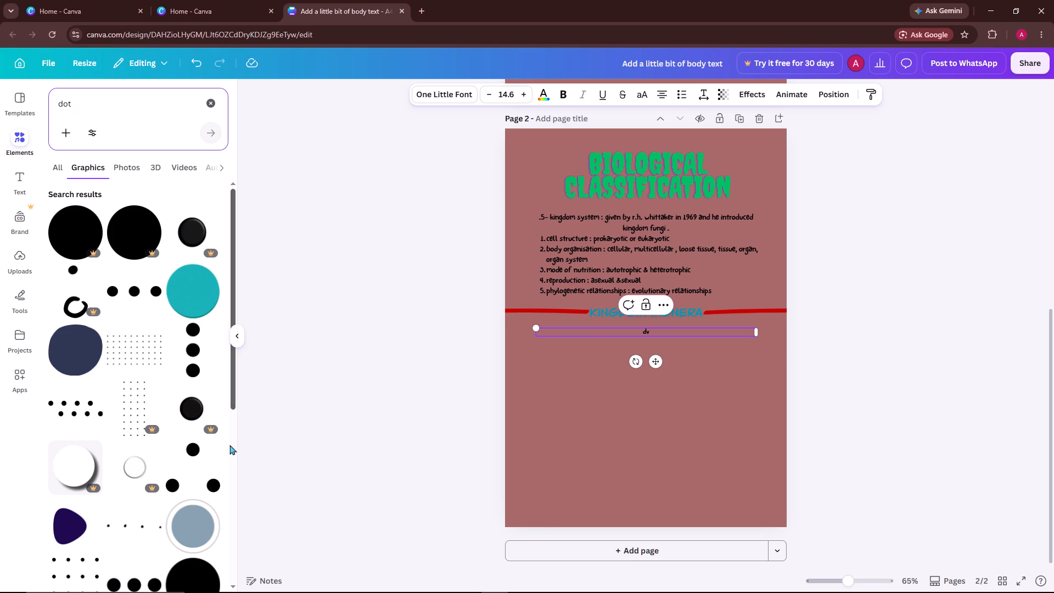
Add the blue round dot graphic from the search results to page 2, below the Kingdom Monera heading.
scroll(88, 232, "down", 4)
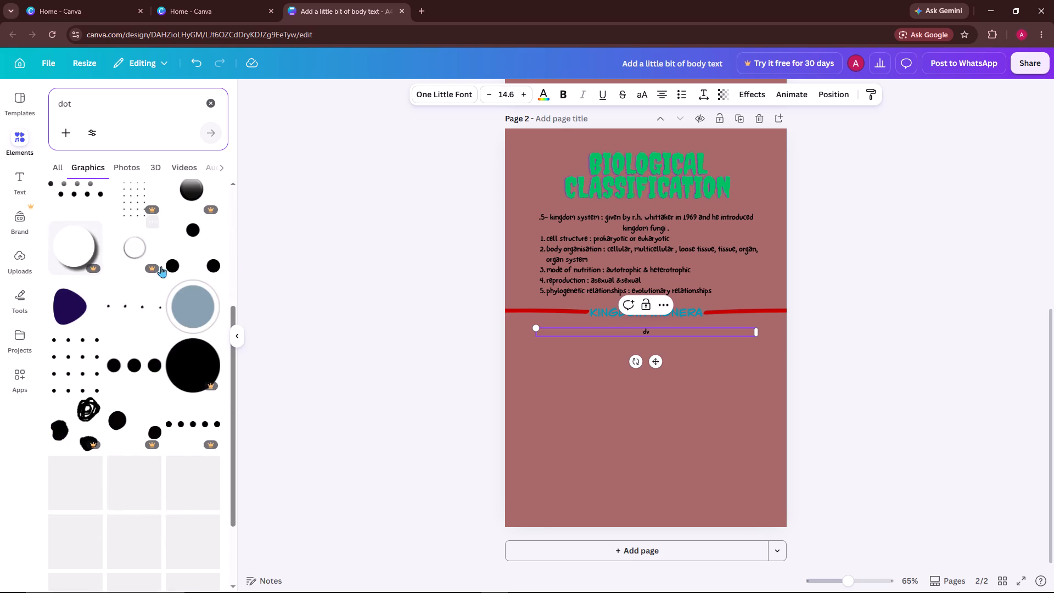
scroll(161, 266, "down", 5)
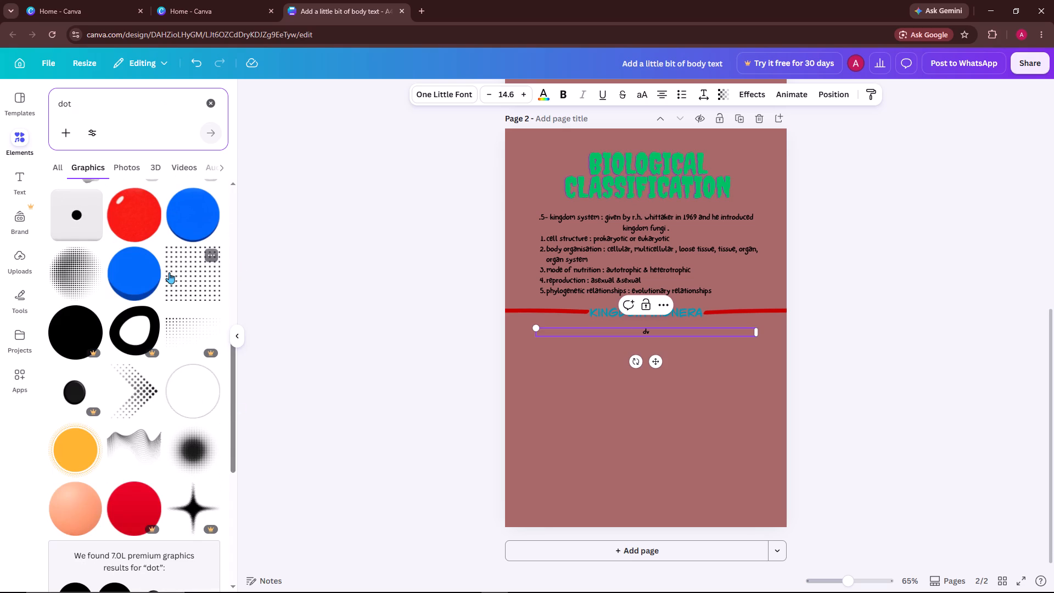
left_click_drag(198, 219, 592, 430)
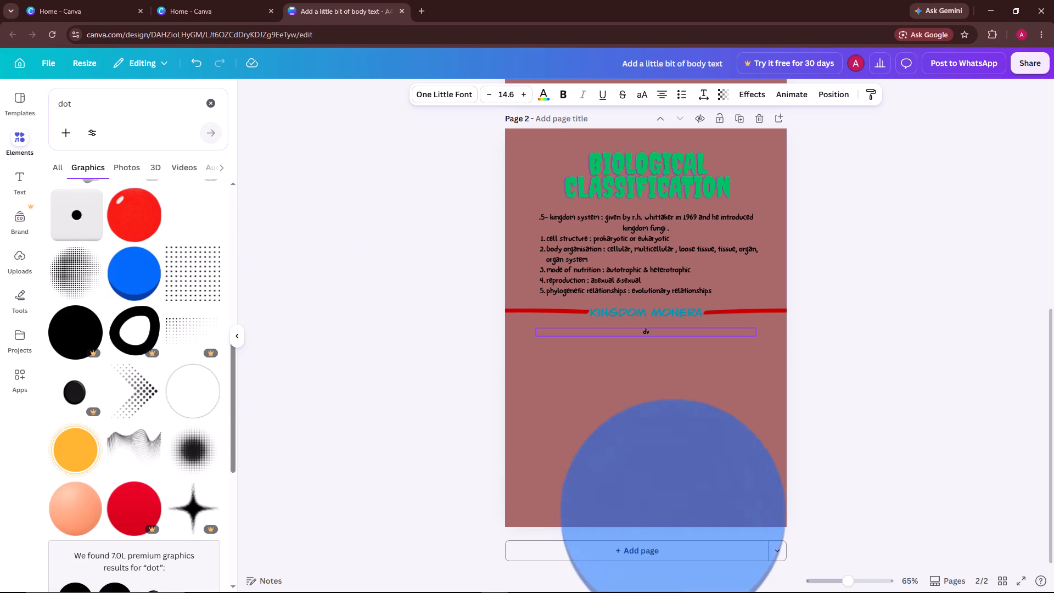
left_click_drag(592, 430, 553, 338)
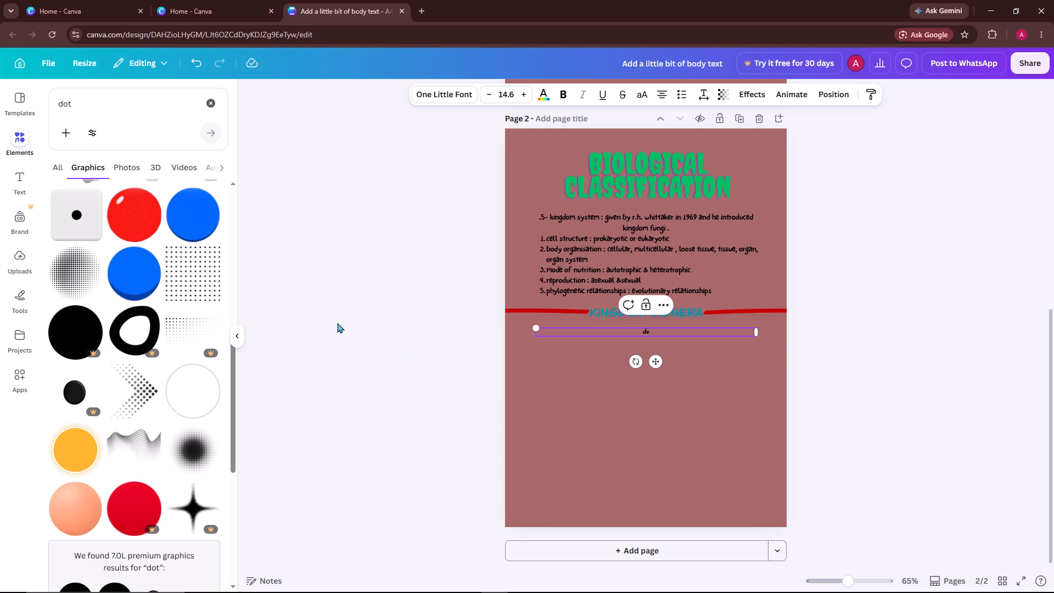
left_click_drag(189, 216, 574, 356)
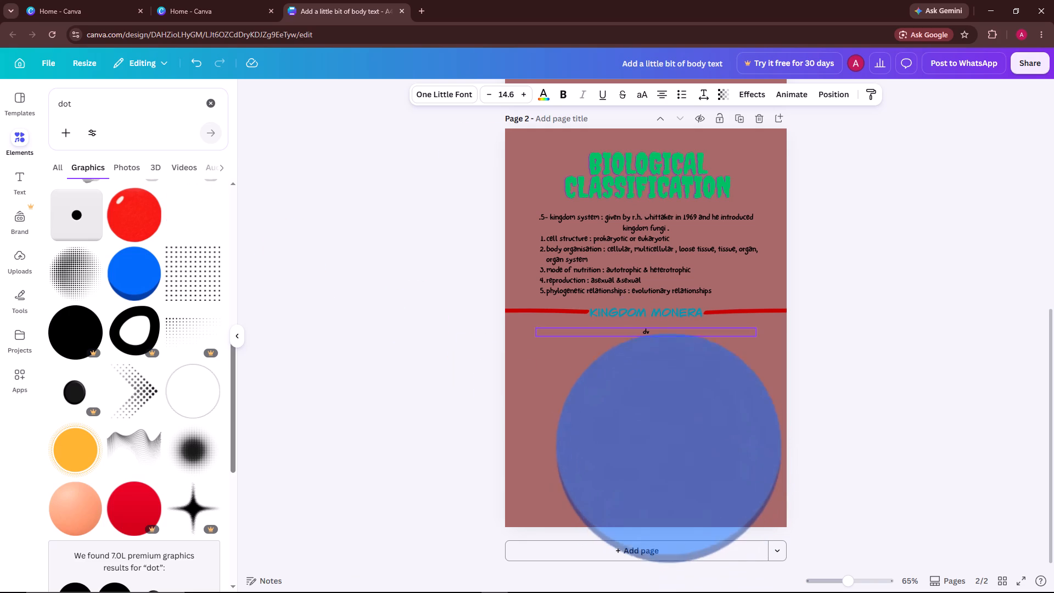
left_click_drag(574, 356, 569, 343)
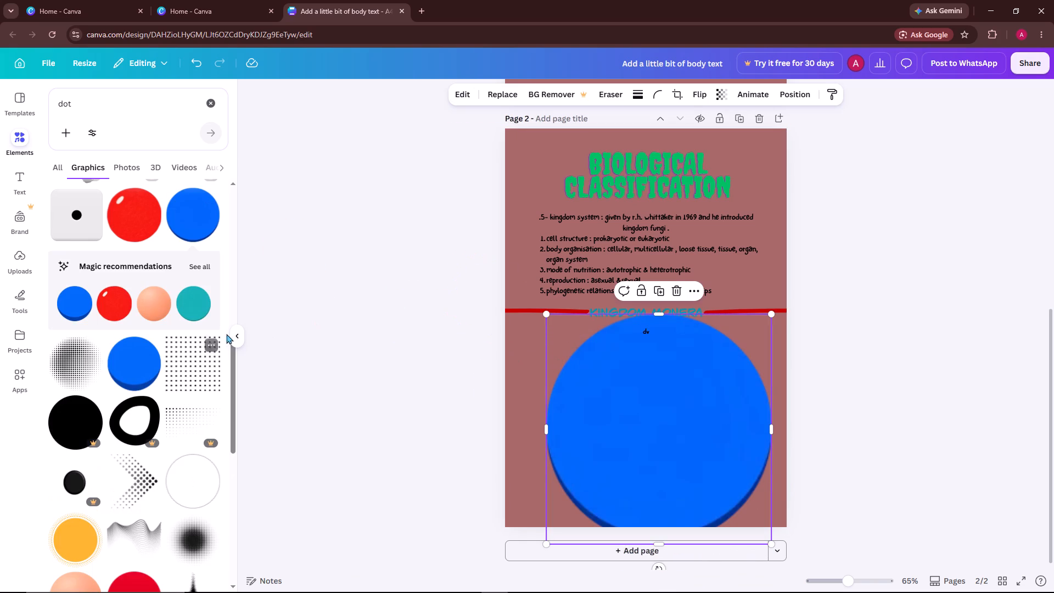
Shrink the blue dot graphic to a bullet size of about 0.3 by 0.3.
left_click(239, 329)
left_click_drag(450, 545, 455, 528)
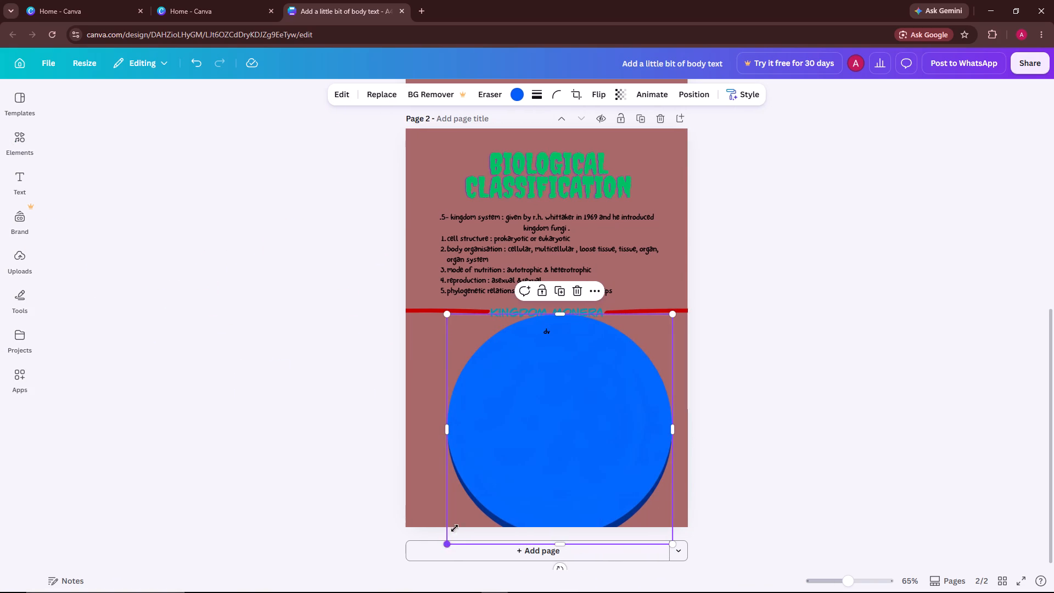
left_click_drag(455, 528, 677, 317)
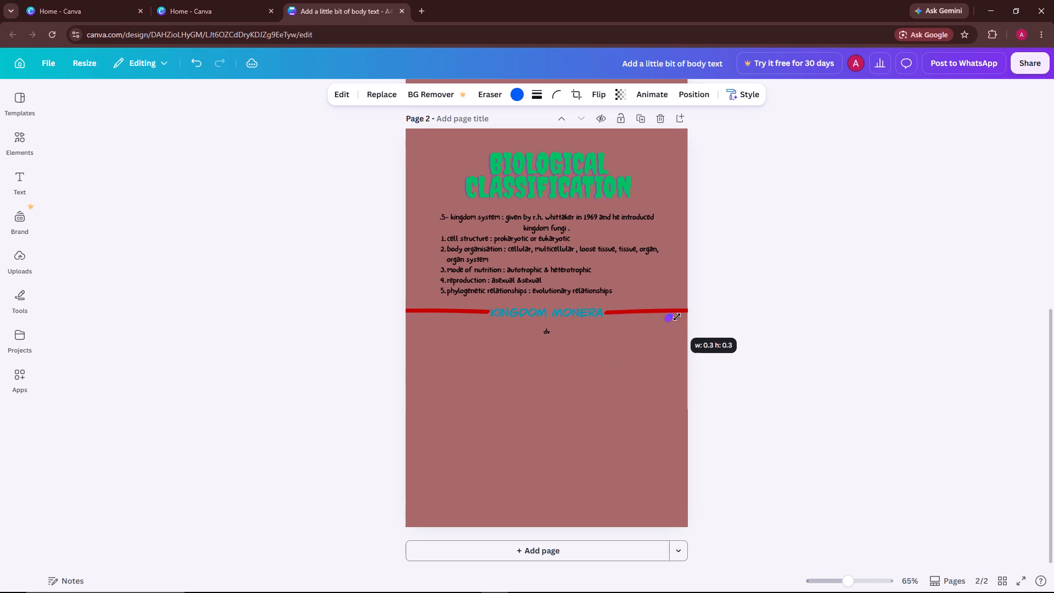
left_click_drag(677, 317, 676, 324)
left_click(655, 368)
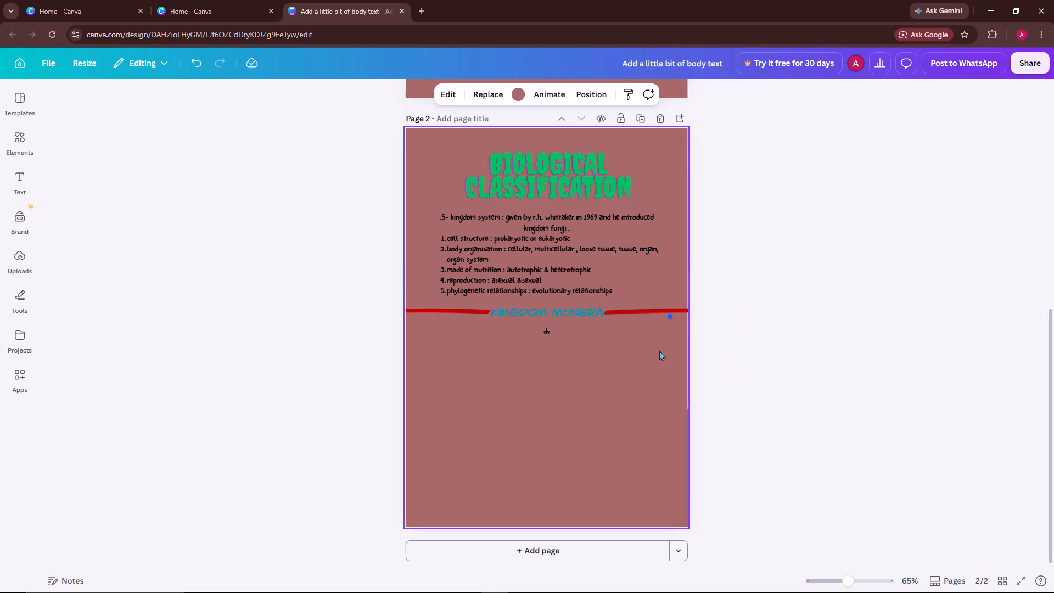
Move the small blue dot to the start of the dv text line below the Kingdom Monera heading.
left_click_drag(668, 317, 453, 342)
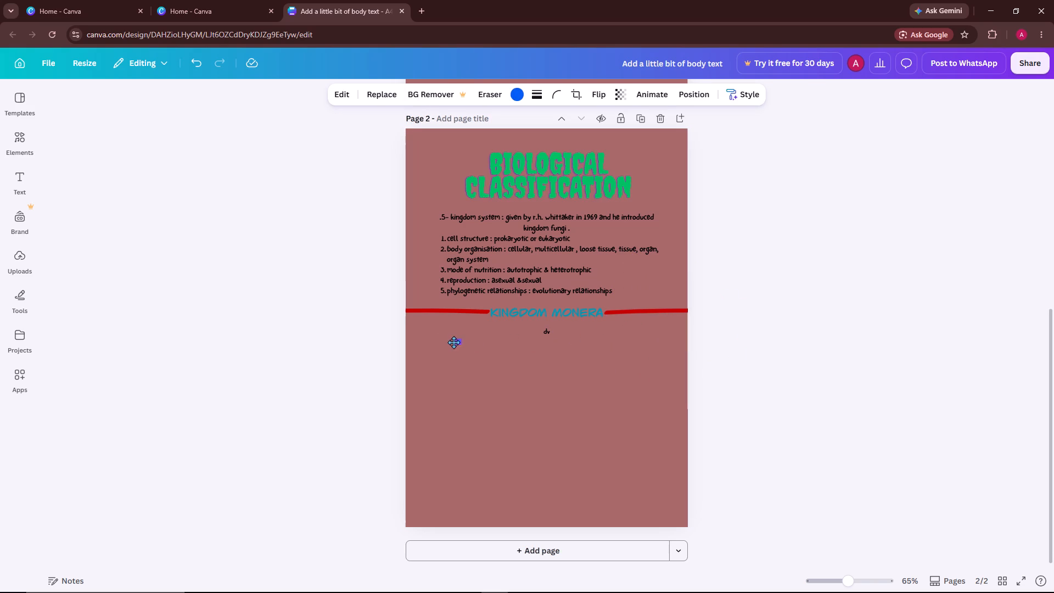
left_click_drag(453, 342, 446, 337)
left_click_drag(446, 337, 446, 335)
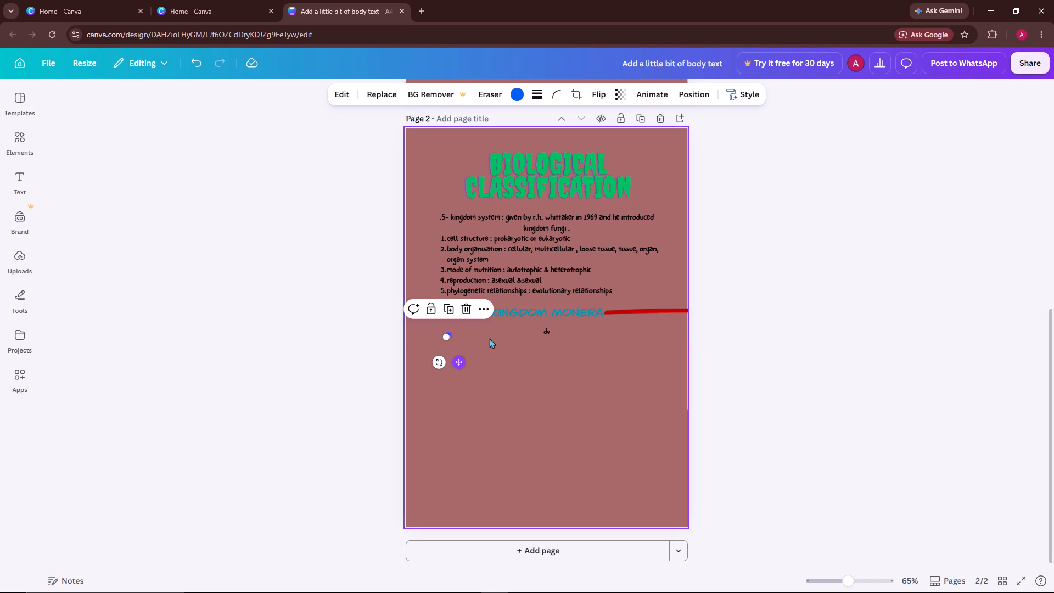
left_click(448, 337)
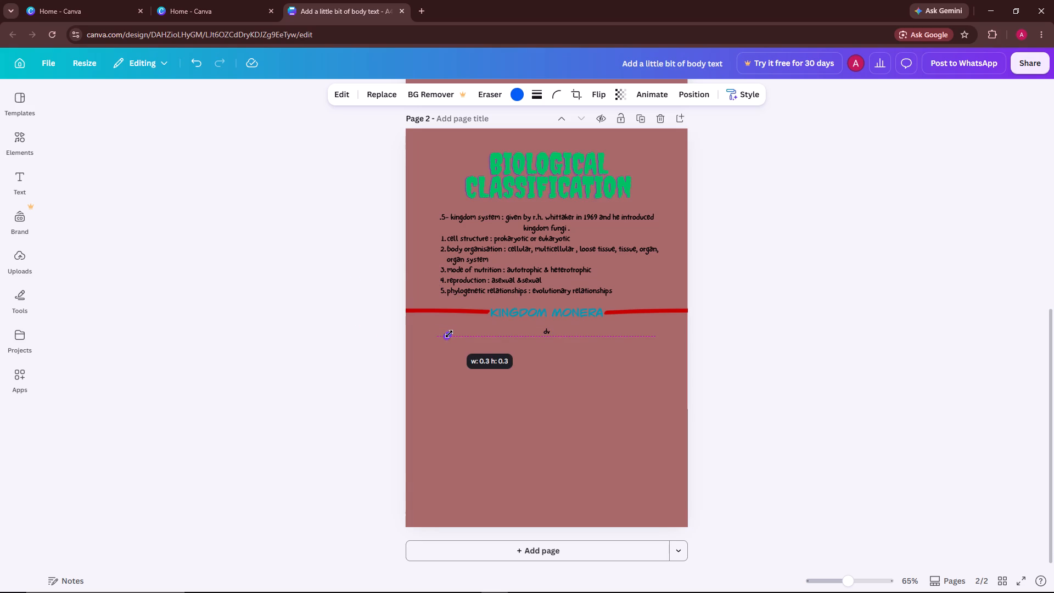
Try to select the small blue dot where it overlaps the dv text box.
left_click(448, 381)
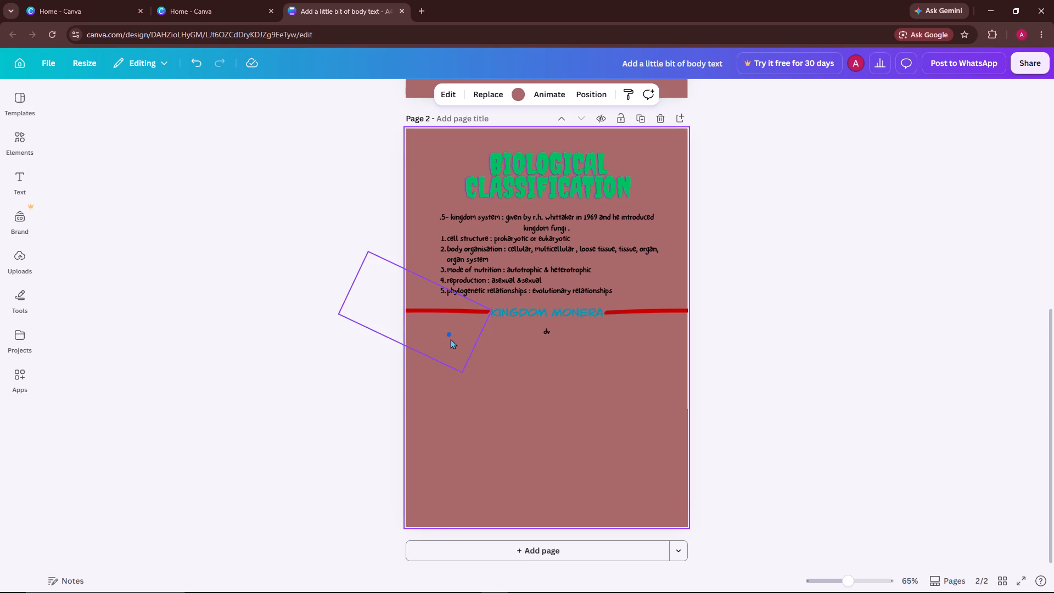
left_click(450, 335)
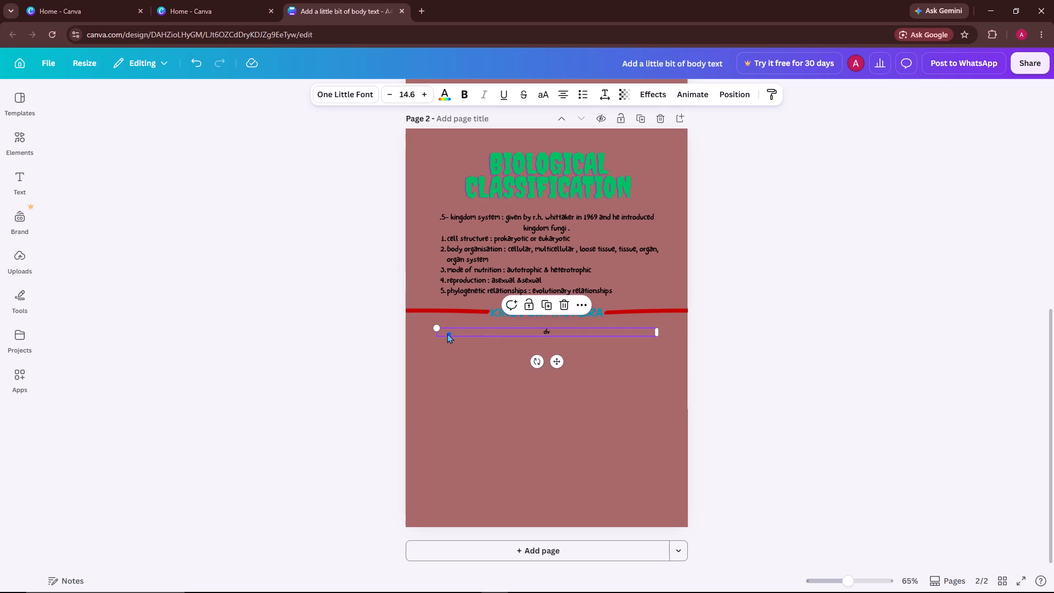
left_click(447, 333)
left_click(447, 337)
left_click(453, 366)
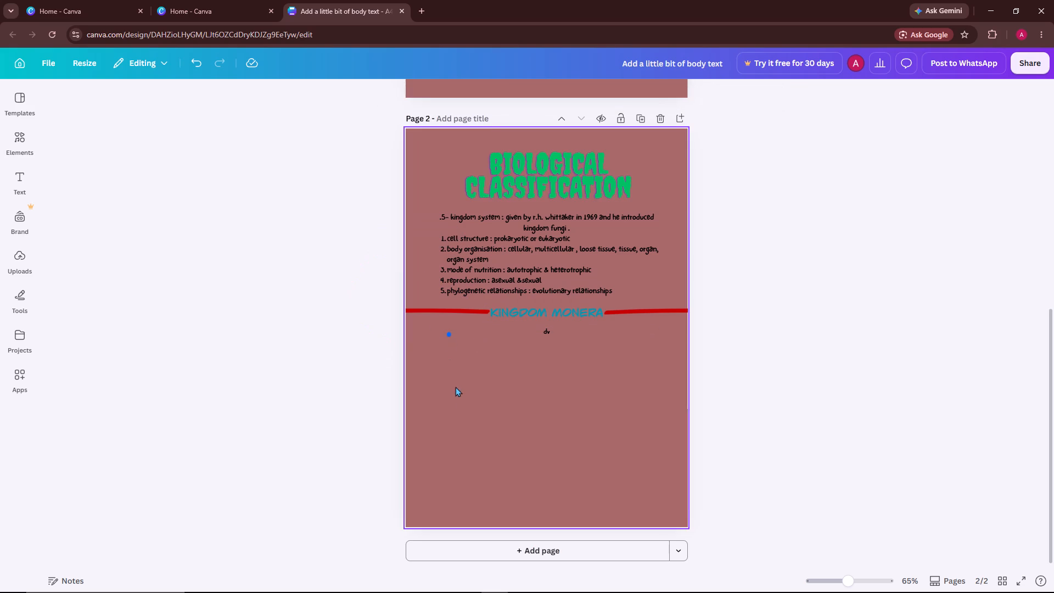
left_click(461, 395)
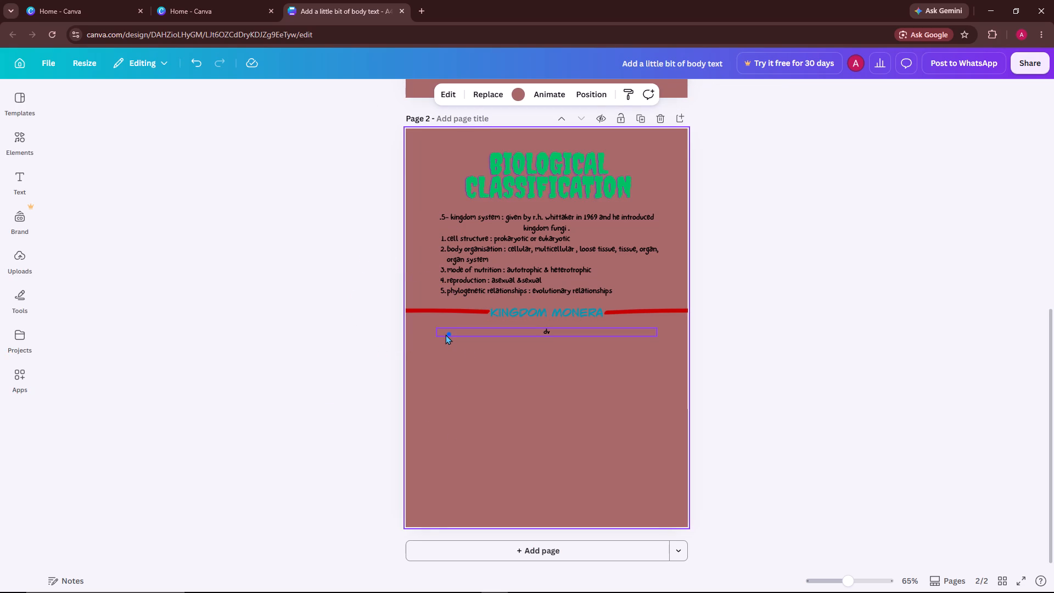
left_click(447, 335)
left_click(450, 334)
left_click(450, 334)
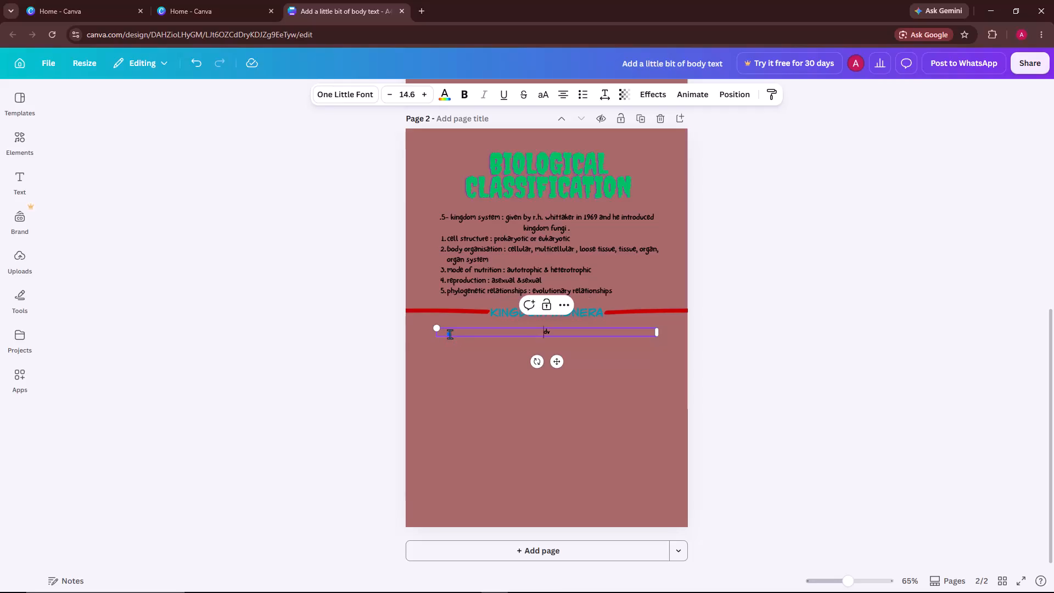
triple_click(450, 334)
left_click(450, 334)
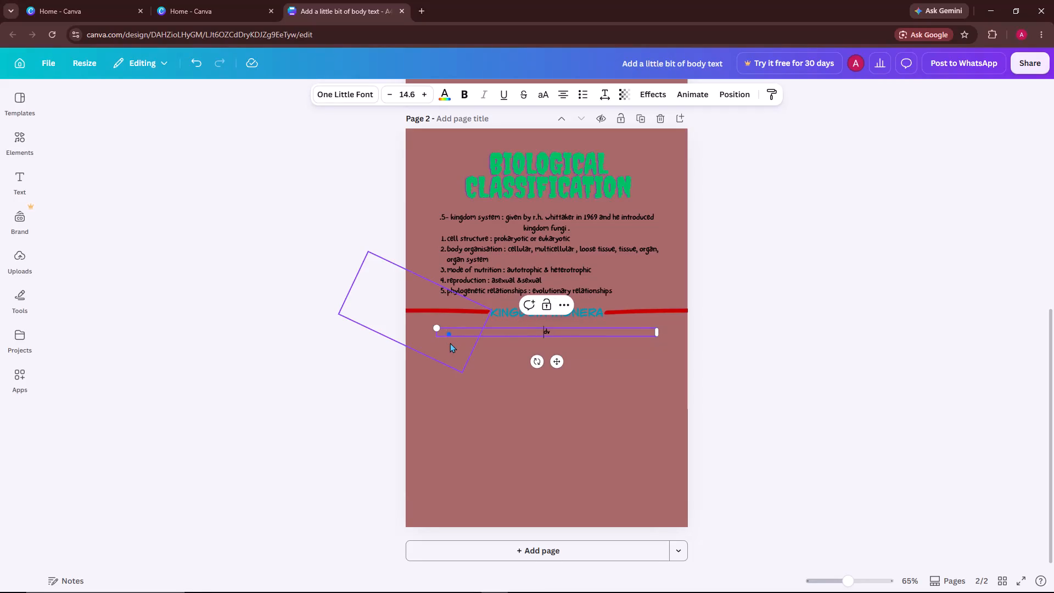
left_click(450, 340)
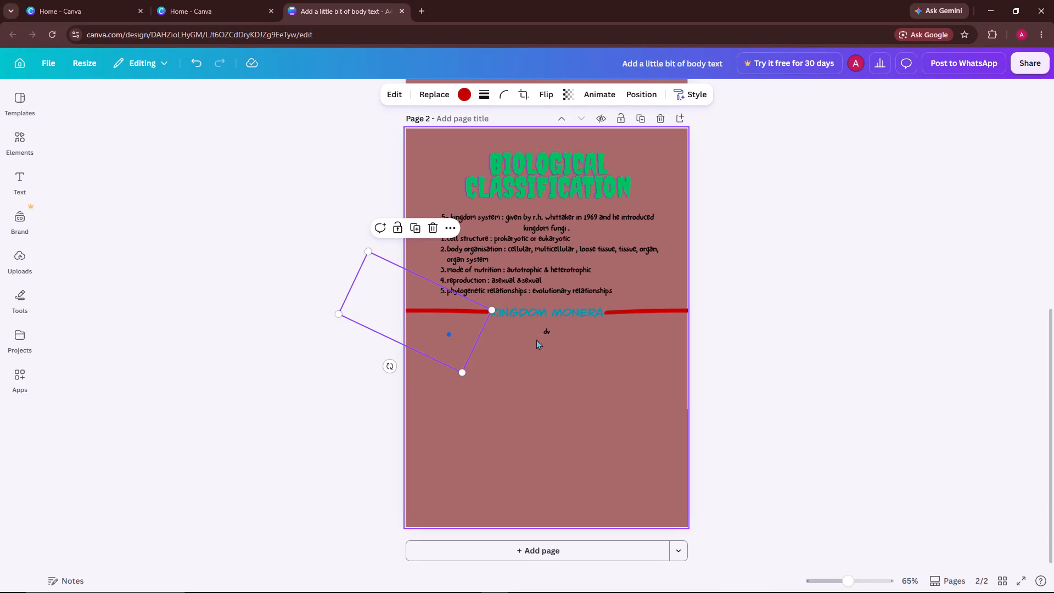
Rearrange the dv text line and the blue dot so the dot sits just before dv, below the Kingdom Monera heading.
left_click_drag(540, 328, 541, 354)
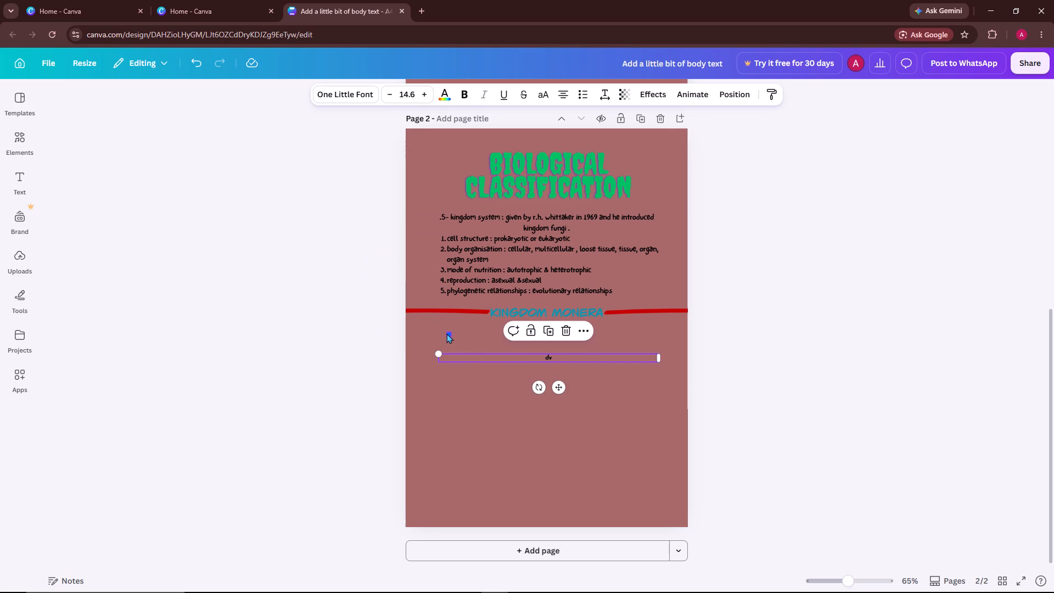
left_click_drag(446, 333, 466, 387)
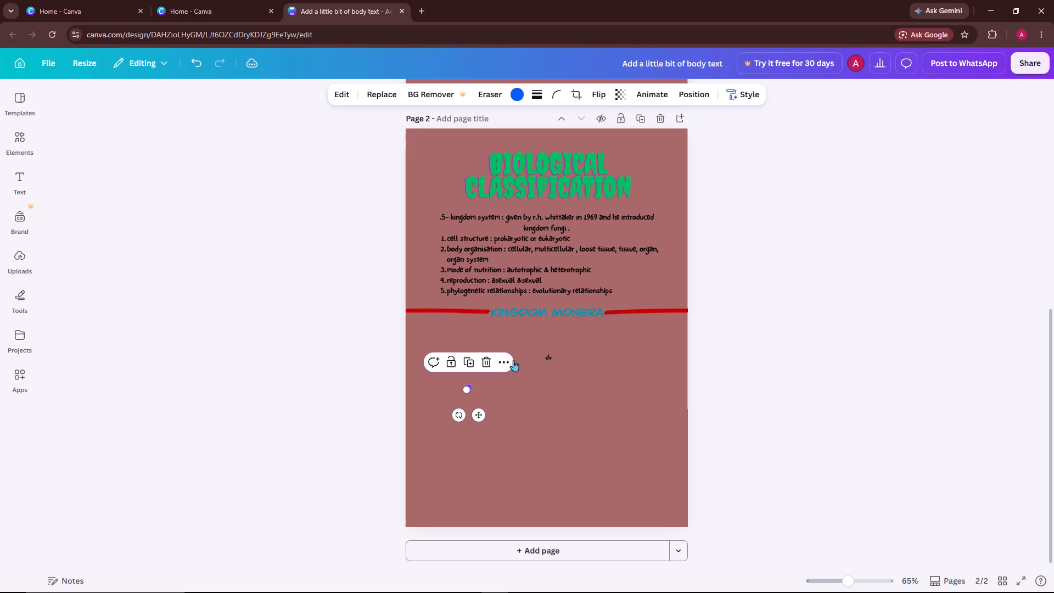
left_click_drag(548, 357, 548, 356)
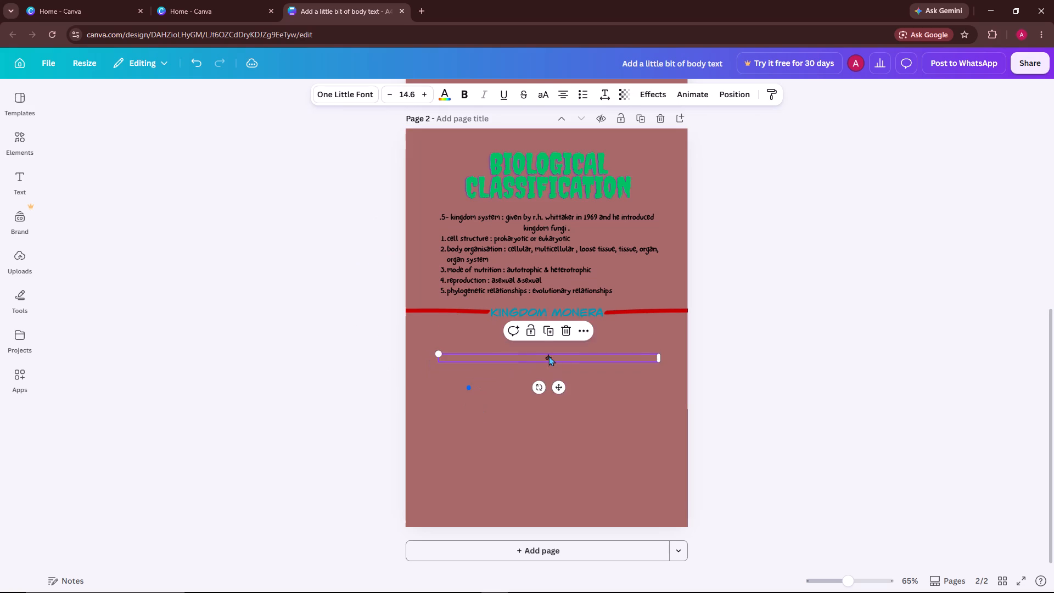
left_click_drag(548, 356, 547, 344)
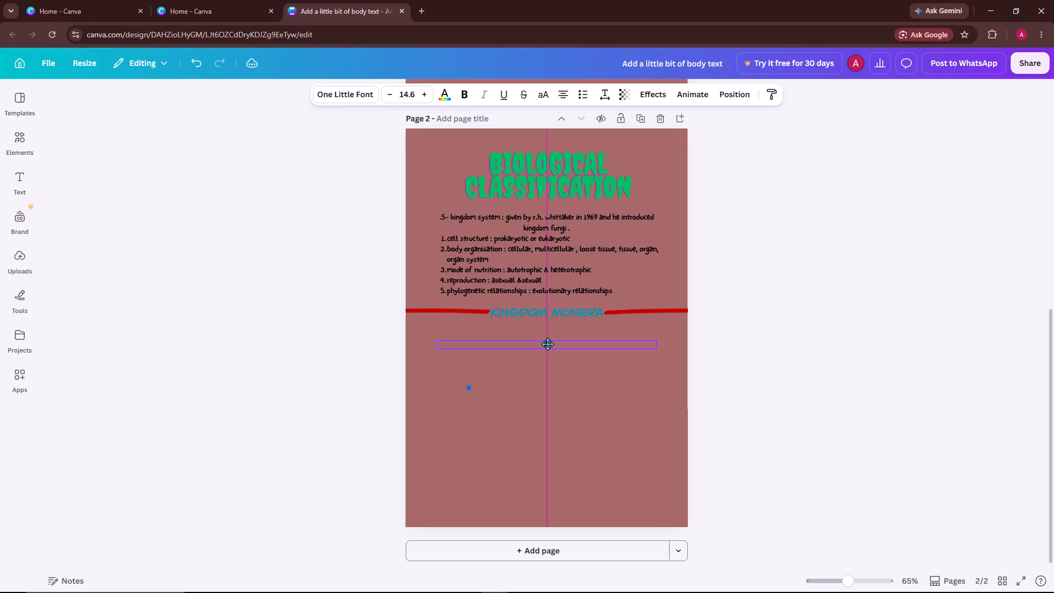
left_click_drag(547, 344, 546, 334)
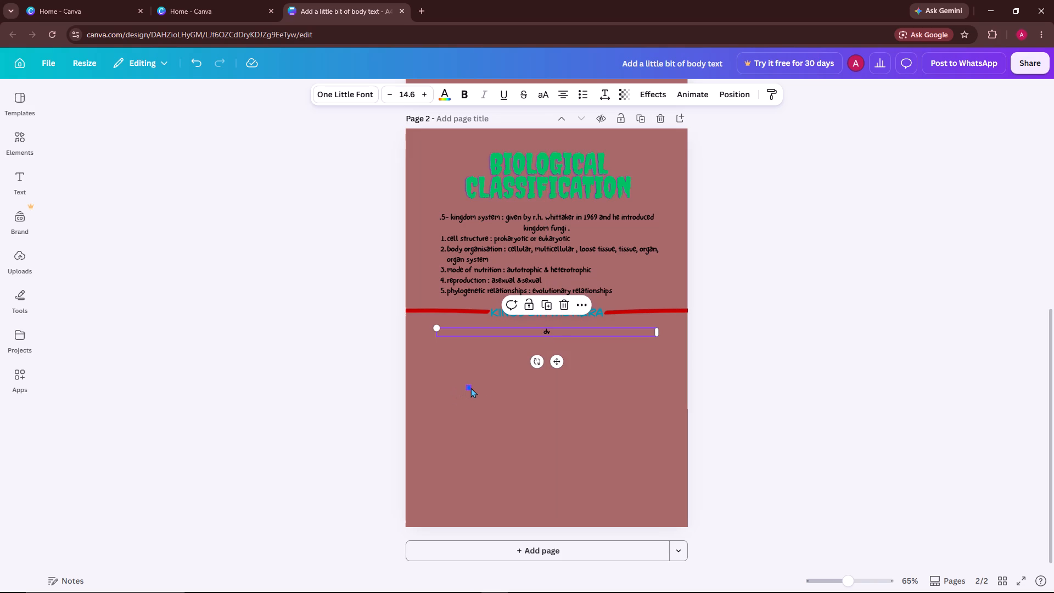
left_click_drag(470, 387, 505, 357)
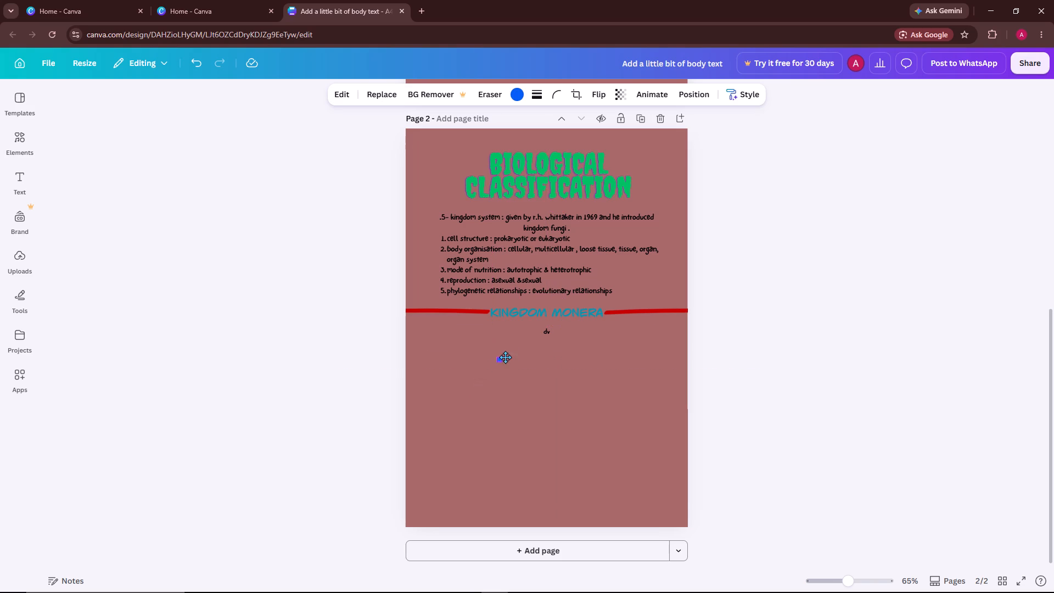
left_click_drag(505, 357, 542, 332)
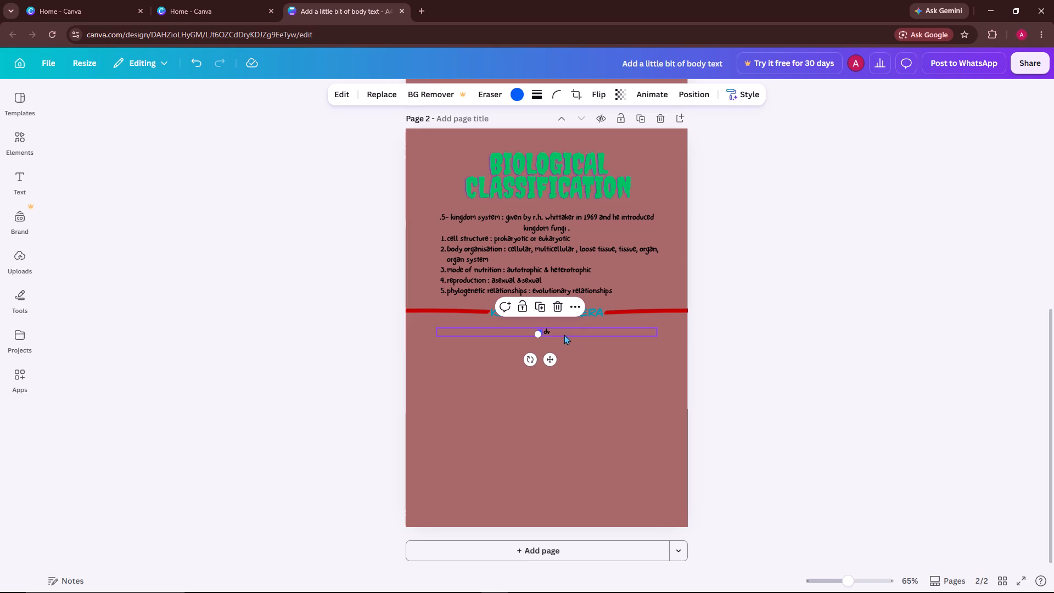
Replace the dv text below the Kingdom Monera heading with the letter b.
left_click(562, 334)
left_click(557, 334)
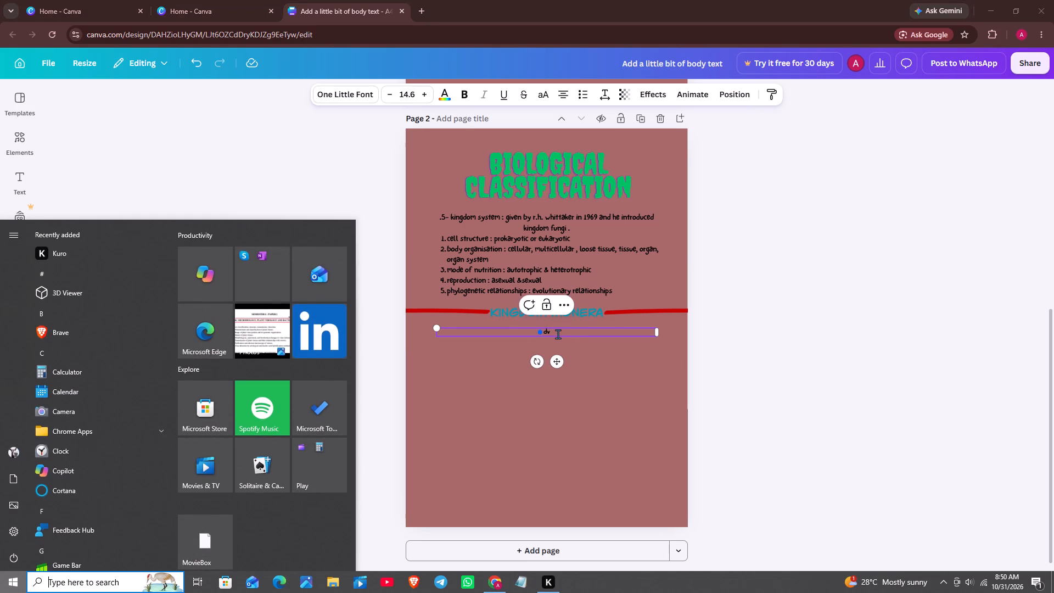
key("BackSpace")
key("BackSpace")
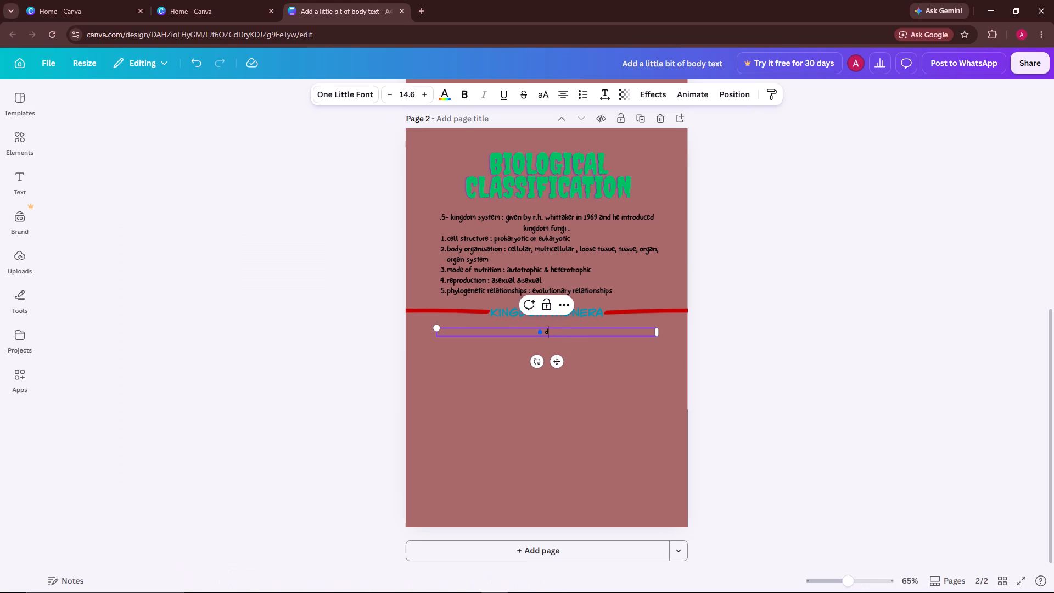
key("BackSpace")
type("bac")
type("te")
key("e")
key("BackSpace")
key("BackSpace")
key("BackSpace")
key("BackSpace")
key("BackSpace")
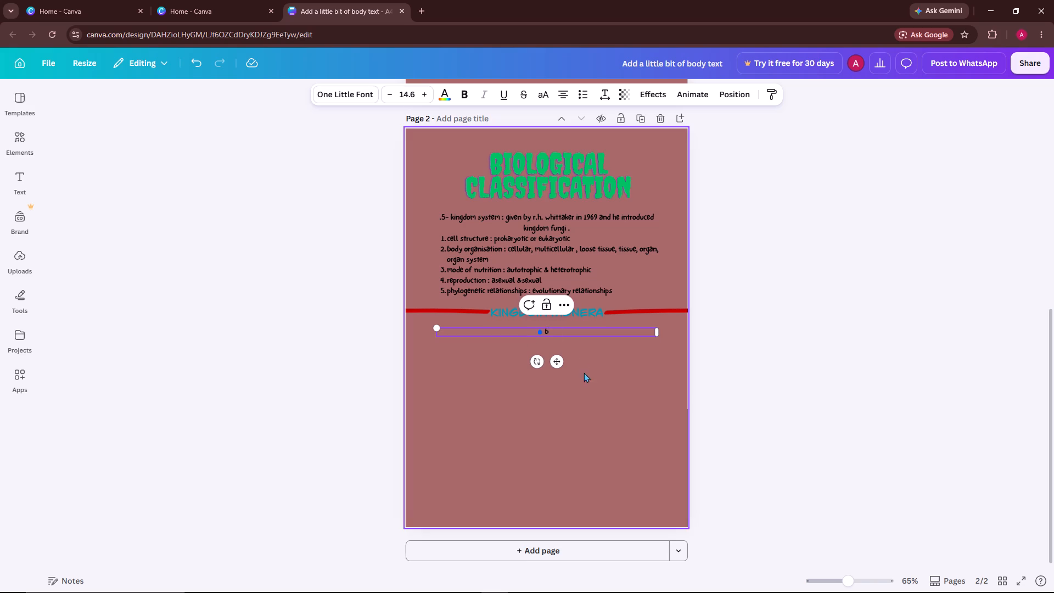
Separate the blue dot from the b text line and move the dot down to the empty lower area of page 2.
left_click(567, 409)
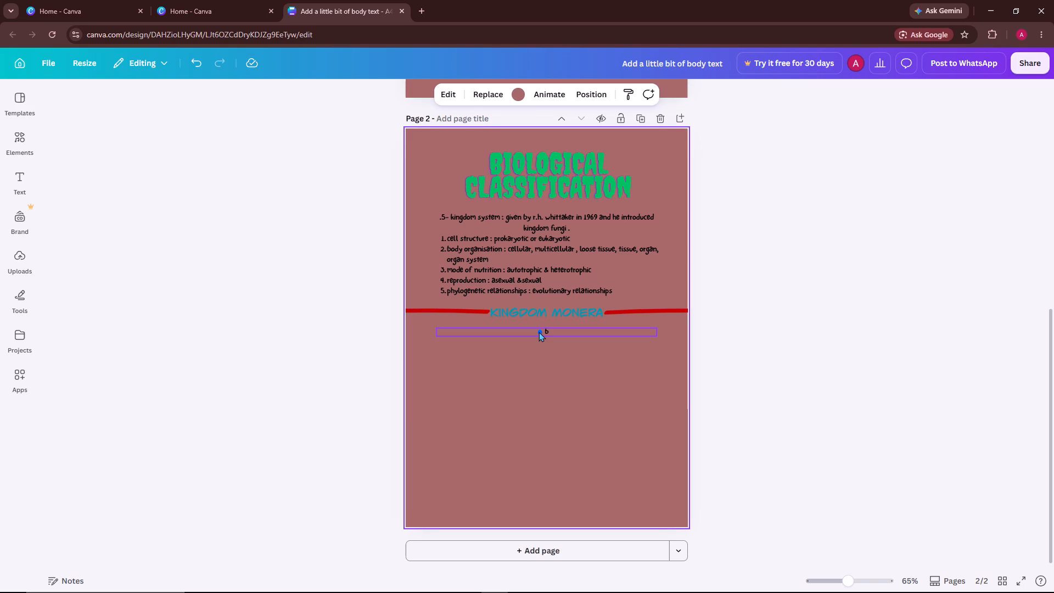
left_click(539, 332)
left_click(539, 332)
left_click(539, 332)
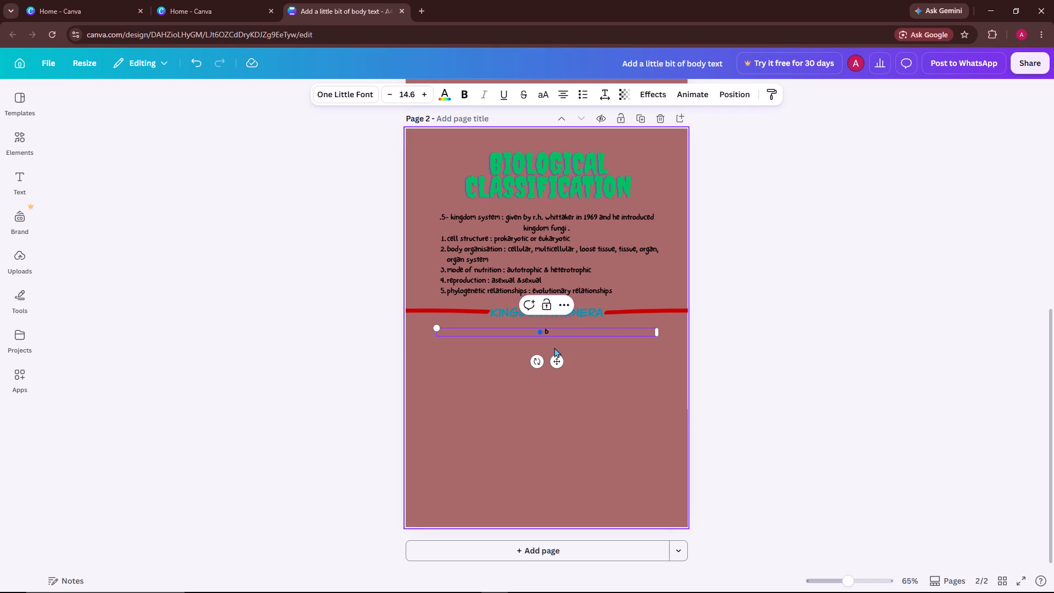
left_click_drag(558, 335, 566, 357)
left_click_drag(553, 337, 561, 379)
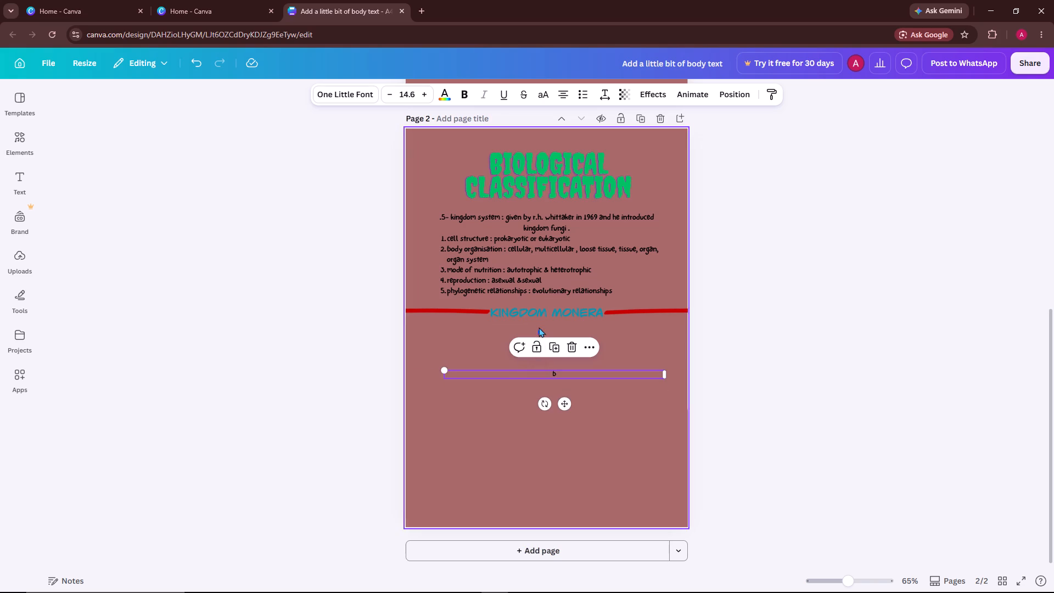
left_click_drag(539, 334, 526, 427)
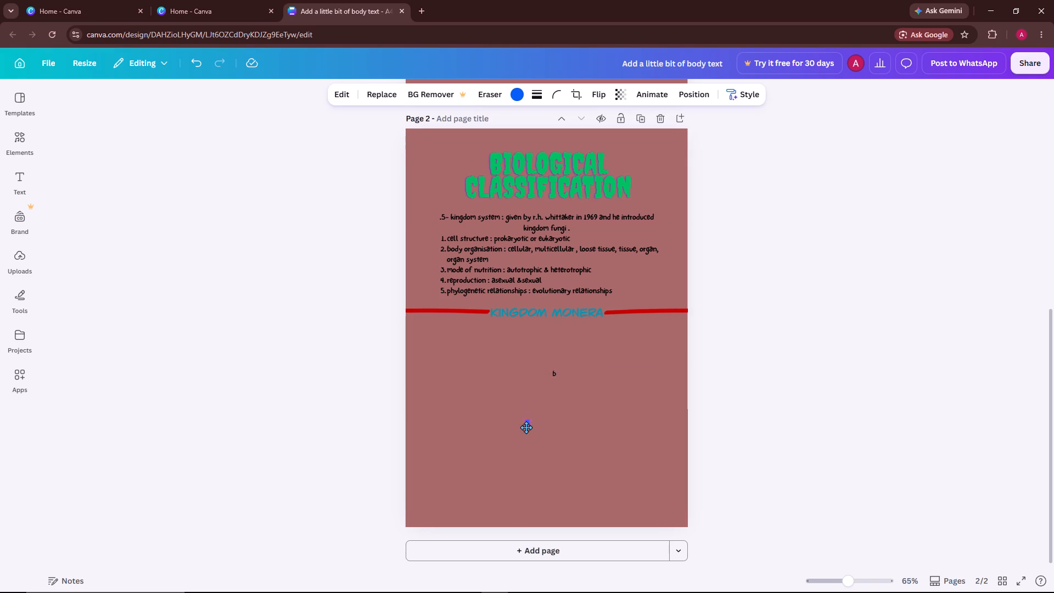
left_click_drag(526, 427, 526, 435)
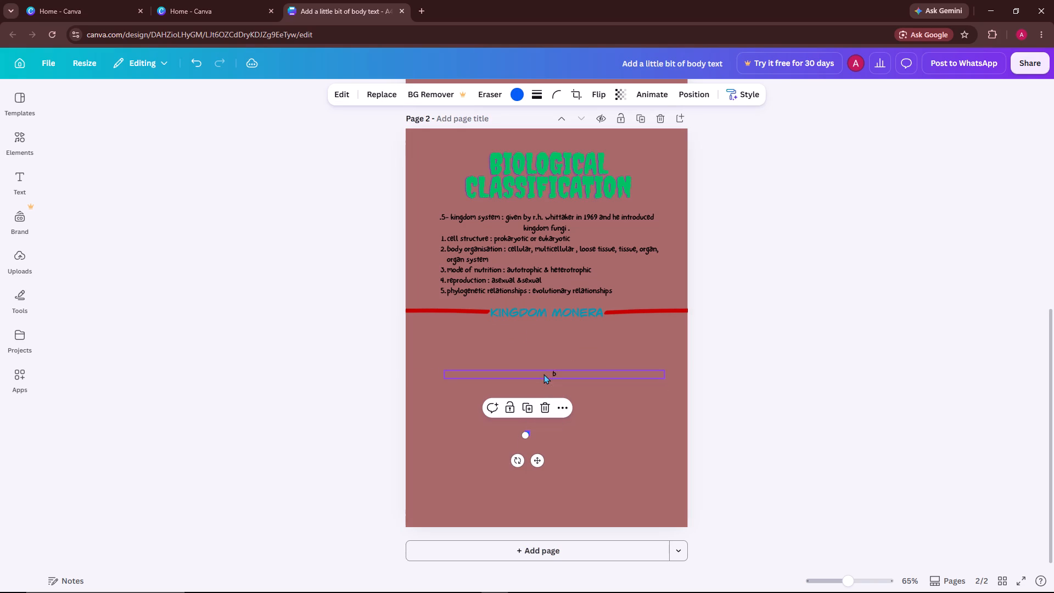
Move the b text line back up to just below the Kingdom Monera heading.
left_click_drag(543, 374, 539, 338)
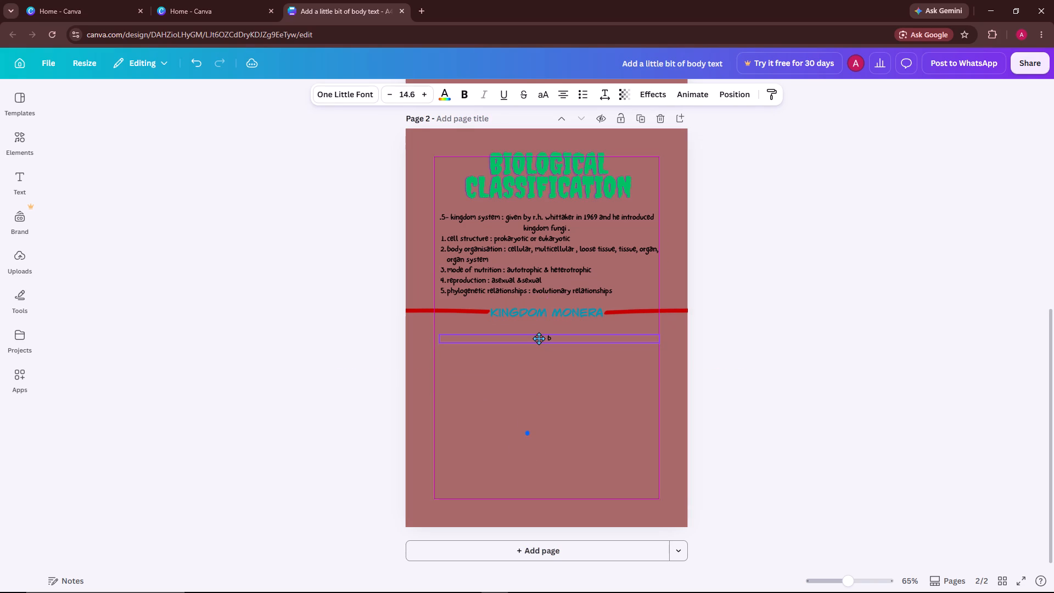
left_click_drag(539, 338, 531, 335)
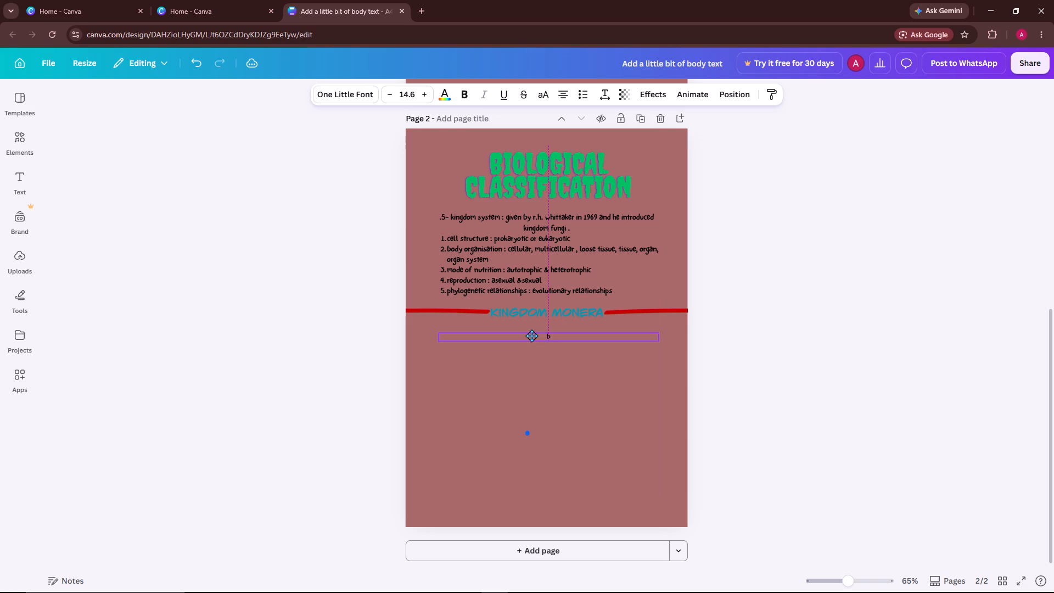
left_click_drag(531, 335, 538, 340)
Complete the text line below the Kingdom Monera heading to read "bacteria are their sole (main) members .".
left_click(558, 340)
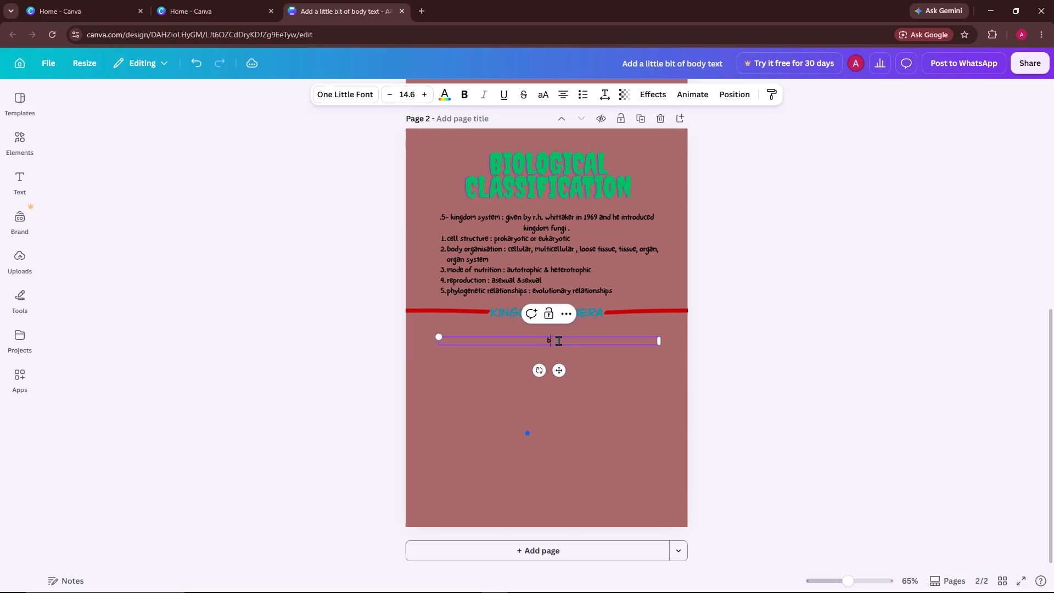
type("ac")
type("ter")
type("ia are")
key("space")
type("th")
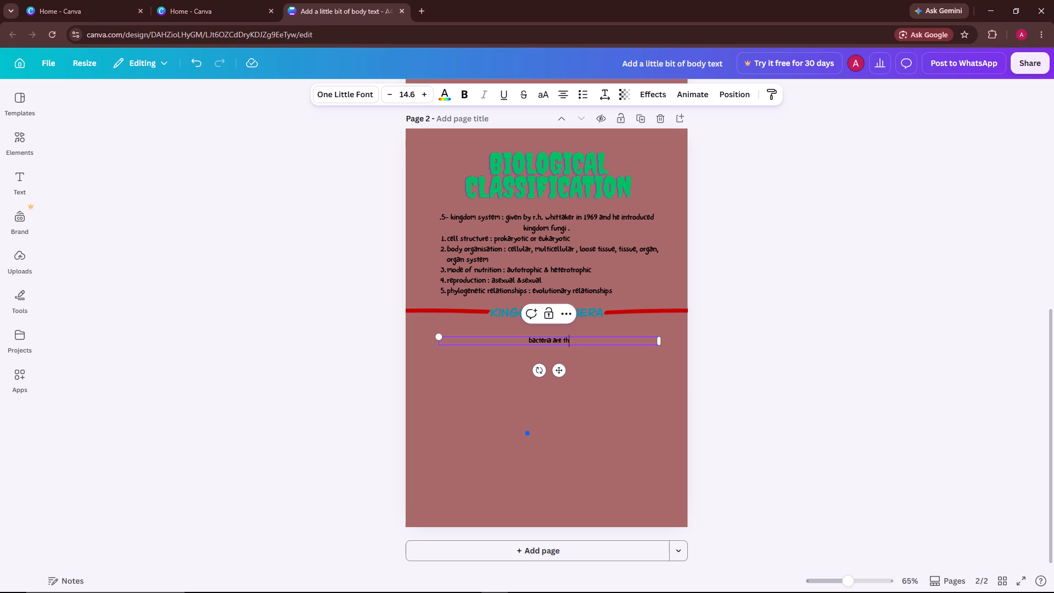
type("eir si")
key("BackSpace")
type("ol")
key("e")
key("space")
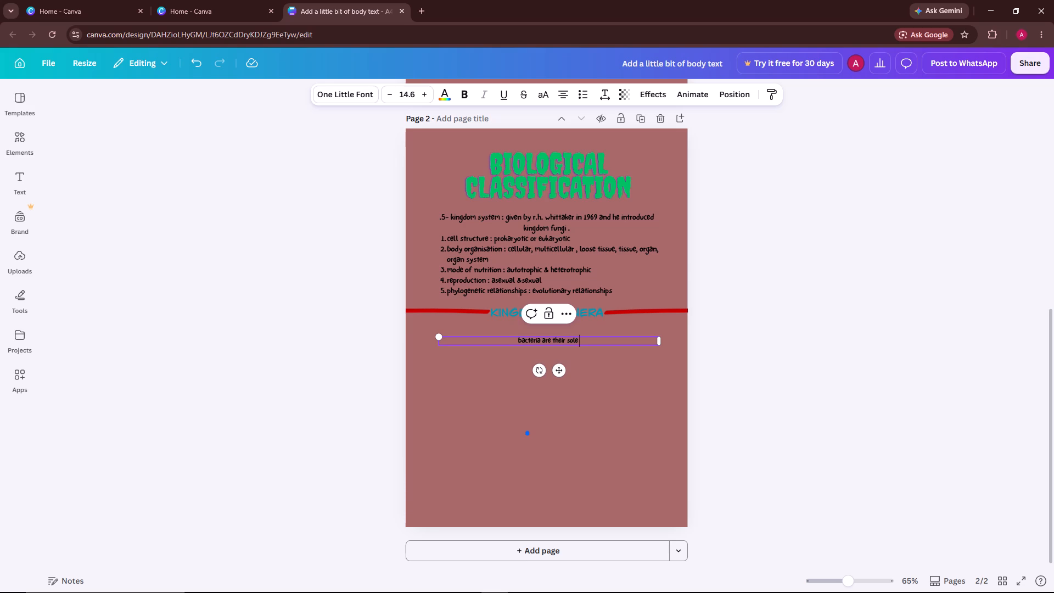
type("(main")
key("shift+parenright")
key("space")
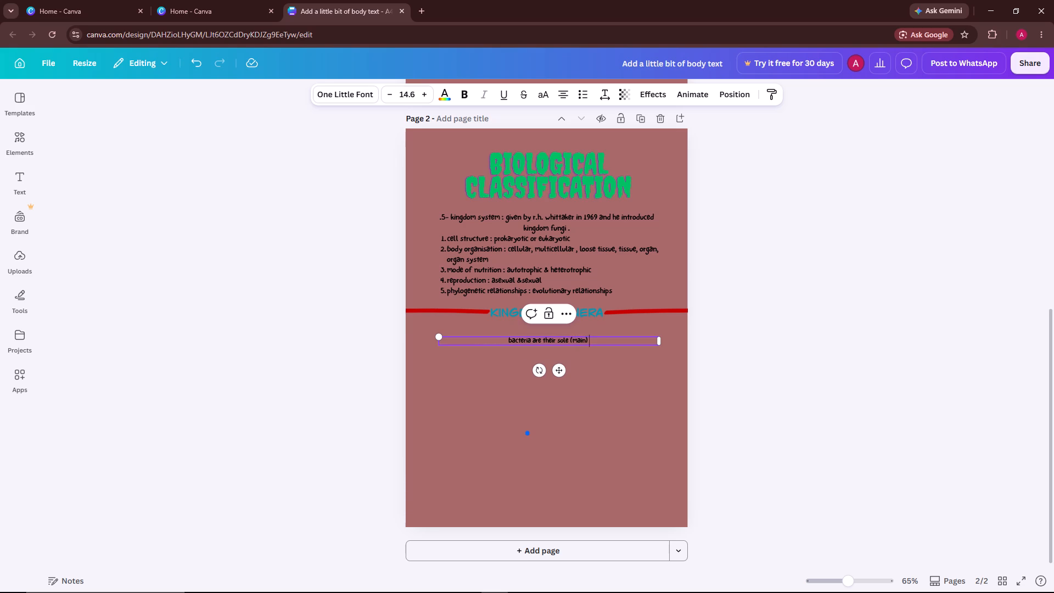
type("members")
key("space")
type(".")
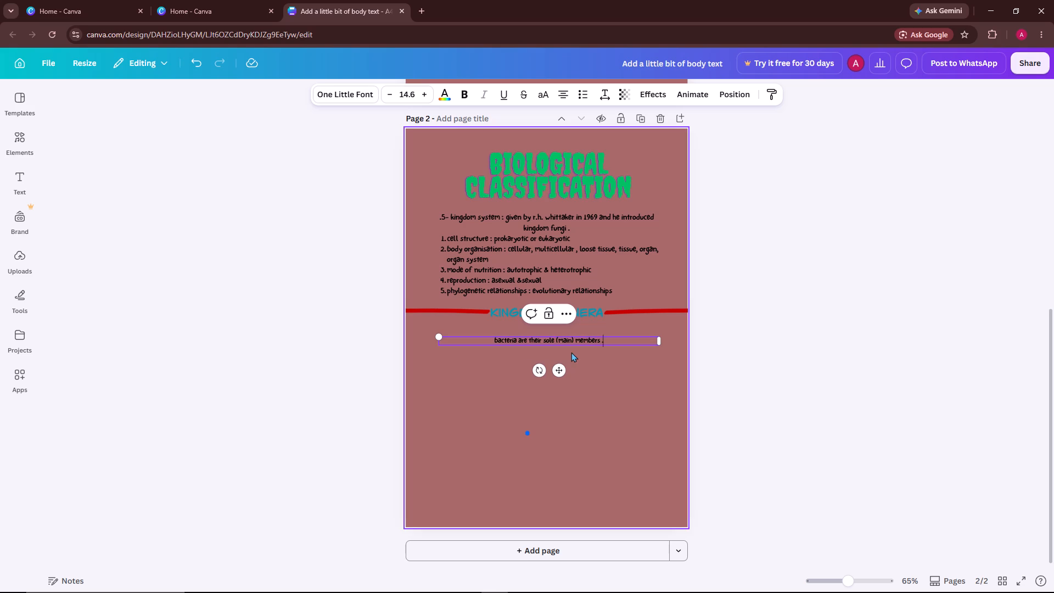
Move the "bacteria are their sole (main) members ." line up under the Kingdom Monera heading, aligned with the page's left text margin.
left_click_drag(553, 347, 520, 346)
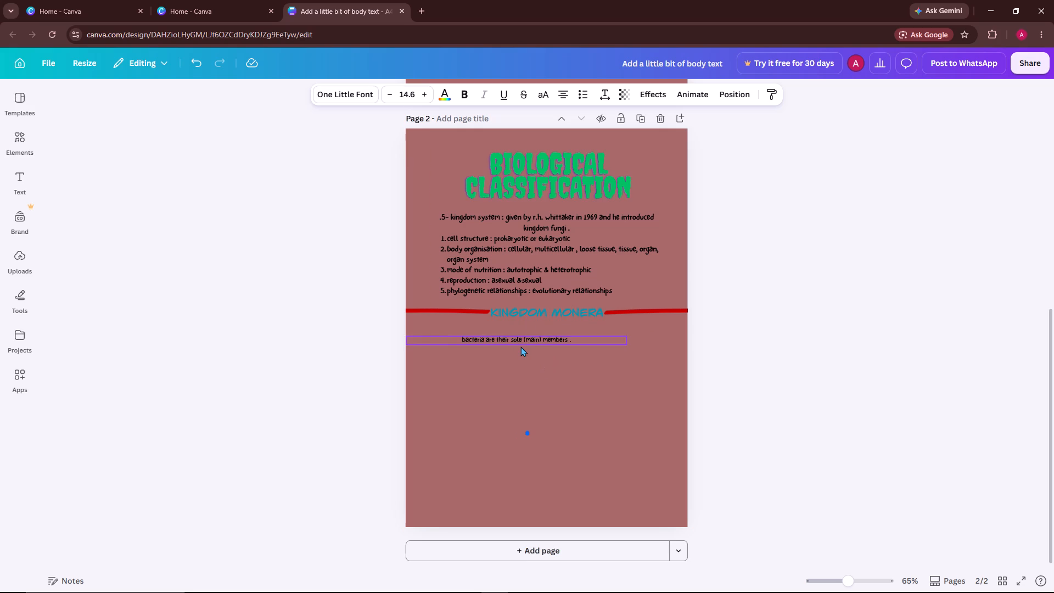
left_click_drag(520, 346, 503, 342)
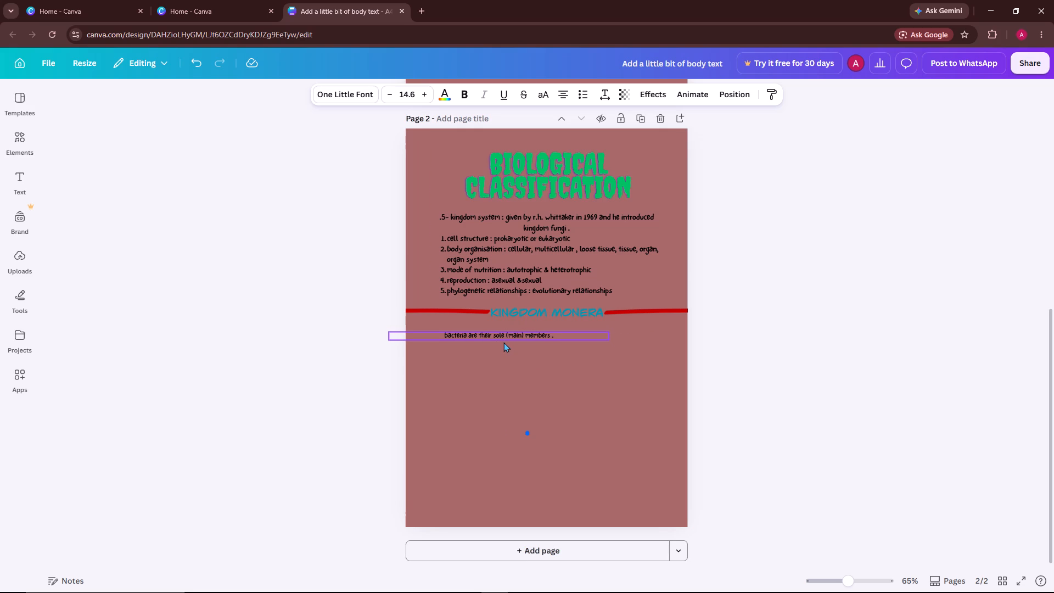
left_click_drag(503, 342, 501, 336)
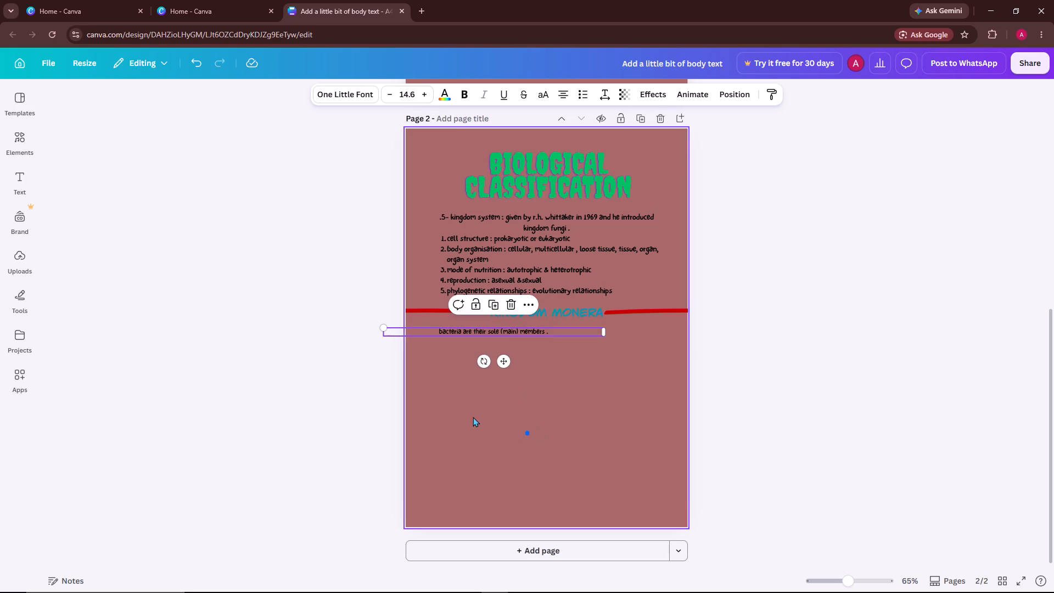
left_click(473, 417)
Duplicate the blue dot and place one dot as a bullet directly before the "bacteria are their sole (main) members ." line.
left_click(526, 433)
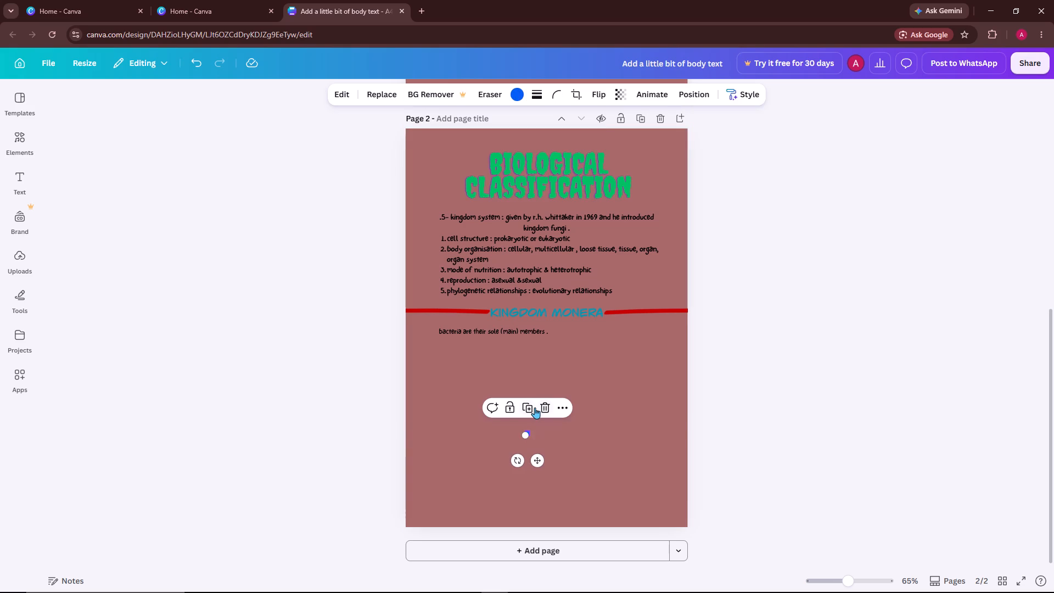
left_click(535, 407)
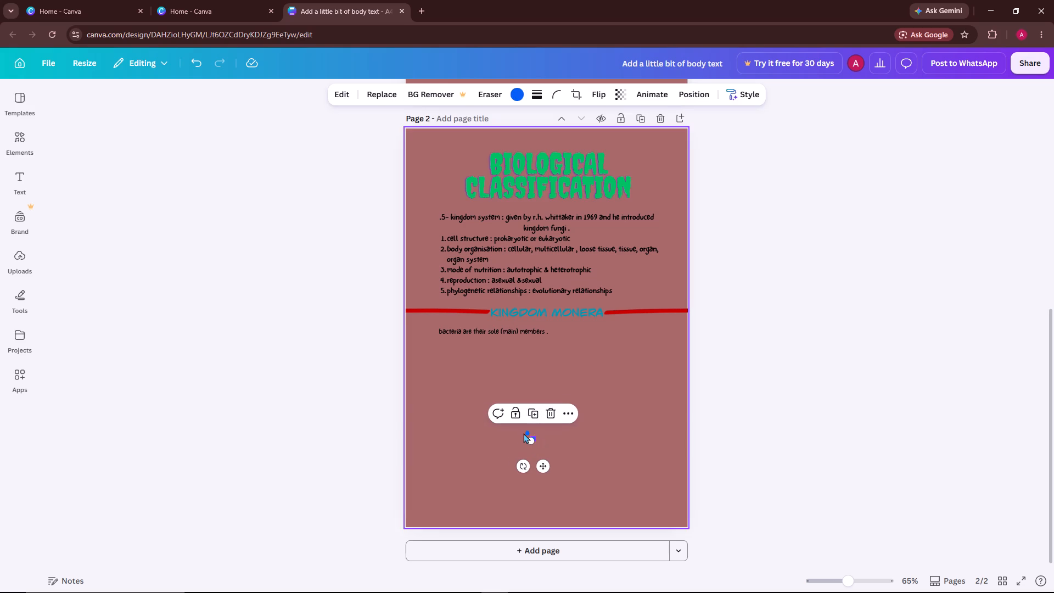
left_click(522, 439)
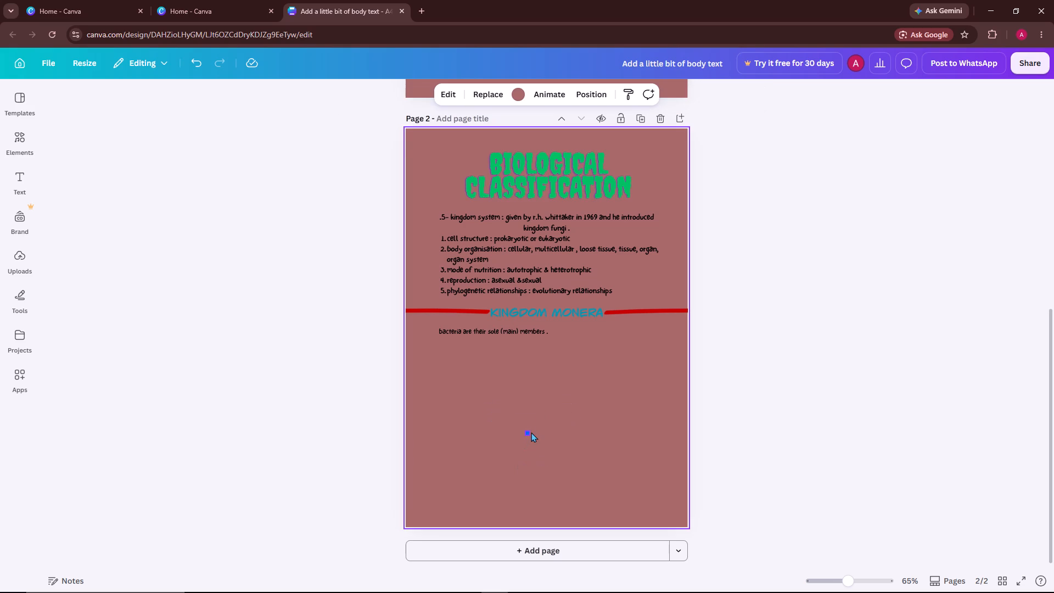
left_click_drag(528, 432, 434, 344)
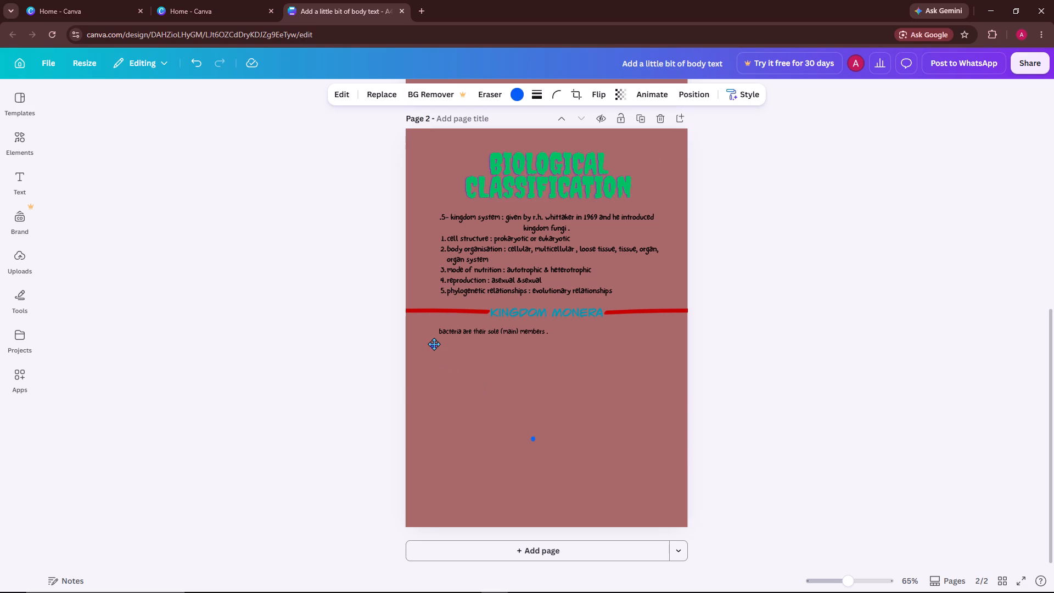
left_click_drag(434, 344, 434, 335)
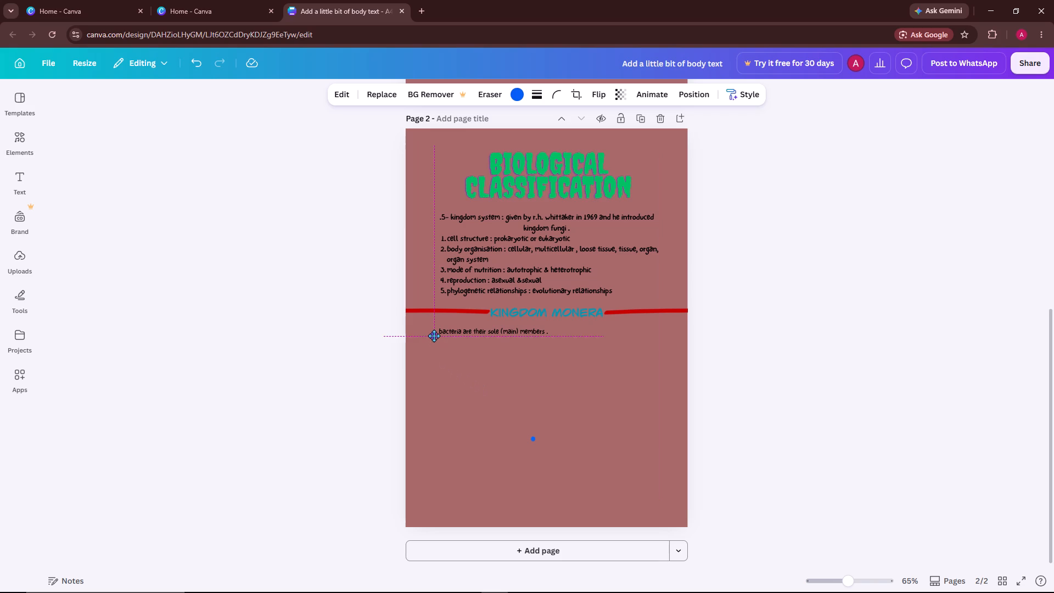
left_click_drag(434, 335, 435, 331)
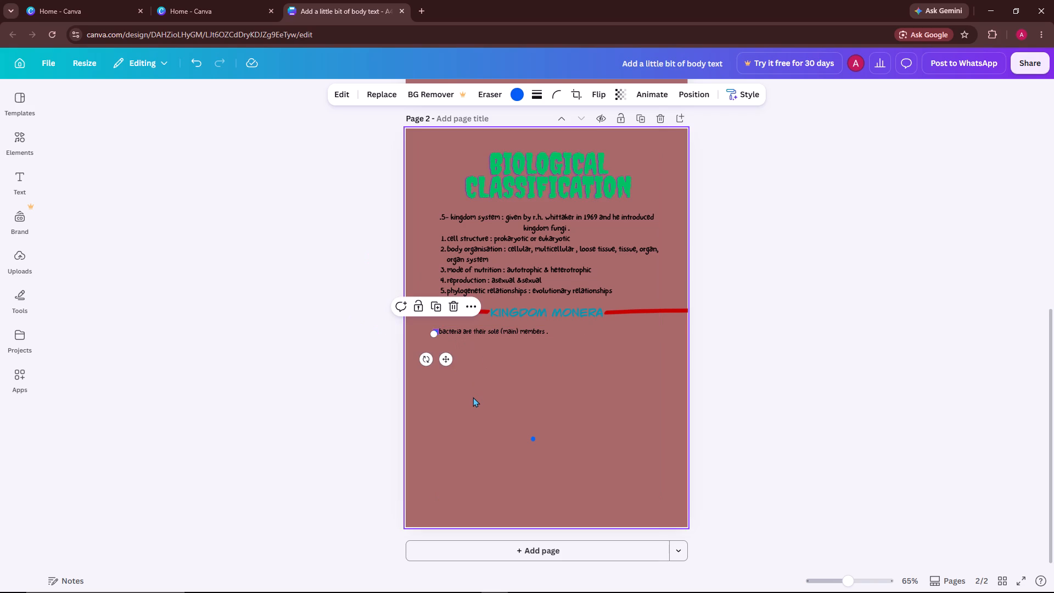
left_click(473, 397)
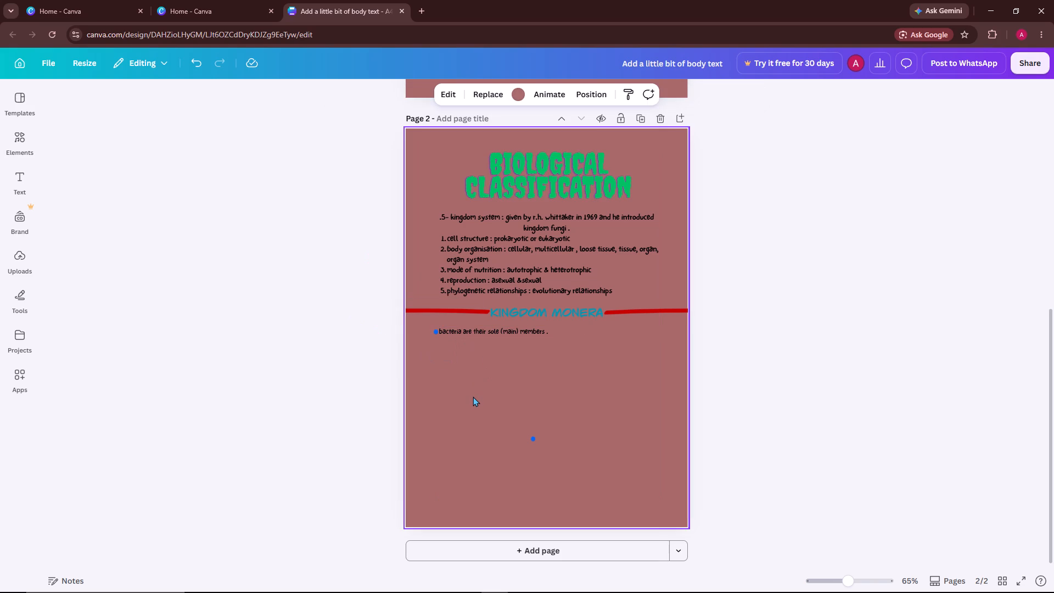
Duplicate the "bacteria are their sole (main) members ." line and place the copy below the original.
left_click(460, 329)
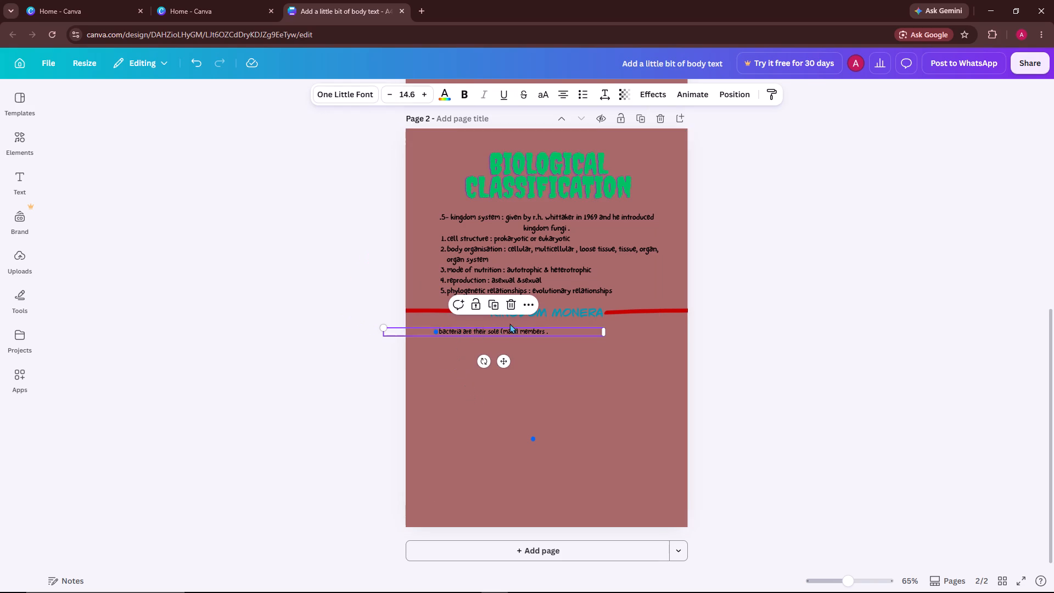
left_click(495, 305)
left_click_drag(506, 337, 509, 346)
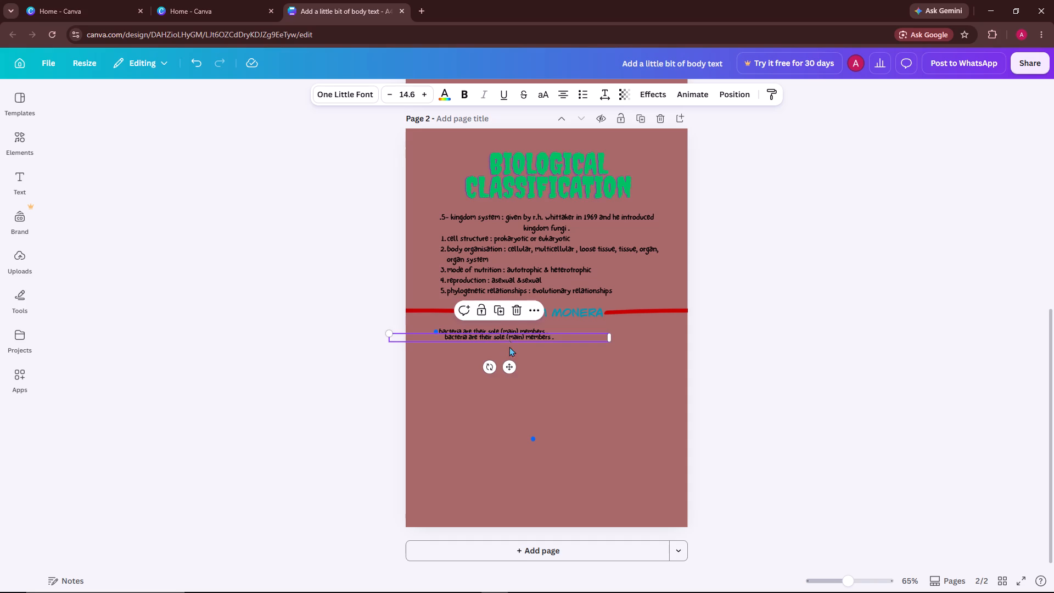
left_click_drag(509, 346, 546, 352)
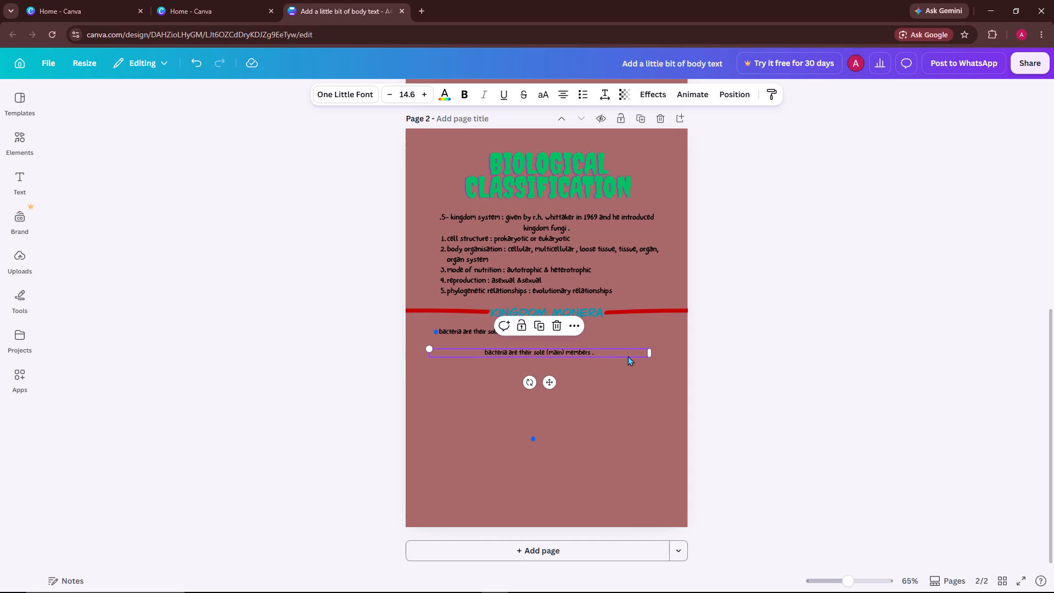
Replace the copied line's text with "bacteria are most abondent & cosmopolitan organism".
left_click(613, 354)
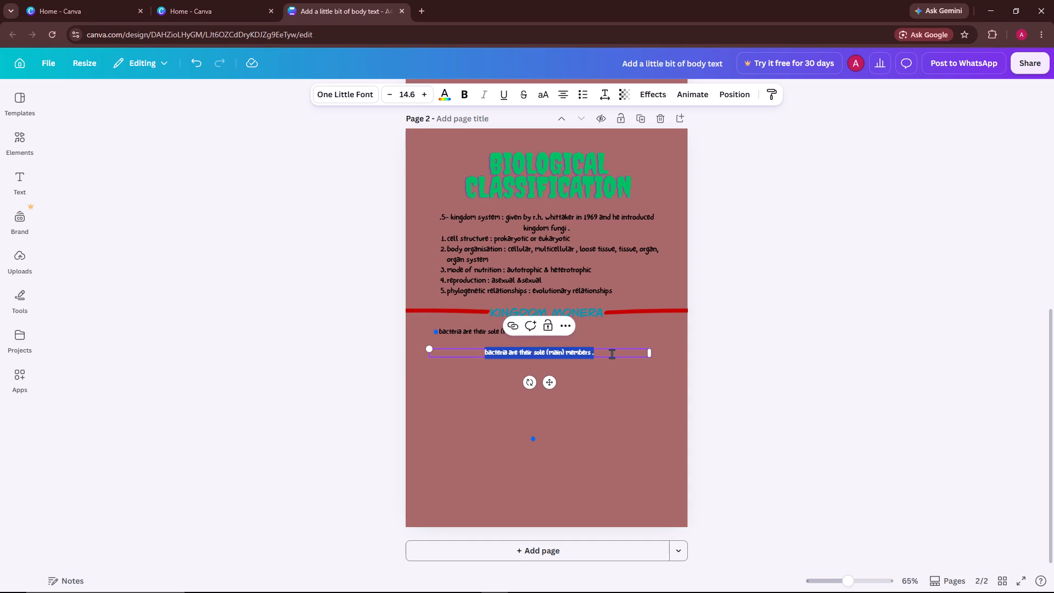
key("BackSpace")
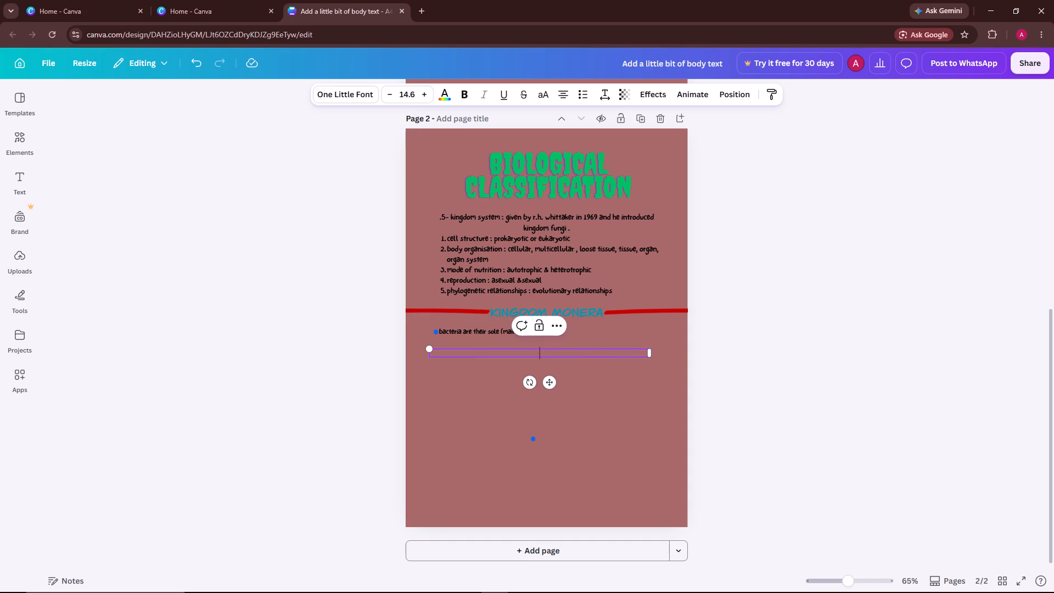
type("bacteris")
key("BackSpace")
type("a")
key("space")
type("are most abondent")
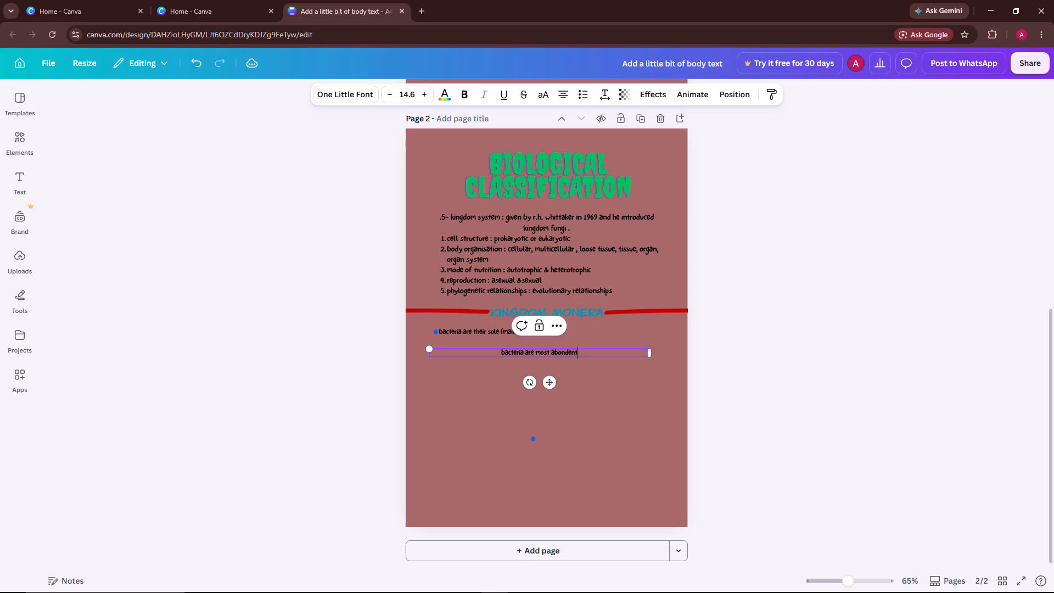
key("space")
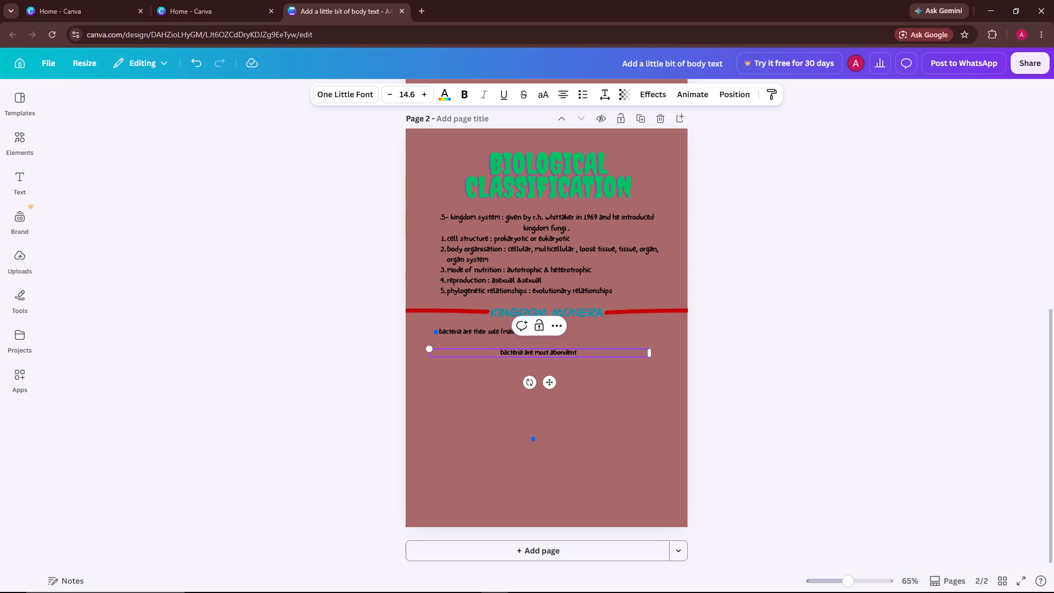
type("&")
key("space")
type("cosmopolitan")
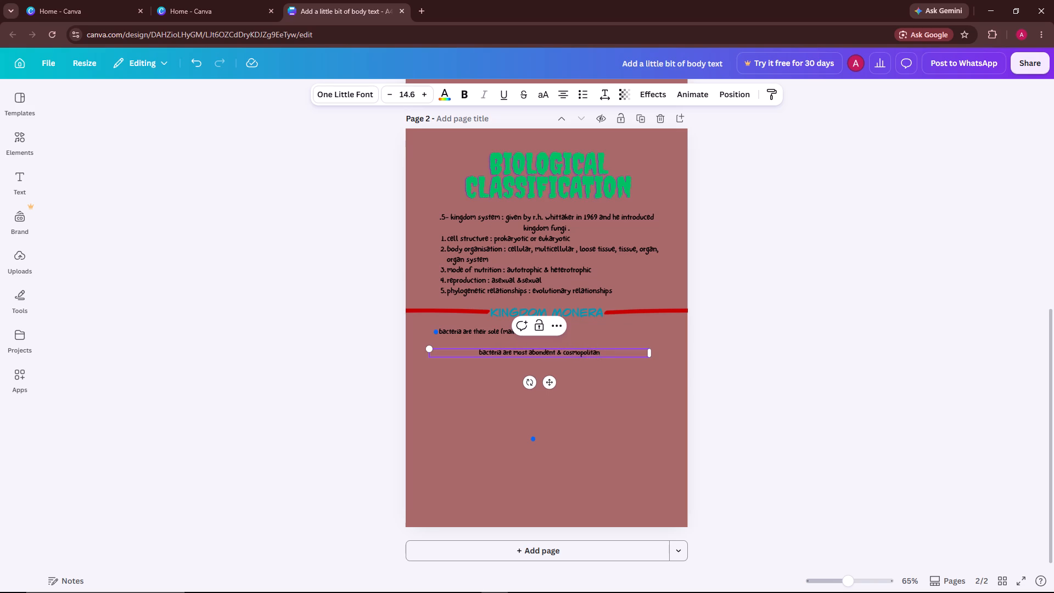
key("space")
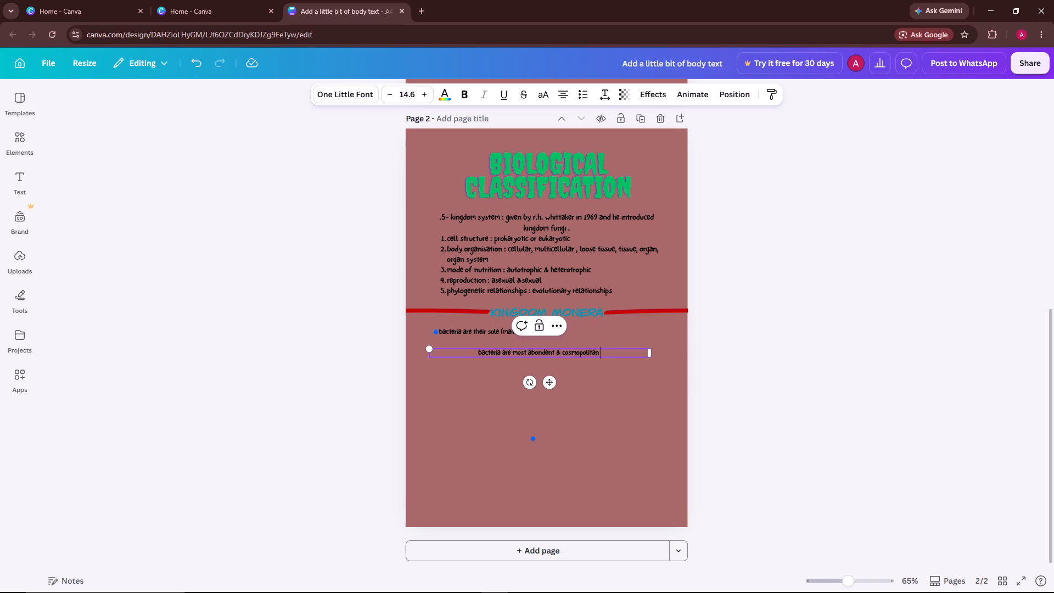
type("o")
key("r")
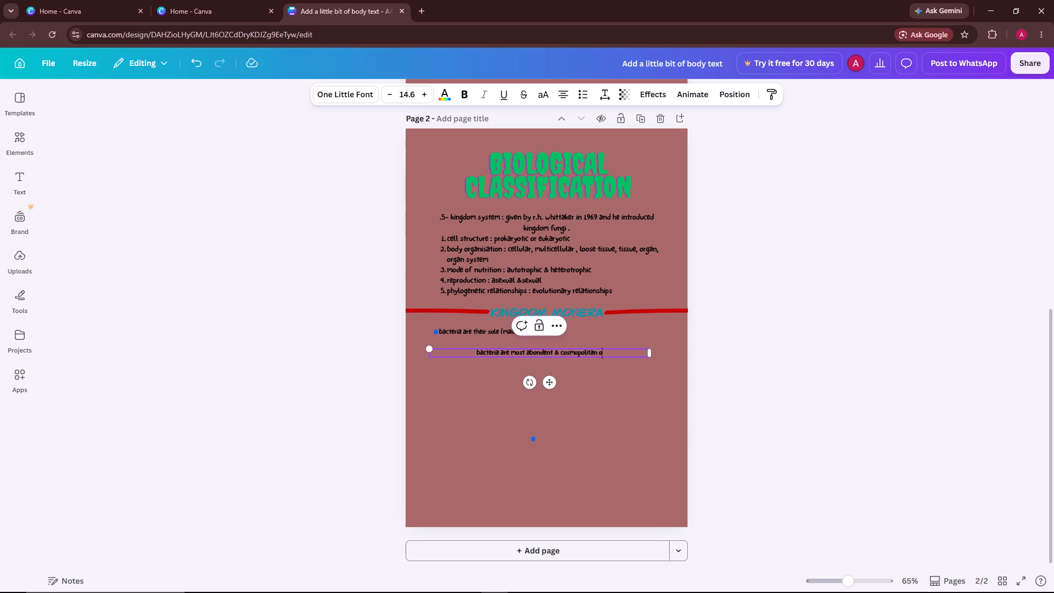
type("ganism")
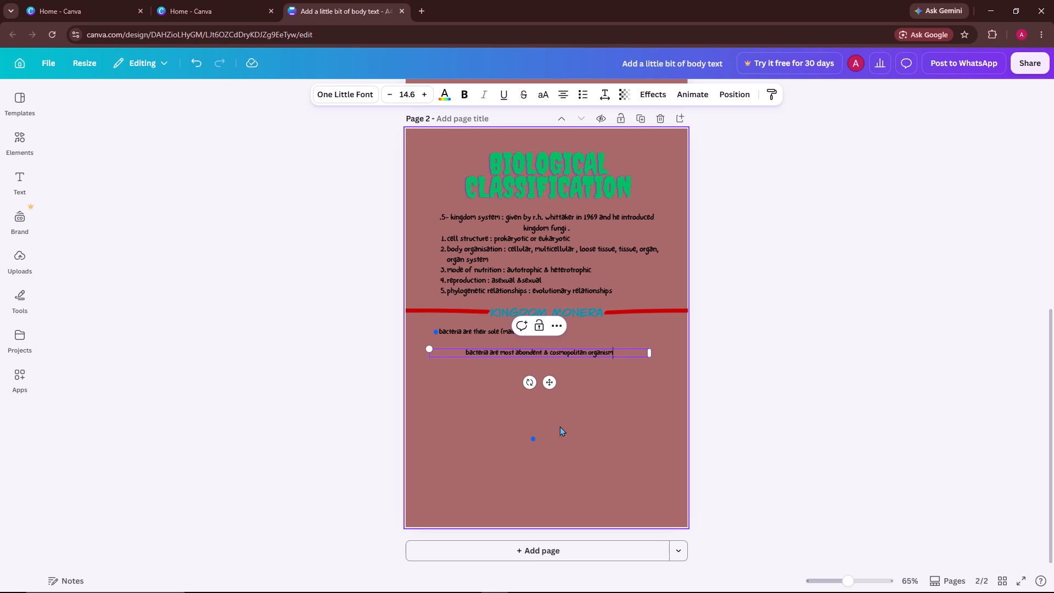
left_click(565, 413)
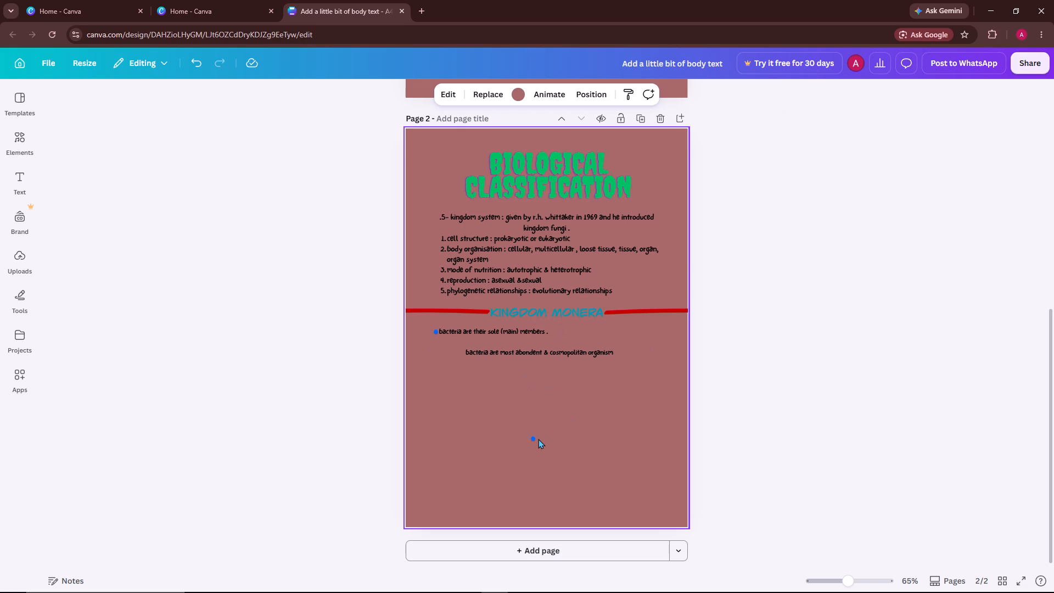
Move the "bacteria are most abondent & cosmopolitan organism" line directly under the first bacteria note, aligning their left text edges.
left_click_drag(517, 350, 495, 346)
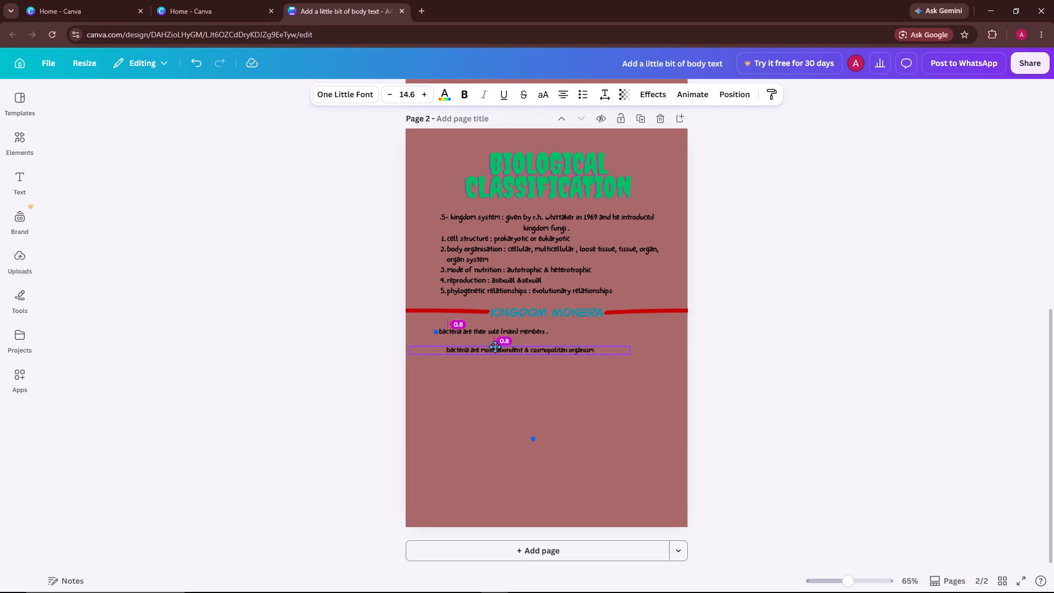
left_click_drag(495, 346, 490, 342)
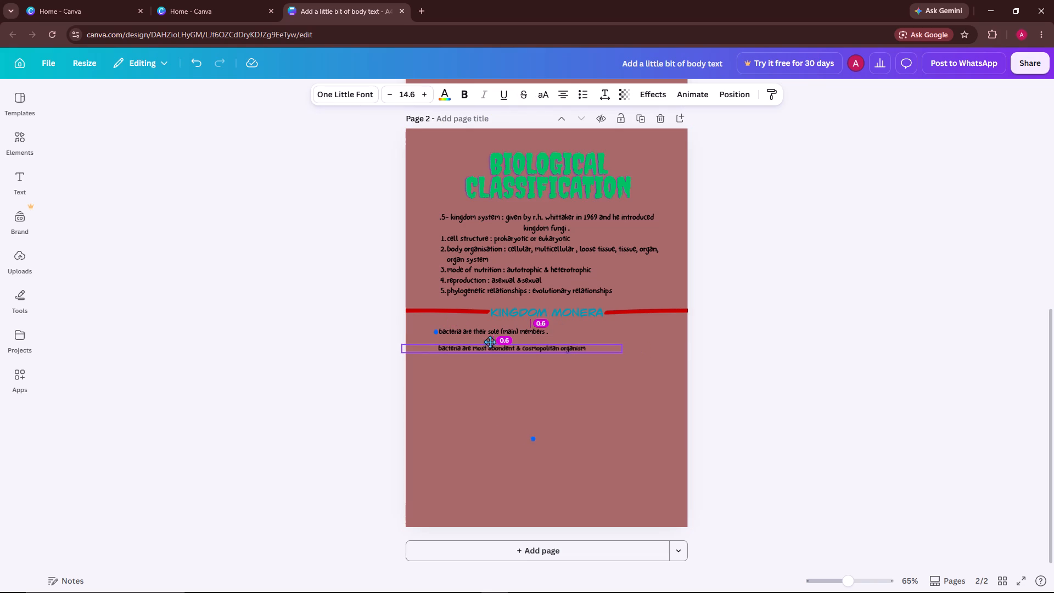
left_click_drag(490, 342, 490, 342)
left_click_drag(490, 342, 490, 340)
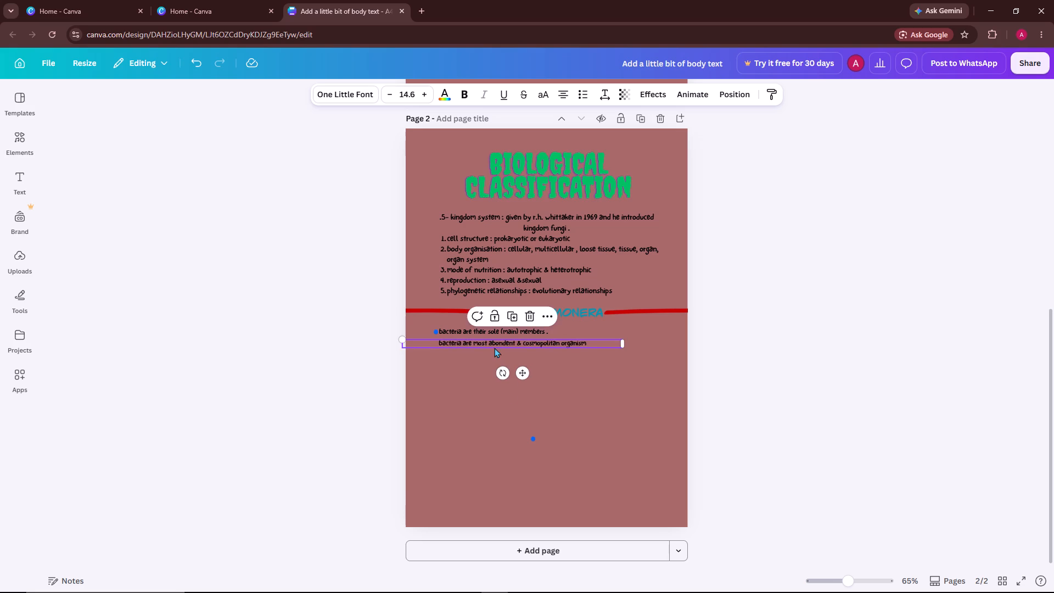
left_click(492, 412)
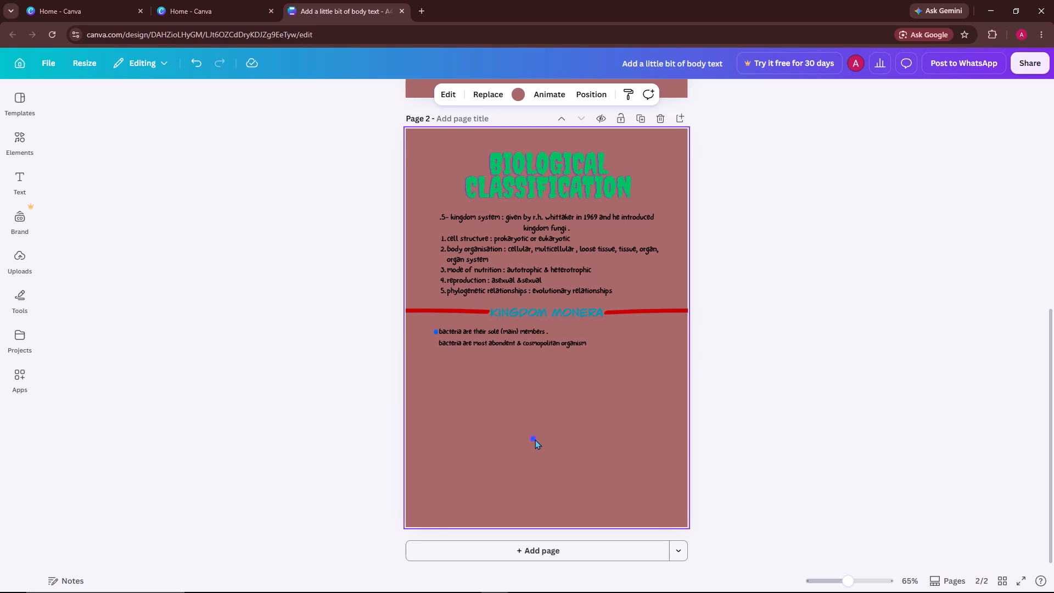
Duplicate the spare blue dot and place one dot as a bullet before the "bacteria are most abondent & cosmopolitan organism" line.
left_click(535, 439)
left_click(539, 413)
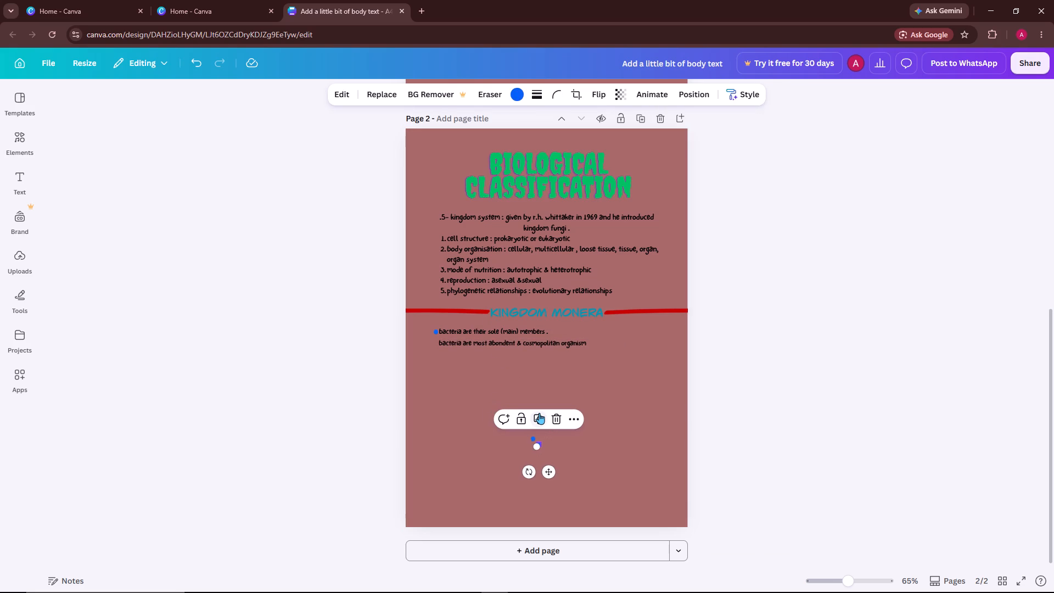
left_click(477, 410)
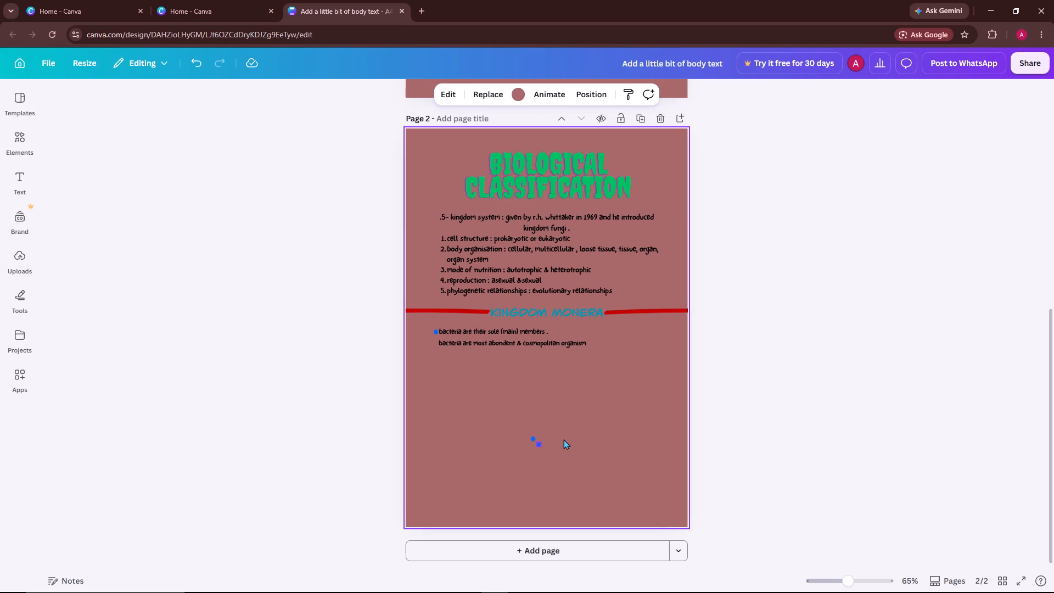
left_click(532, 438)
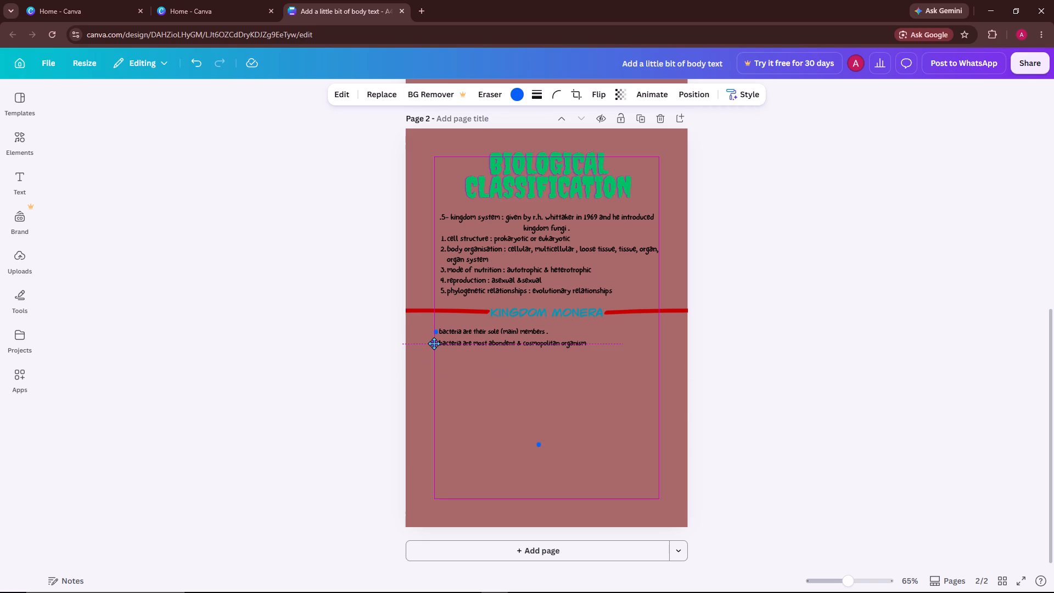
left_click(478, 465)
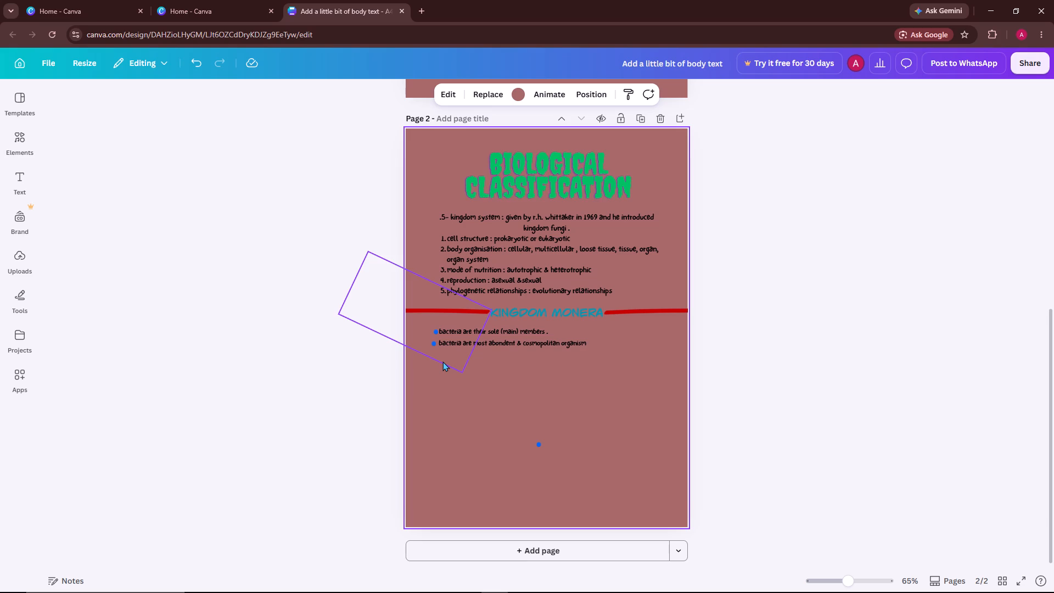
left_click(598, 428)
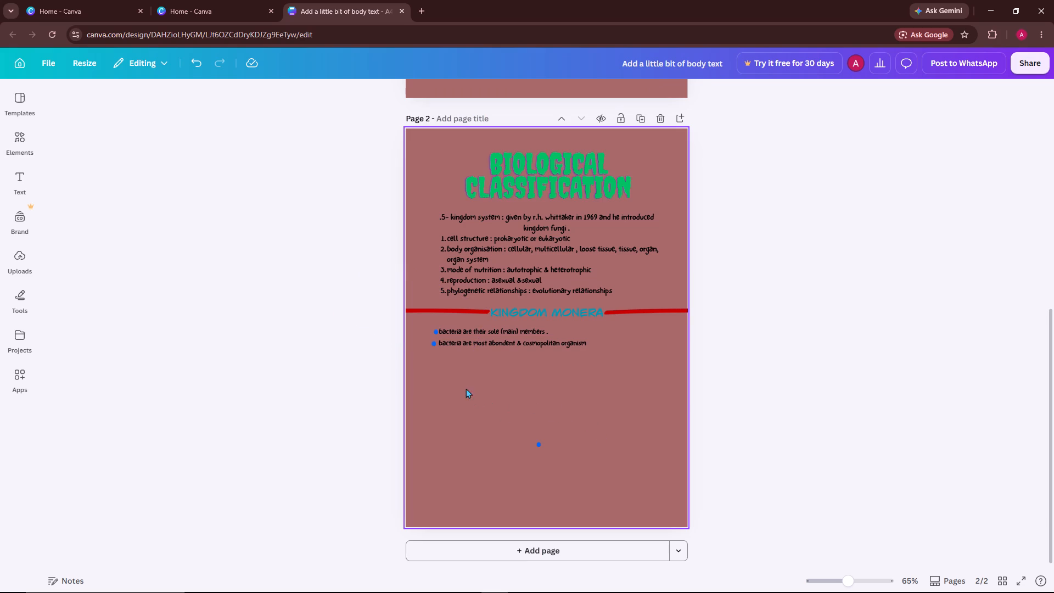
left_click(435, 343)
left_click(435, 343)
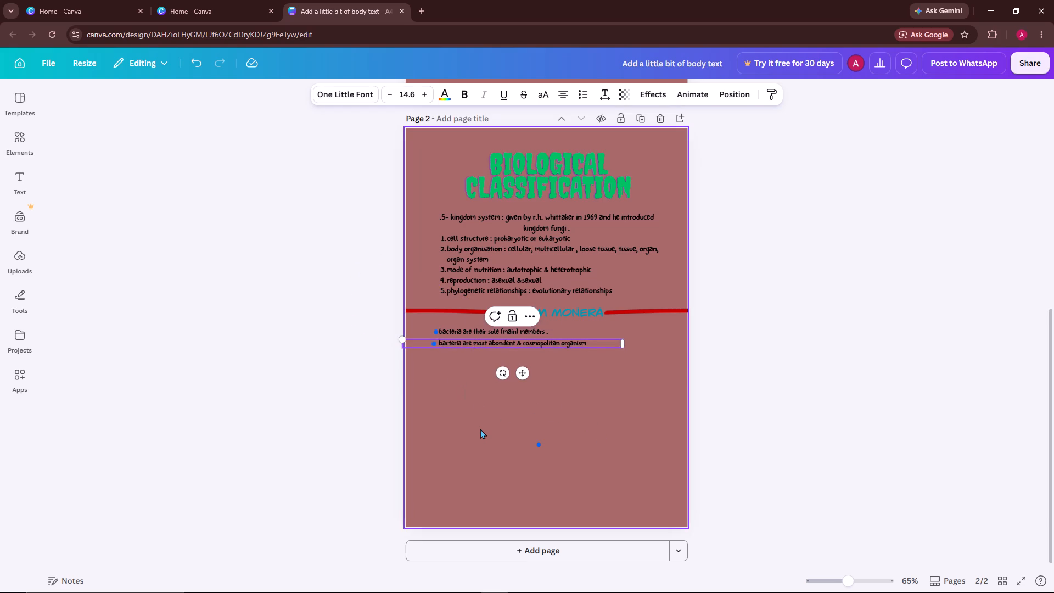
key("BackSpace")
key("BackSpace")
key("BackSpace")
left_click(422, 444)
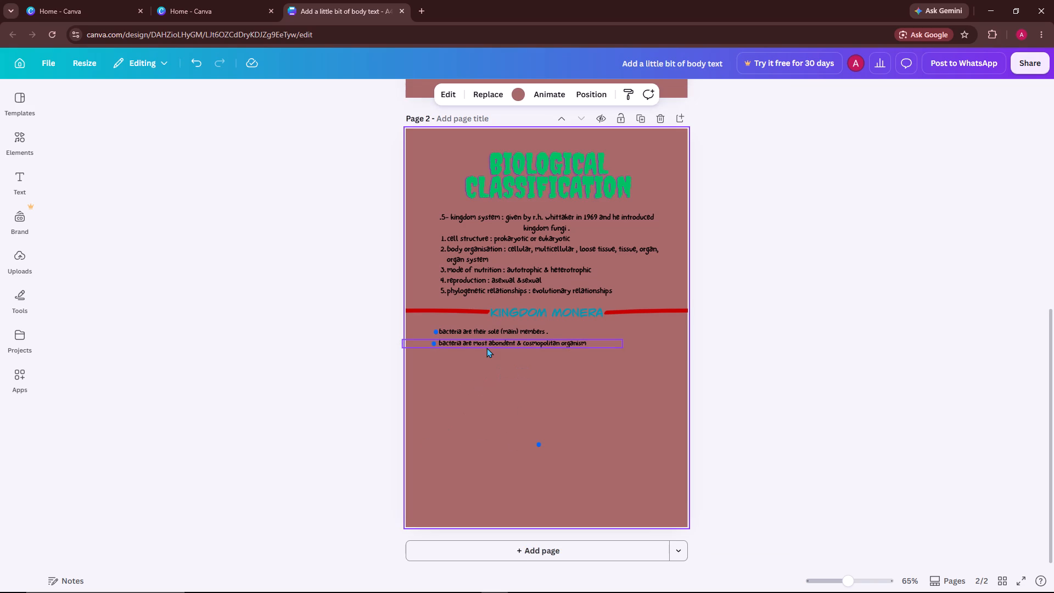
Duplicate the "bacteria are most abondent & cosmopolitan organism" line and place the copy just below the original.
left_click(486, 348)
left_click(516, 314)
left_click_drag(528, 349, 528, 351)
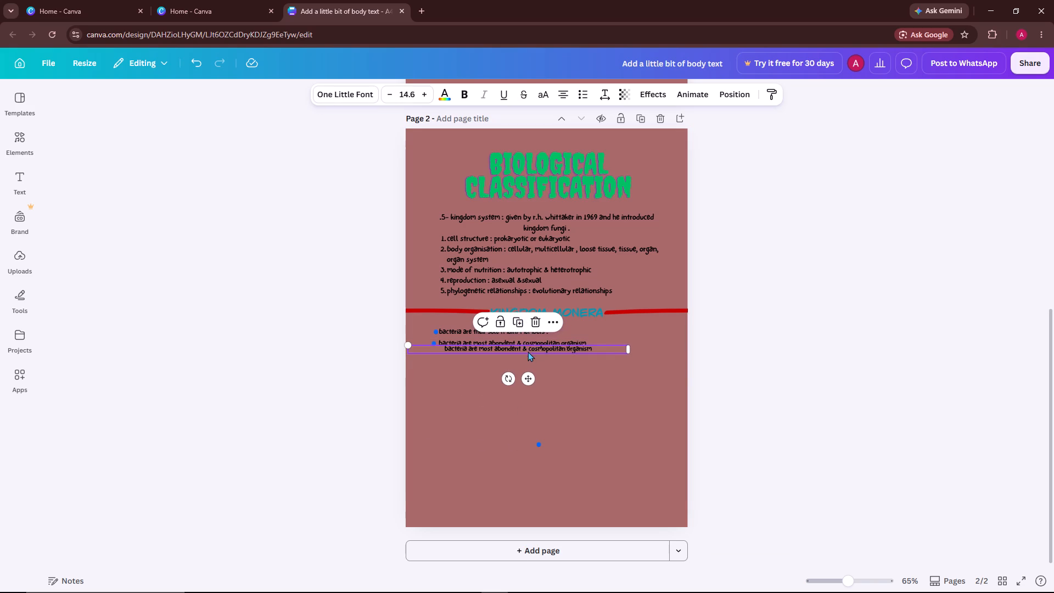
left_click_drag(528, 351, 534, 364)
left_click(594, 352)
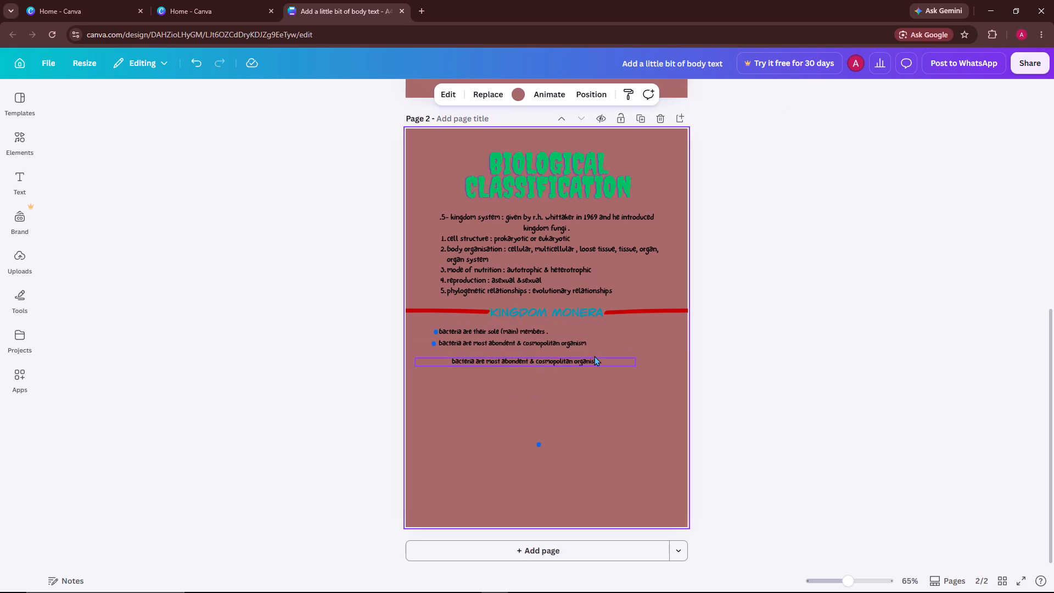
Replace the copied line's text with "hundreds of bacteria are present in handful of soil .".
left_click(595, 357)
left_click(596, 363)
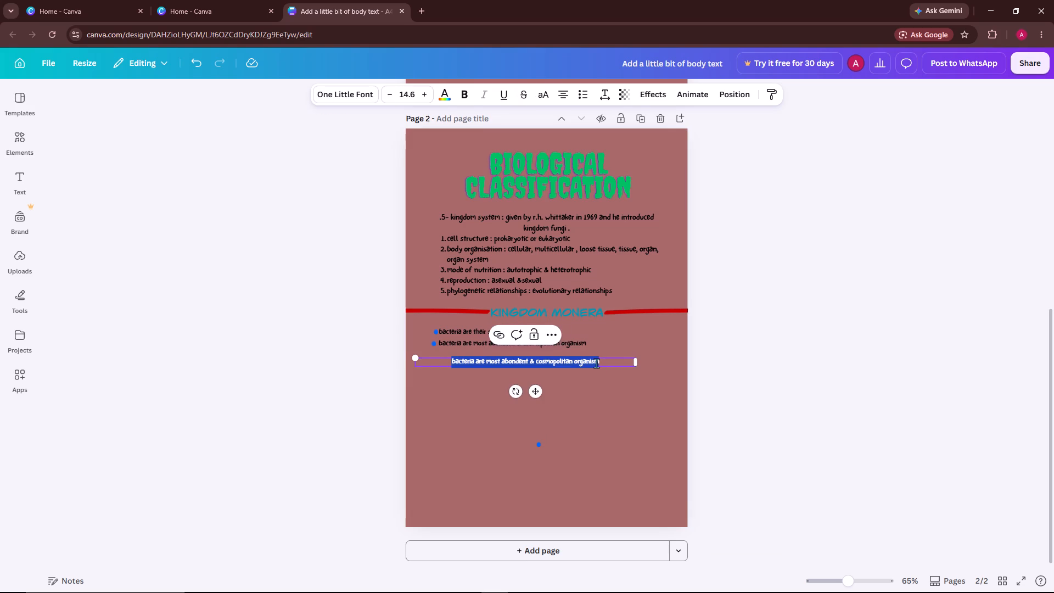
key("BackSpace")
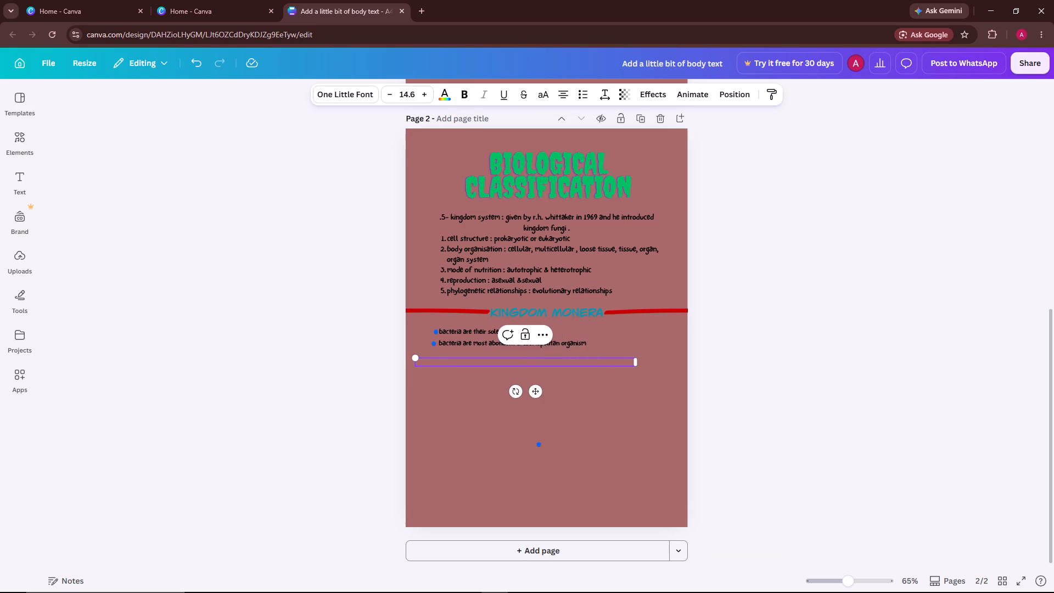
type("hun")
type("de")
key("BackSpace")
key("r")
type("ed")
type("s of")
key("space")
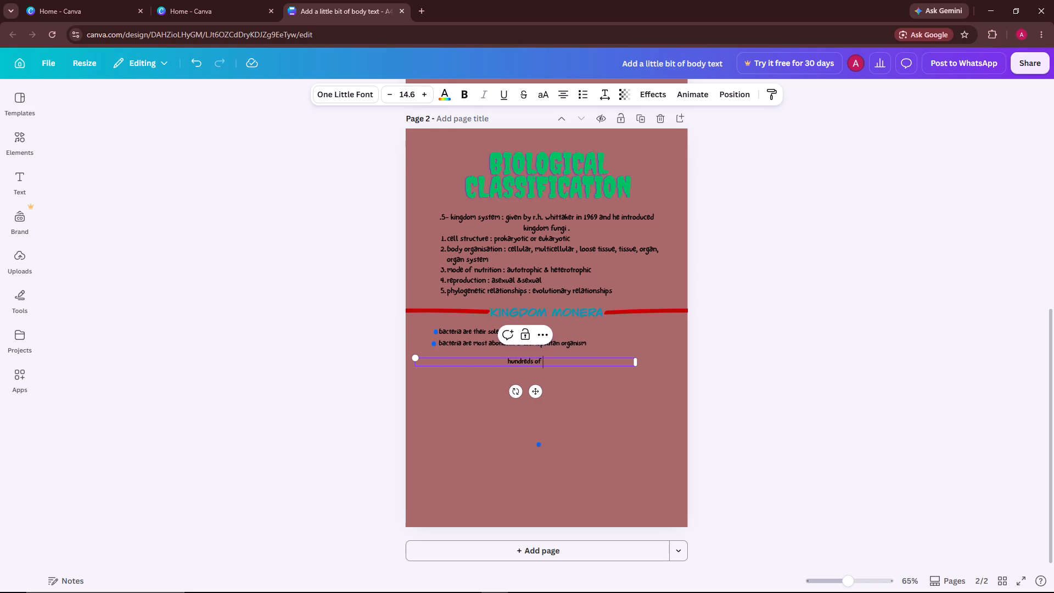
type("bacteria")
key("space")
type("are")
key("space")
type("present")
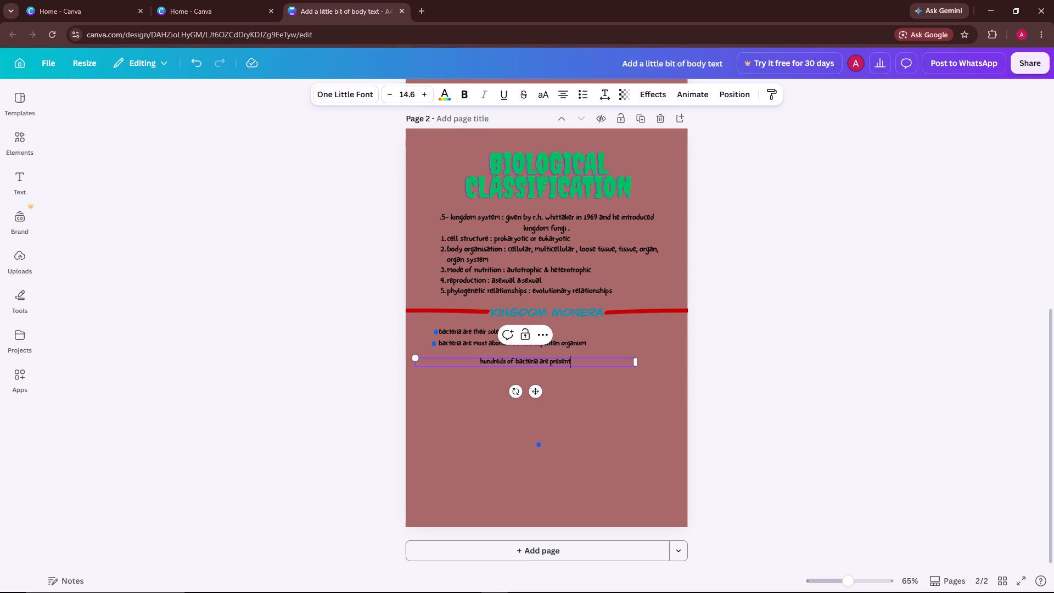
key("space")
type("in")
key("space")
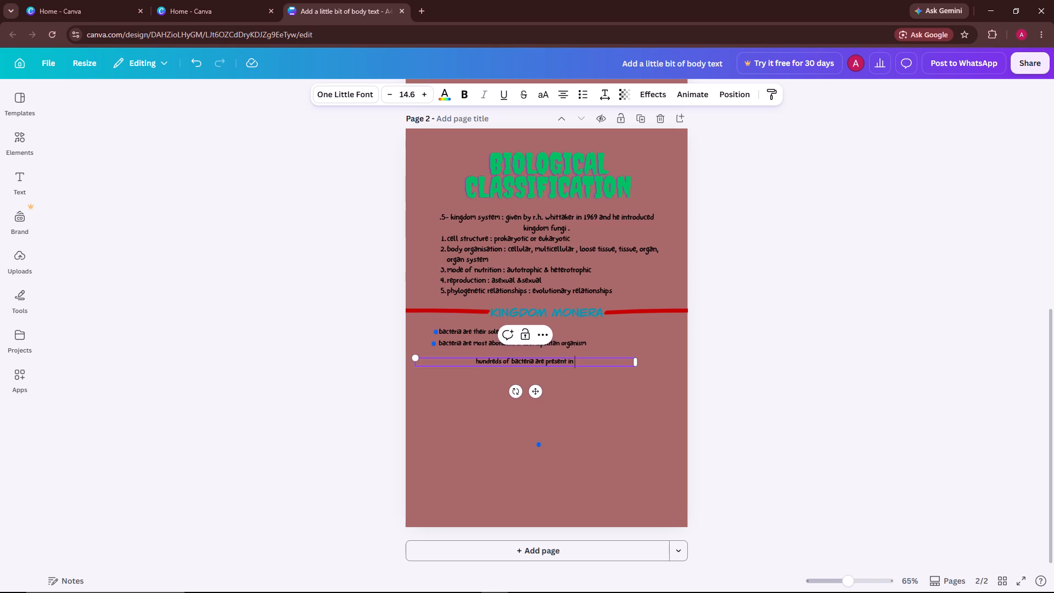
type("hand f")
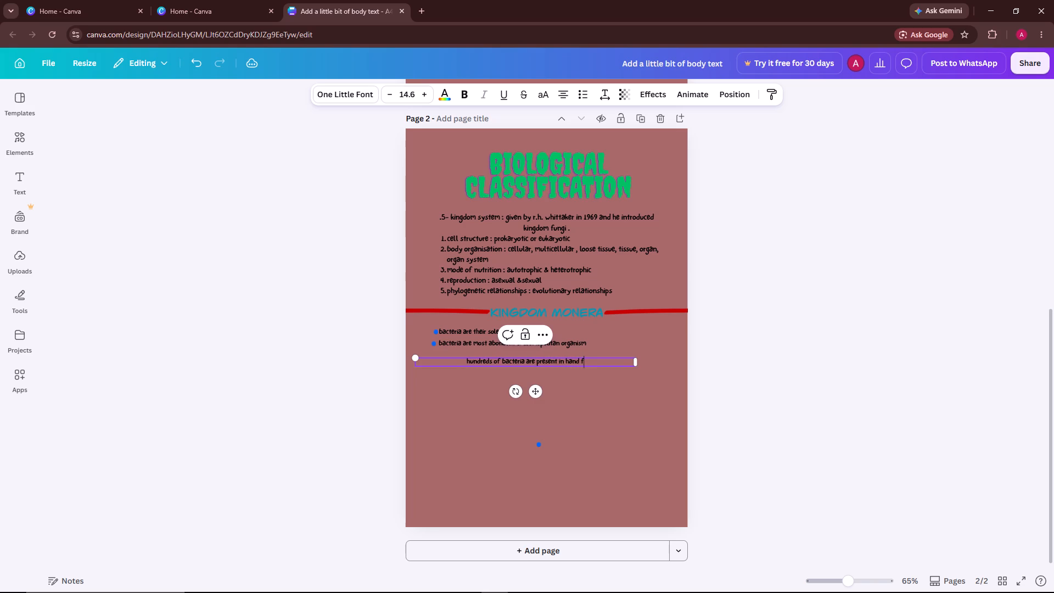
key("BackSpace")
key("BackSpace")
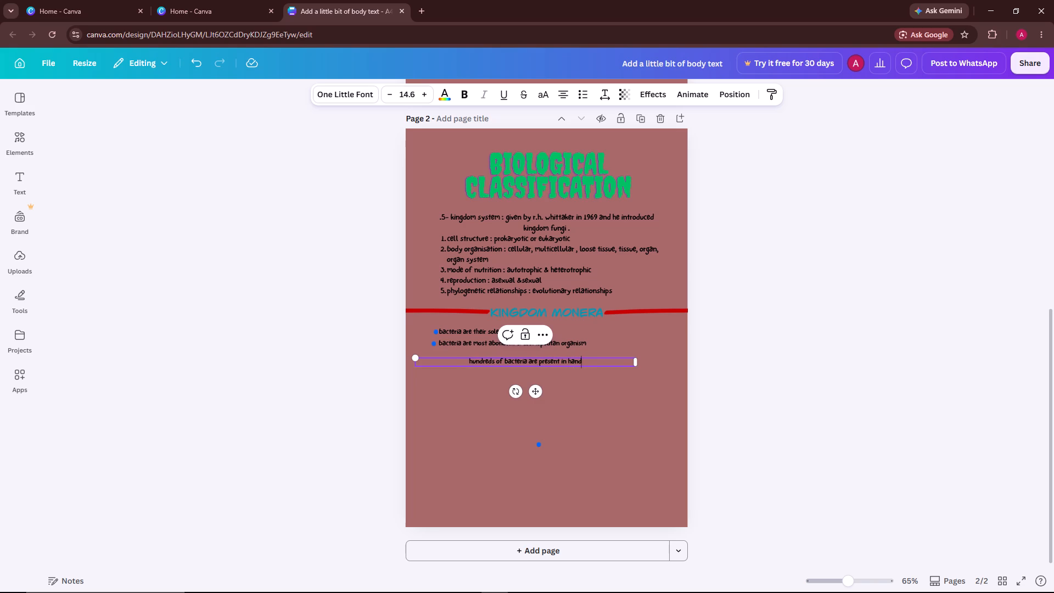
type("ful of soil")
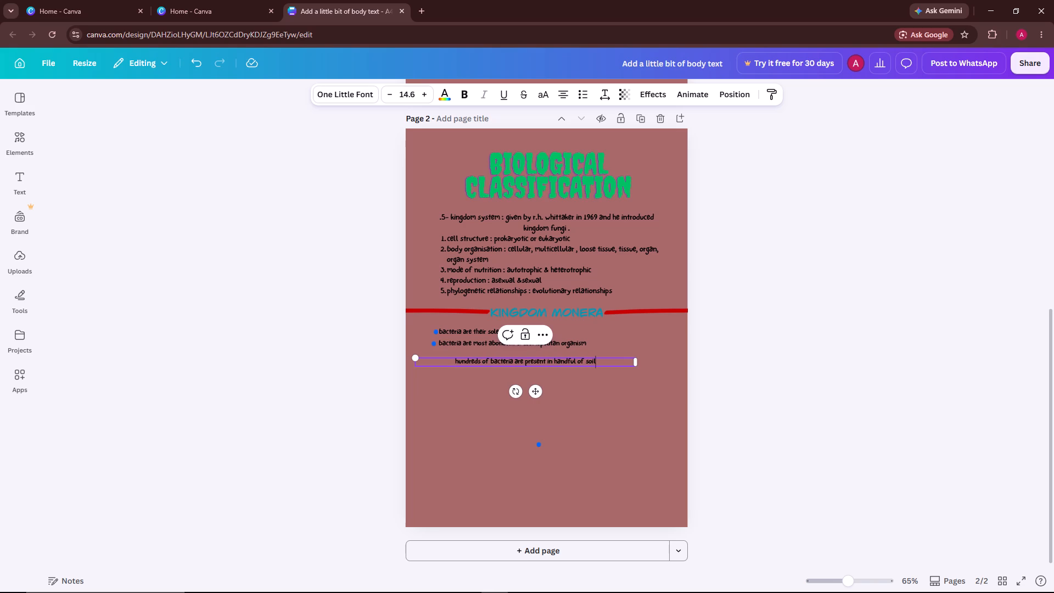
key("space")
type(".")
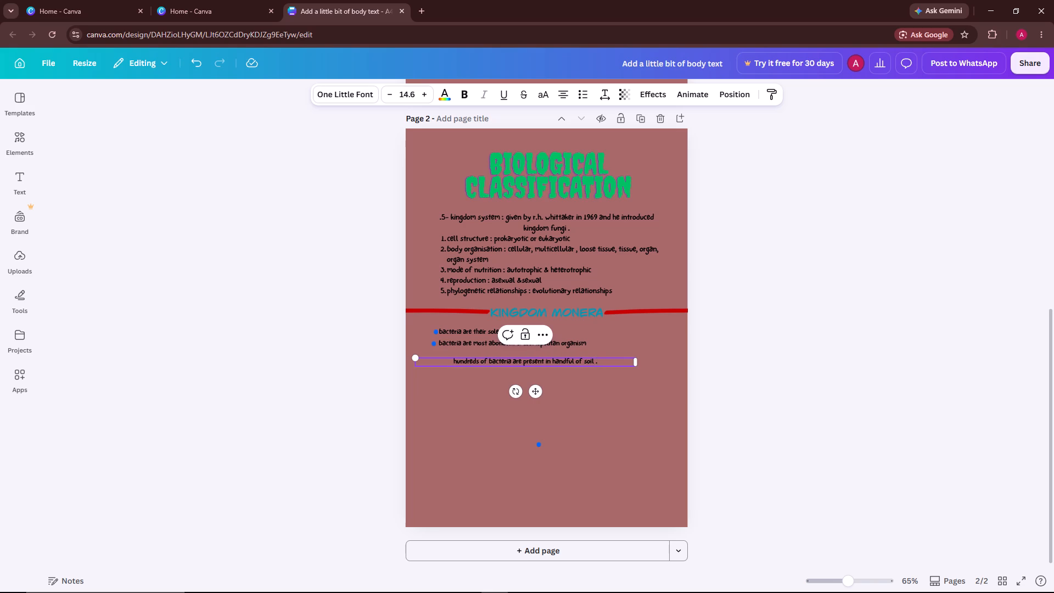
left_click(469, 446)
Duplicate the spare blue dot and place one dot in front of the "hundreds of bacteria are present in handful of soil ." line.
left_click(539, 446)
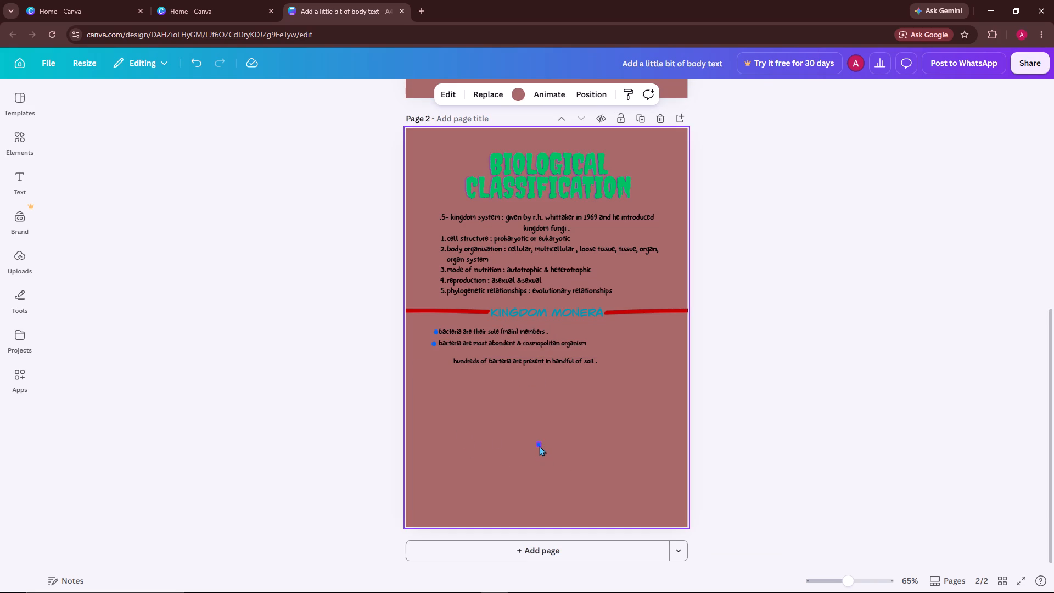
left_click(536, 419)
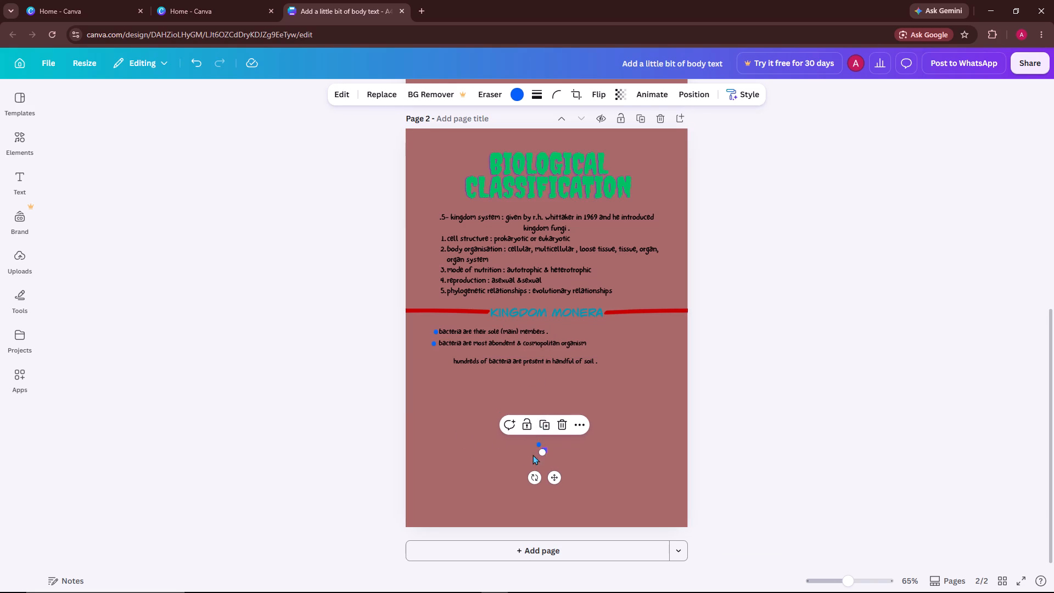
left_click(520, 455)
left_click_drag(539, 444, 470, 422)
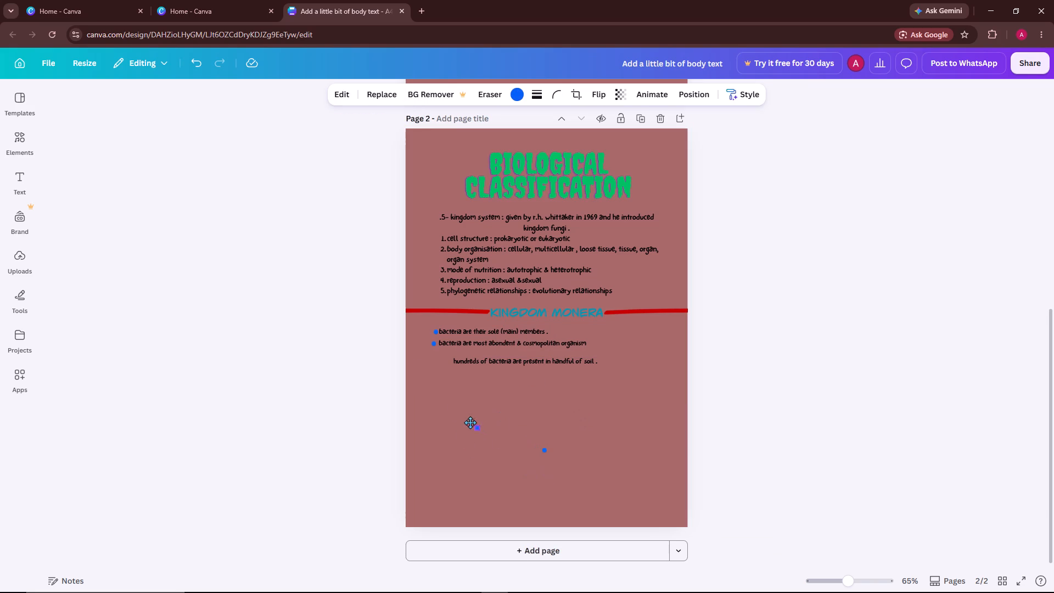
left_click_drag(470, 422, 436, 357)
left_click_drag(436, 357, 436, 360)
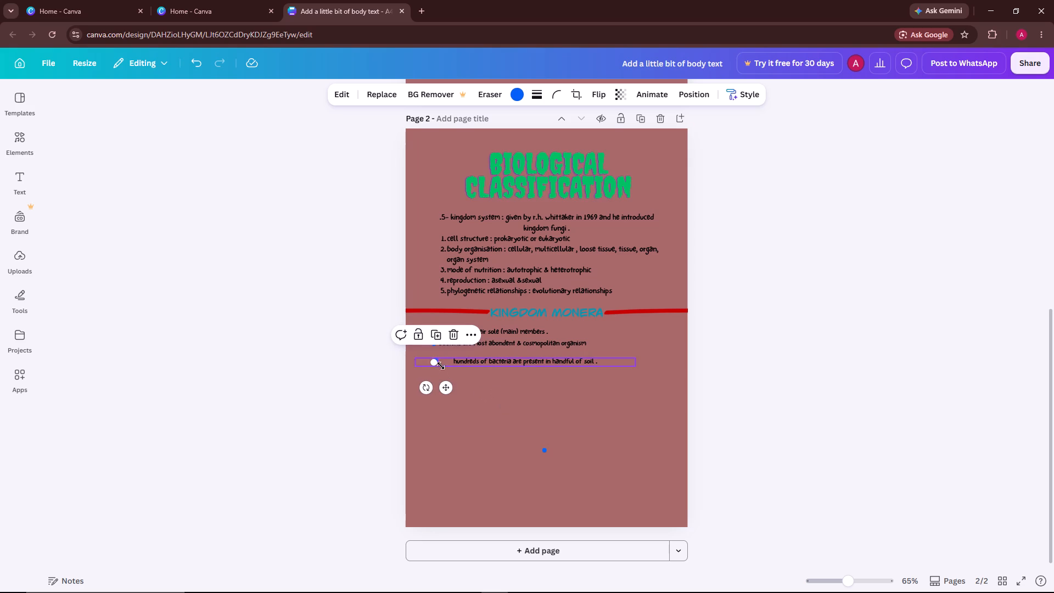
left_click(438, 373)
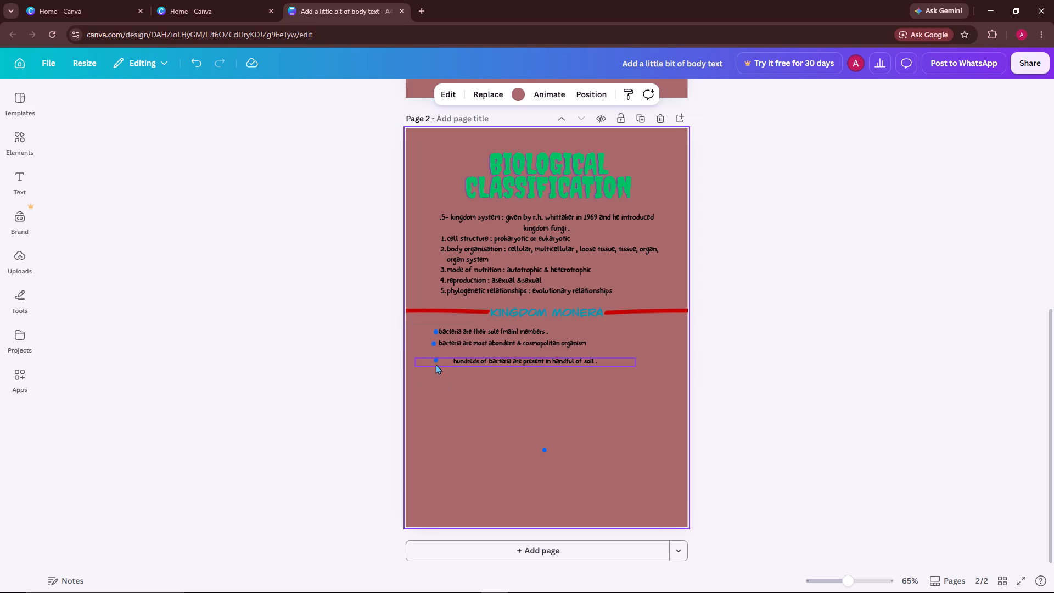
Move the "hundreds of bacteria are present in handful of soil ." line down, clear of its blue dot.
left_click(431, 390)
left_click_drag(495, 366, 495, 384)
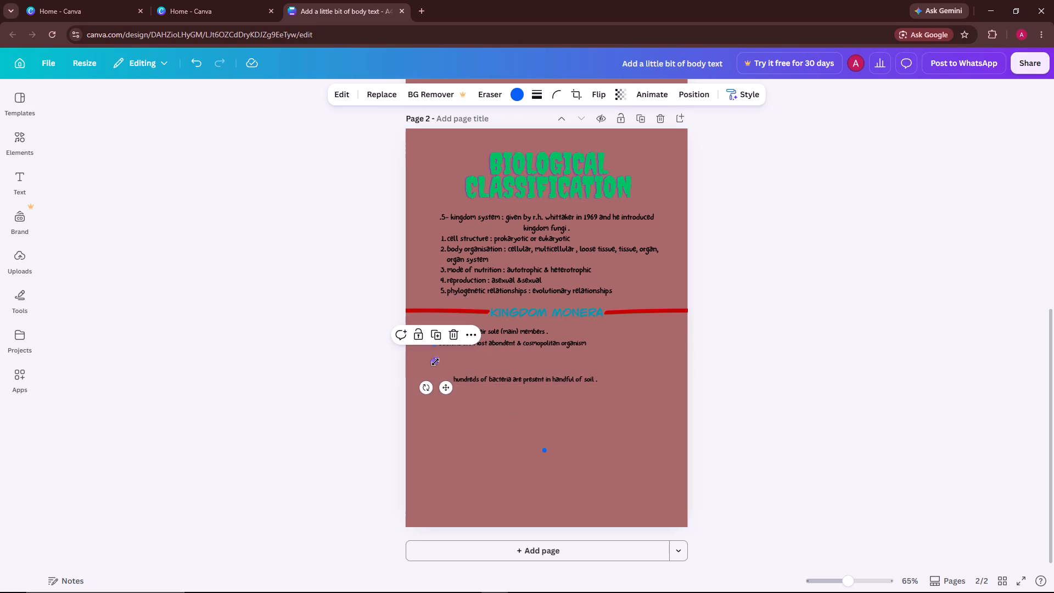
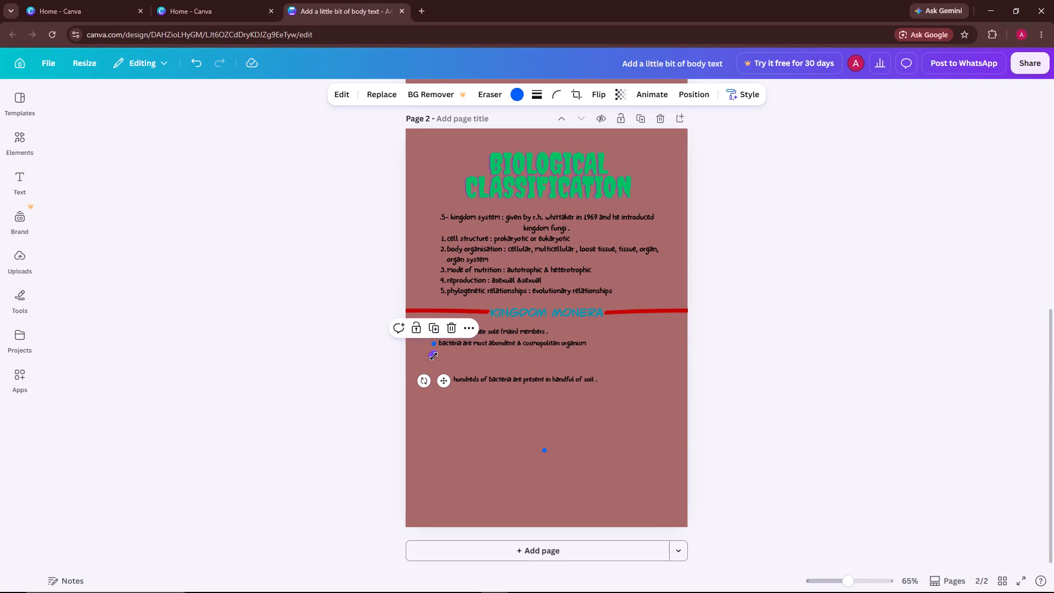
Nudge the third blue dot slightly down, leaving more space below the "bacteria are most abondent & cosmopolitan organism" line's dot.
left_click(434, 361)
left_click(433, 355)
left_click(448, 357)
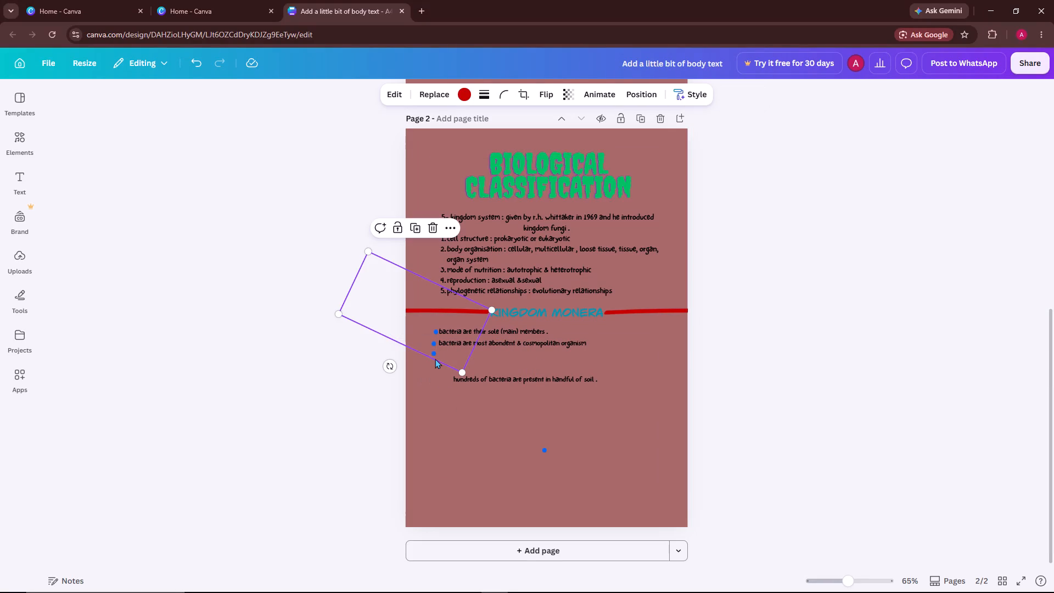
left_click(434, 353)
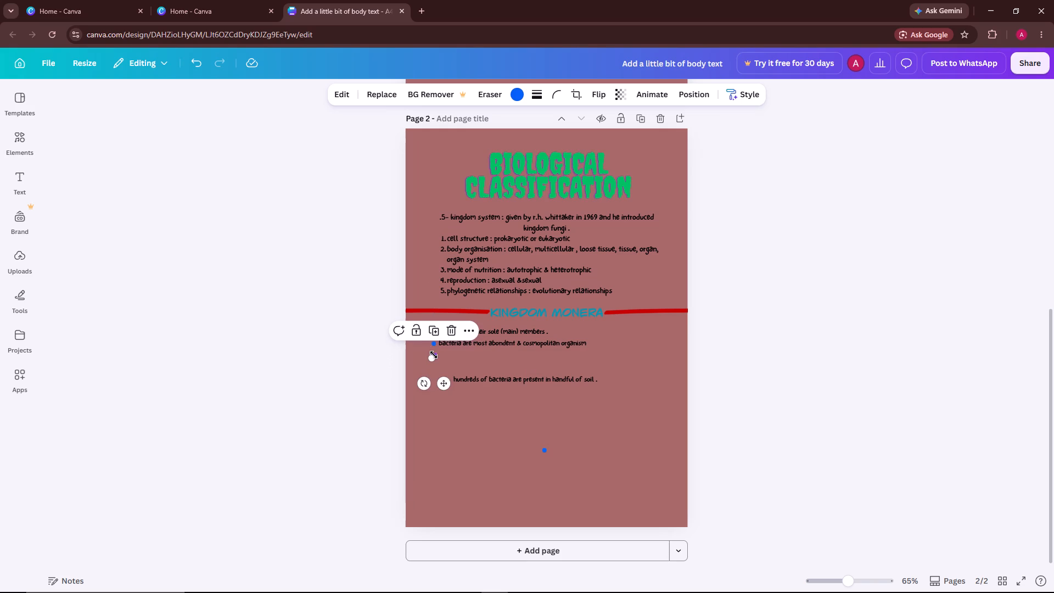
left_click(467, 363)
left_click(432, 356)
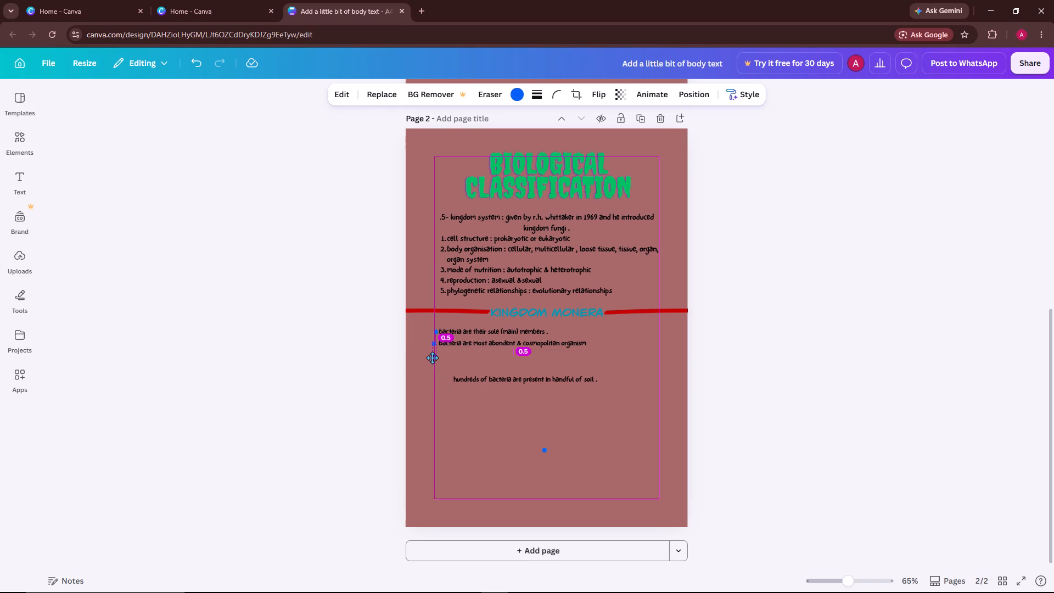
left_click(464, 422)
Move the "hundreds of bacteria are present in handful of soil ." line up beside the third blue dot, level with it.
left_click_drag(493, 381, 487, 377)
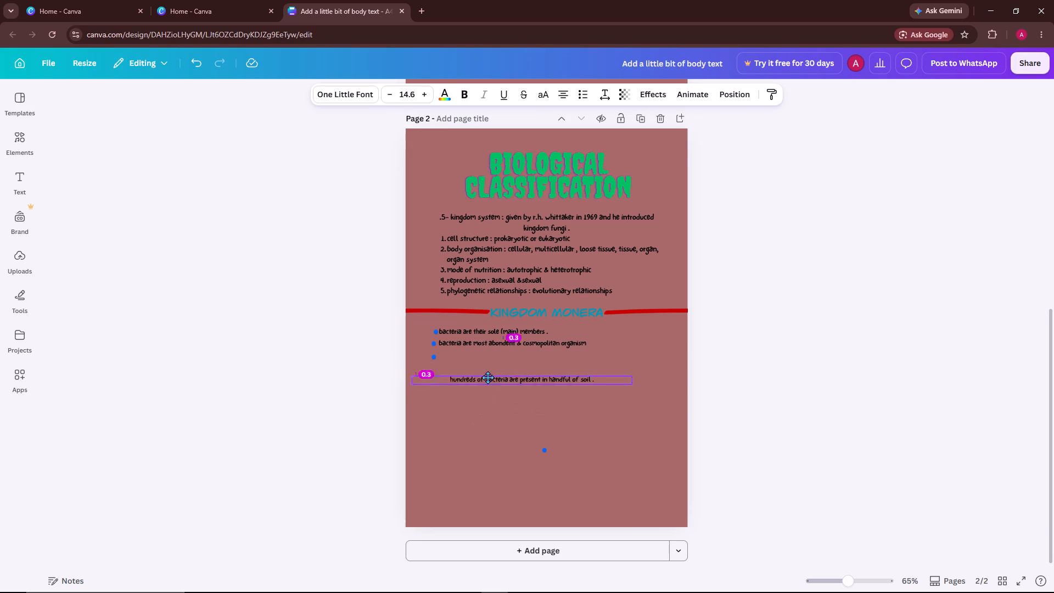
left_click_drag(487, 377, 478, 363)
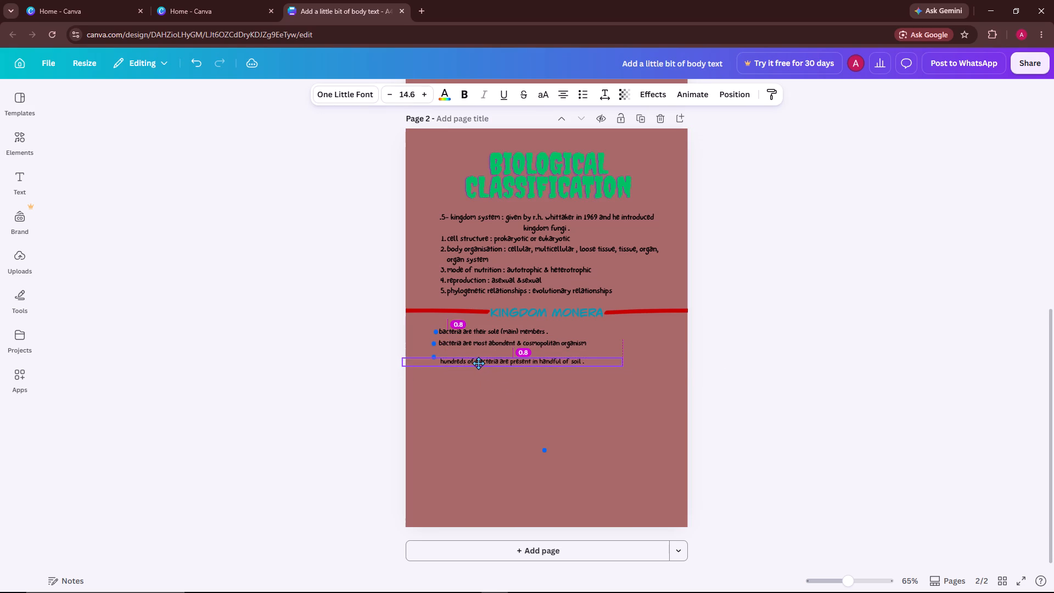
left_click_drag(478, 363, 472, 368)
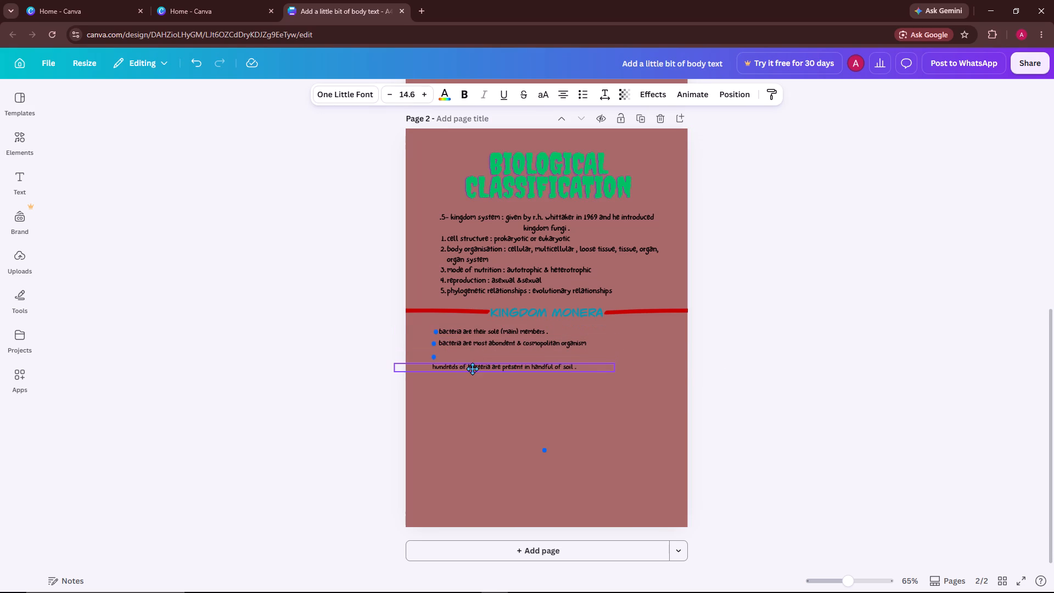
left_click_drag(472, 368, 478, 360)
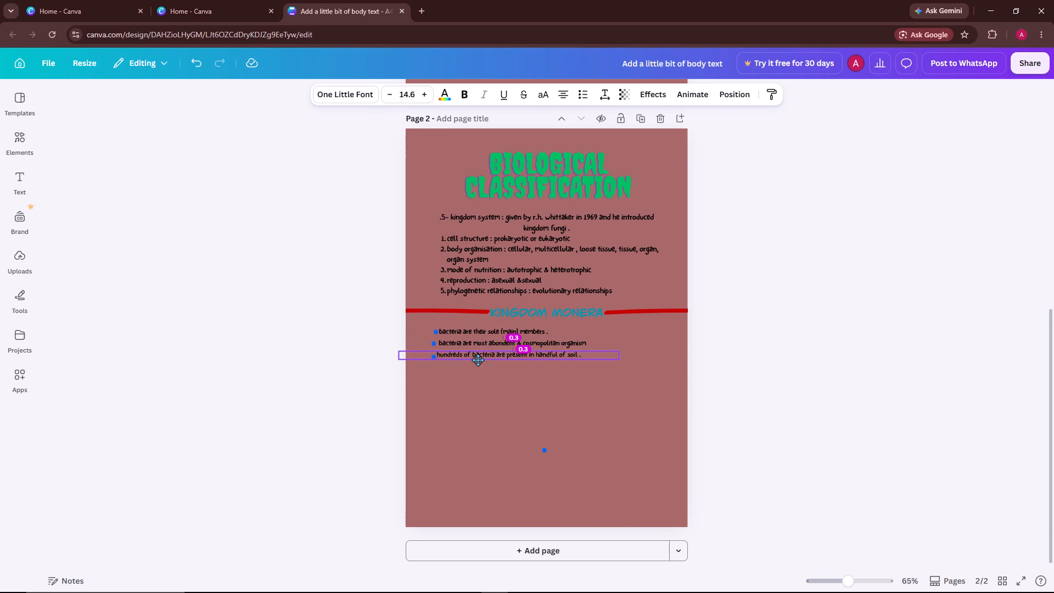
left_click_drag(478, 360, 476, 360)
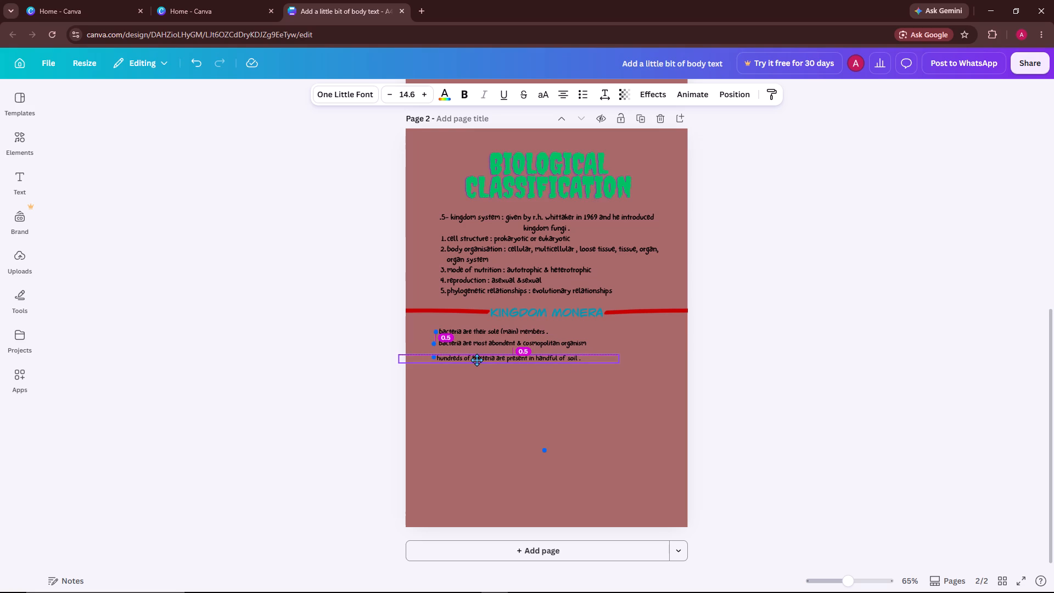
left_click_drag(476, 360, 477, 360)
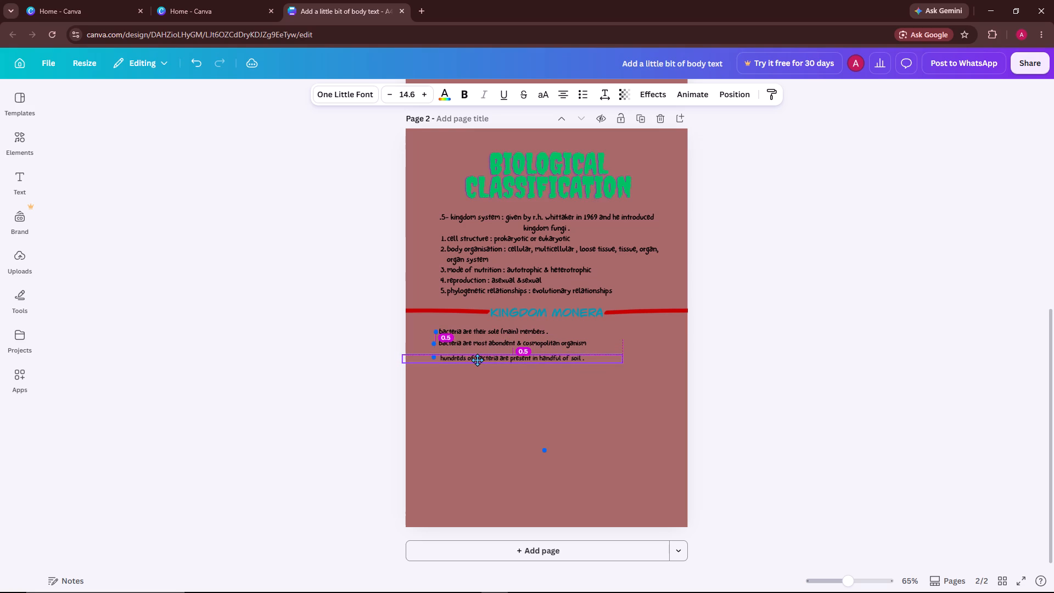
left_click_drag(477, 360, 476, 360)
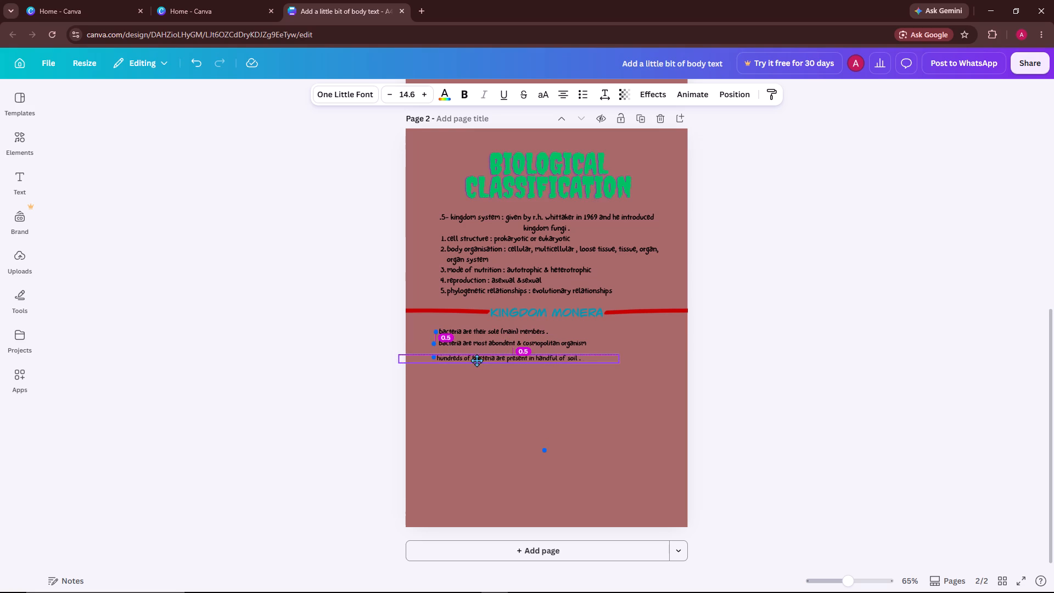
left_click_drag(476, 360, 475, 362)
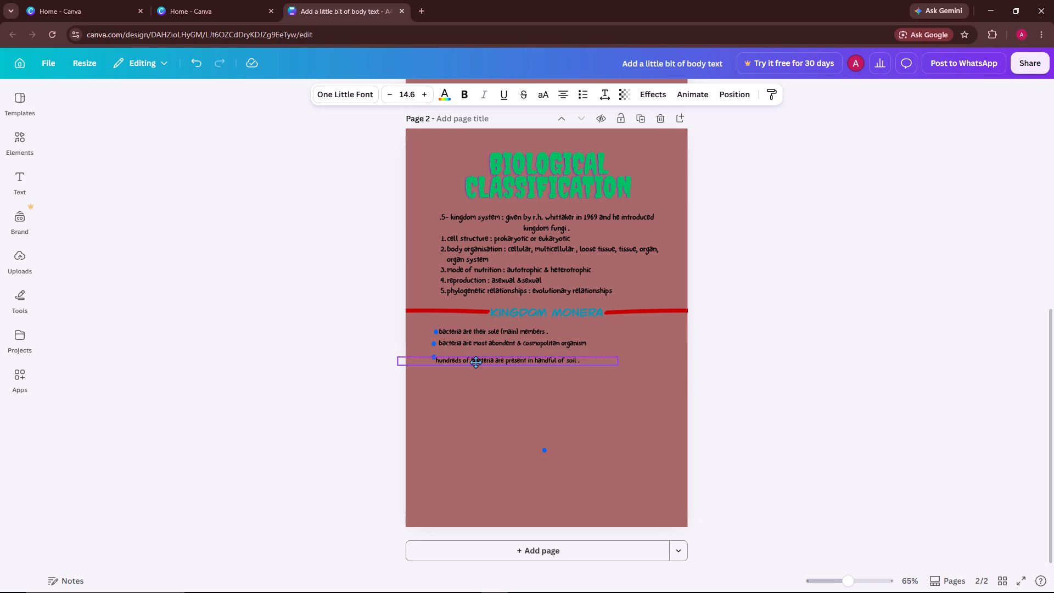
left_click_drag(475, 362, 476, 360)
left_click(495, 416)
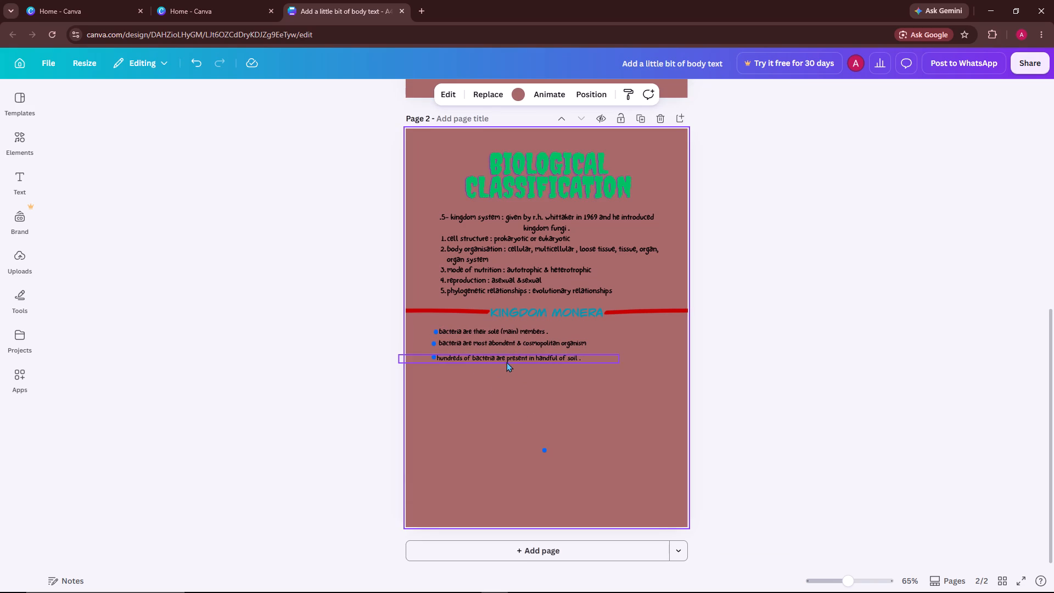
Move the "bacteria are most abondent & cosmopolitan organism" line slightly down to even the spacing between the three notes.
left_click(486, 344)
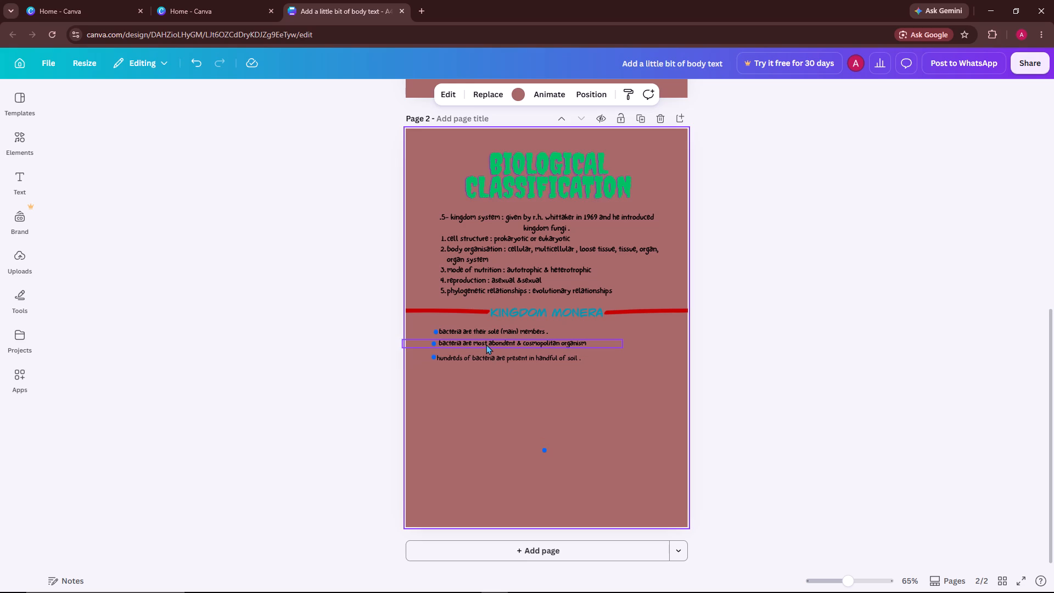
left_click(445, 385)
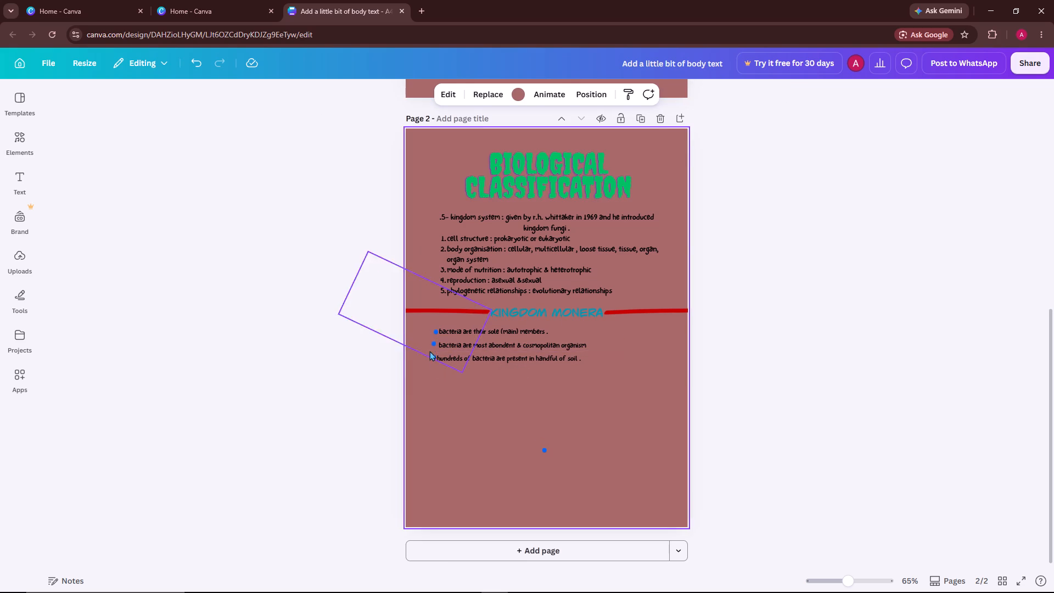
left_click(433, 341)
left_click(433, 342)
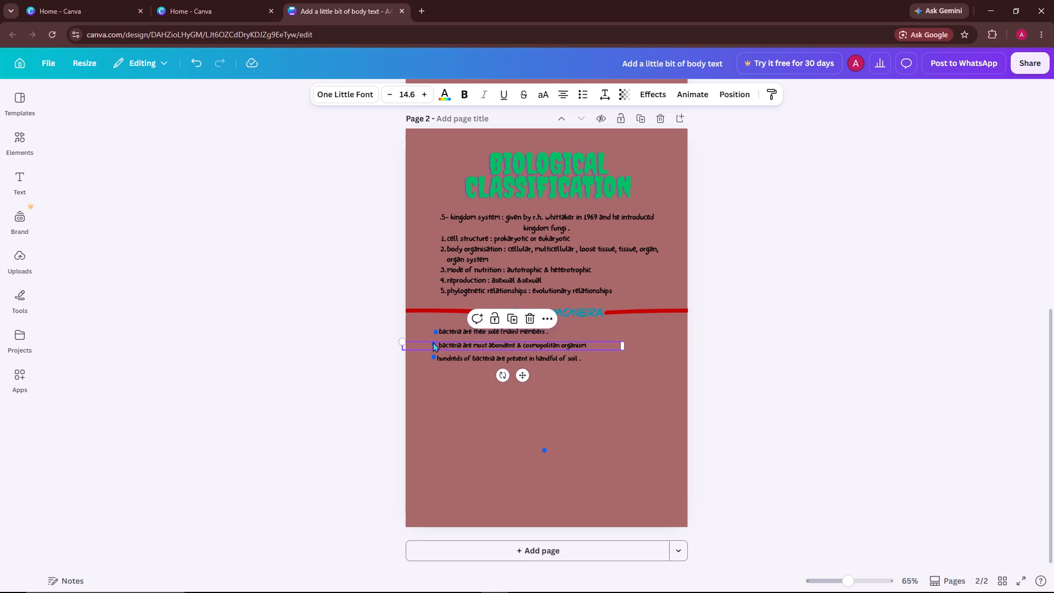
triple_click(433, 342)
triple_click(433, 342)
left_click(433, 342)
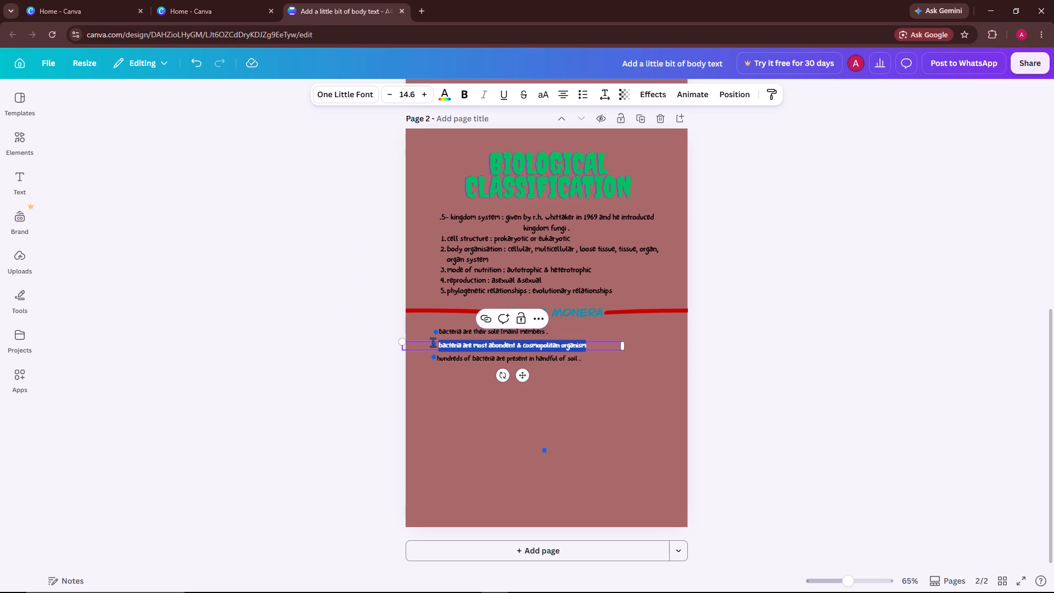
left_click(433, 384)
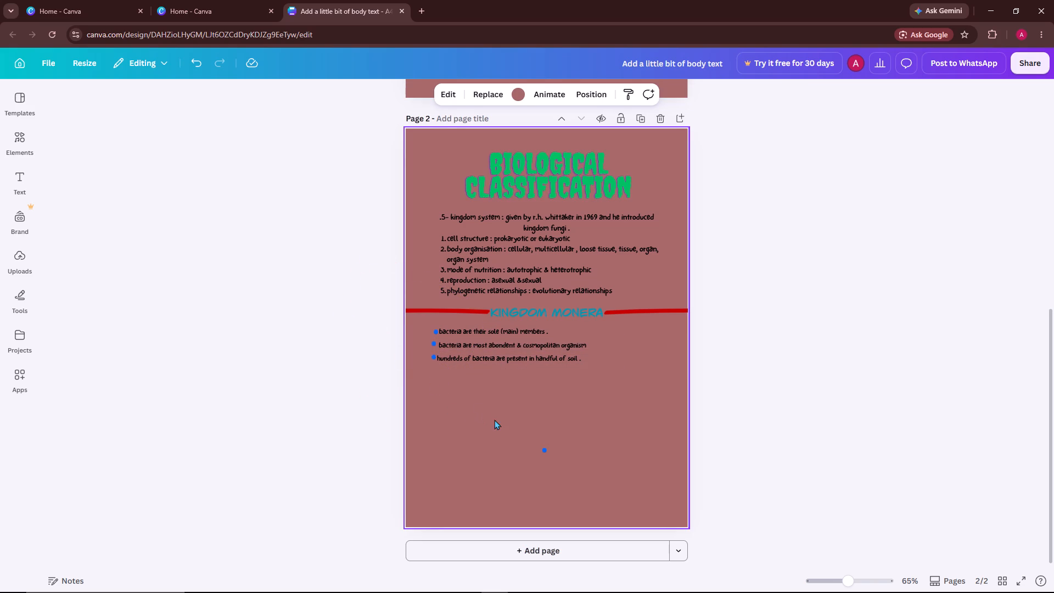
Duplicate the "hundreds of bacteria are present in handful of soil ." line and place the copy a little below the original.
left_click(511, 361)
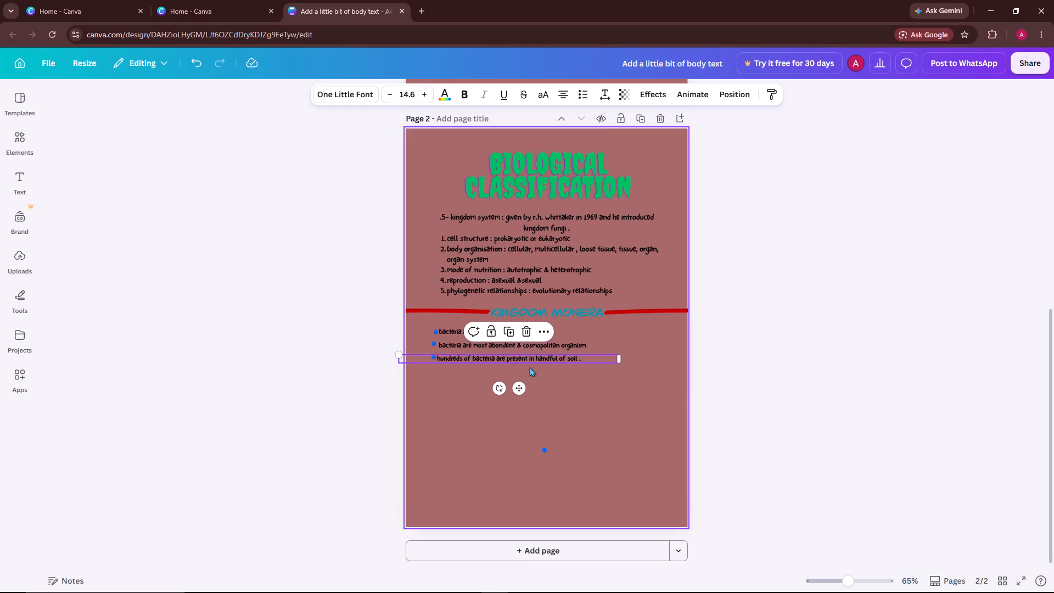
left_click(510, 337)
left_click_drag(524, 364, 528, 381)
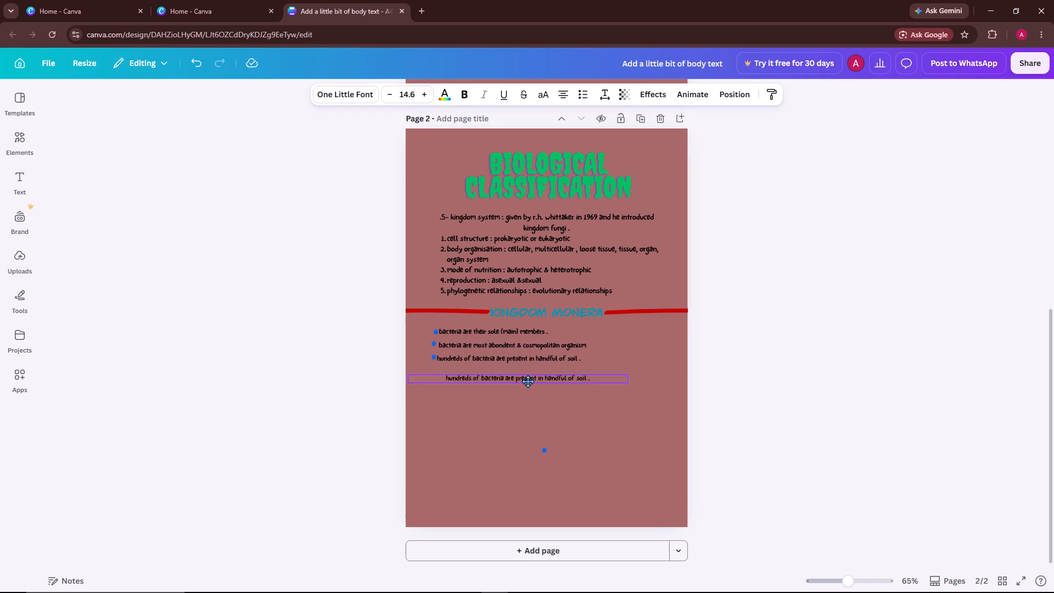
left_click_drag(528, 381, 529, 385)
Replace the copied line's text with "most of the bacteria are haterotrophic ; few are autotrophic".
left_click(598, 384)
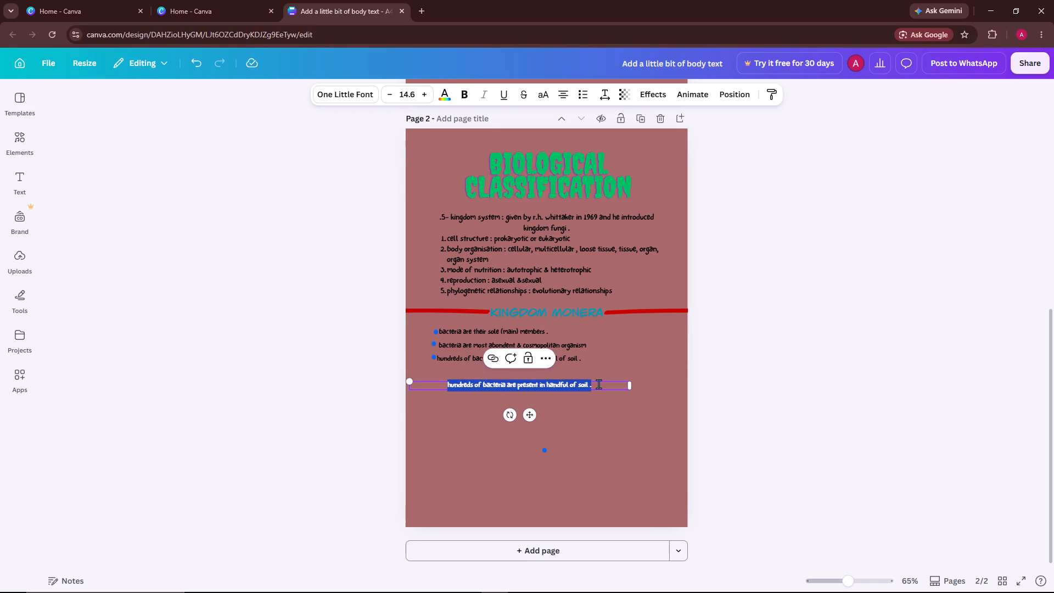
key("BackSpace")
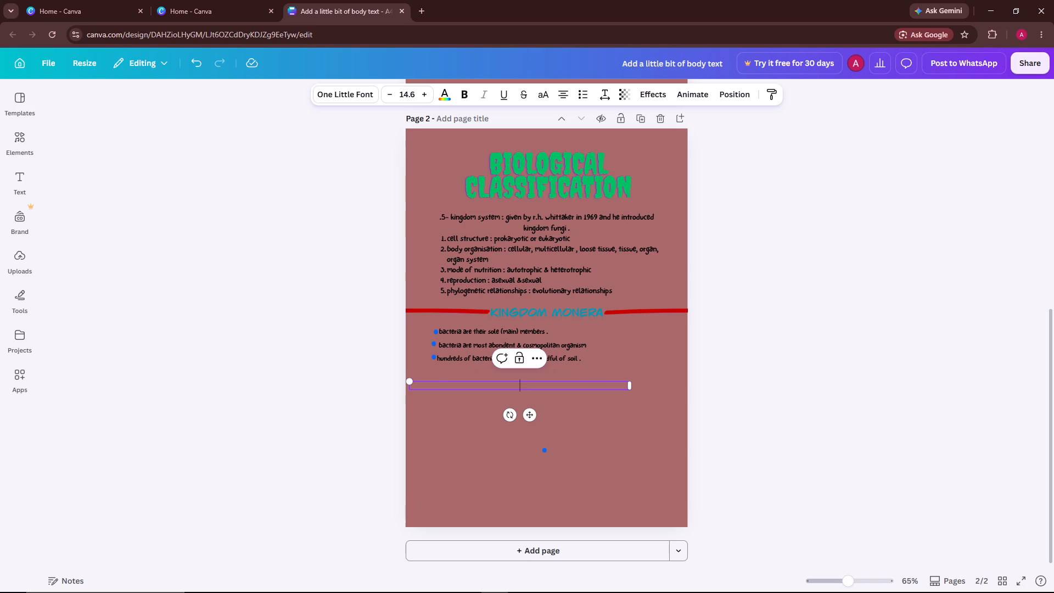
type("most")
key("space")
type("of the bacteria")
key("space")
type("are")
key("space")
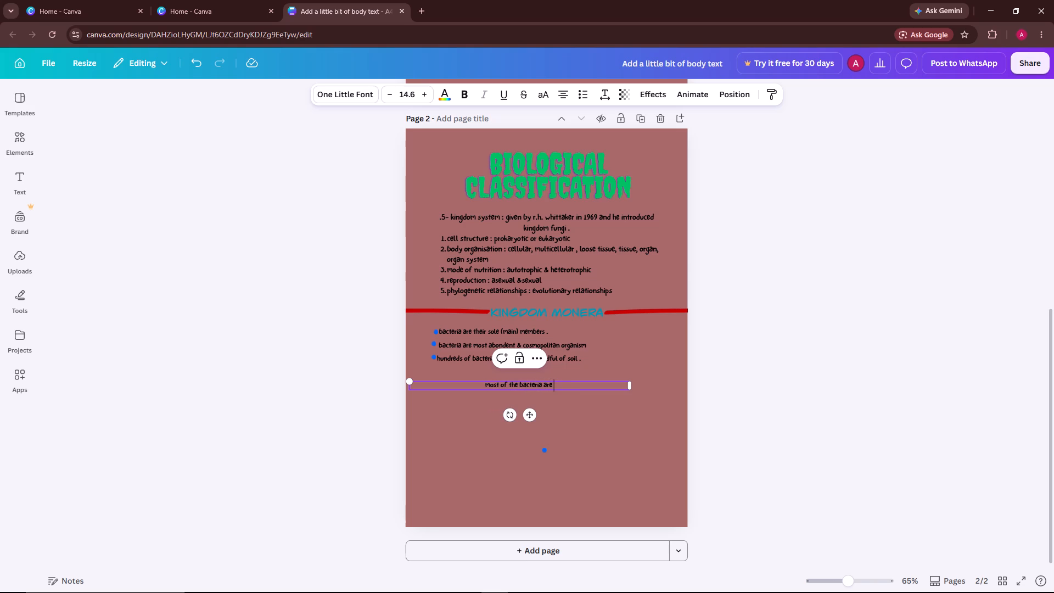
type("hatero")
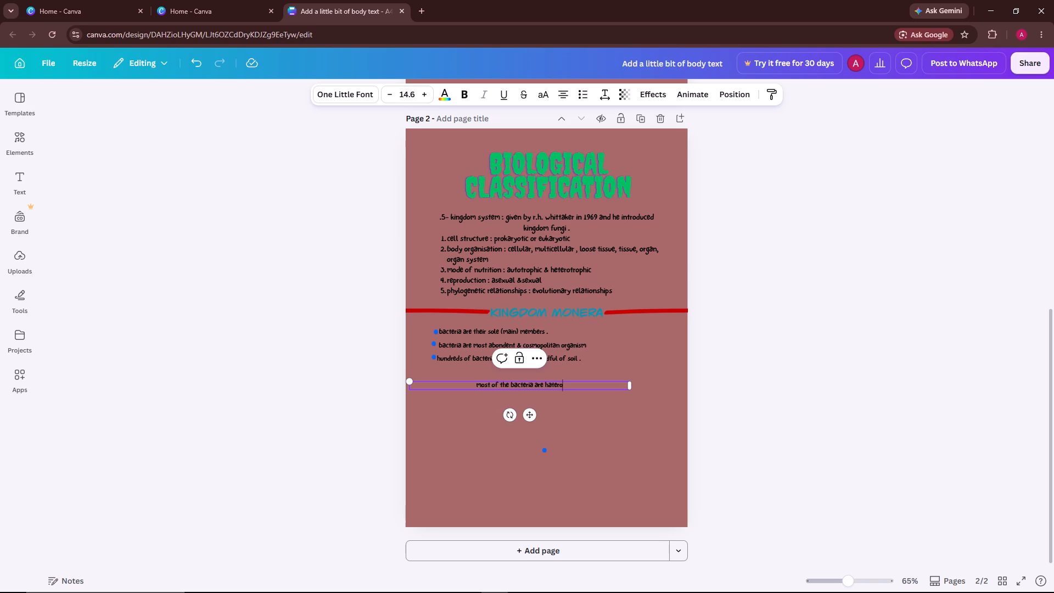
key("t")
type("rophic")
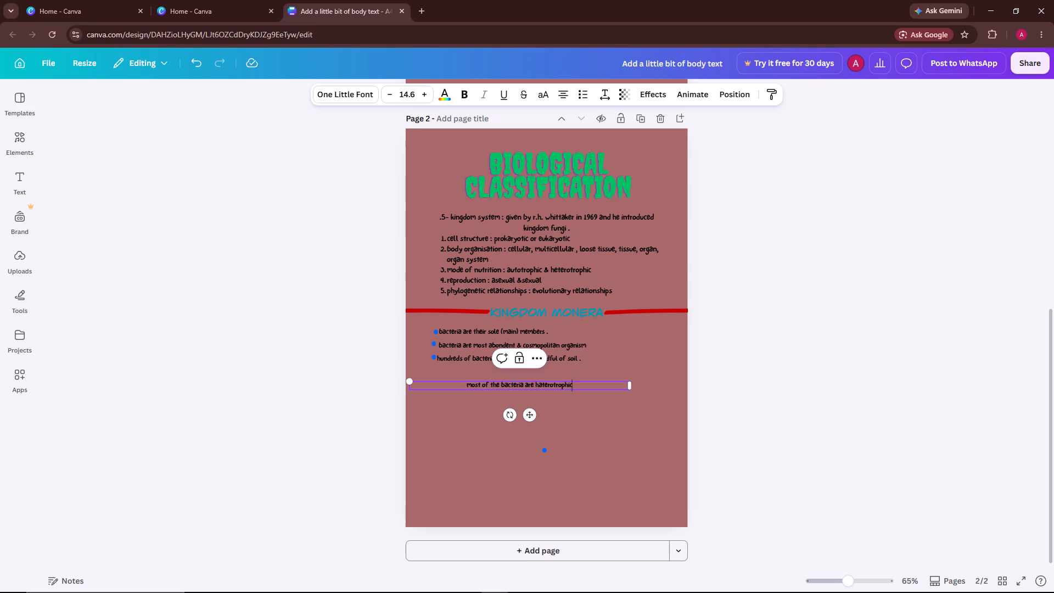
type(";")
key("space")
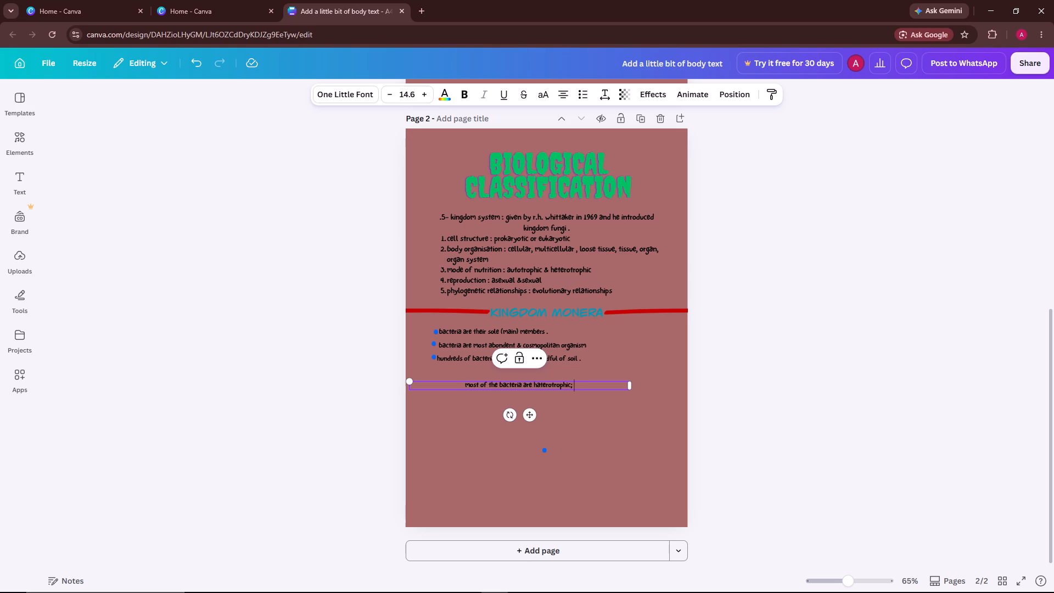
key("BackSpace")
key("BackSpace")
key("space")
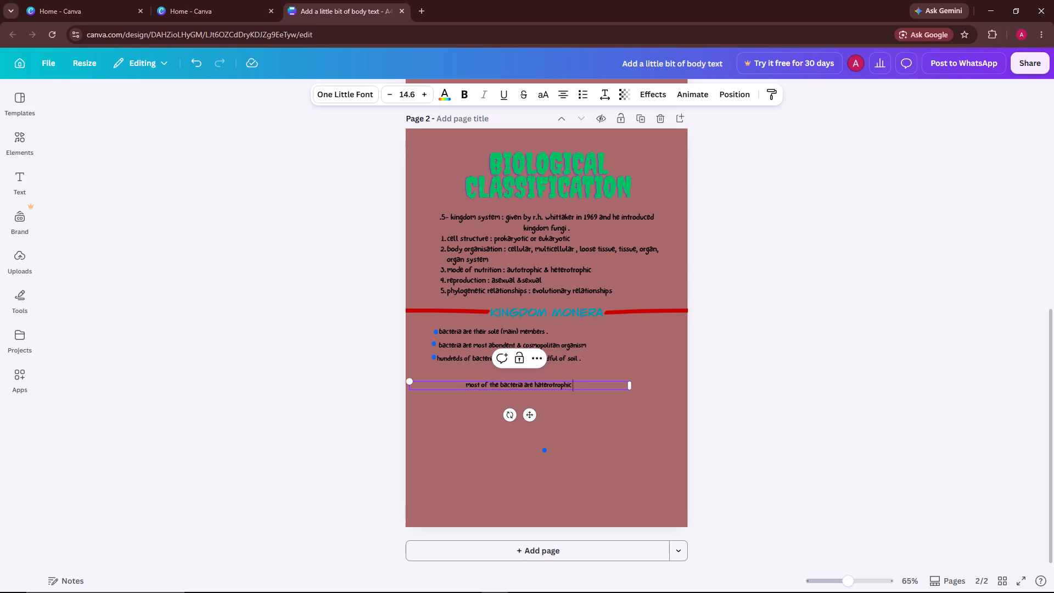
key("semicolon")
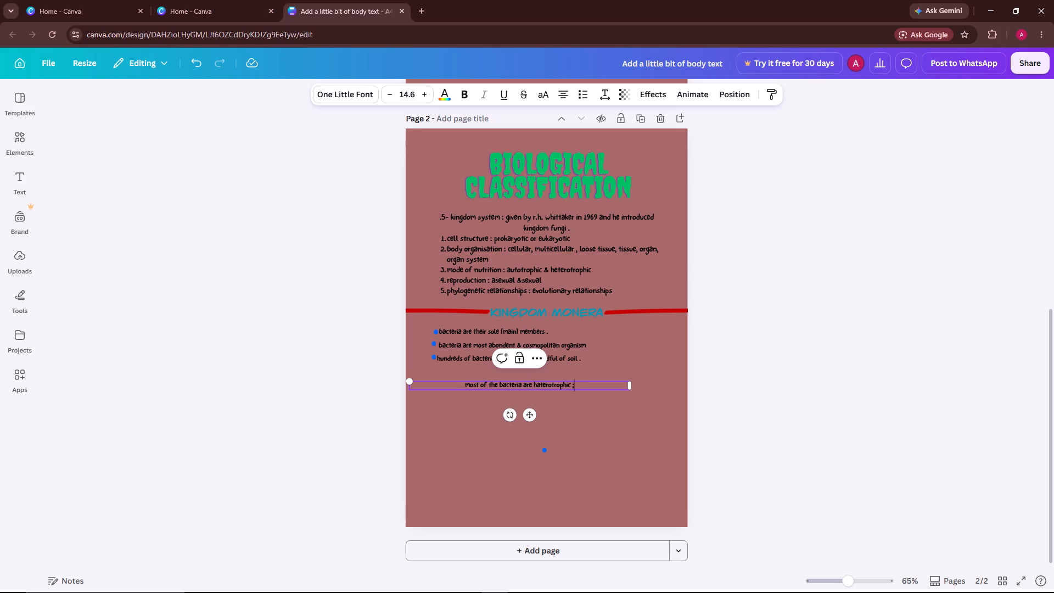
key("space")
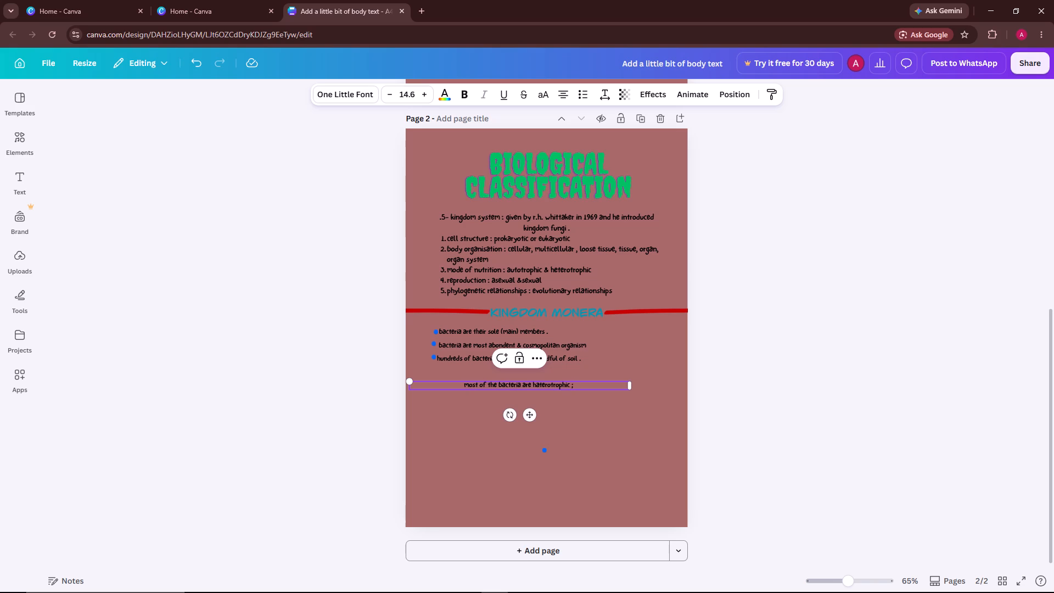
type("few are")
key("space")
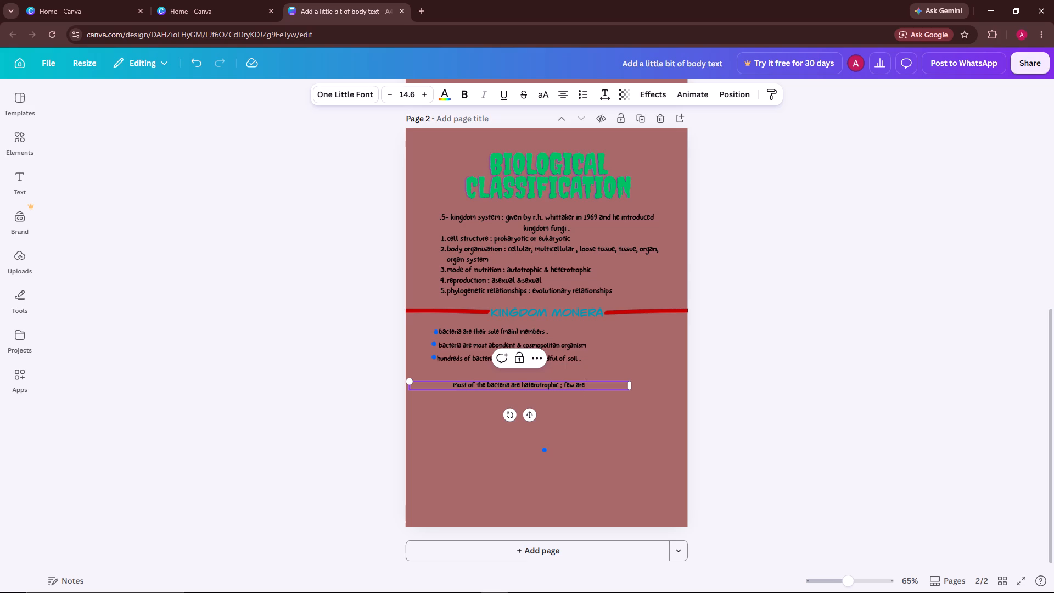
type("autotrop")
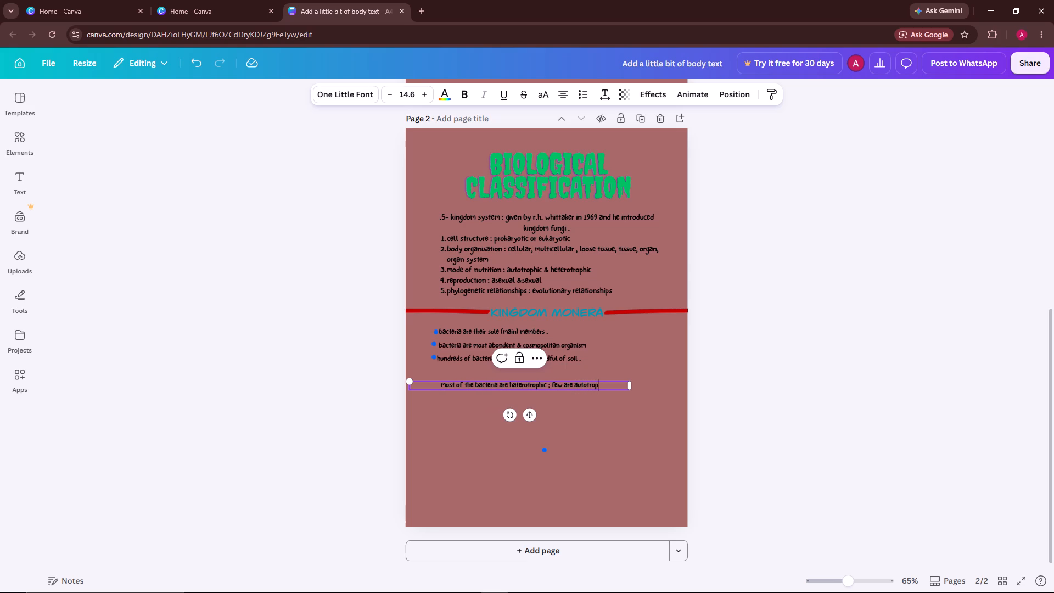
key("BackSpace")
type("phic")
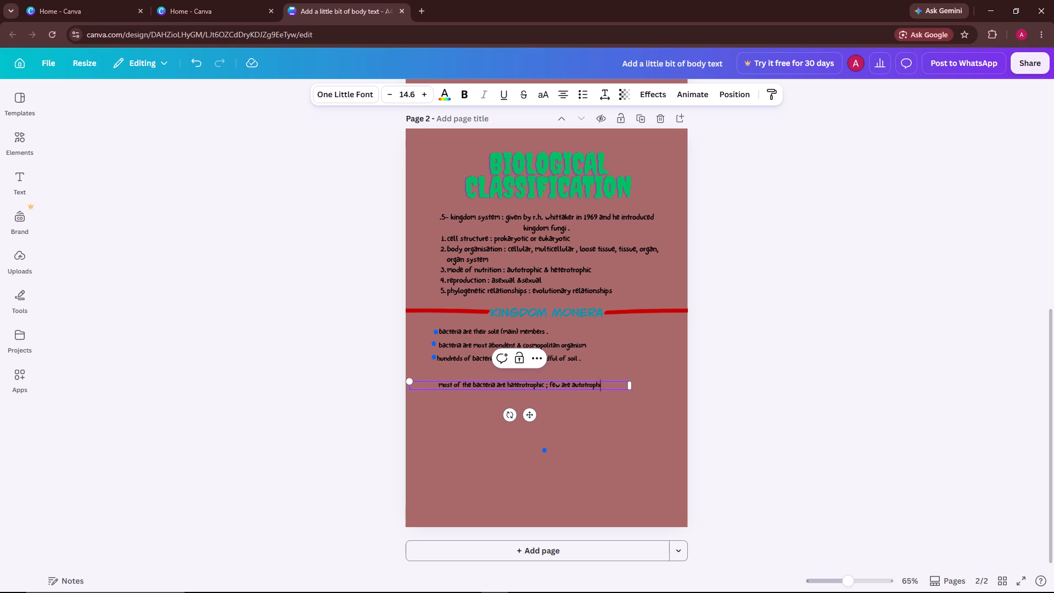
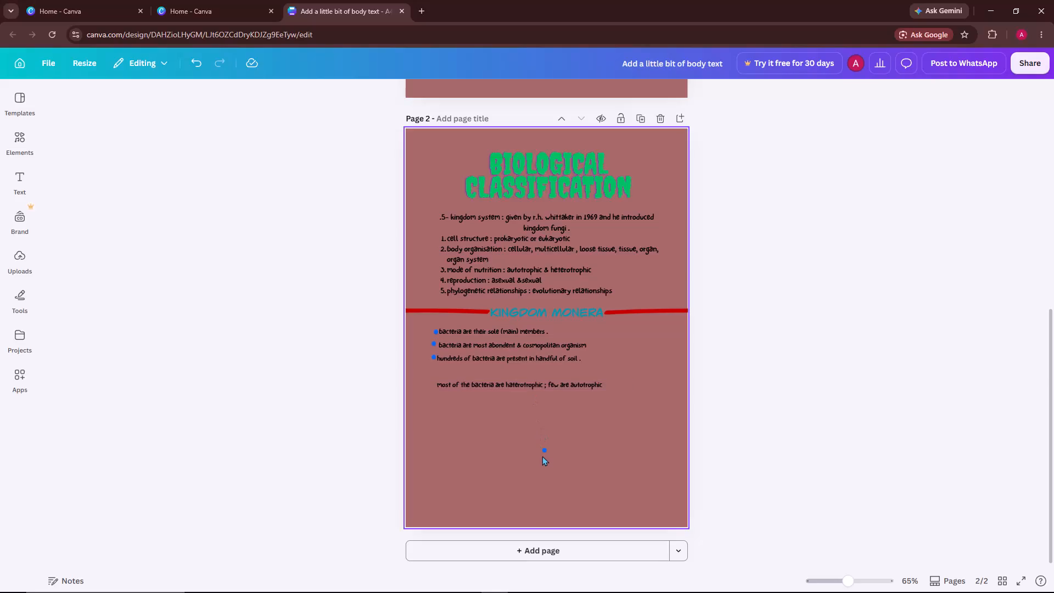
Duplicate the spare blue dot low on the page and move one of the two below the bacteria notes, in line with the bullets.
left_click(542, 449)
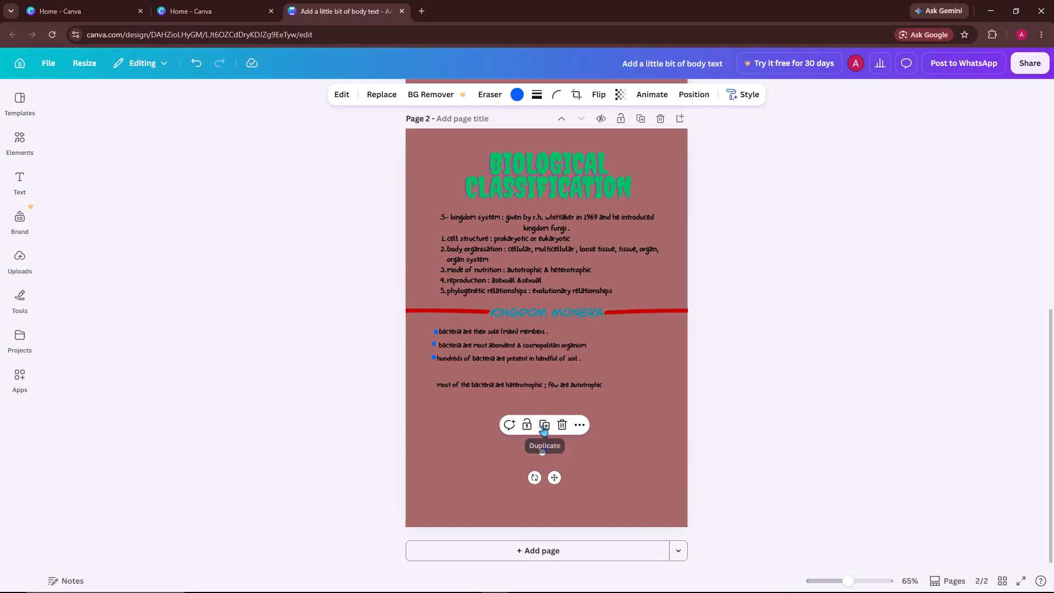
left_click(542, 425)
left_click(515, 458)
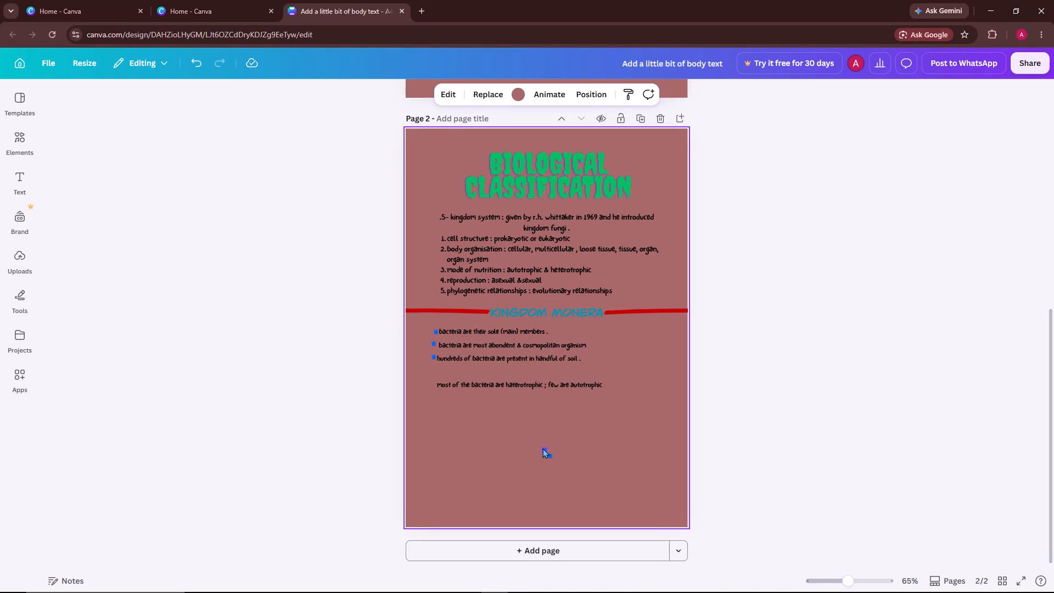
left_click_drag(543, 449, 434, 409)
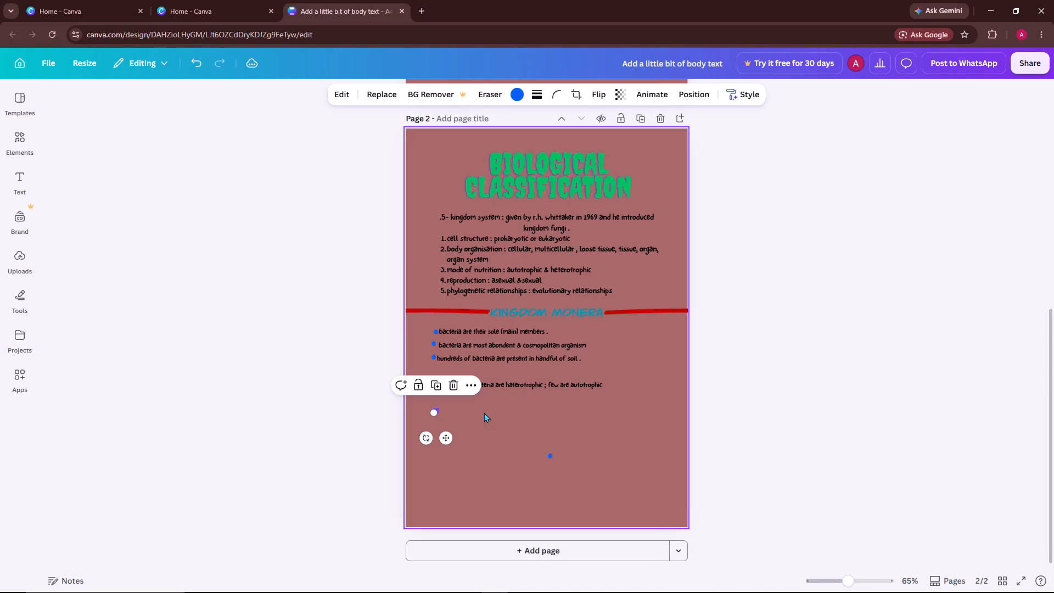
Move the "most of the bacteria are haterotrophic ; few are autotrophic" line up to sit just below the third note.
left_click_drag(518, 385, 516, 378)
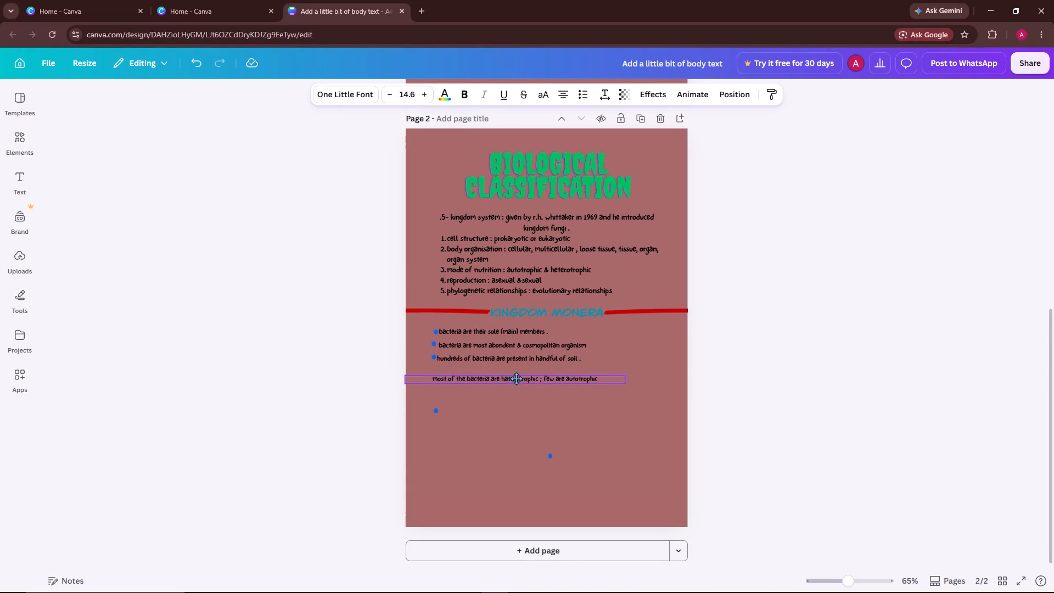
left_click_drag(516, 378, 518, 373)
left_click(484, 431)
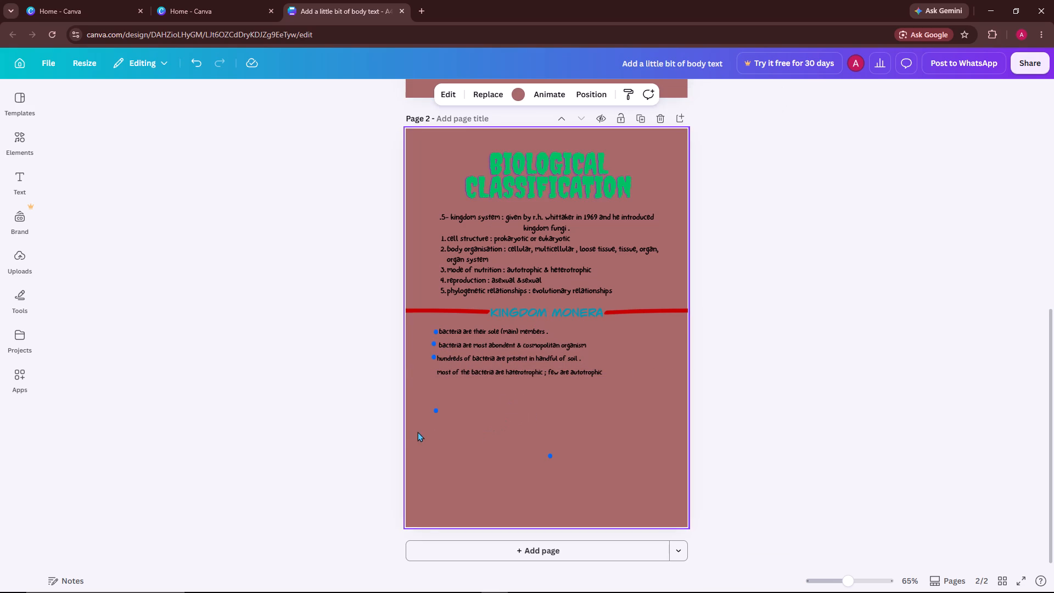
Move the loose blue dot up beside the "most of the bacteria are haterotrophic" line as its bullet.
left_click_drag(437, 411, 437, 377)
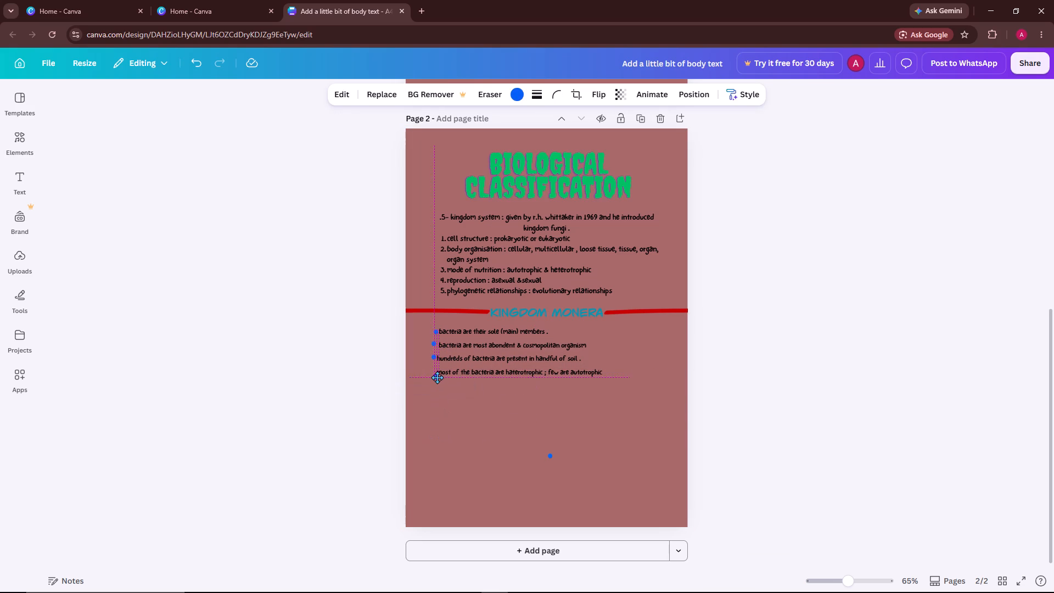
left_click_drag(437, 377, 436, 372)
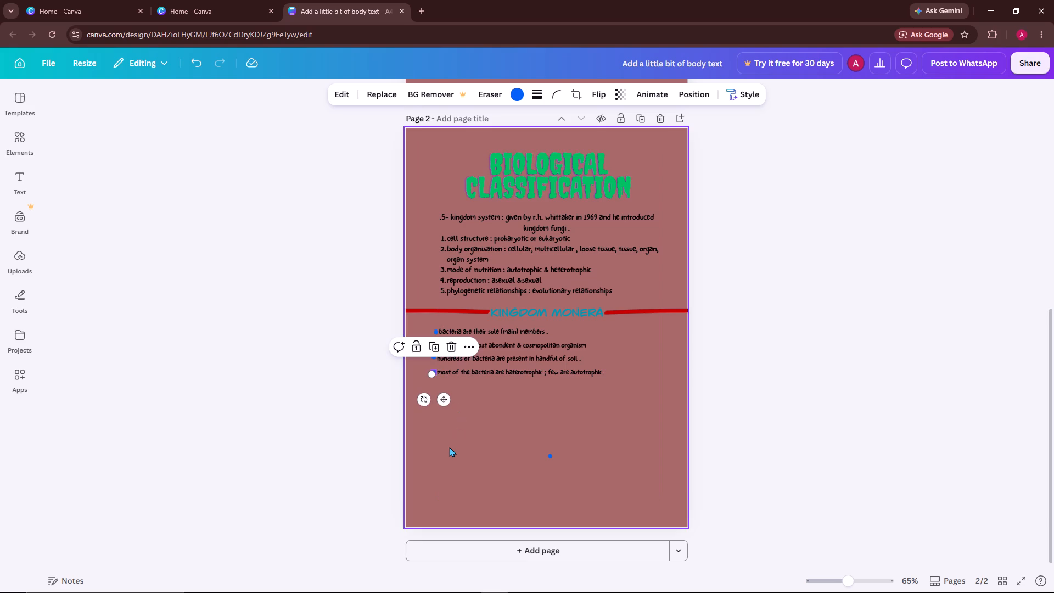
left_click(448, 449)
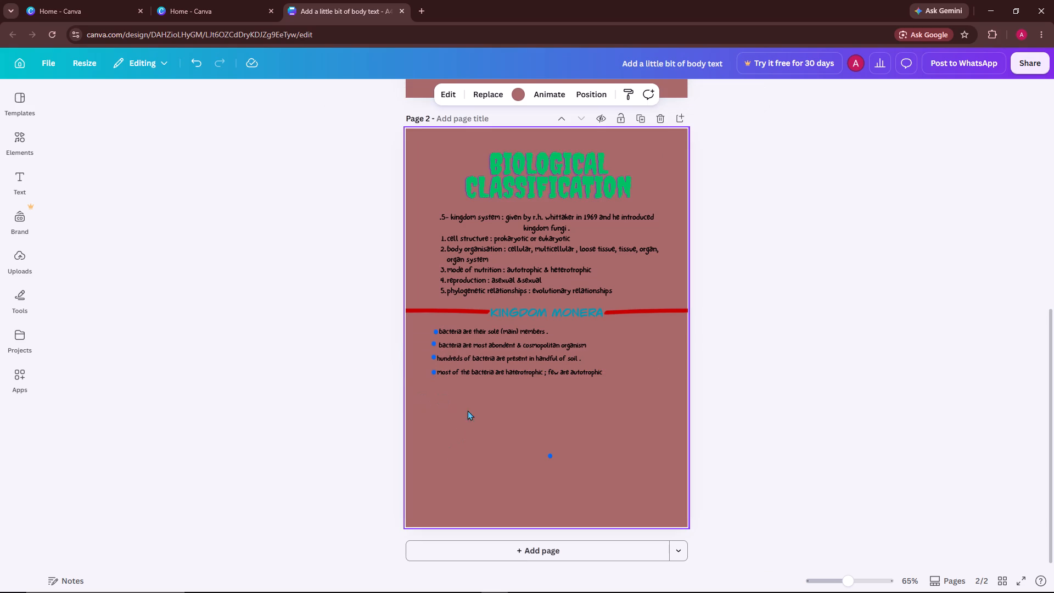
Duplicate the "most of the bacteria are haterotrophic ; few are autotrophic" line and place the copy a little below the original.
left_click(467, 372)
left_click(522, 348)
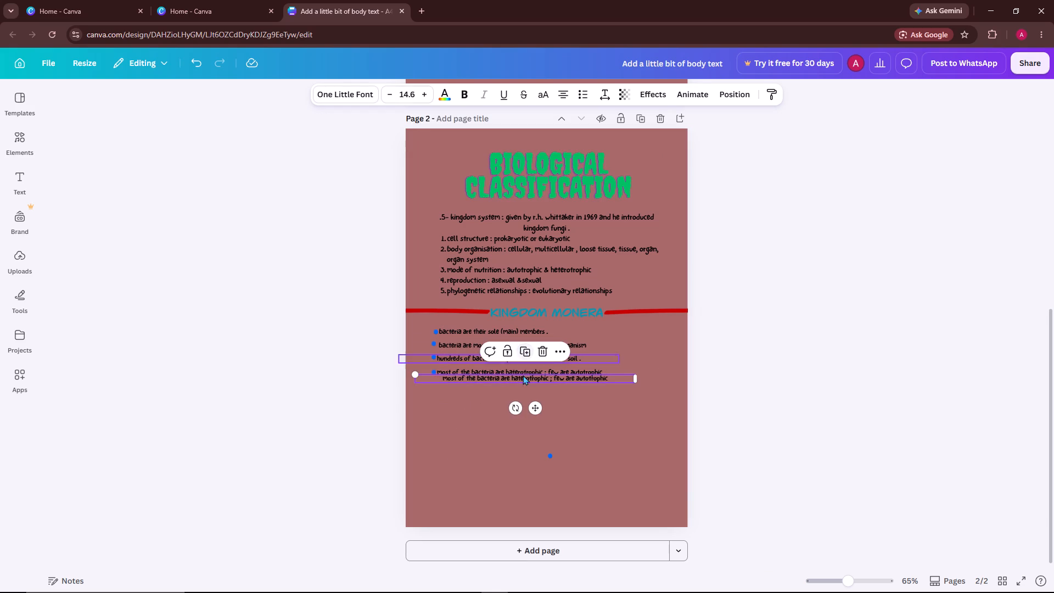
left_click_drag(523, 378, 525, 389)
Replace the copied line's text with "bacteria are simple in structure".
left_click(563, 387)
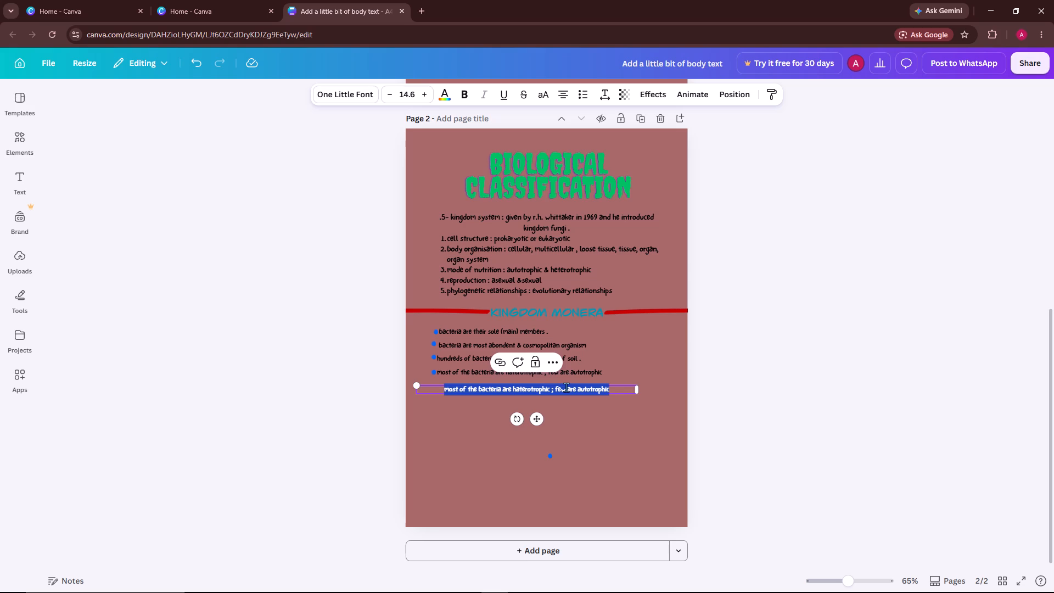
key("BackSpace")
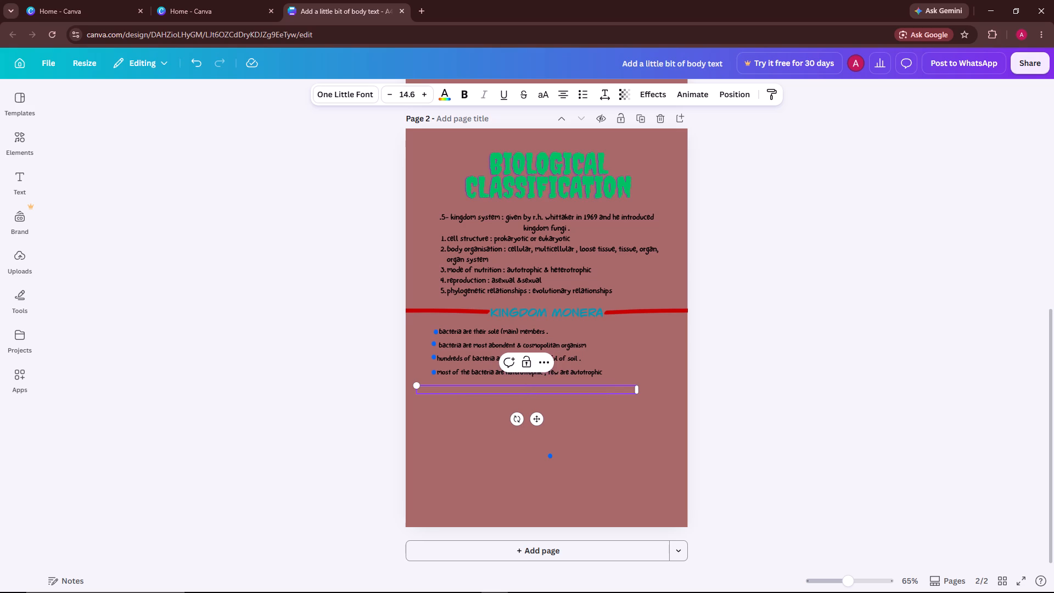
type("bacteria are")
key("space")
type("simple")
key("space")
type("o")
key("BackSpace")
type("in structure")
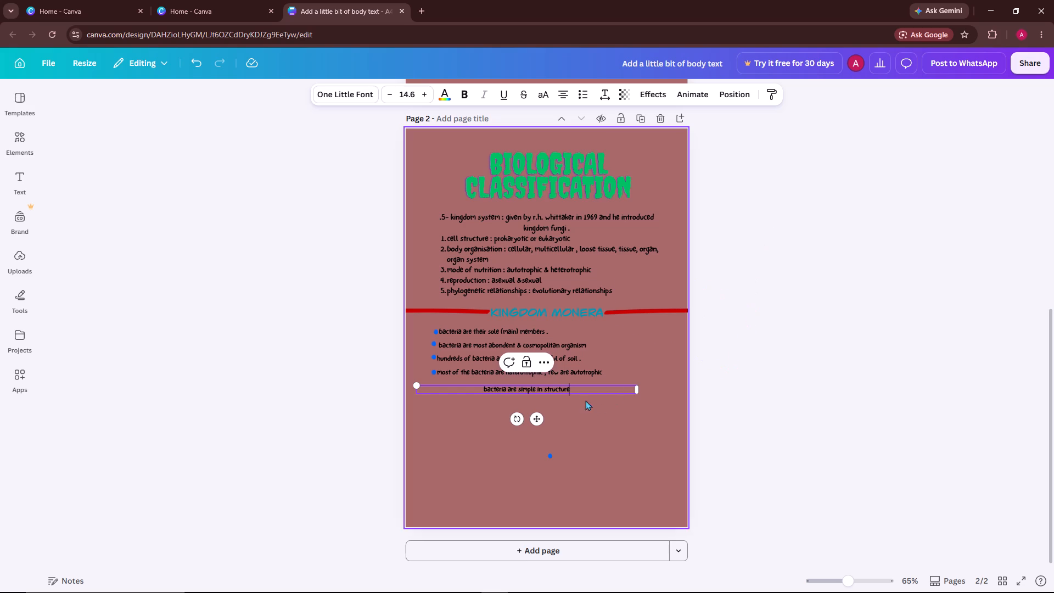
Move the "bacteria are simple in structure" line directly under the fourth note, left-aligned and evenly spaced with the others.
left_click_drag(541, 398, 541, 398)
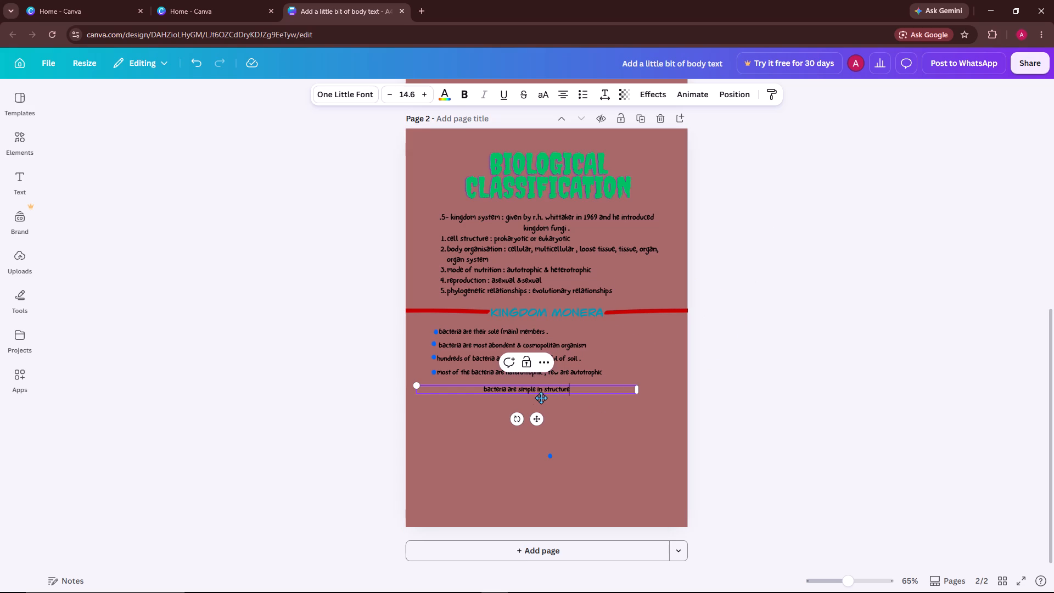
left_click_drag(541, 398, 494, 394)
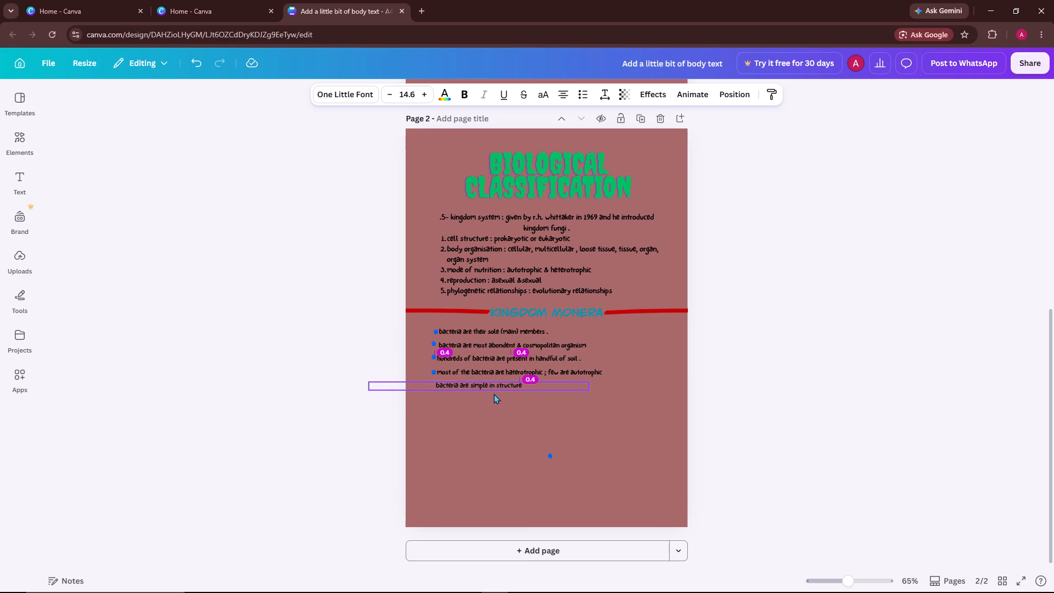
left_click_drag(494, 394, 495, 394)
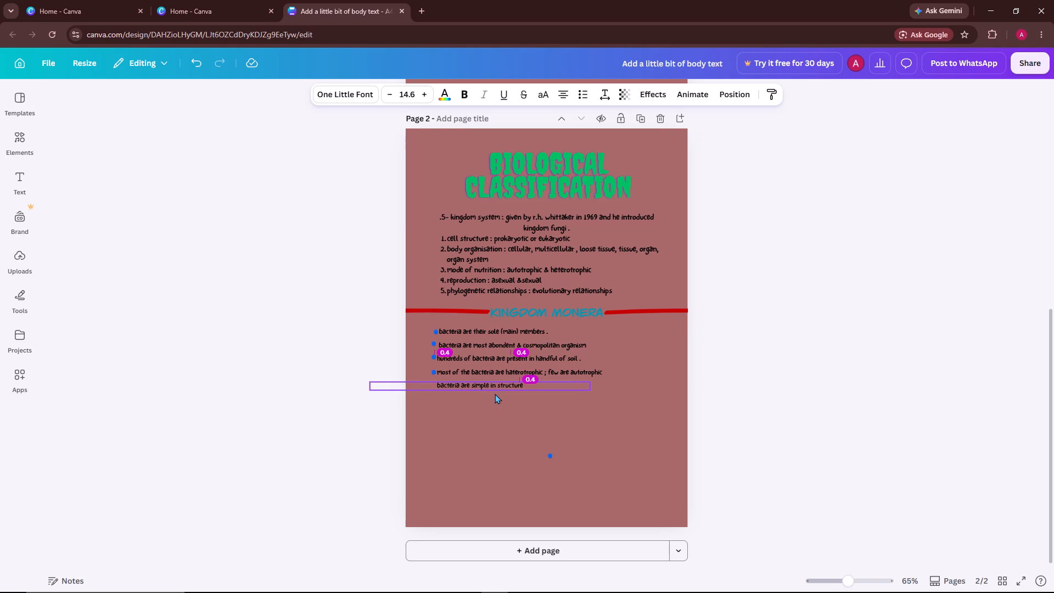
left_click_drag(495, 394, 497, 394)
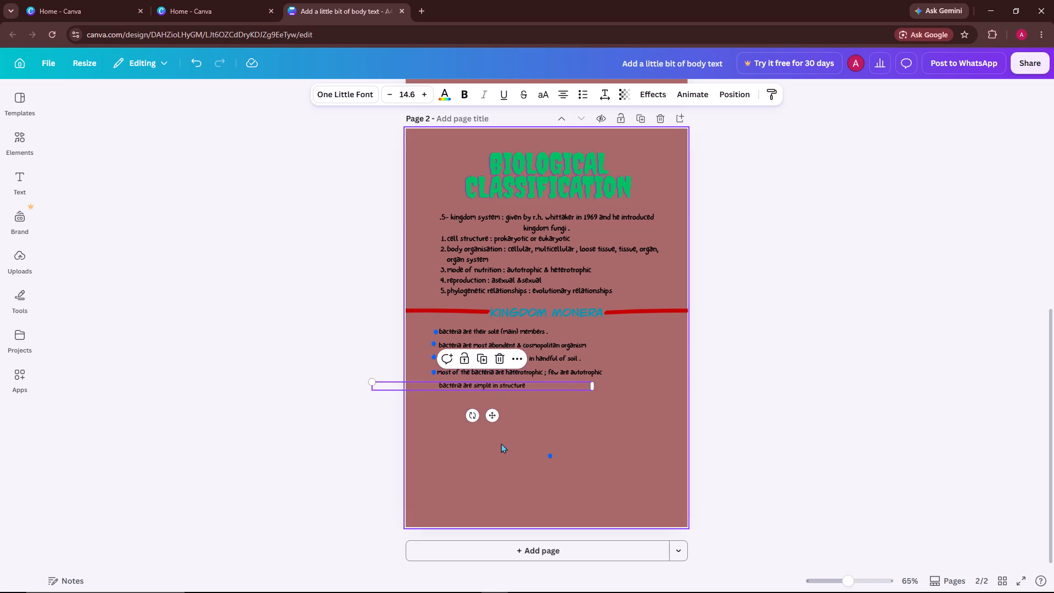
left_click(499, 449)
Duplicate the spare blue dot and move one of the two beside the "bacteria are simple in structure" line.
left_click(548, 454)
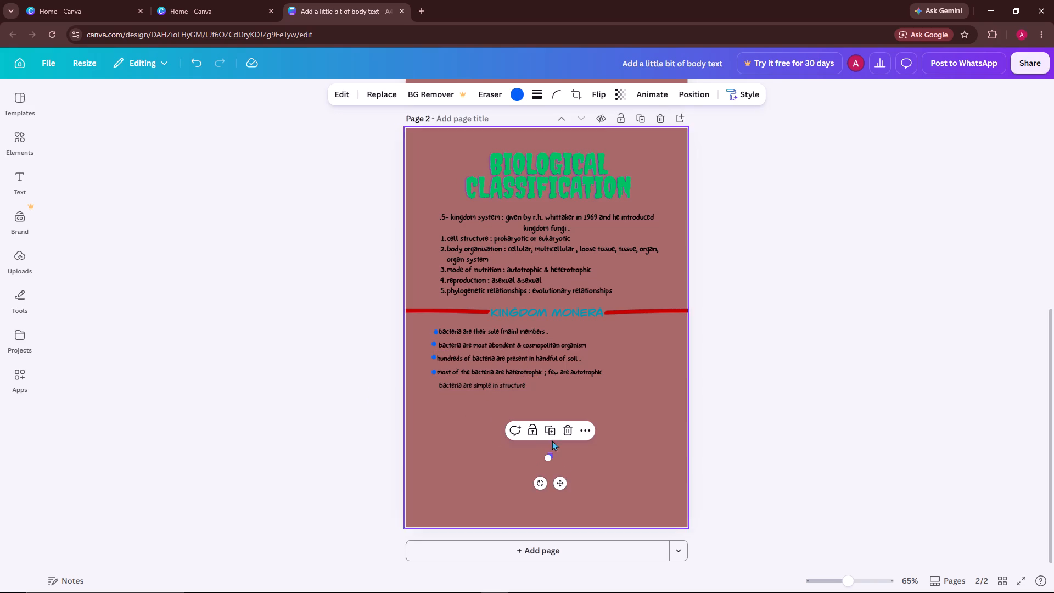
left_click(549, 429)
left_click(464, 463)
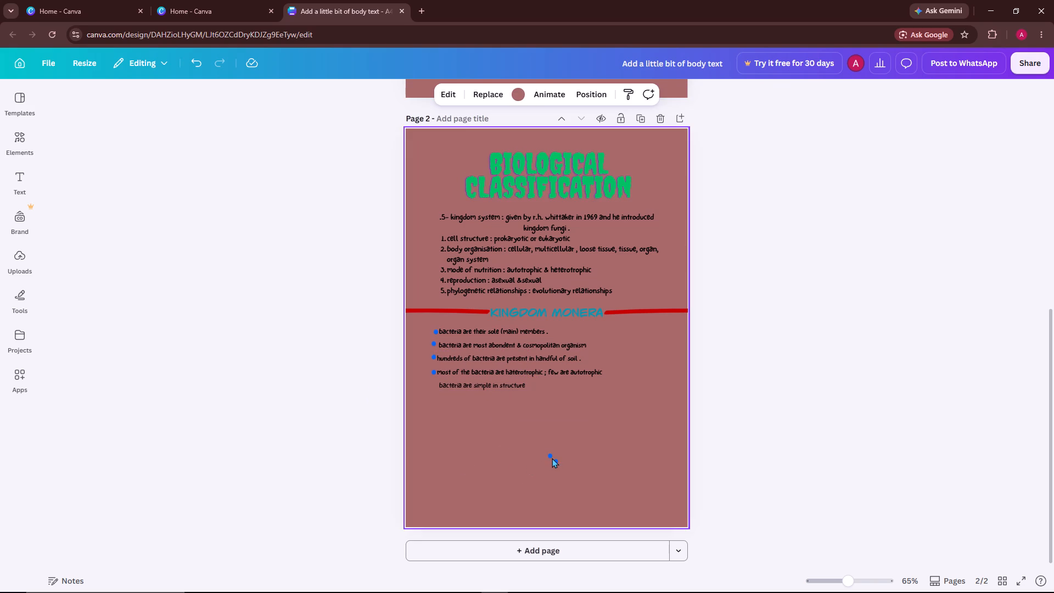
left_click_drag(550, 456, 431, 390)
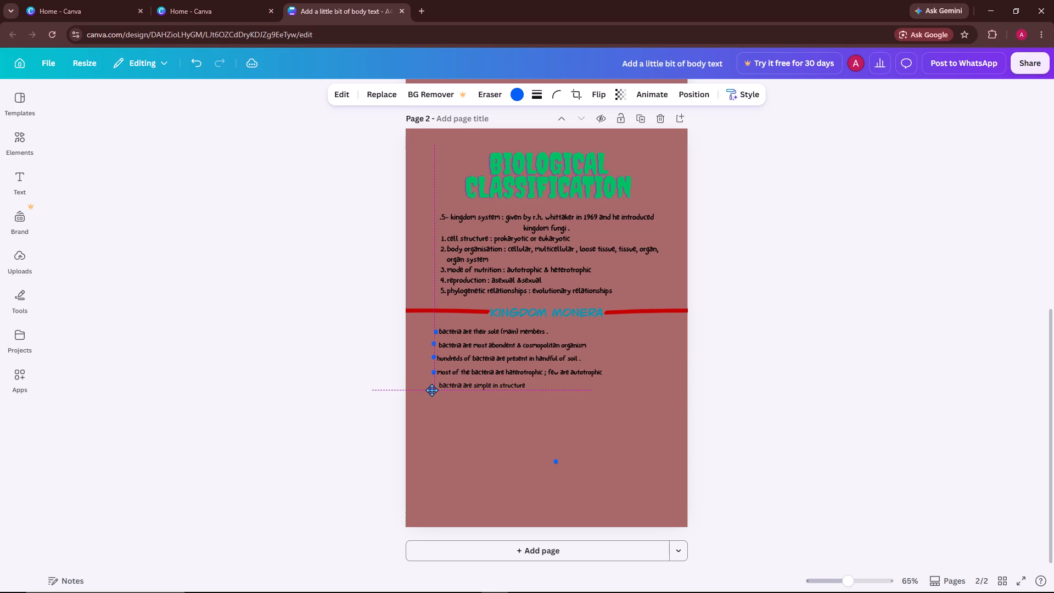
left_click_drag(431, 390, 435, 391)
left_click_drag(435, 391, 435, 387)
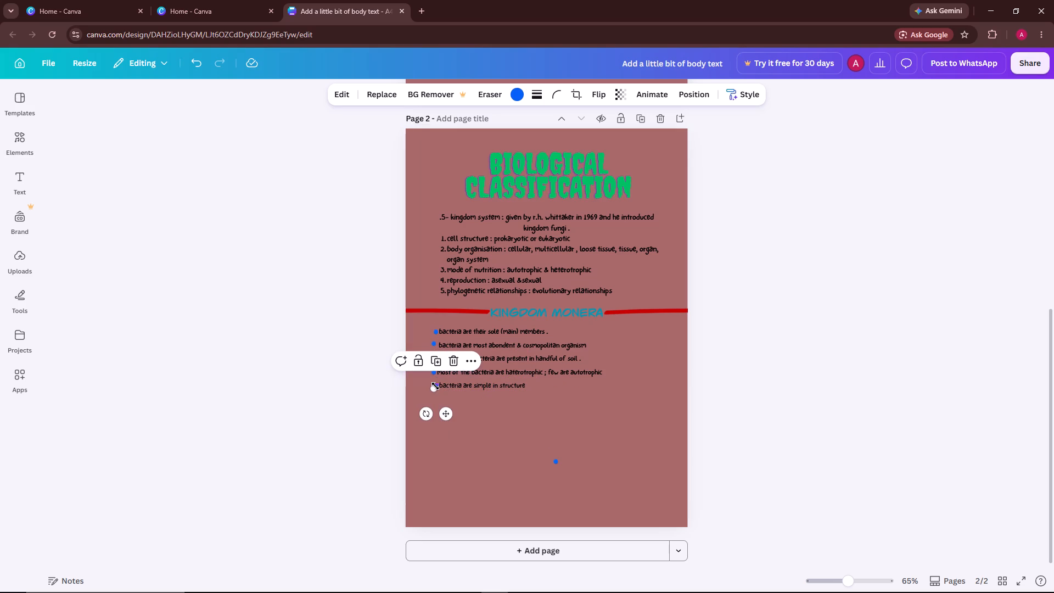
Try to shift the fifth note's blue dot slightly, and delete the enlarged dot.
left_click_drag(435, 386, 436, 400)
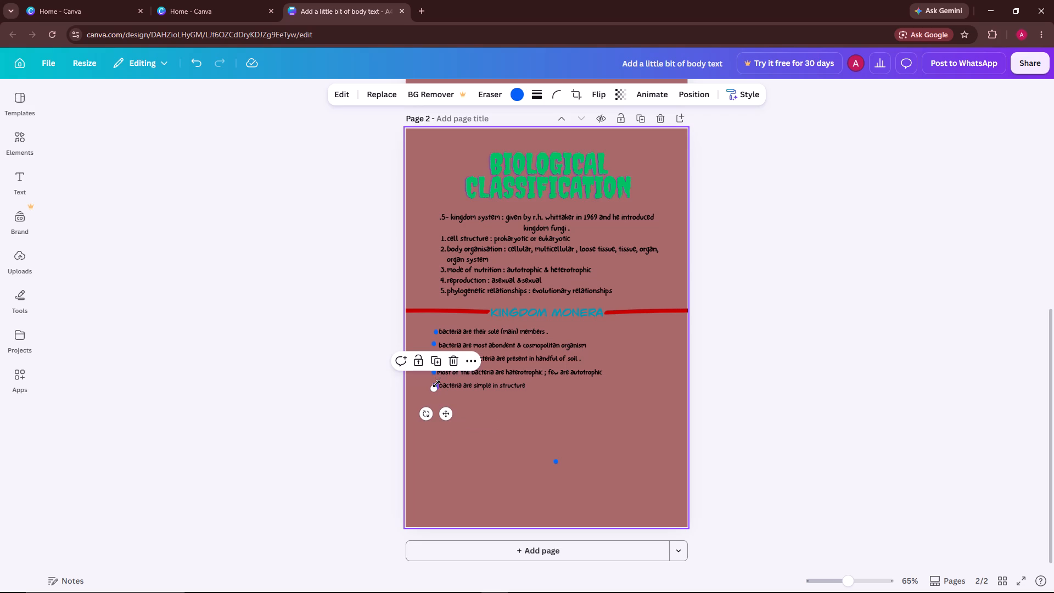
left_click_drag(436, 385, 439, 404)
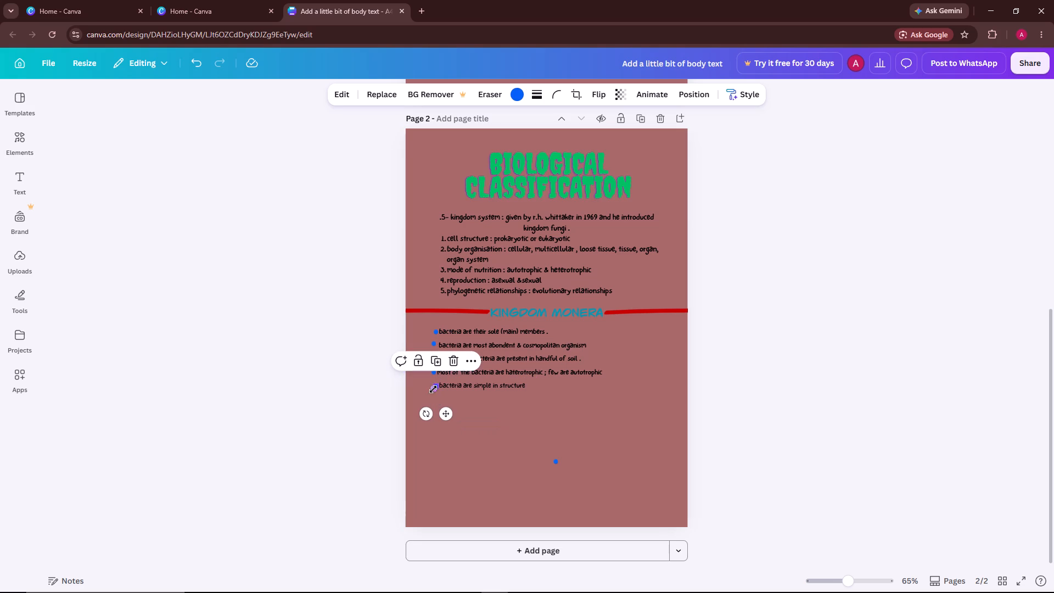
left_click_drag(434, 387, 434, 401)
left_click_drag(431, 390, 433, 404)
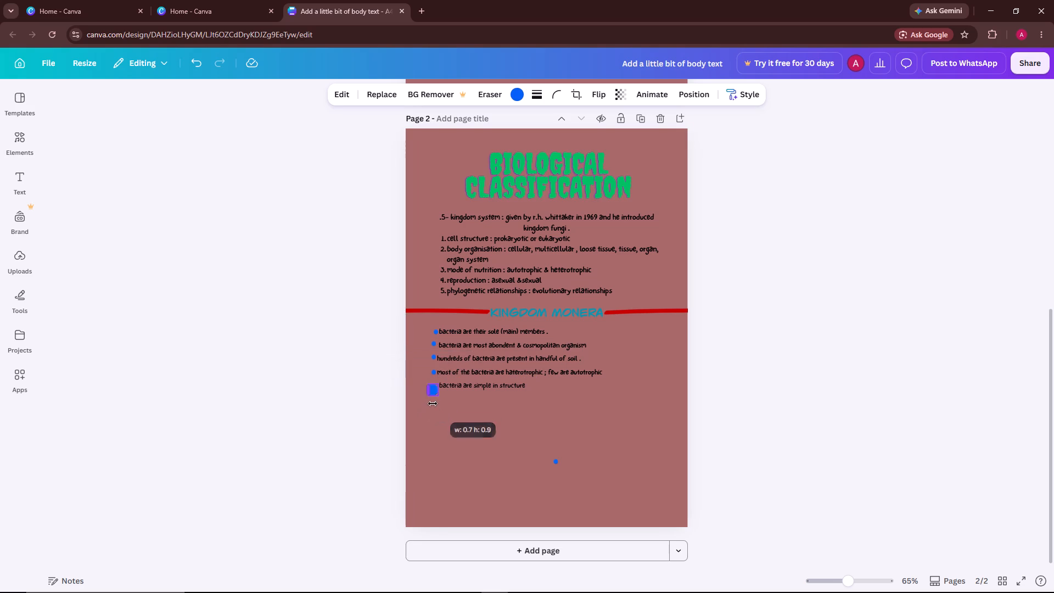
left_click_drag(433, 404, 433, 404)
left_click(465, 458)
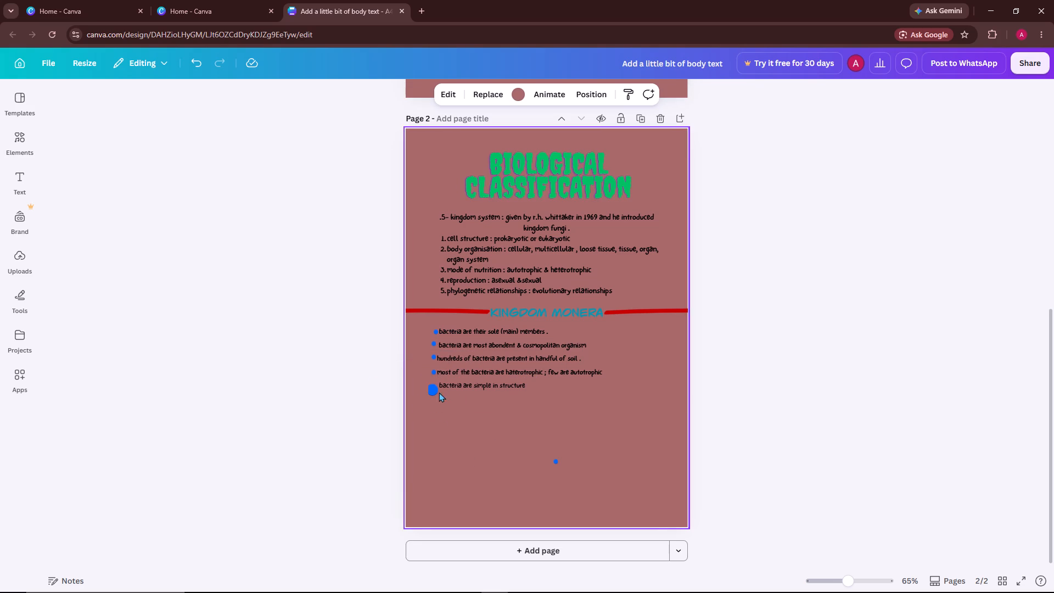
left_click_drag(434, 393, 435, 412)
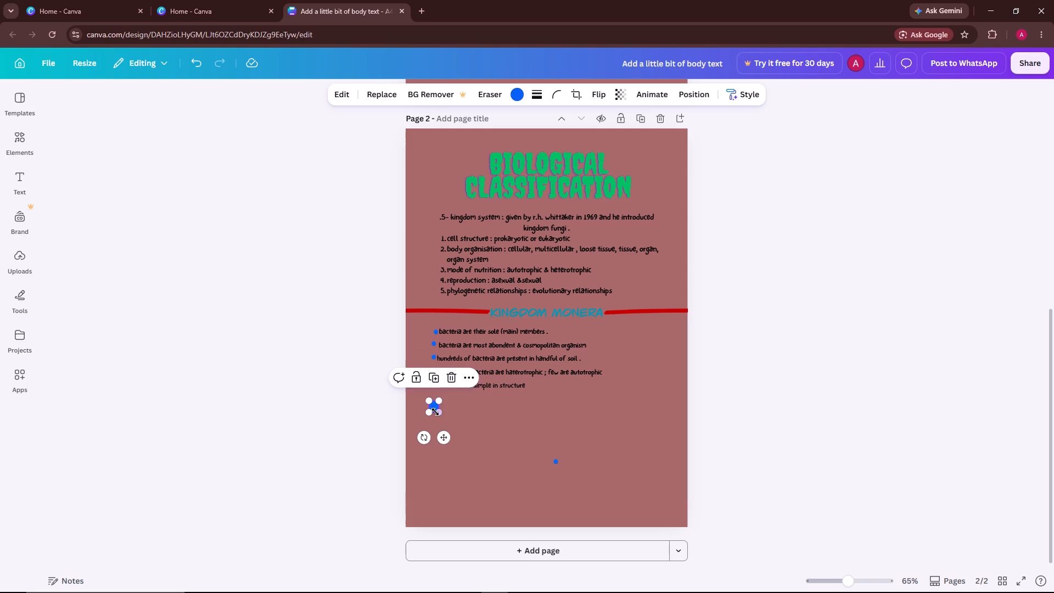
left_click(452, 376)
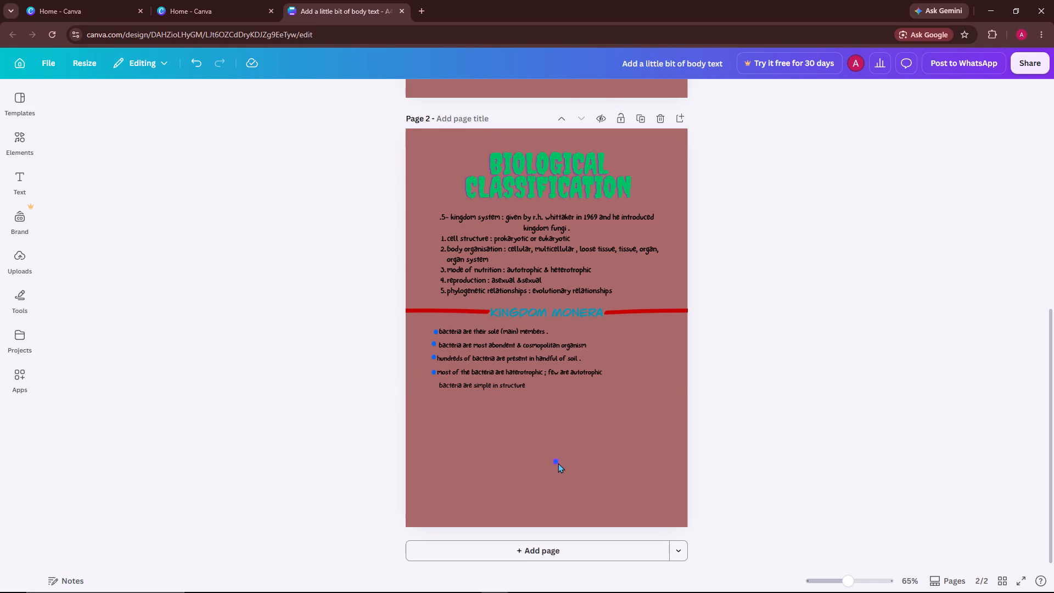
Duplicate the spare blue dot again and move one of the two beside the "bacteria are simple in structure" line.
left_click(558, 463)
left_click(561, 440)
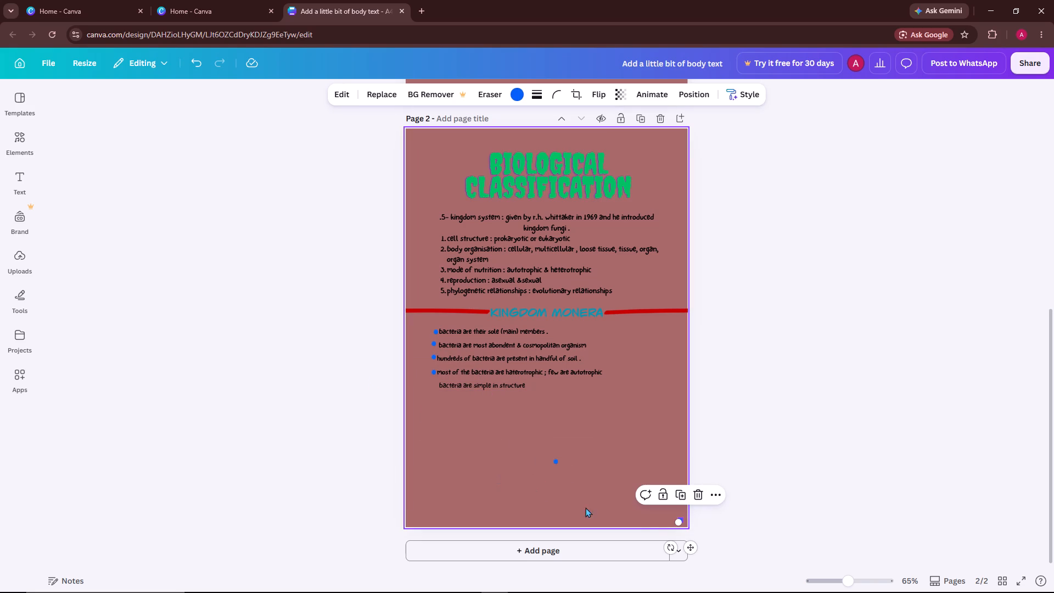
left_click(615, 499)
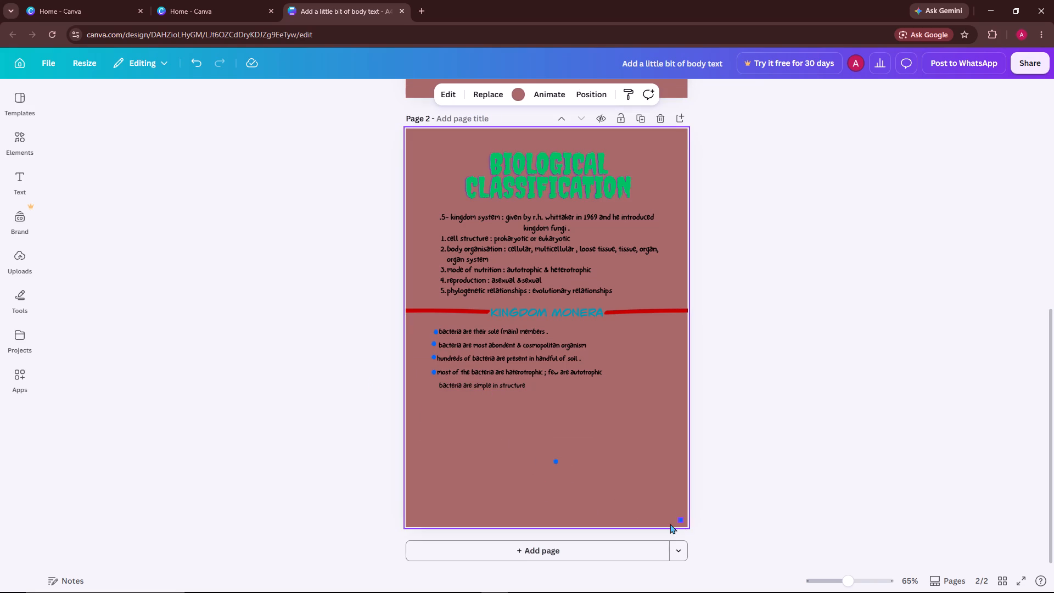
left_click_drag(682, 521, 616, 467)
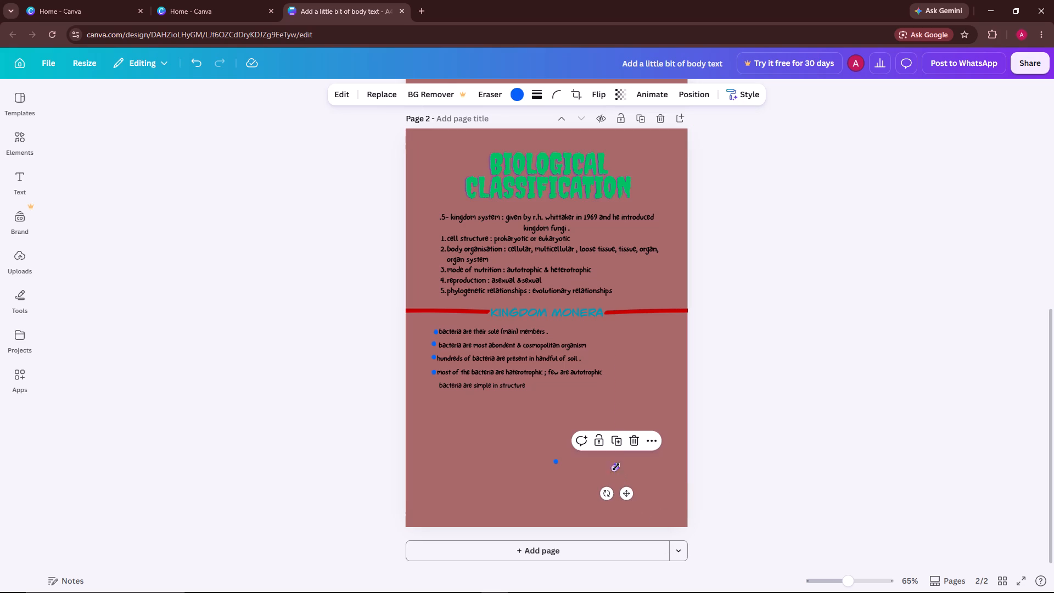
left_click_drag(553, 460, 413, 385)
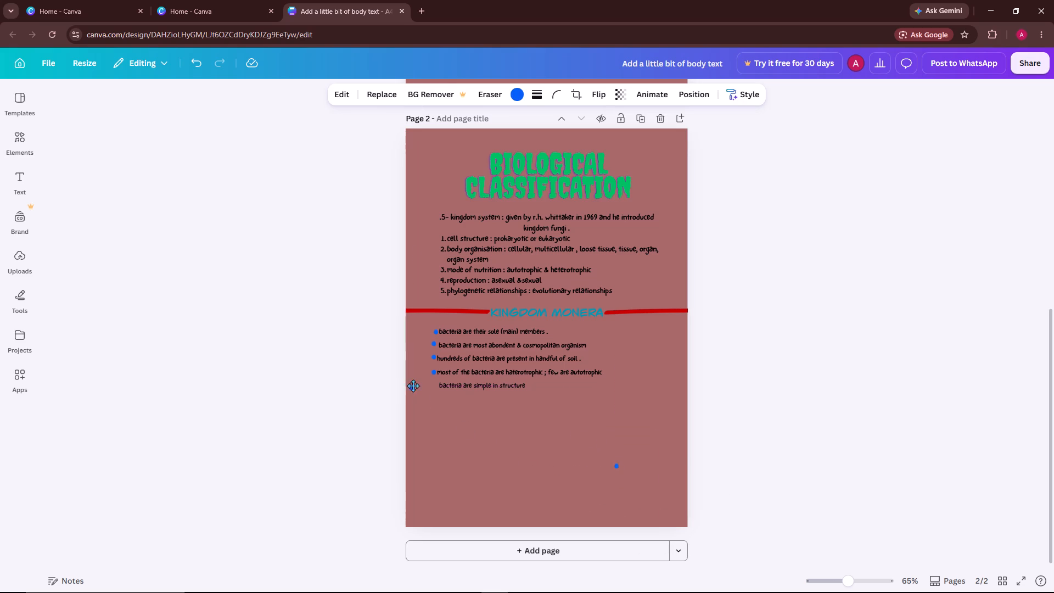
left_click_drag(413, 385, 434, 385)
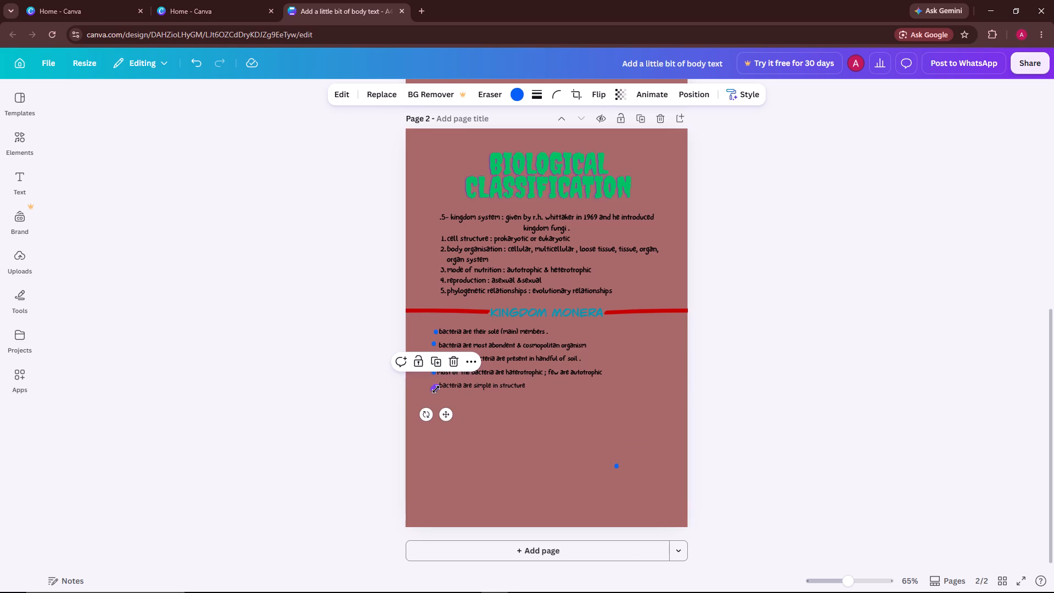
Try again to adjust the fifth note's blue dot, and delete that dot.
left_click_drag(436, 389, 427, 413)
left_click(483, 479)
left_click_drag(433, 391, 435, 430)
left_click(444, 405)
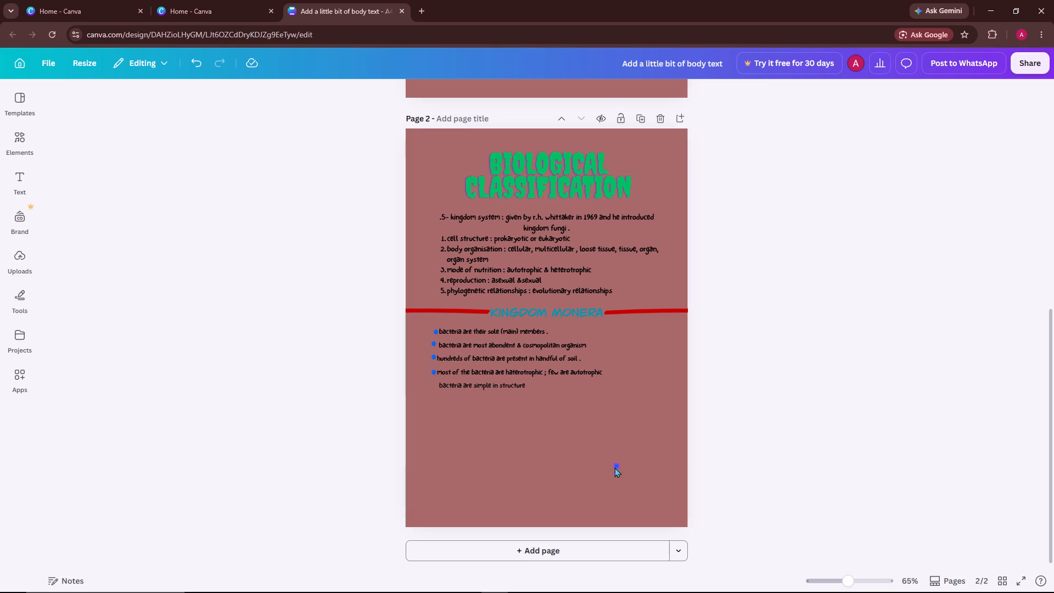
Duplicate the spare blue dot and place one of the two beside the "bacteria are simple in structure" line.
left_click_drag(615, 467, 545, 446)
left_click(550, 417)
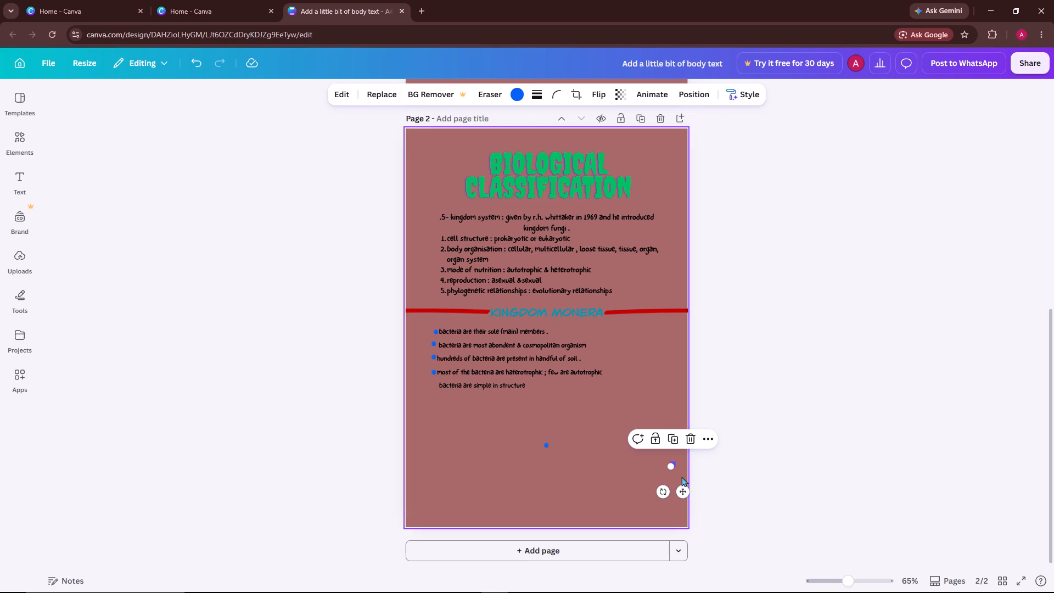
left_click(598, 464)
left_click_drag(545, 445, 401, 416)
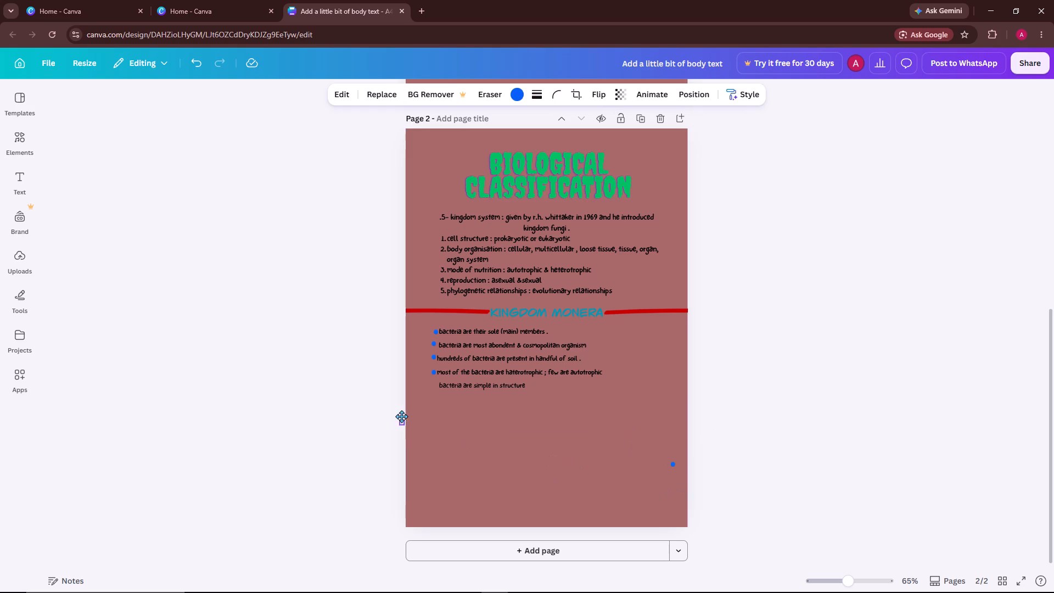
left_click_drag(401, 416, 433, 386)
left_click(474, 451)
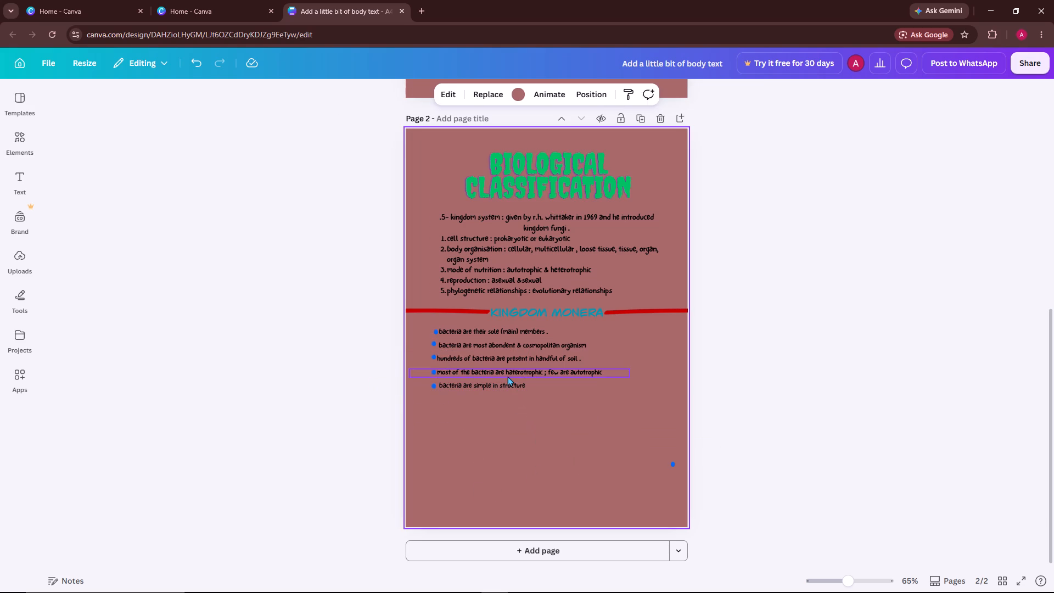
Duplicate the "bacteria are simple in structure" text line and move the copy below the existing notes.
left_click(505, 390)
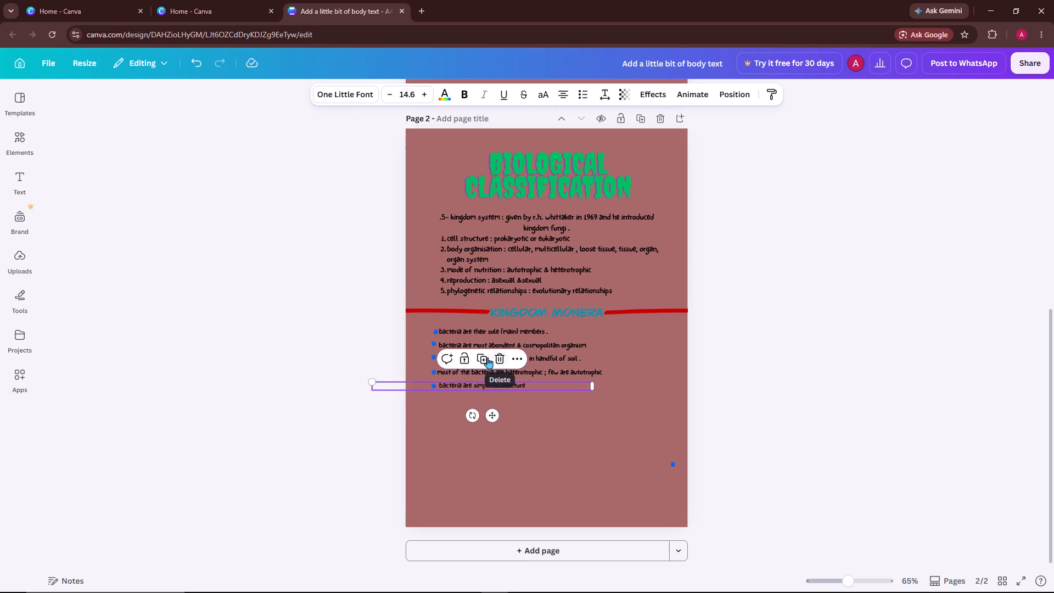
left_click(487, 357)
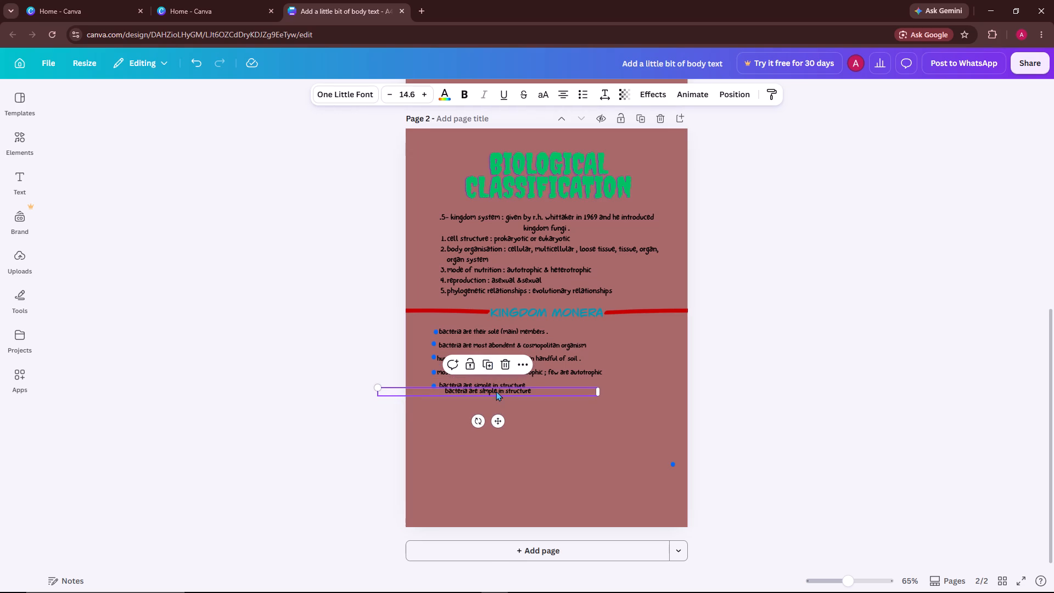
left_click_drag(496, 391, 524, 413)
Replace the copied line's text with "bacteria are very complex in behaviour".
left_click(568, 411)
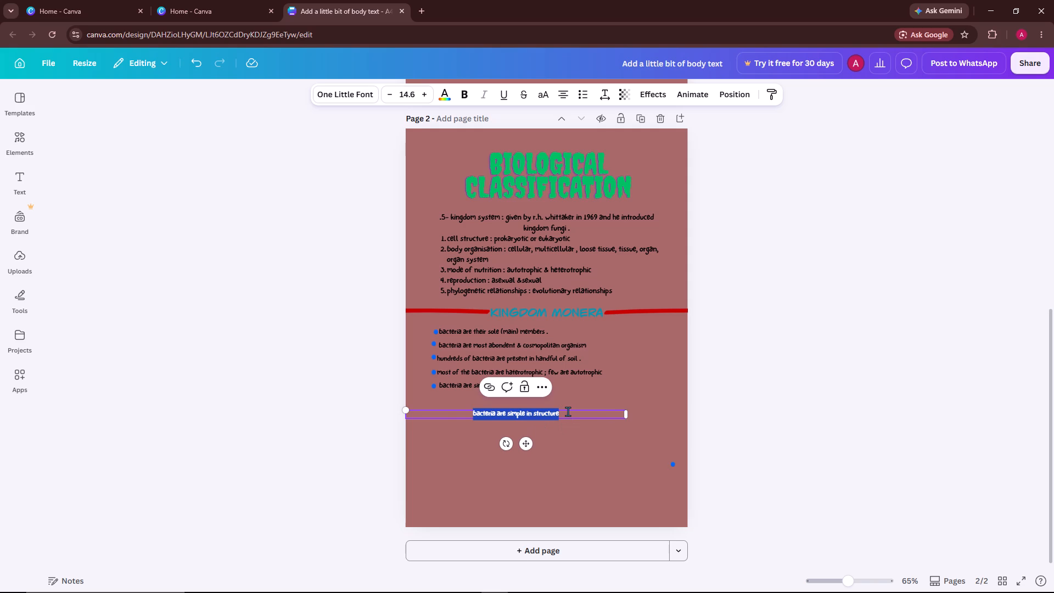
key("BackSpace")
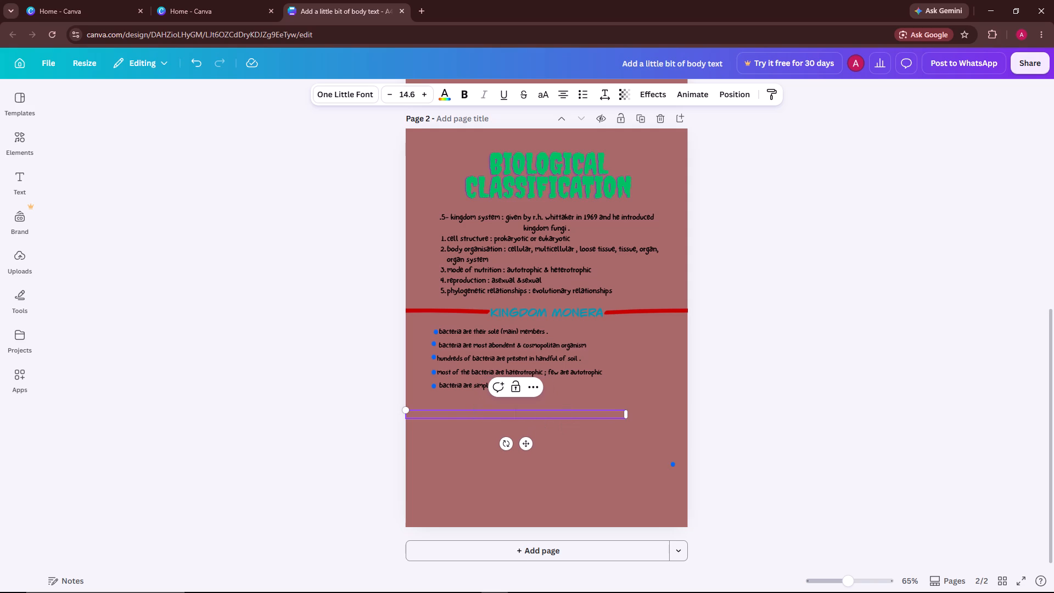
key("b")
key("BackSpace")
type("bacteria")
key("space")
type("are")
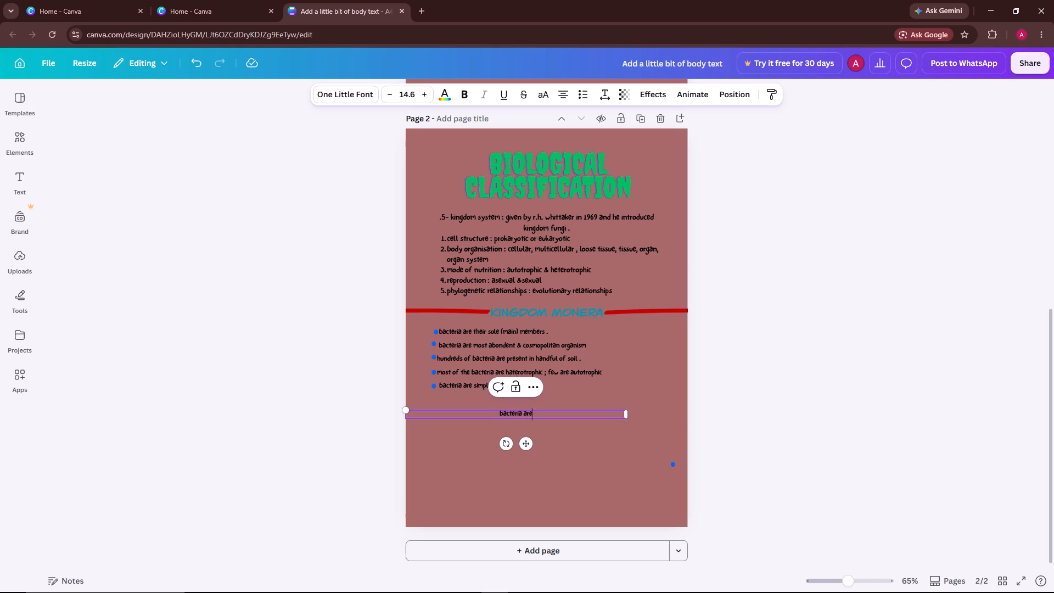
key("space")
type("very")
key("space")
type("comple")
key("x")
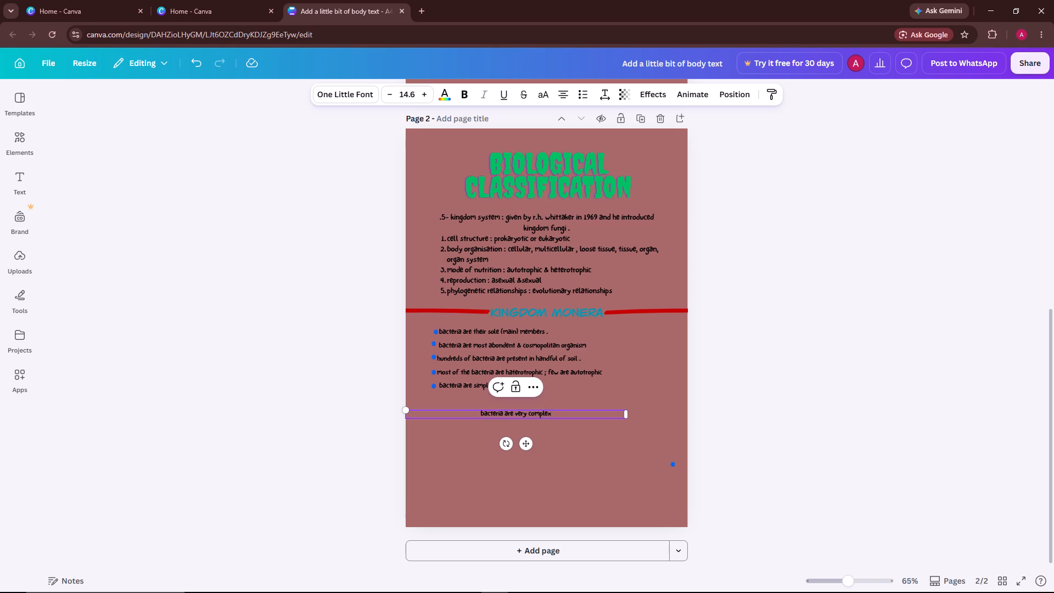
key("space")
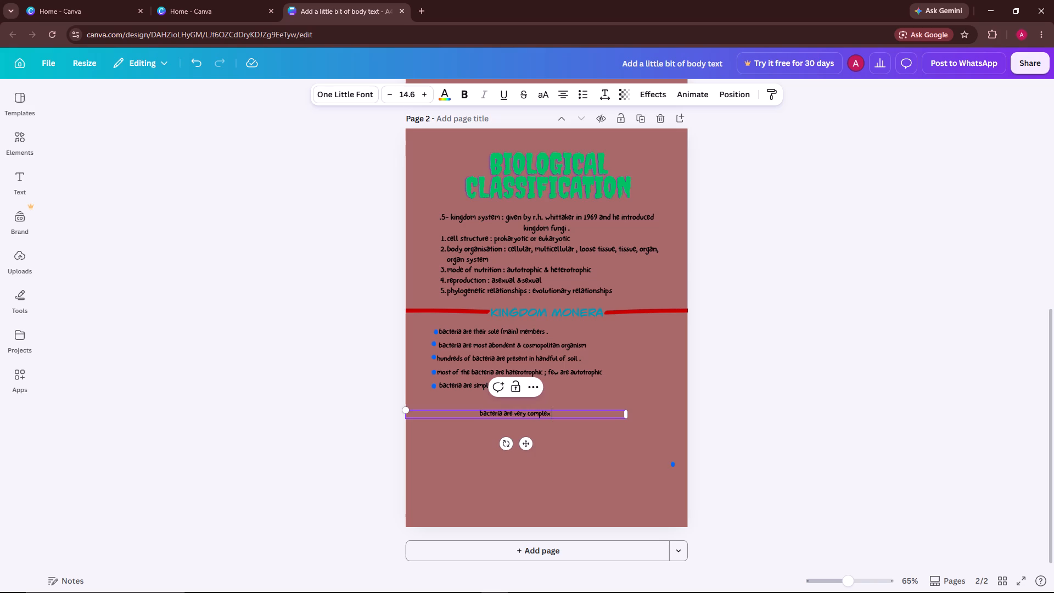
type("in")
key("space")
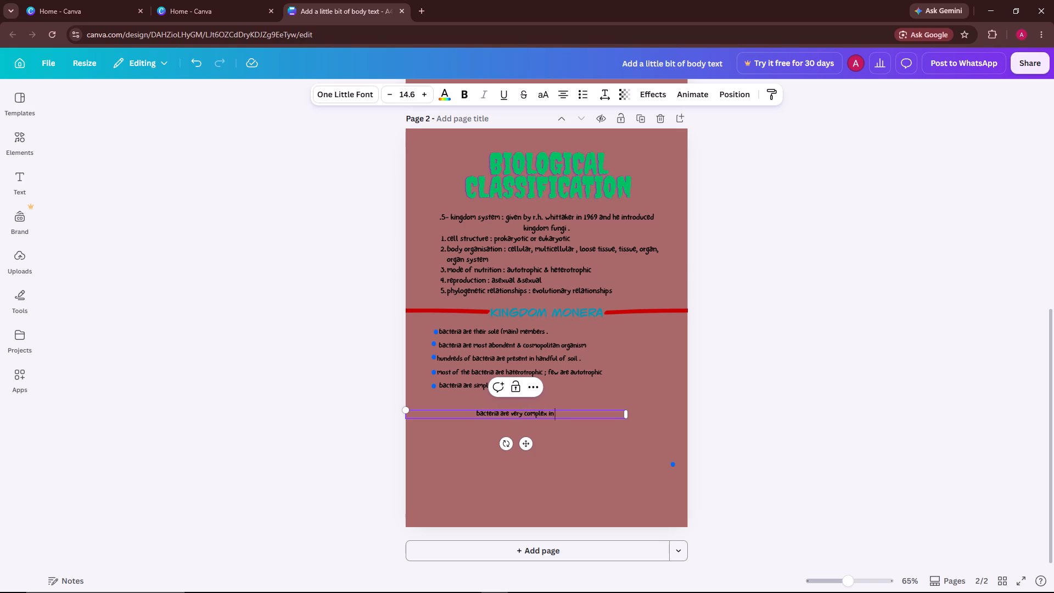
type("beh")
key("a")
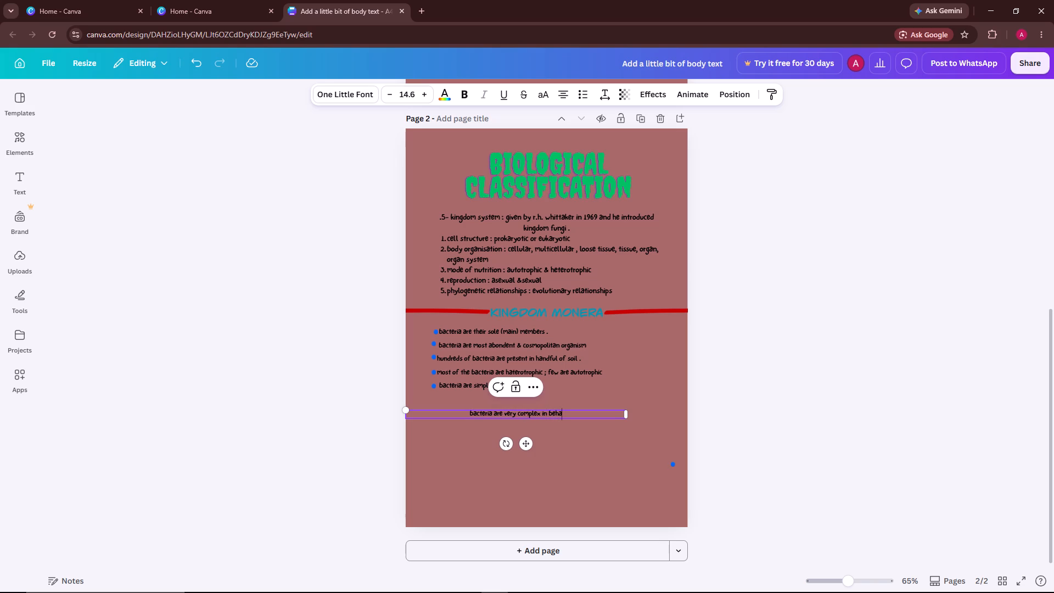
type("vi")
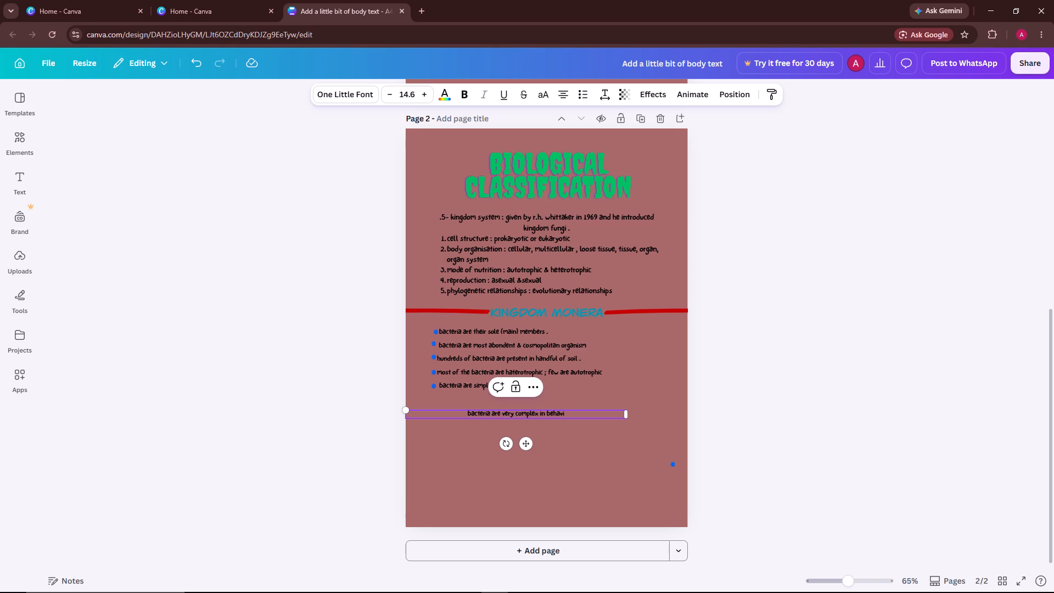
type("our")
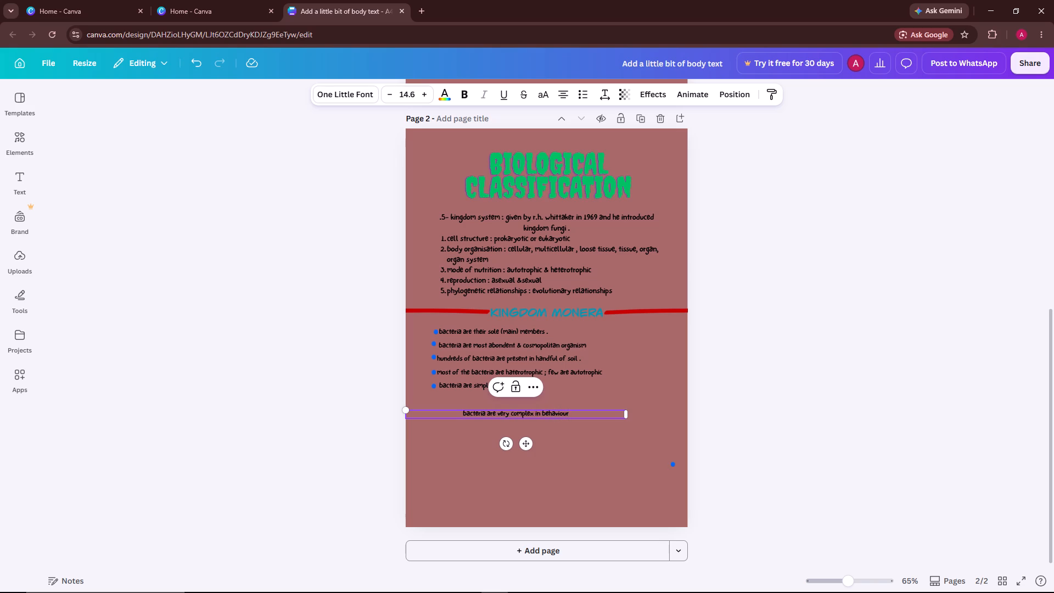
Continue the sixth note with "i.e , they show metabiotic diversity" after "behaviour".
key("space")
type("i")
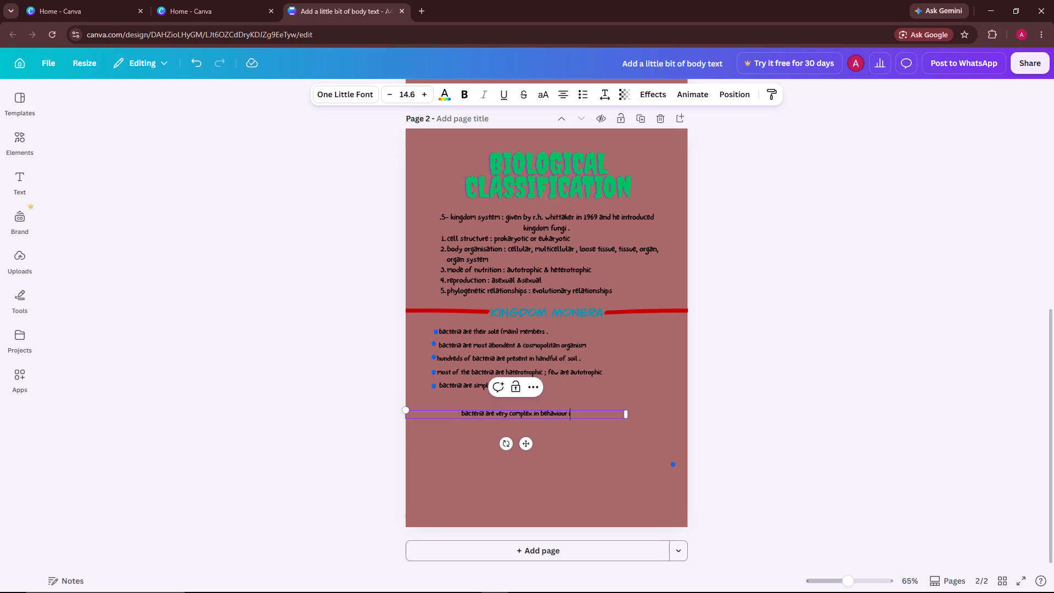
key("period")
key("e")
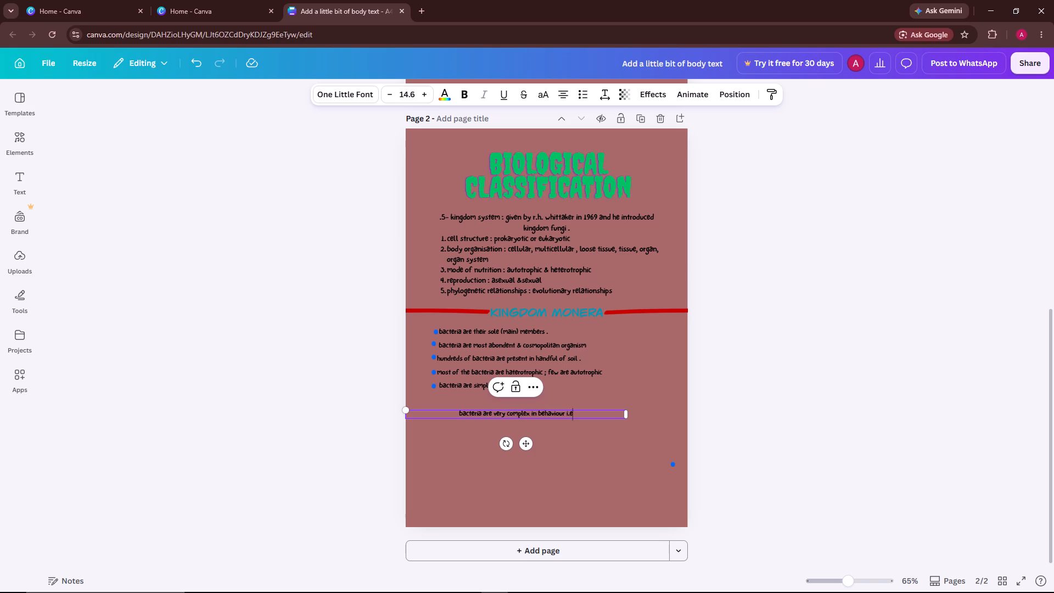
key("space")
type(",")
key("space")
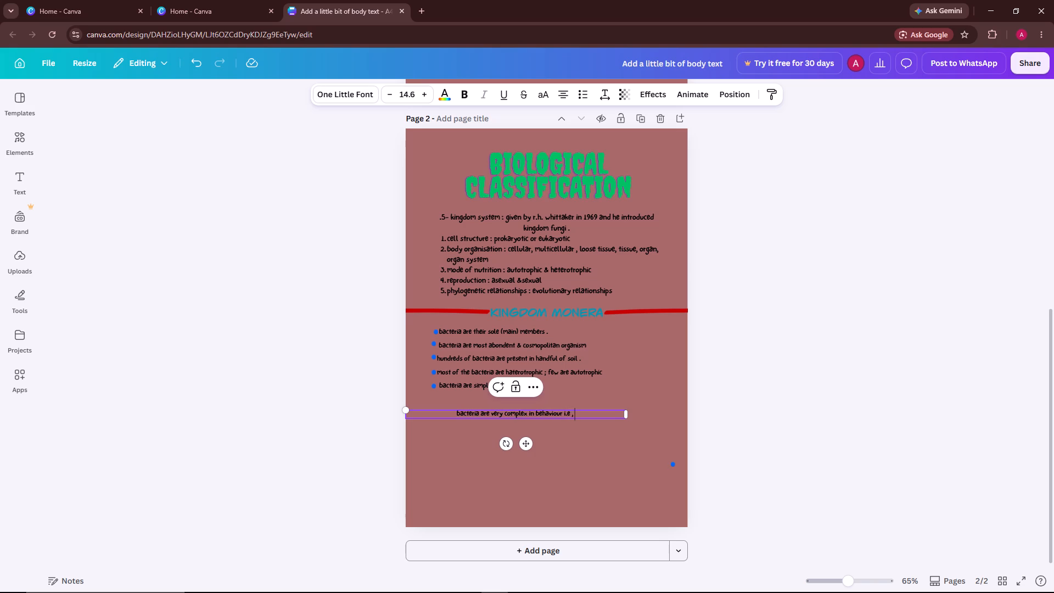
type("the")
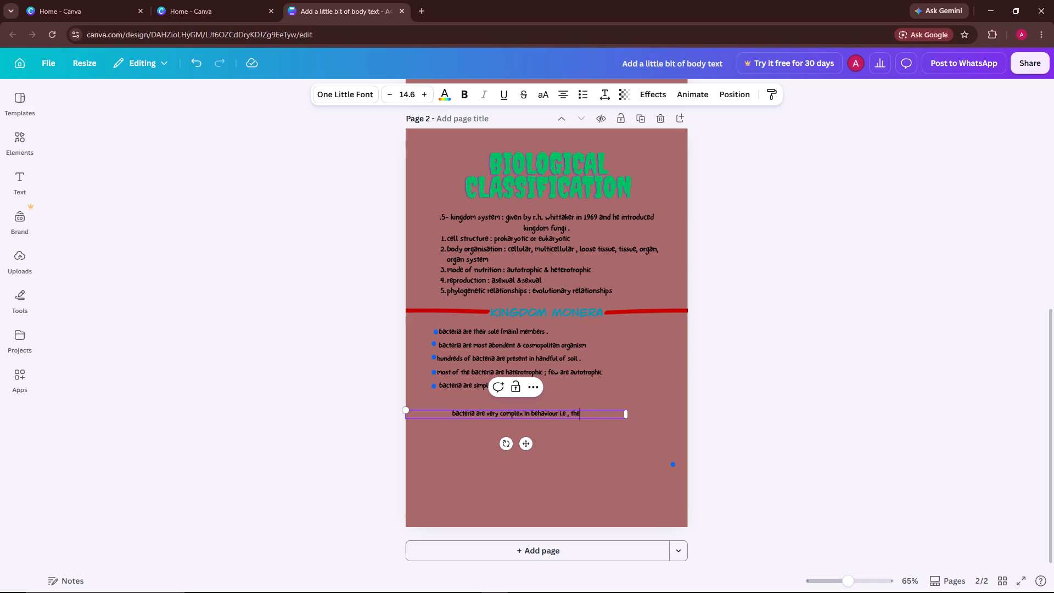
type("y shoe")
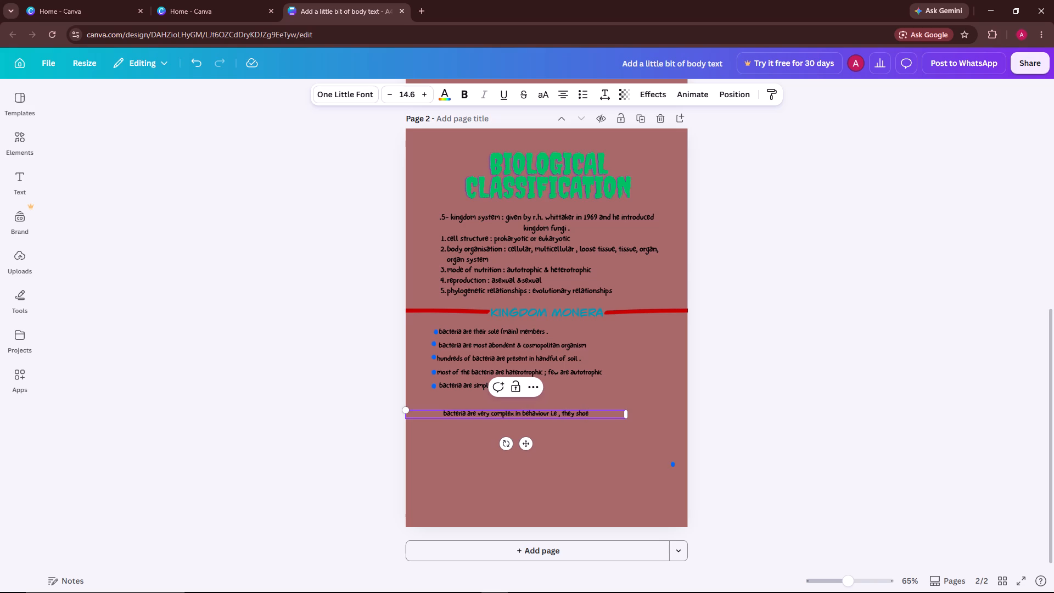
key("BackSpace")
type("w")
key("space")
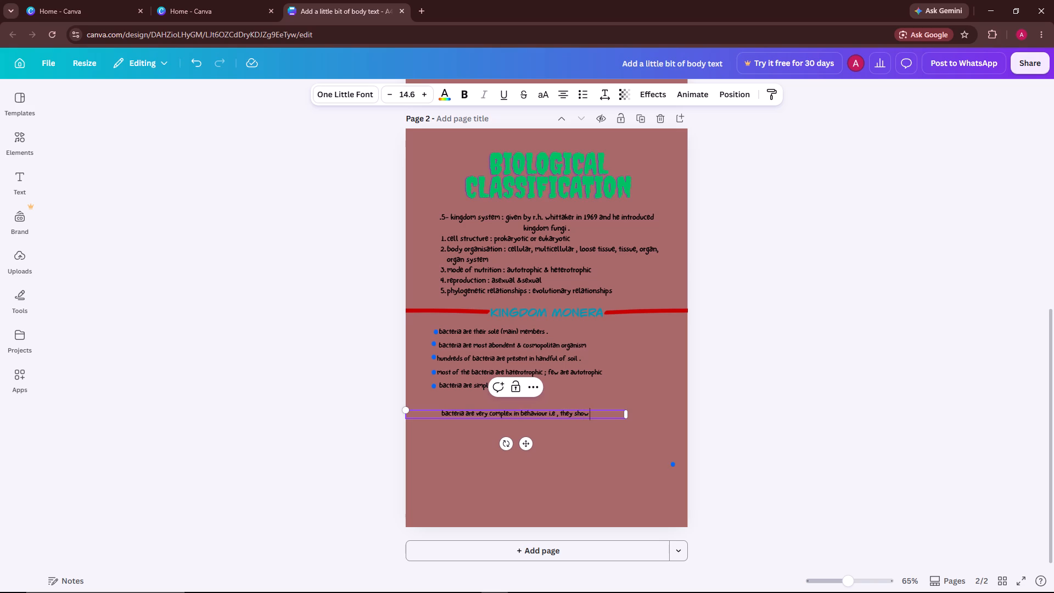
type("meta")
key("space")
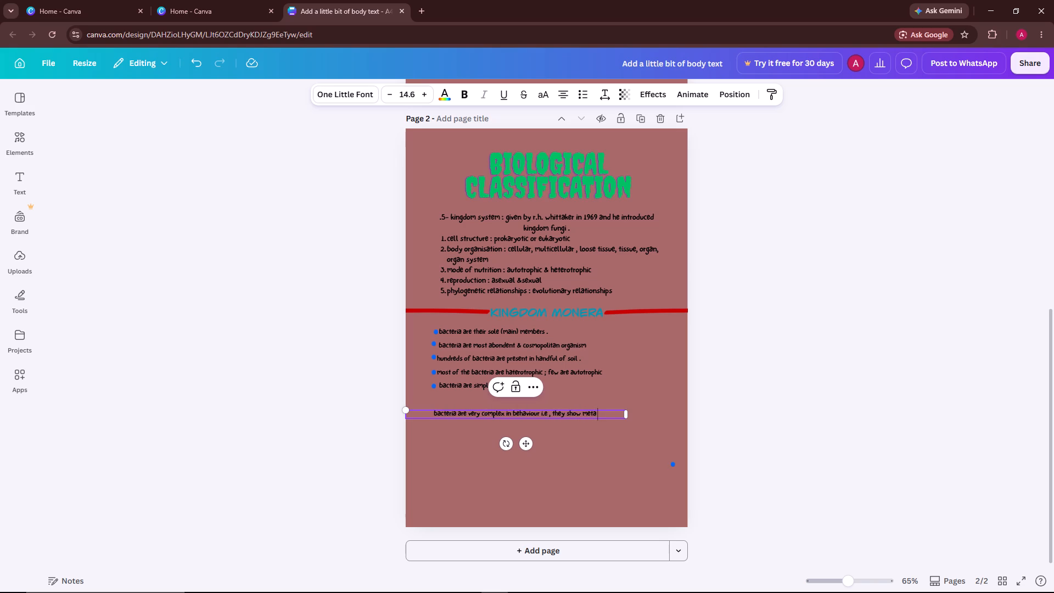
key("BackSpace")
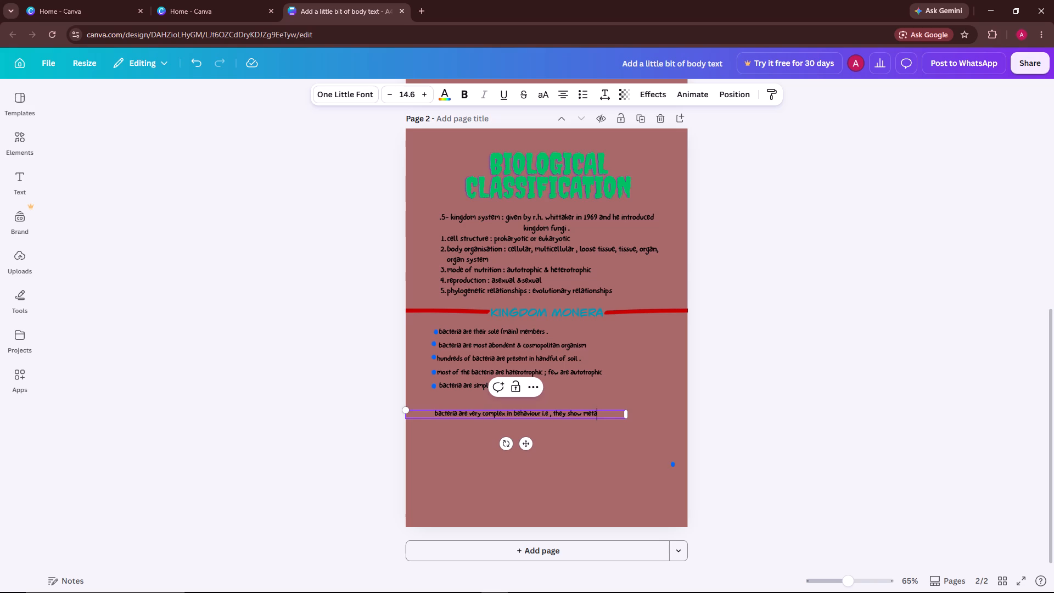
type("biotic")
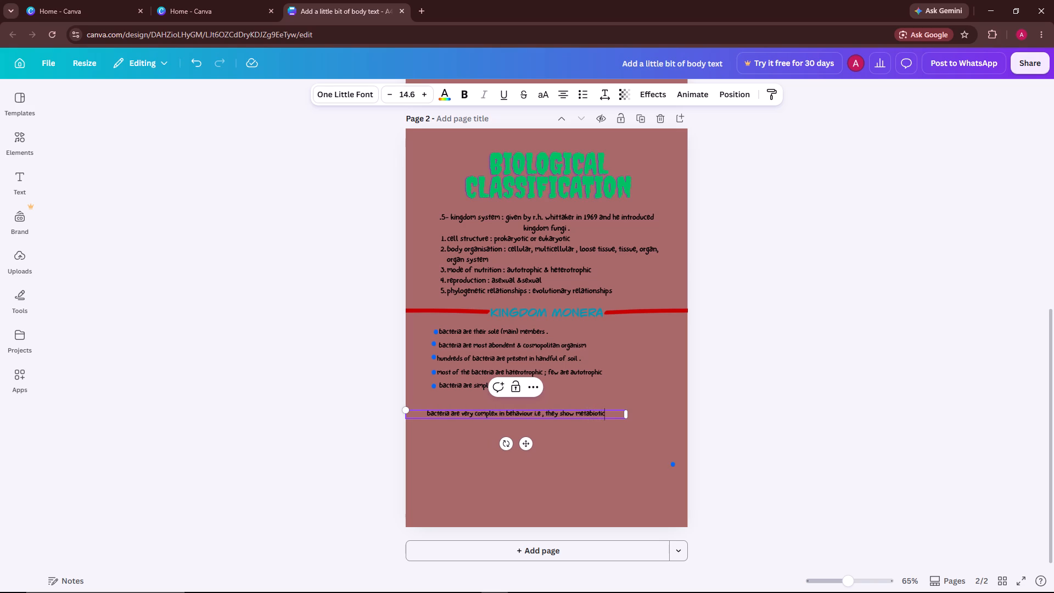
key("space")
type("diver")
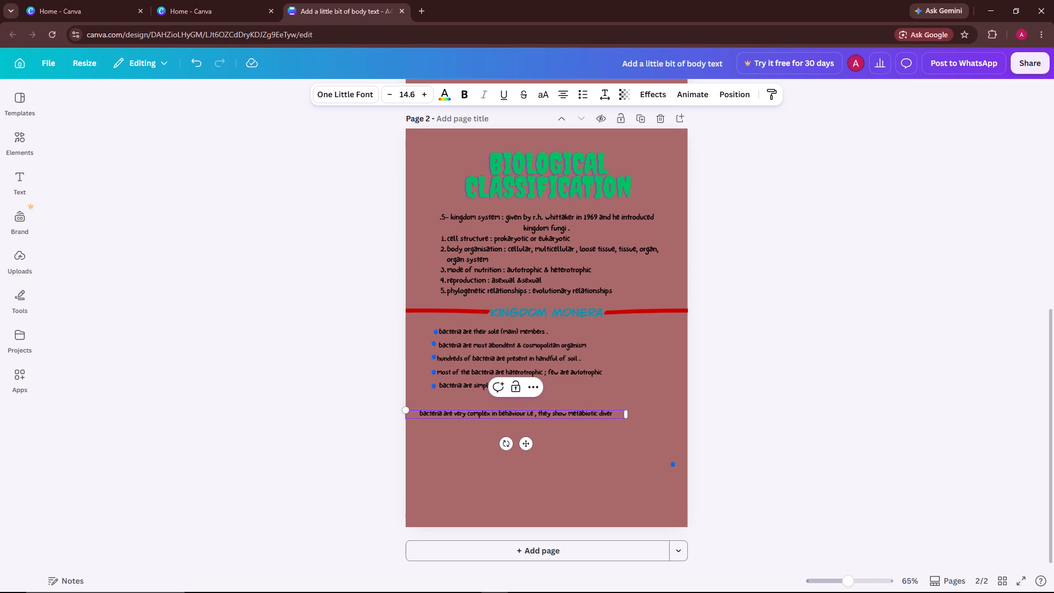
type("sity")
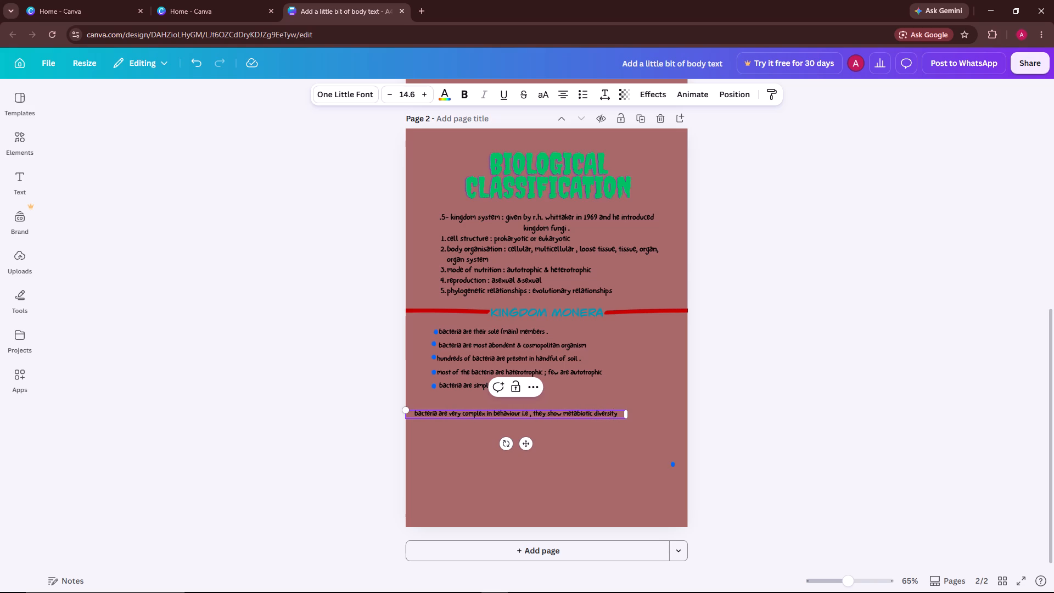
left_click(587, 465)
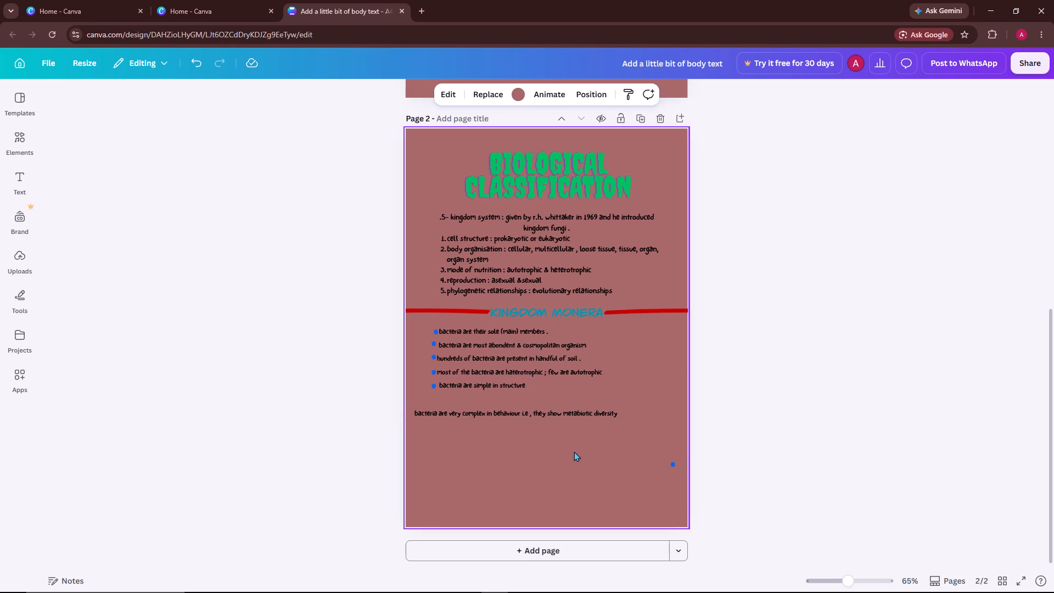
Move the "bacteria are very complex in behaviour" note directly under the fifth note, matching the list's alignment and spacing.
left_click_drag(543, 415, 565, 404)
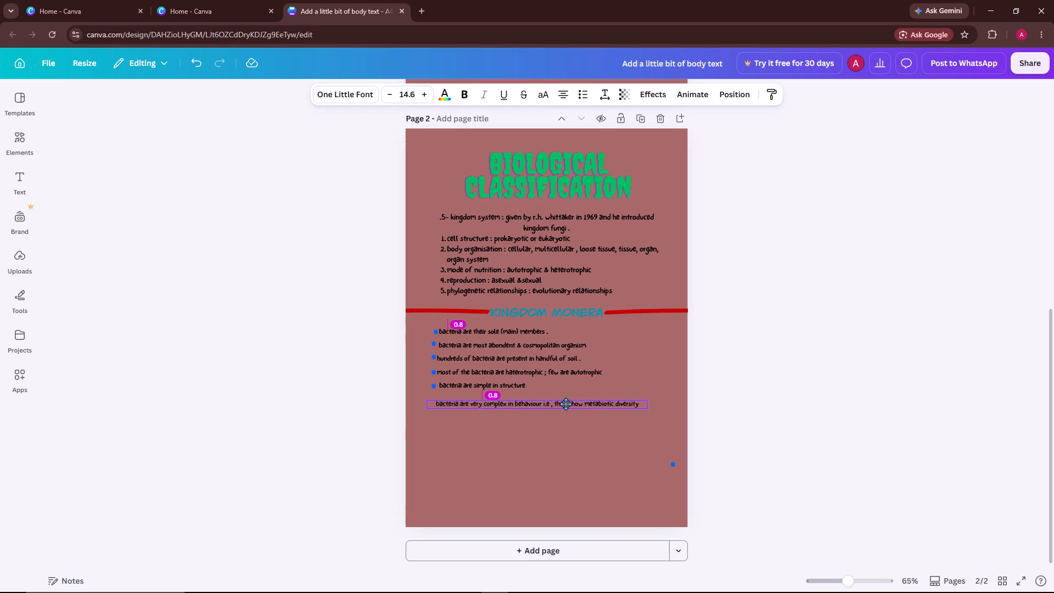
left_click_drag(565, 404, 565, 400)
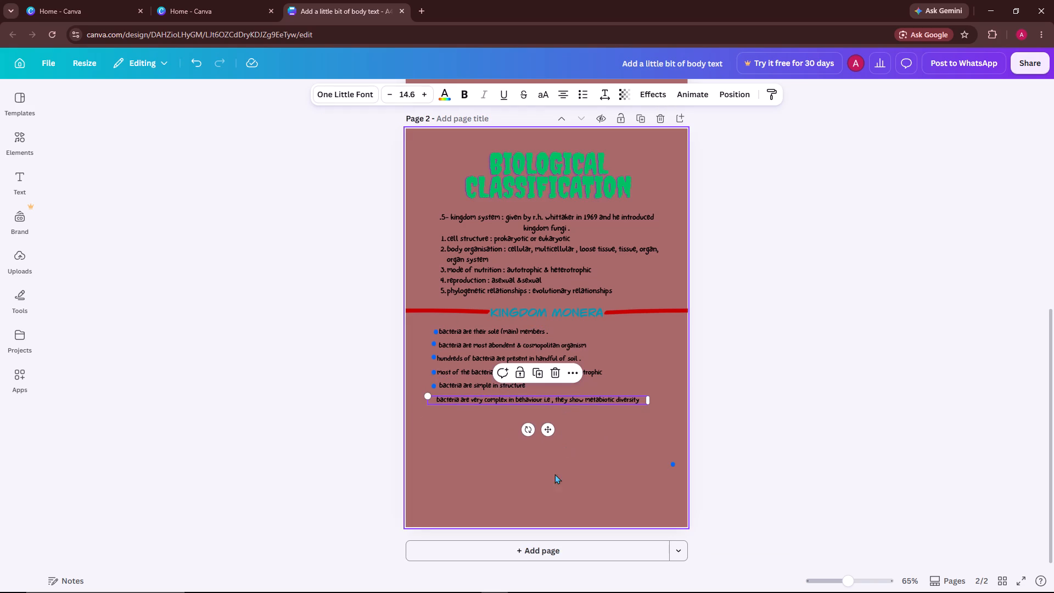
left_click(529, 400)
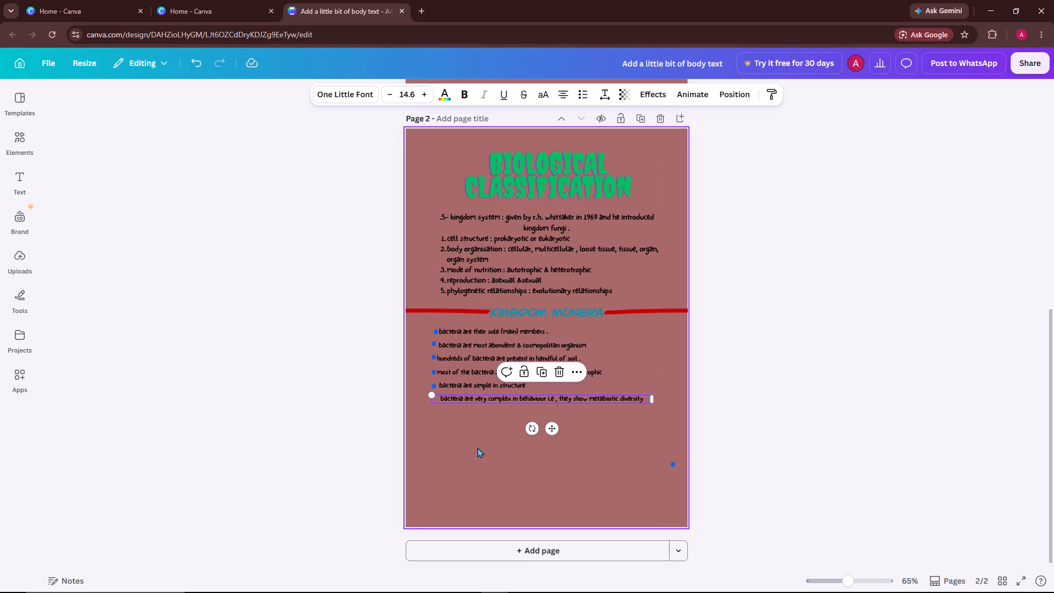
left_click(477, 447)
Duplicate the spare blue dot and place one of the two beside the "bacteria are very complex in behaviour" note.
left_click_drag(670, 466, 658, 464)
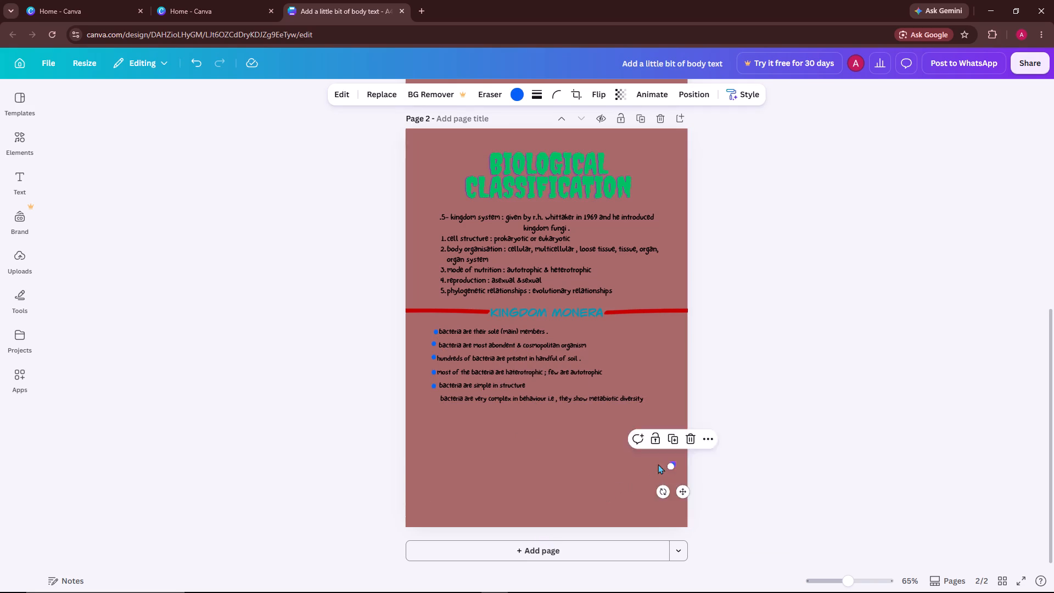
left_click_drag(658, 464, 567, 459)
left_click(570, 432)
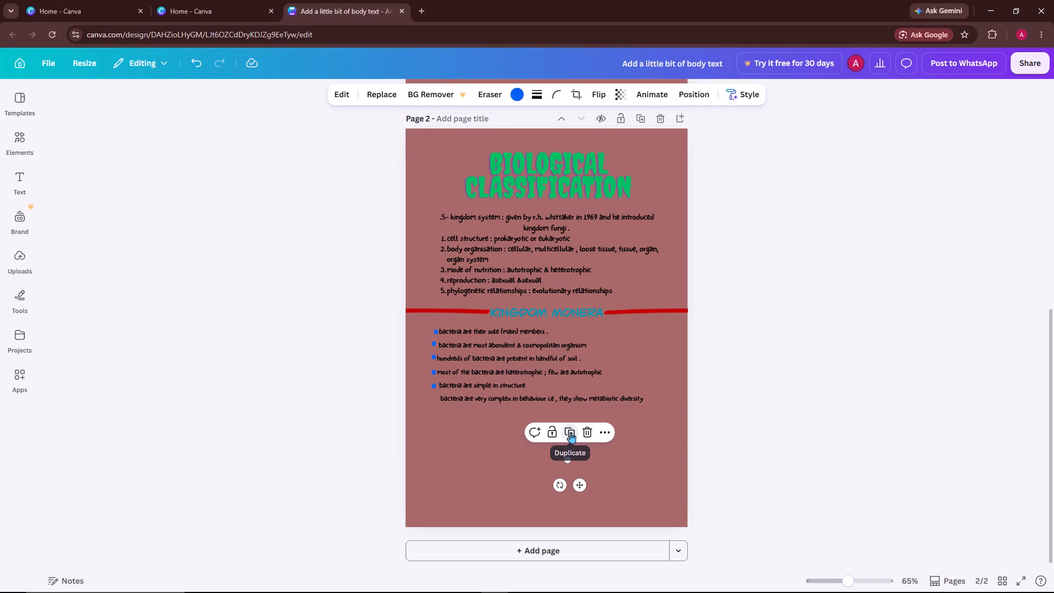
left_click(508, 462)
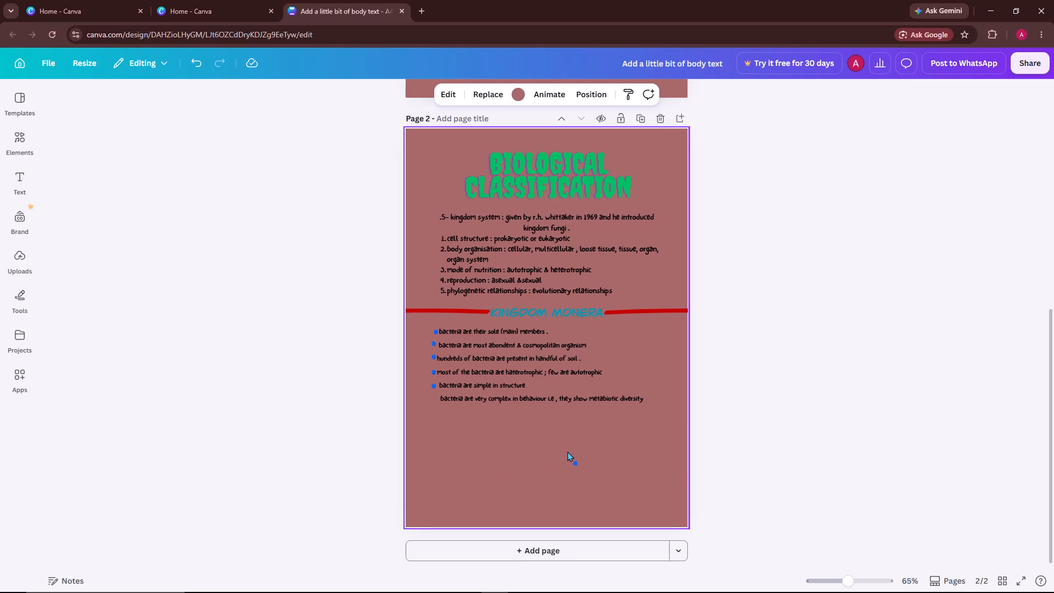
left_click_drag(568, 456, 432, 398)
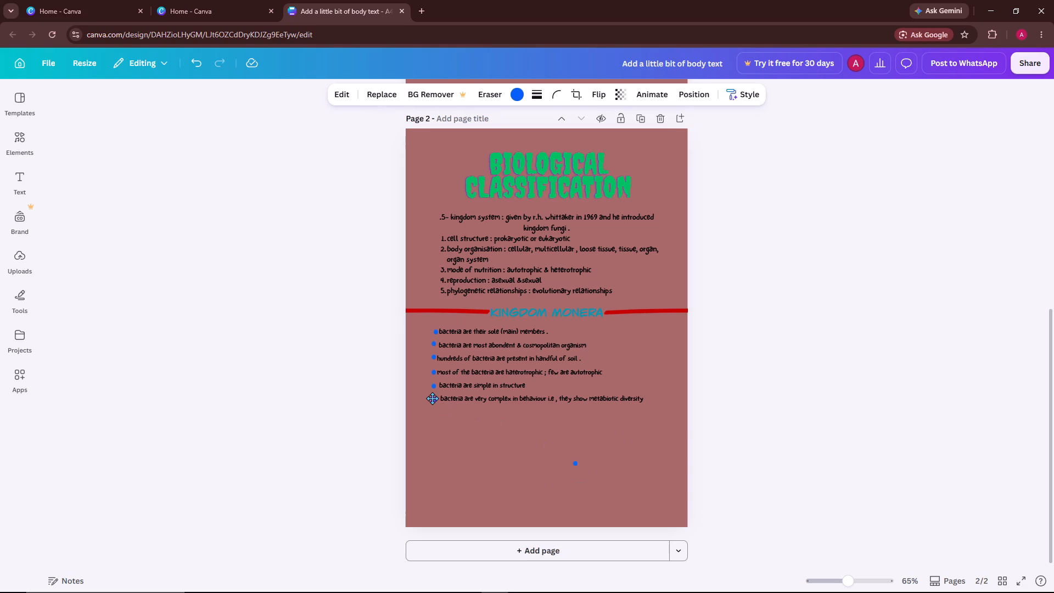
left_click_drag(432, 398, 435, 398)
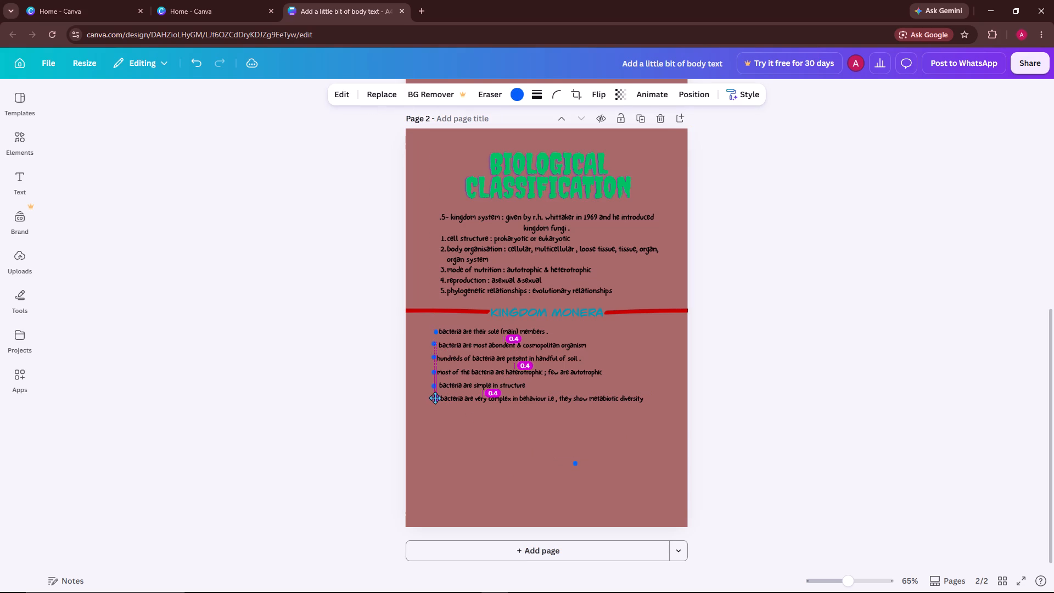
left_click_drag(435, 398, 434, 397)
left_click(509, 445)
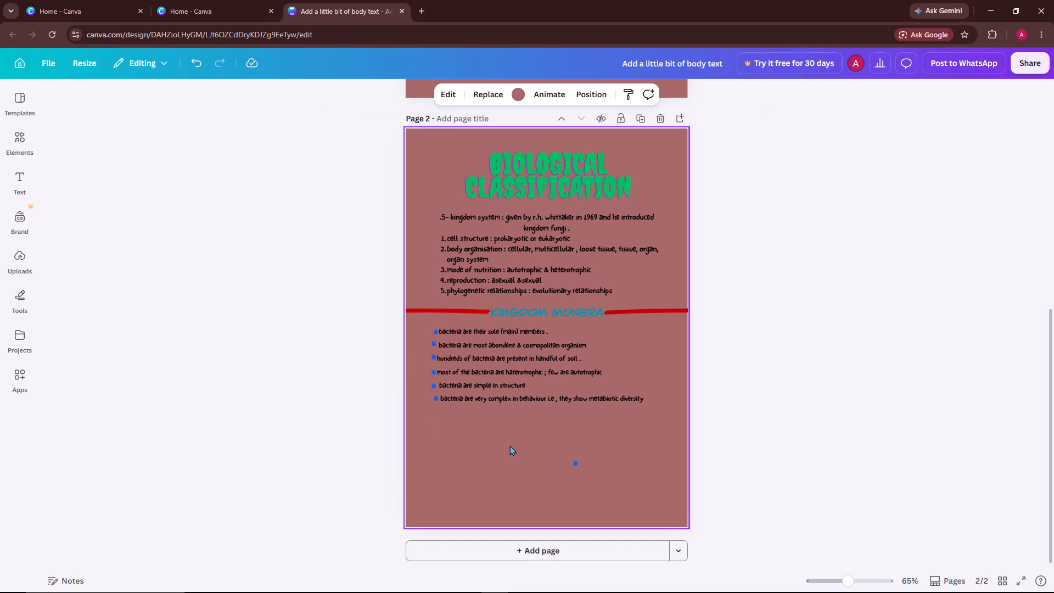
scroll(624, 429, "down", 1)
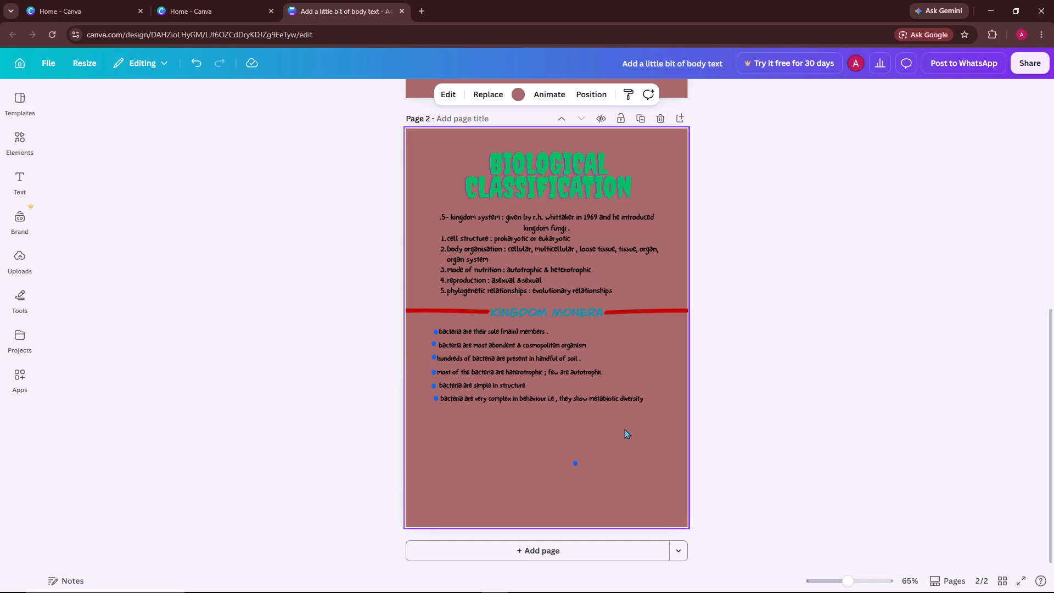